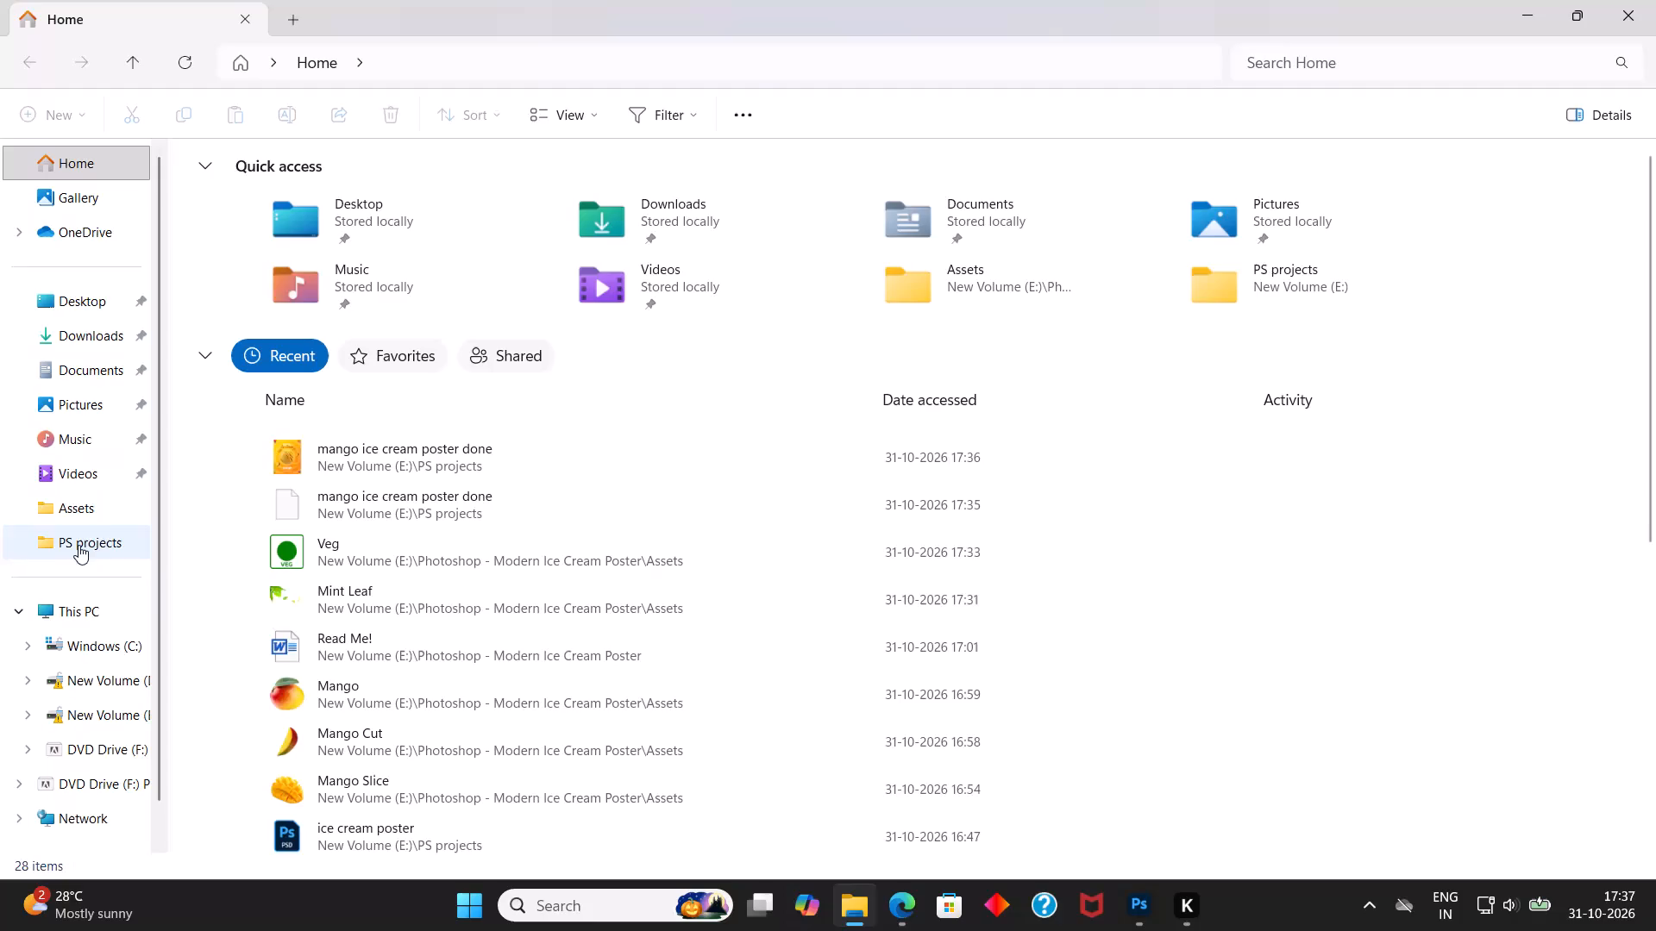
Go to the photoshop folder inside the Course folder on New Volume (D:).
left_click(127, 682)
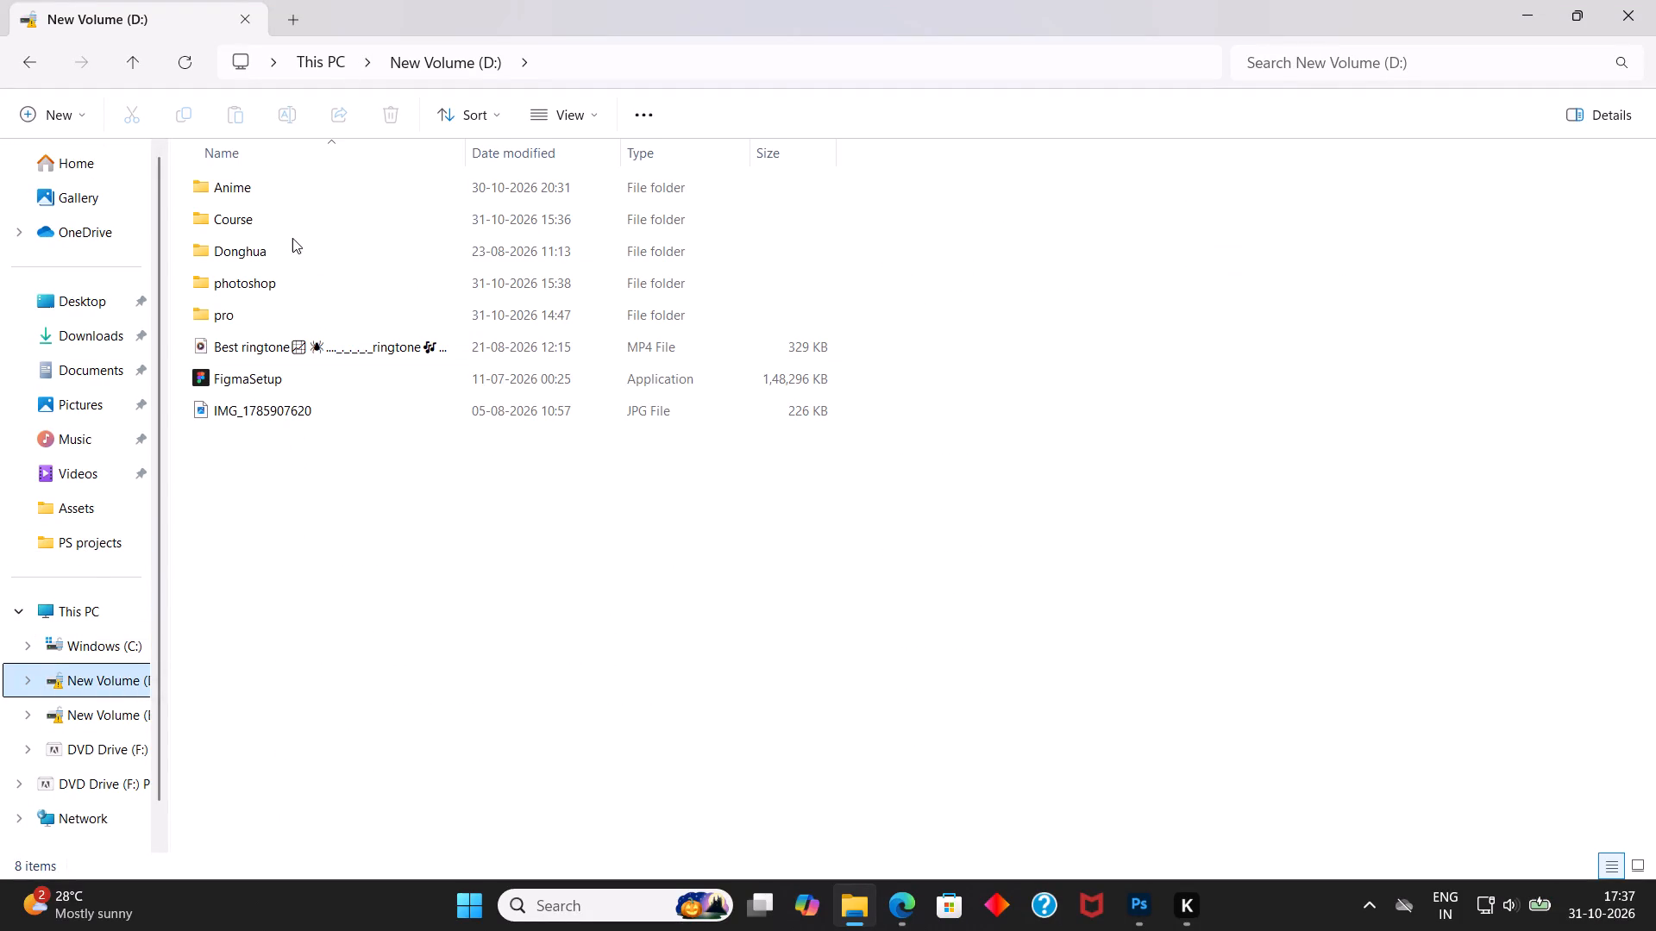
double_click(303, 226)
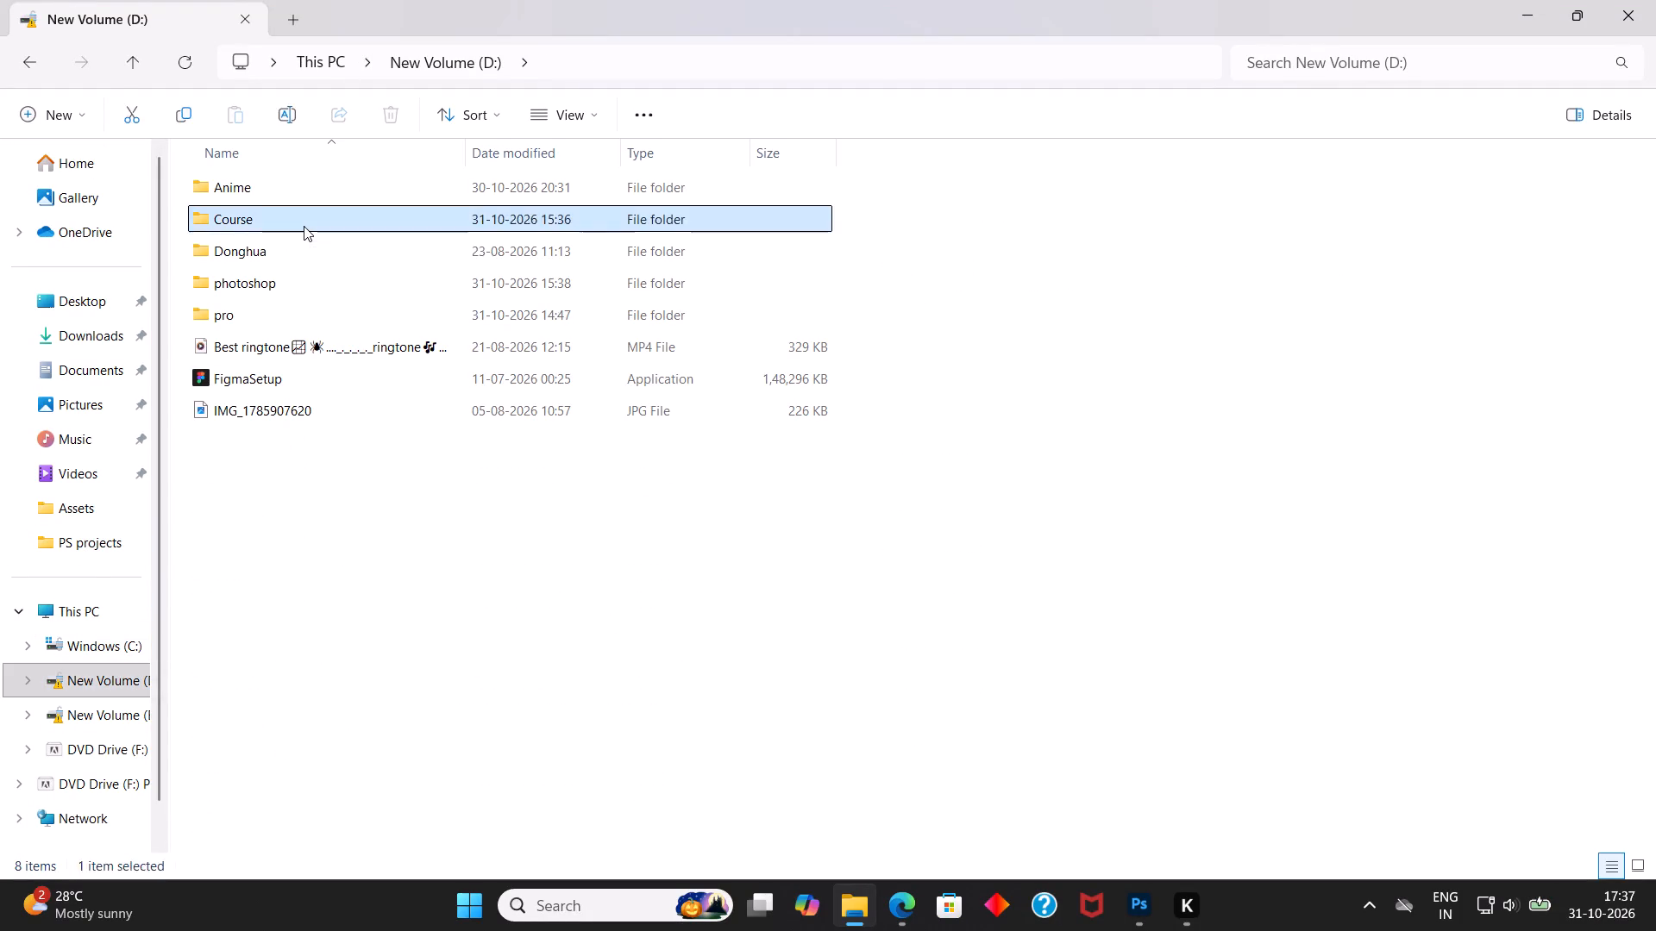
right_click_drag(885, 0, 849, 0)
left_click(773, 0)
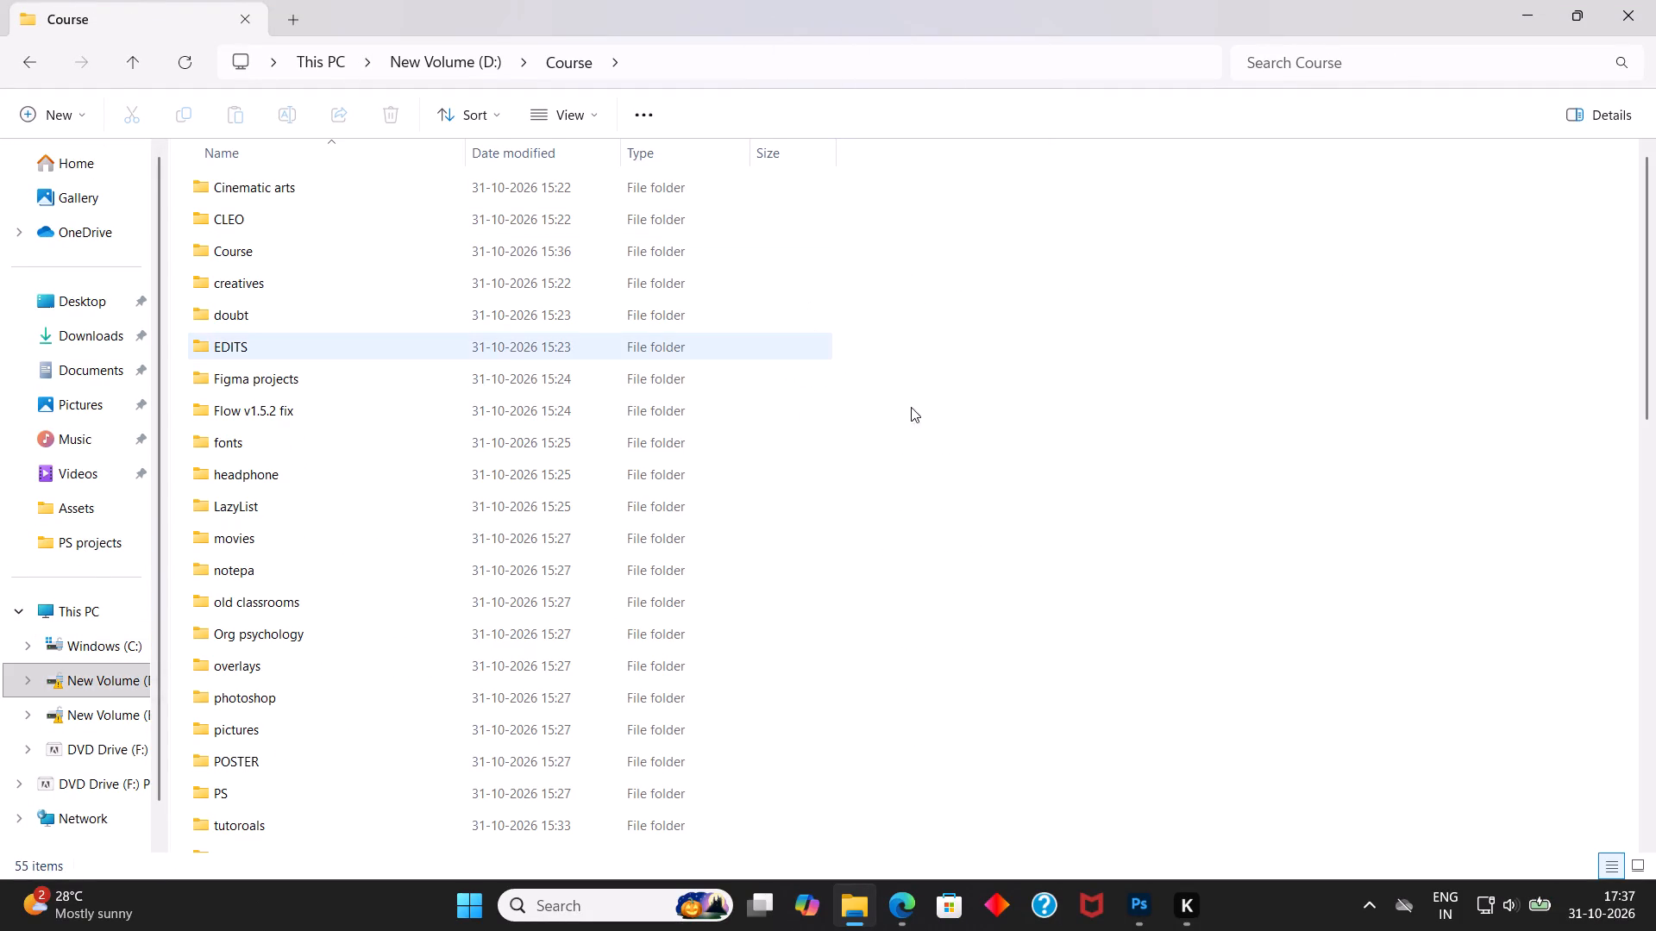
scroll(999, 422, "down", 2)
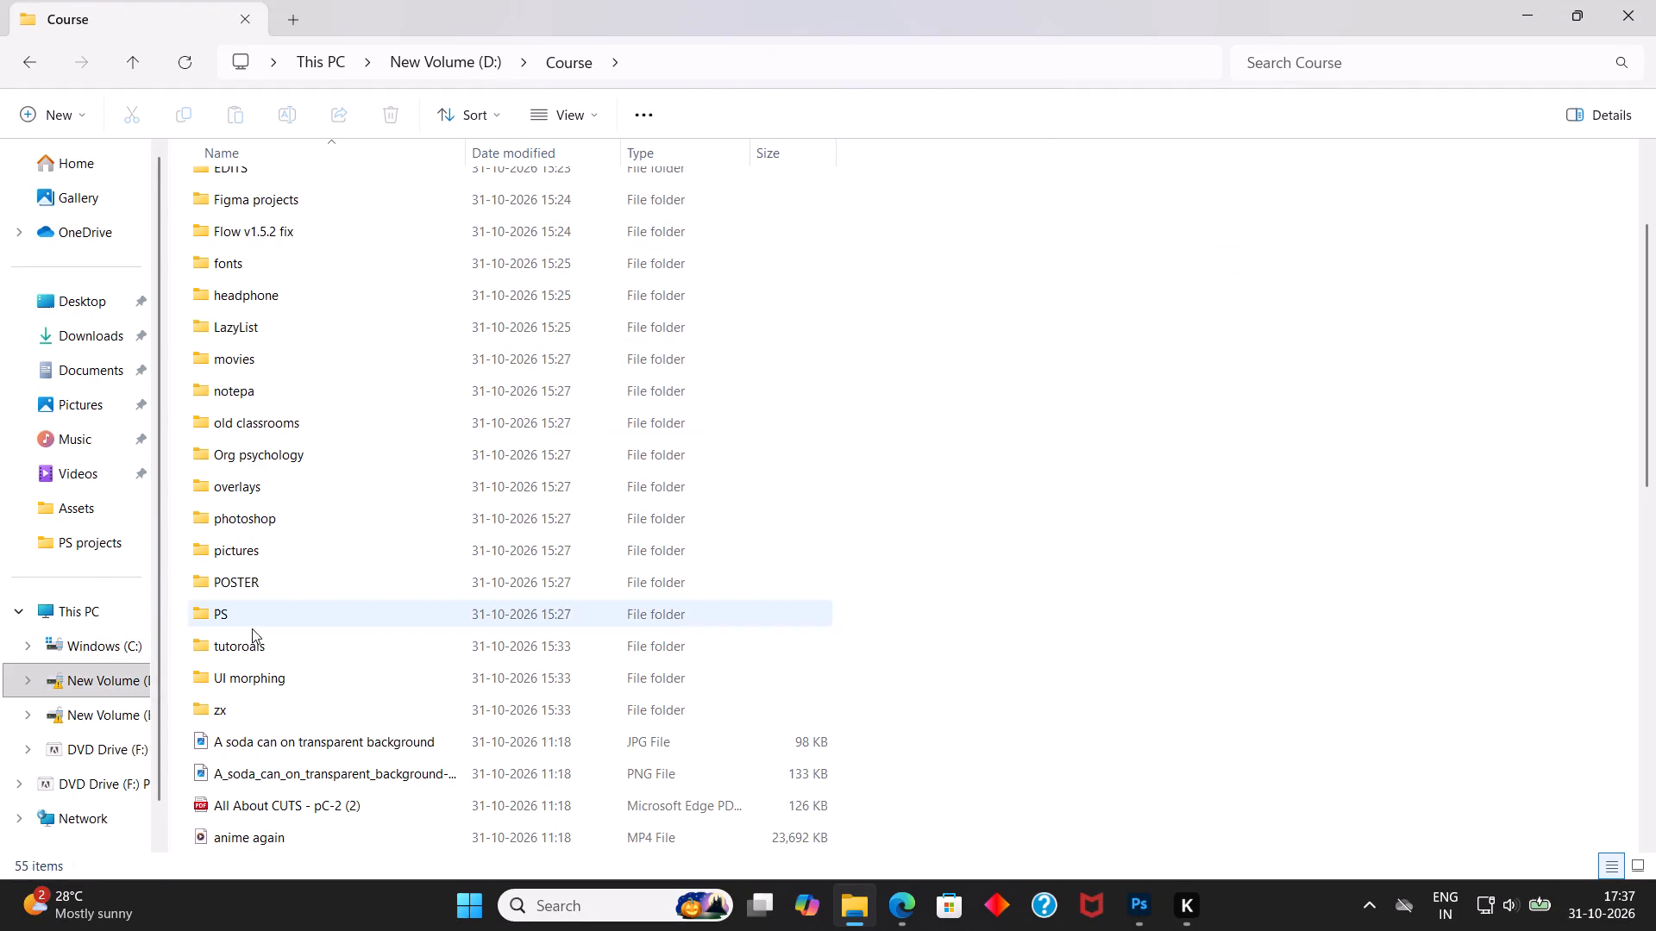
scroll(275, 520, "up", 1)
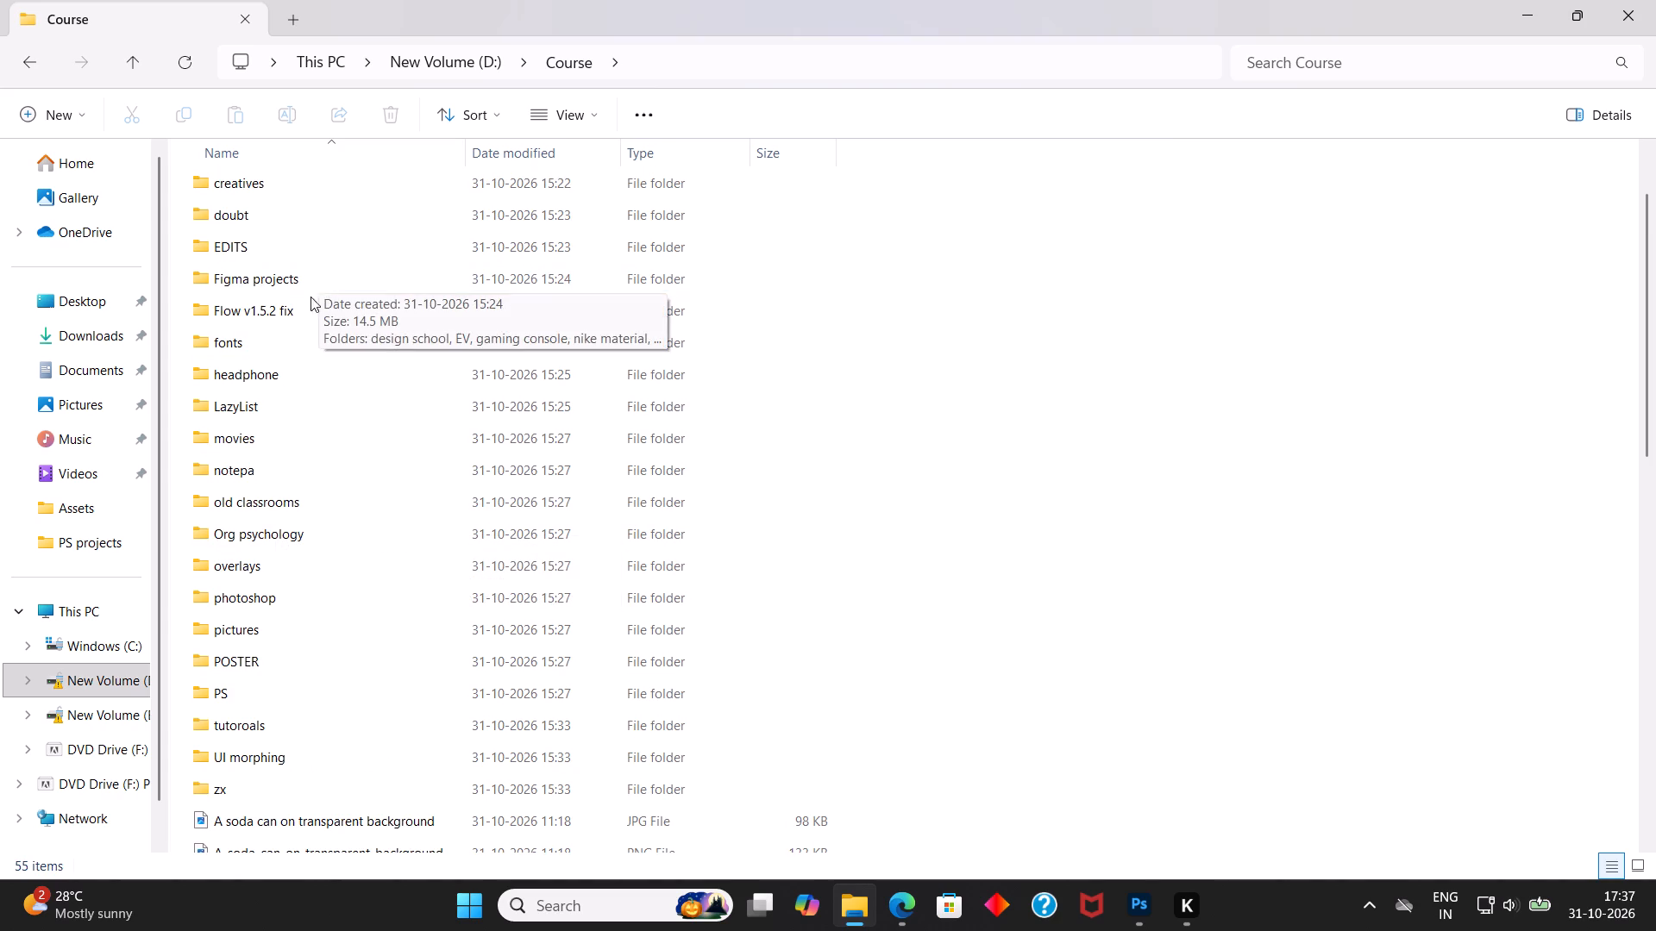
scroll(286, 387, "up", 3)
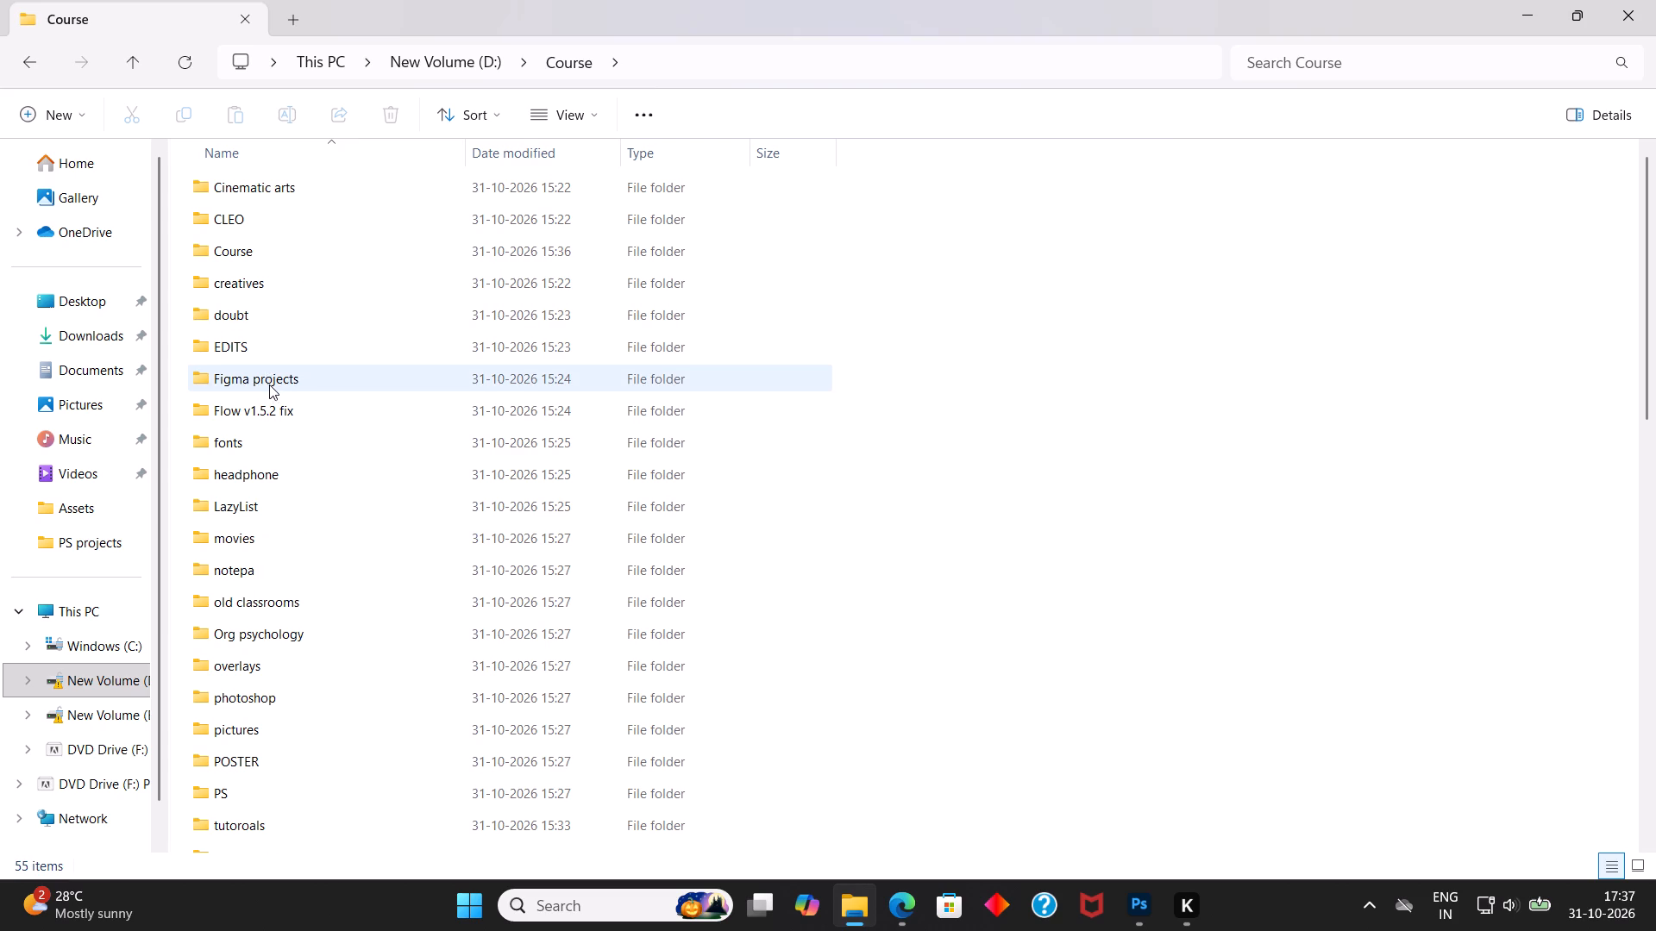
scroll(269, 385, "down", 1)
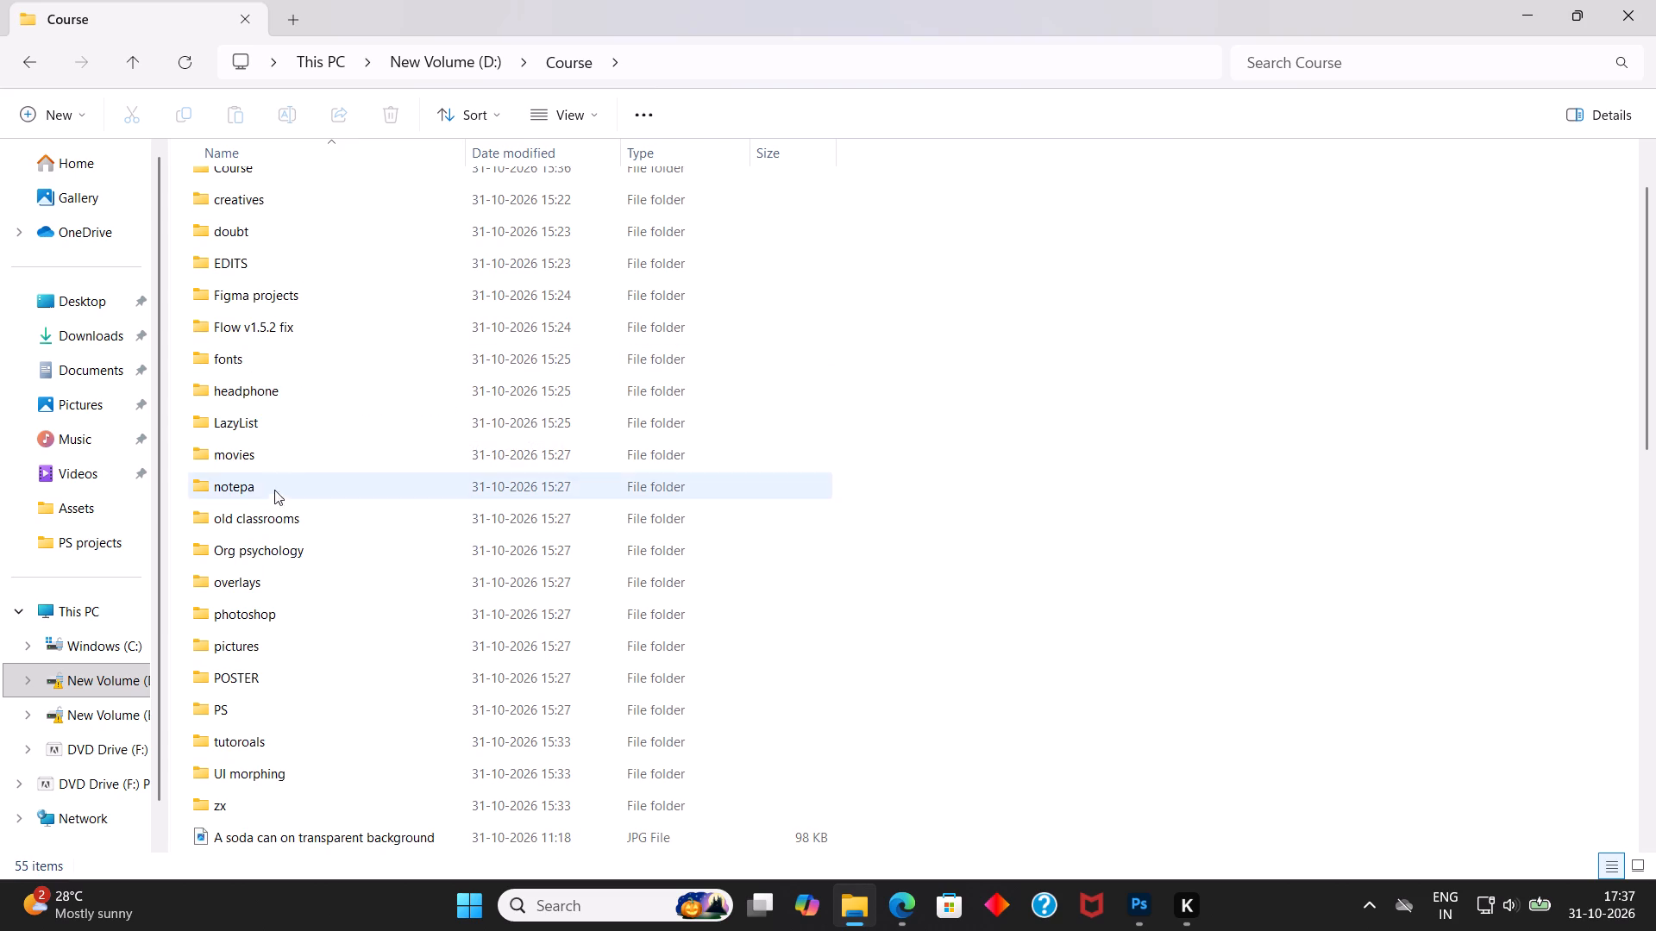
double_click(273, 614)
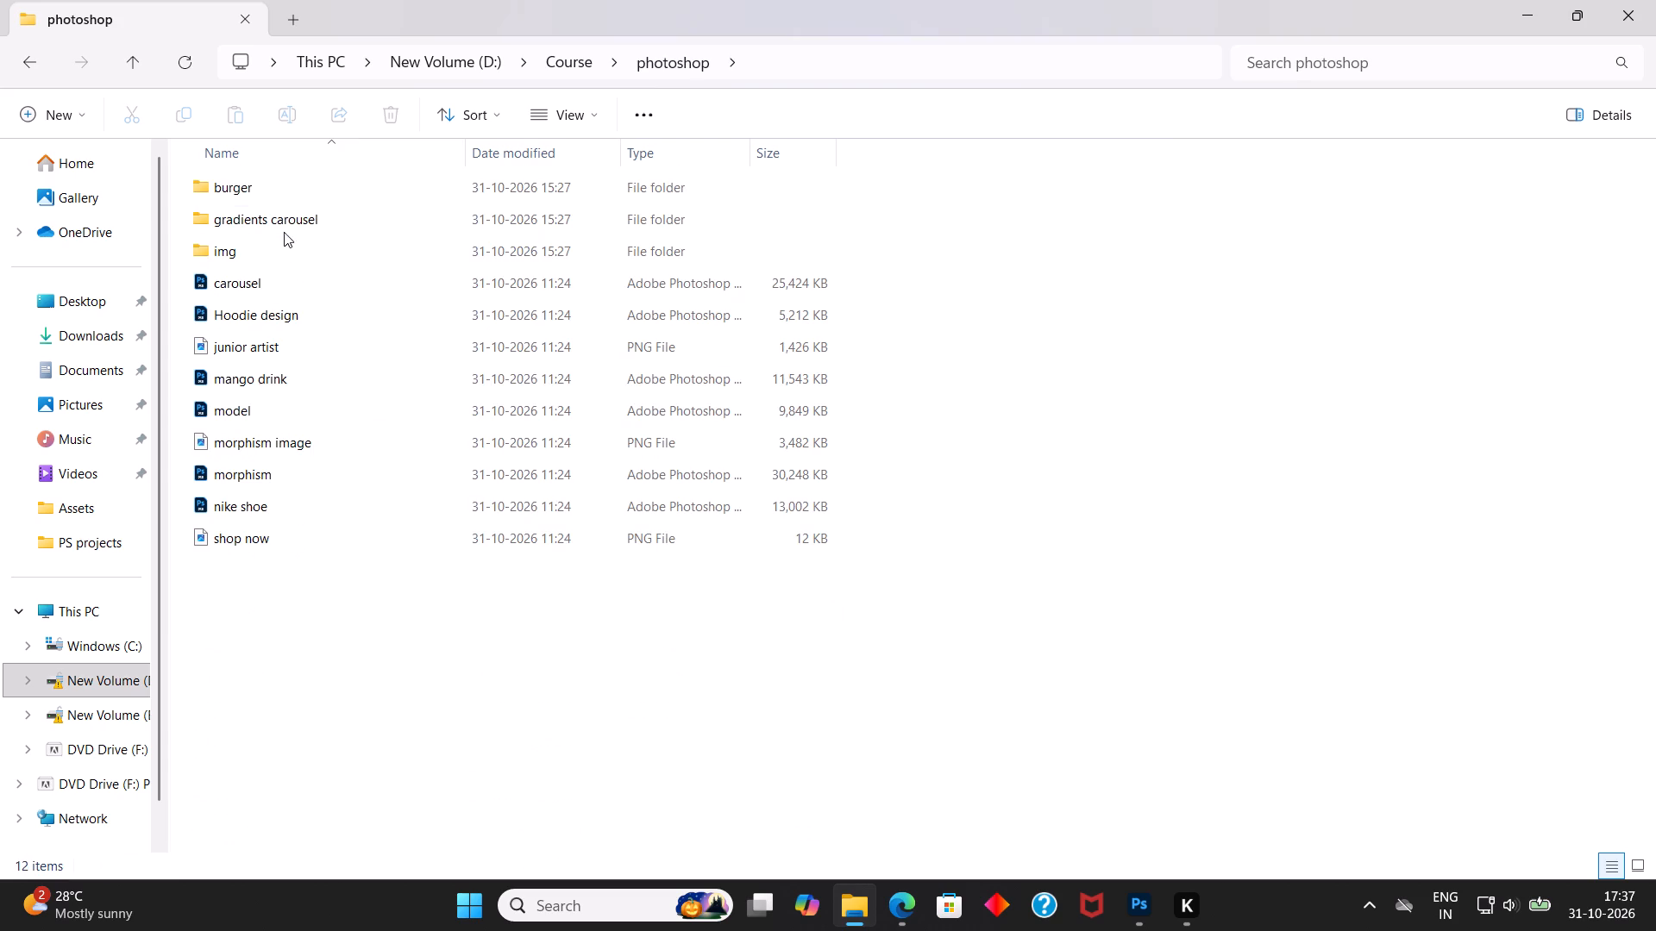
Open the mango drink Photoshop document from the photoshop folder.
left_click_drag(310, 668, 399, 665)
right_click_drag(838, 0, 828, 0)
left_click(703, 0)
left_click(374, 383)
double_click(374, 383)
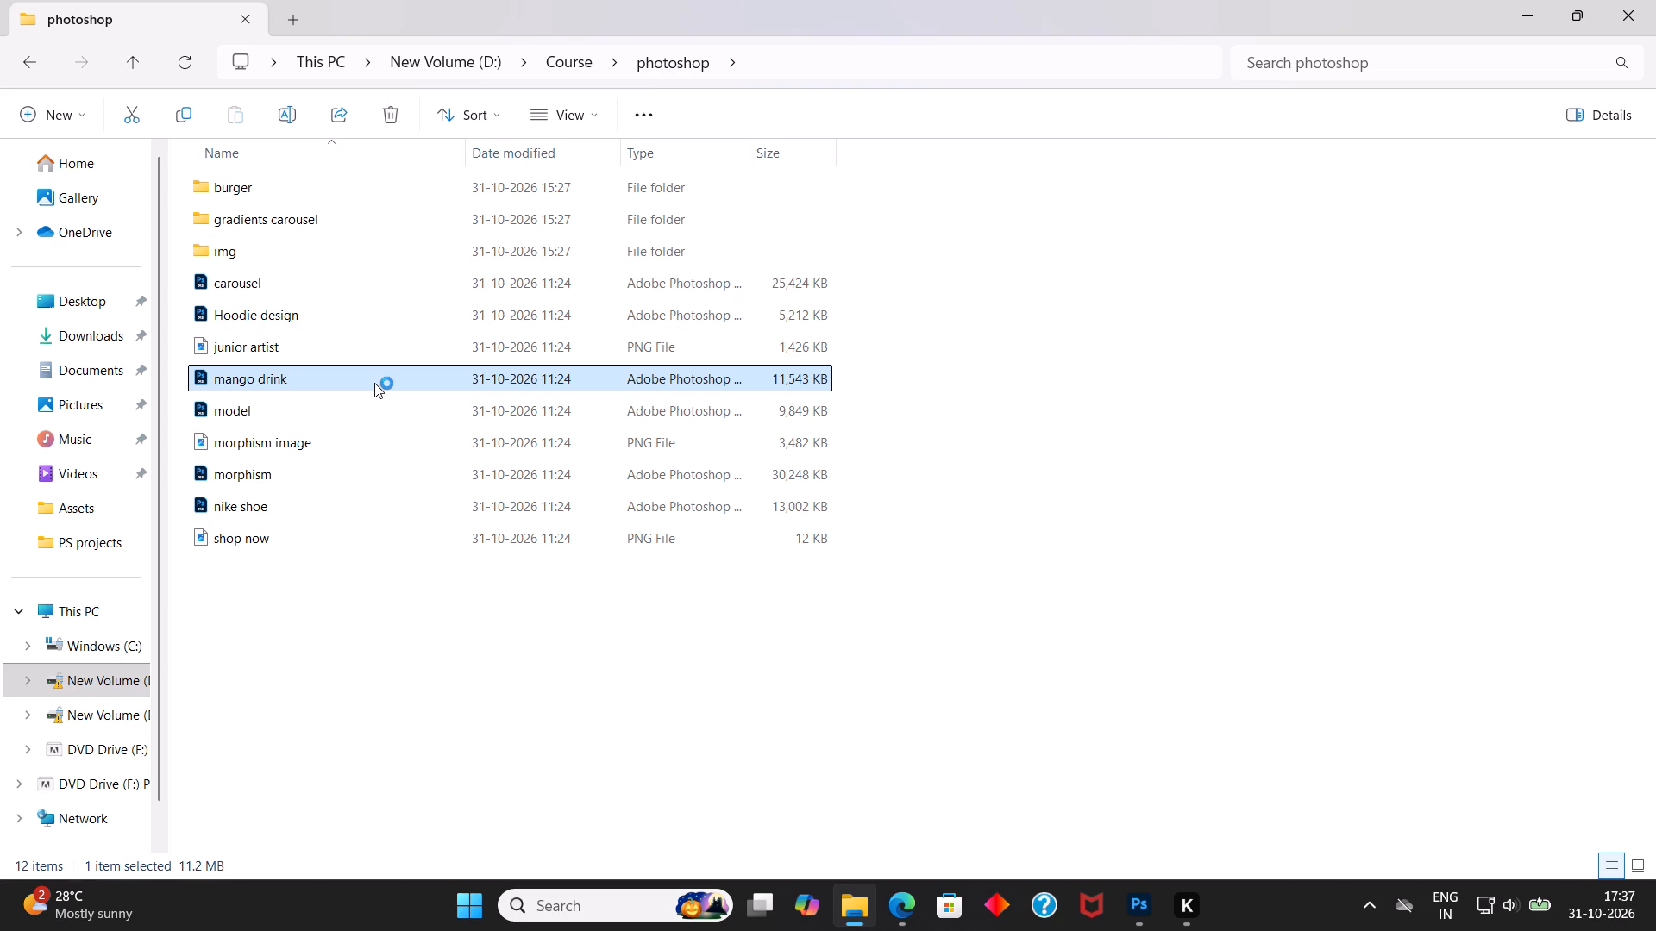
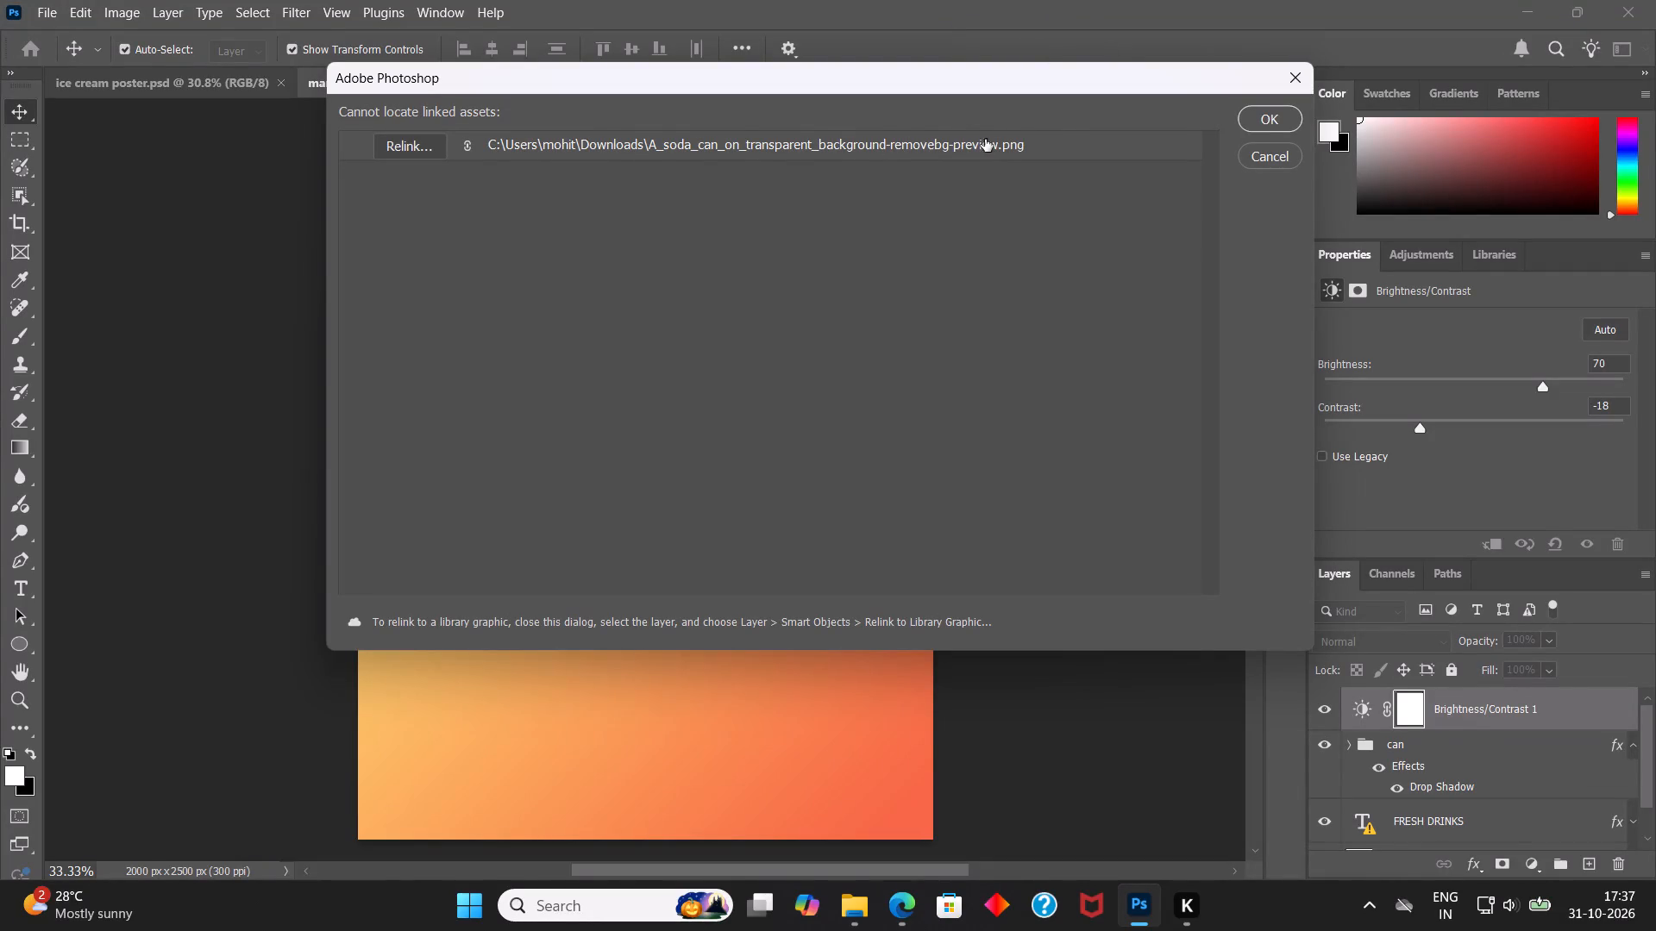
Relink the missing soda can image to the A_soda_can_on_transparent_background-removebg-preview PNG in the Course folder on New Volume (D:).
left_click(411, 147)
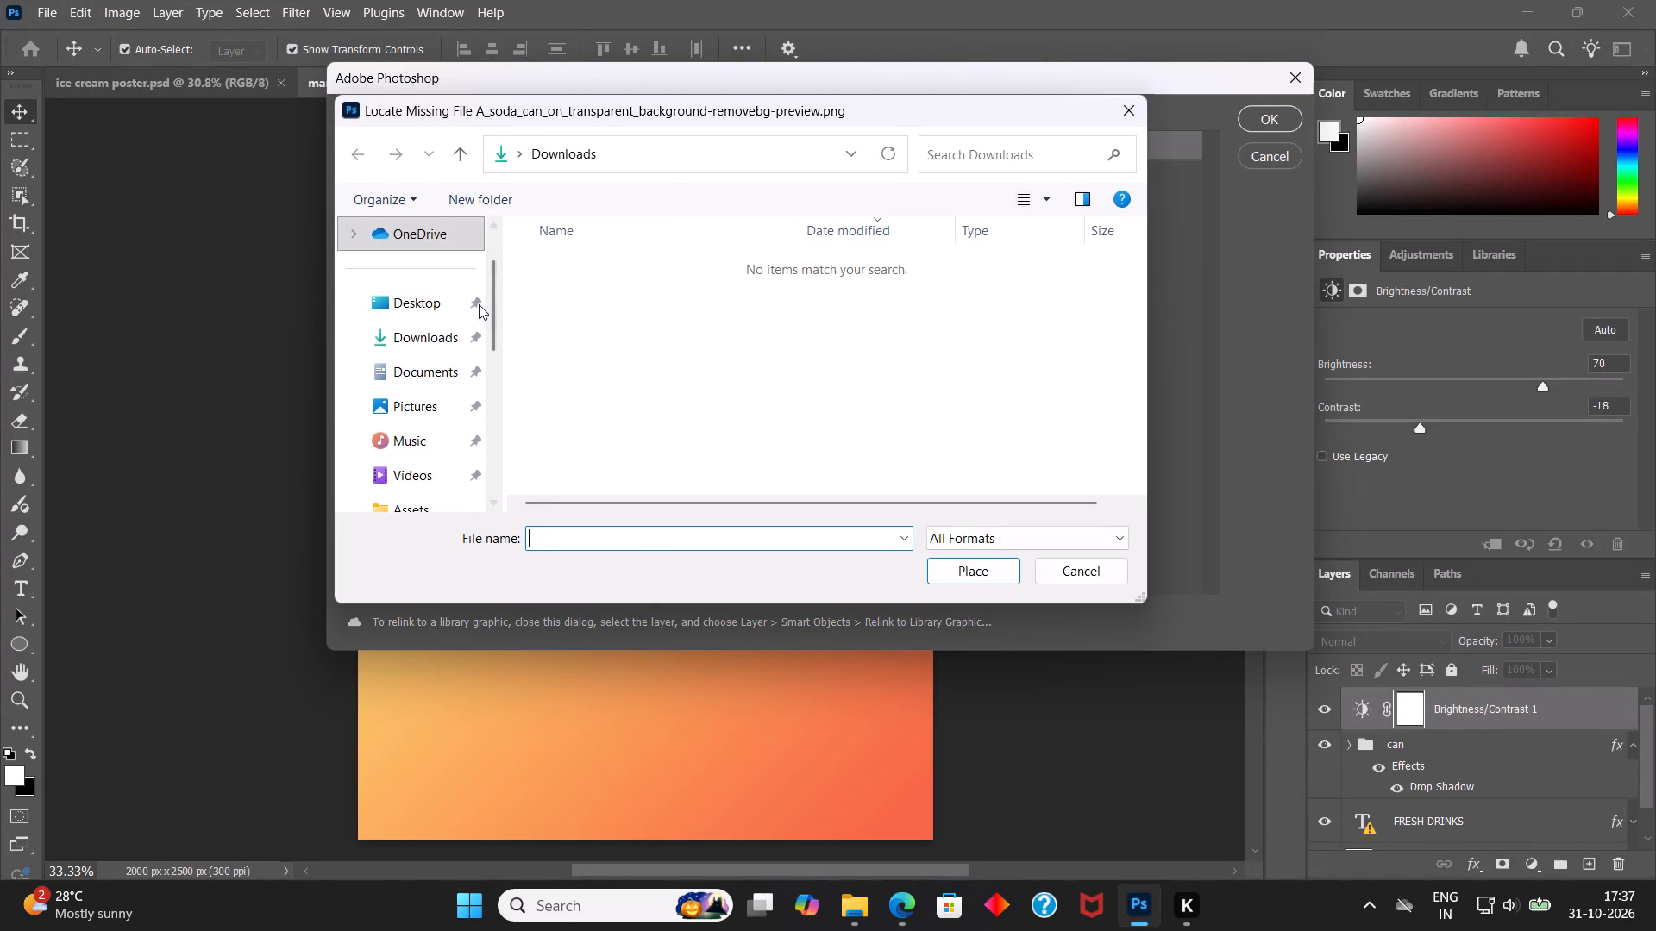
scroll(448, 340, "down", 3)
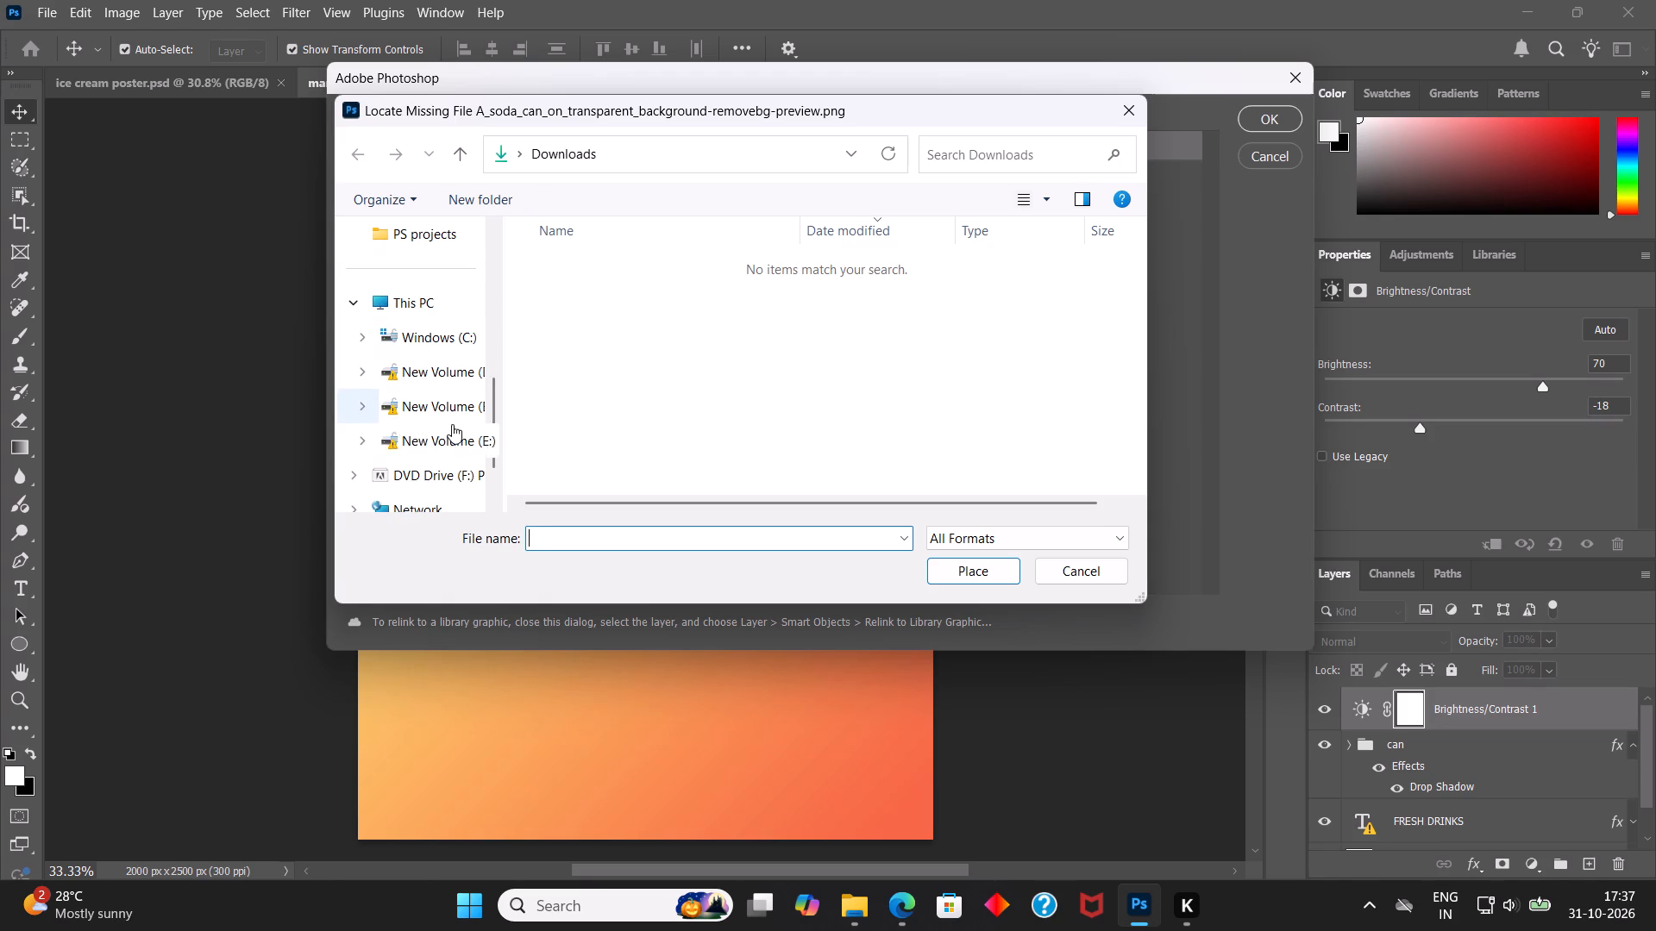
left_click(467, 375)
double_click(586, 290)
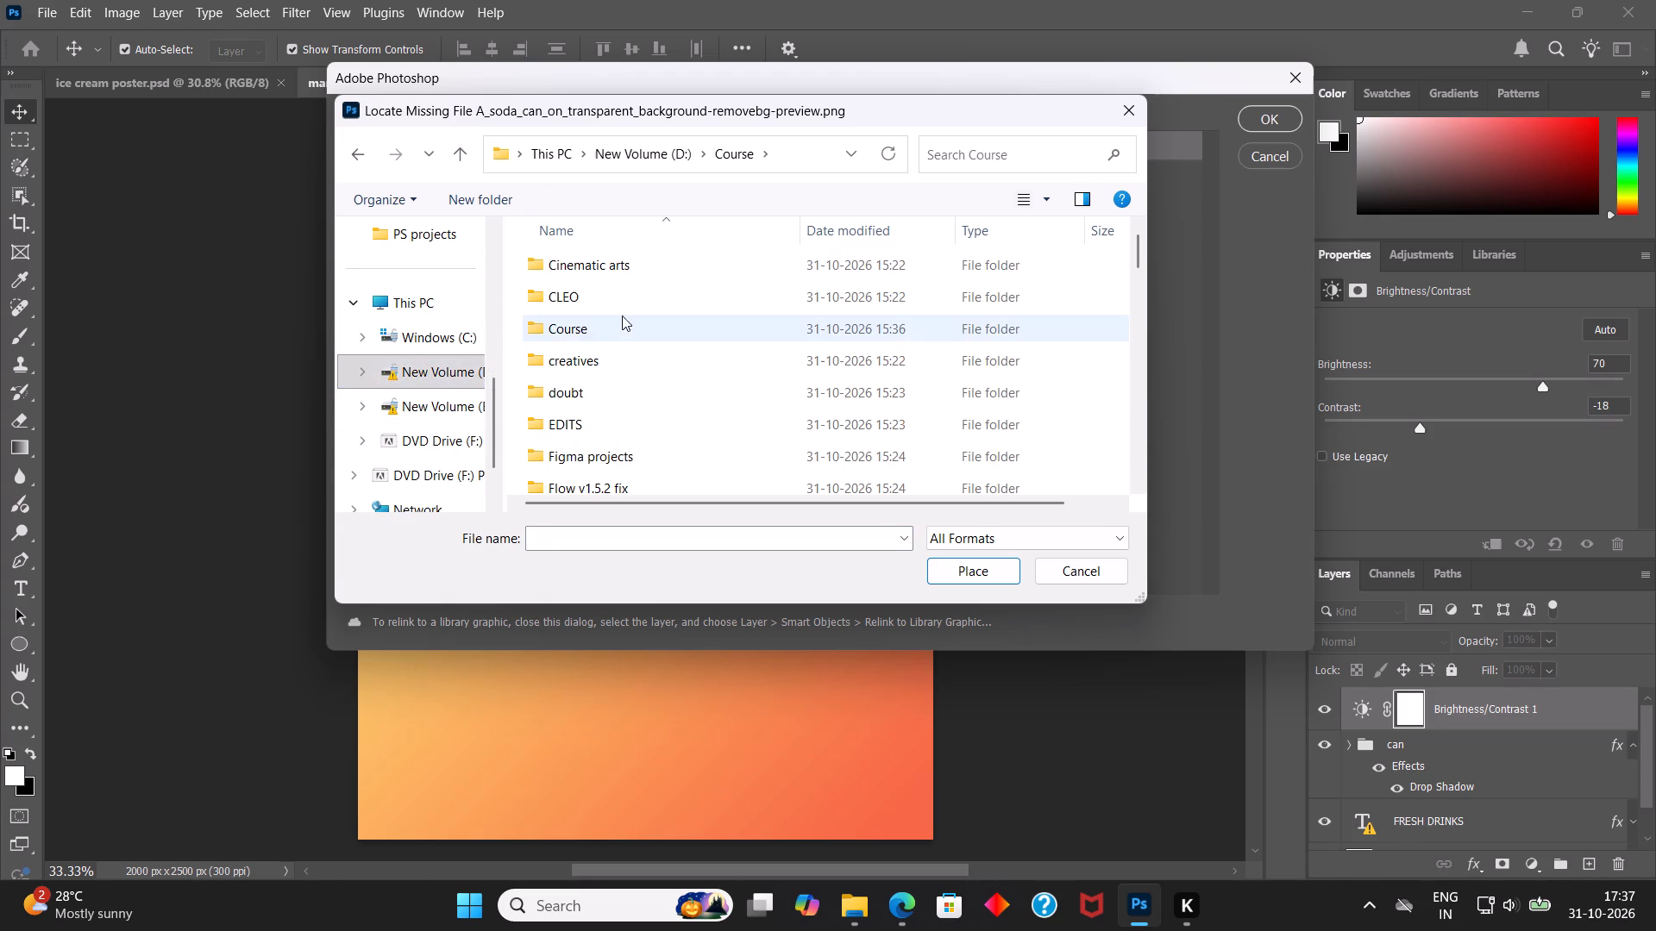
scroll(625, 291, "down", 4)
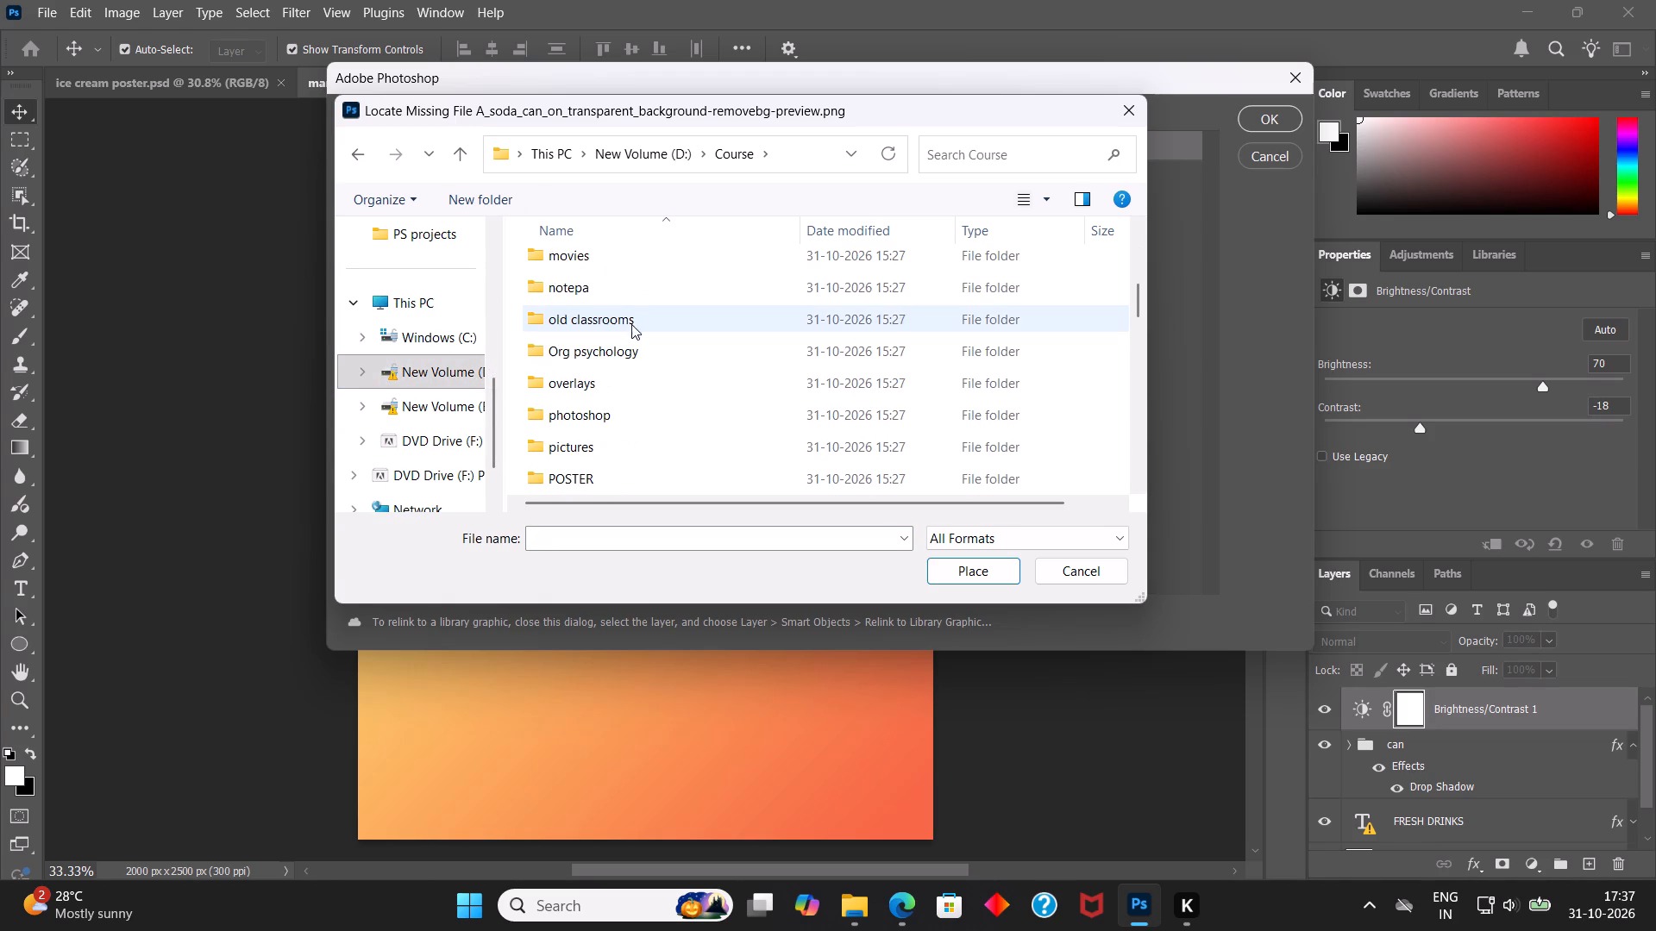
scroll(624, 365, "down", 3)
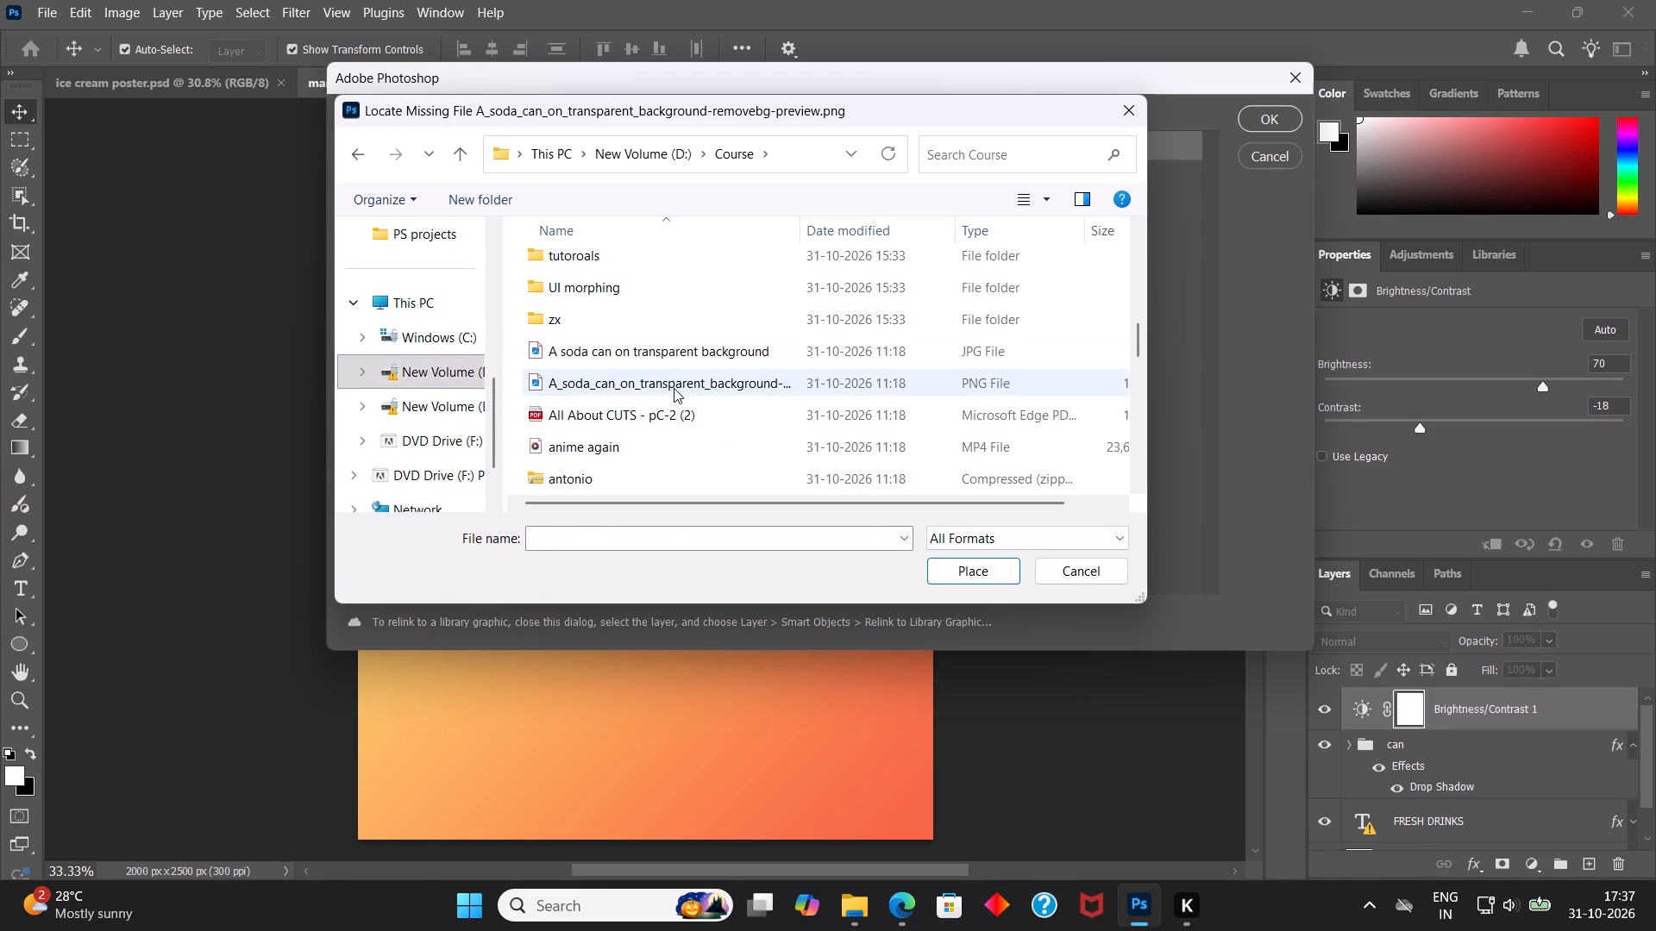
left_click(674, 388)
left_click(986, 572)
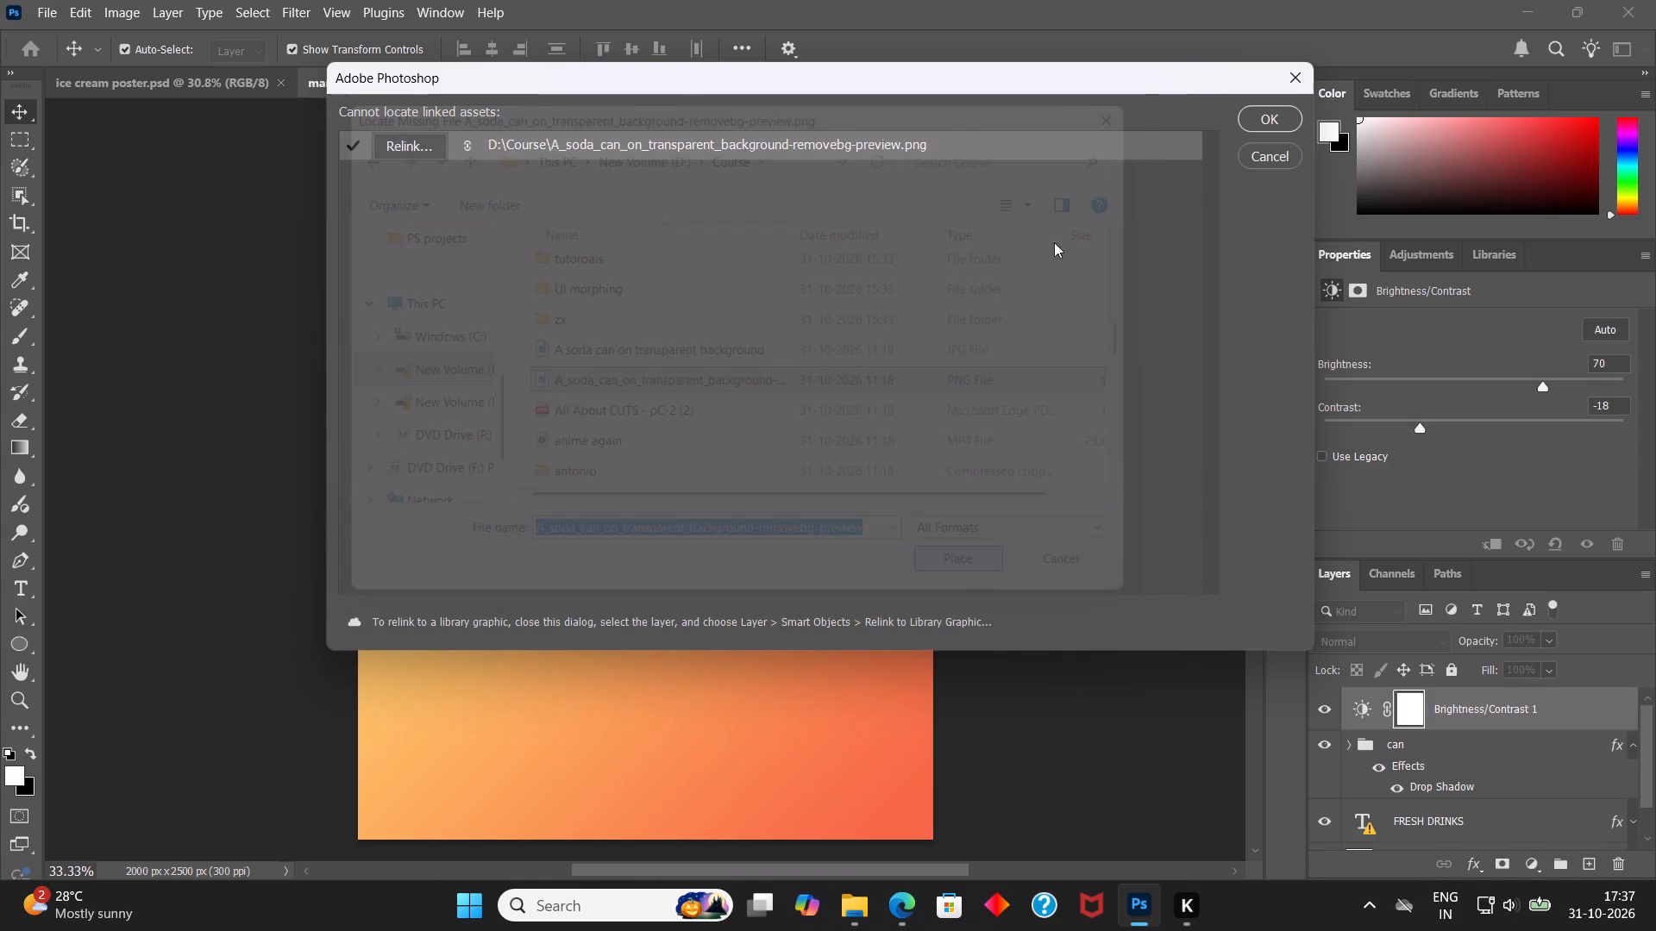
left_click(1274, 115)
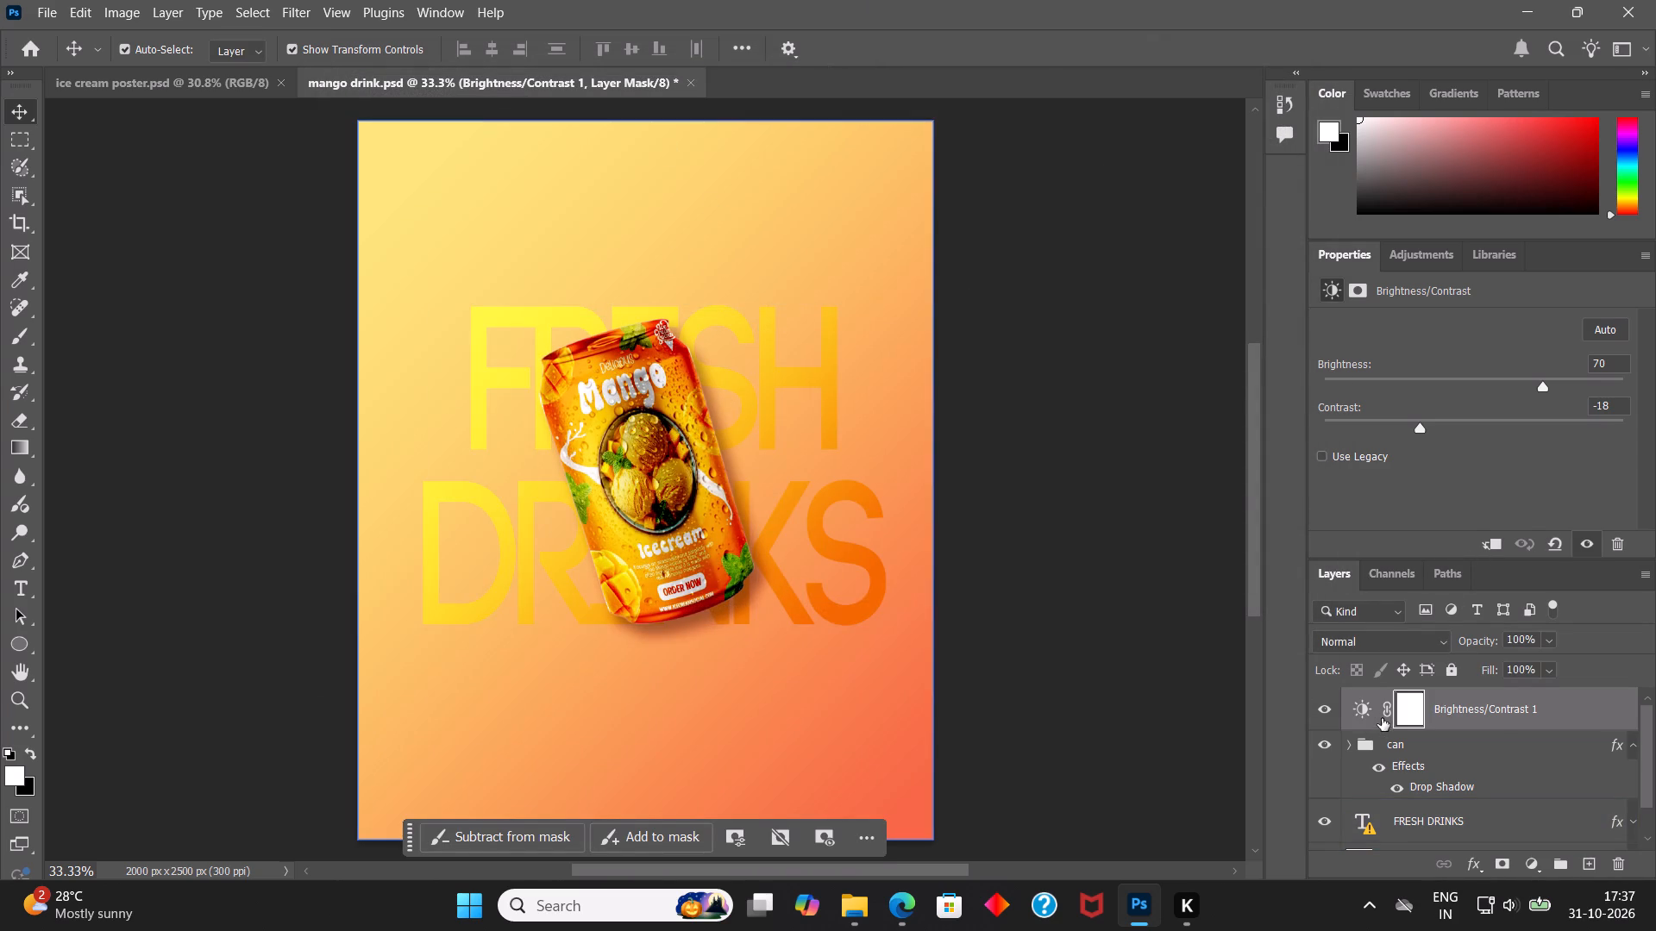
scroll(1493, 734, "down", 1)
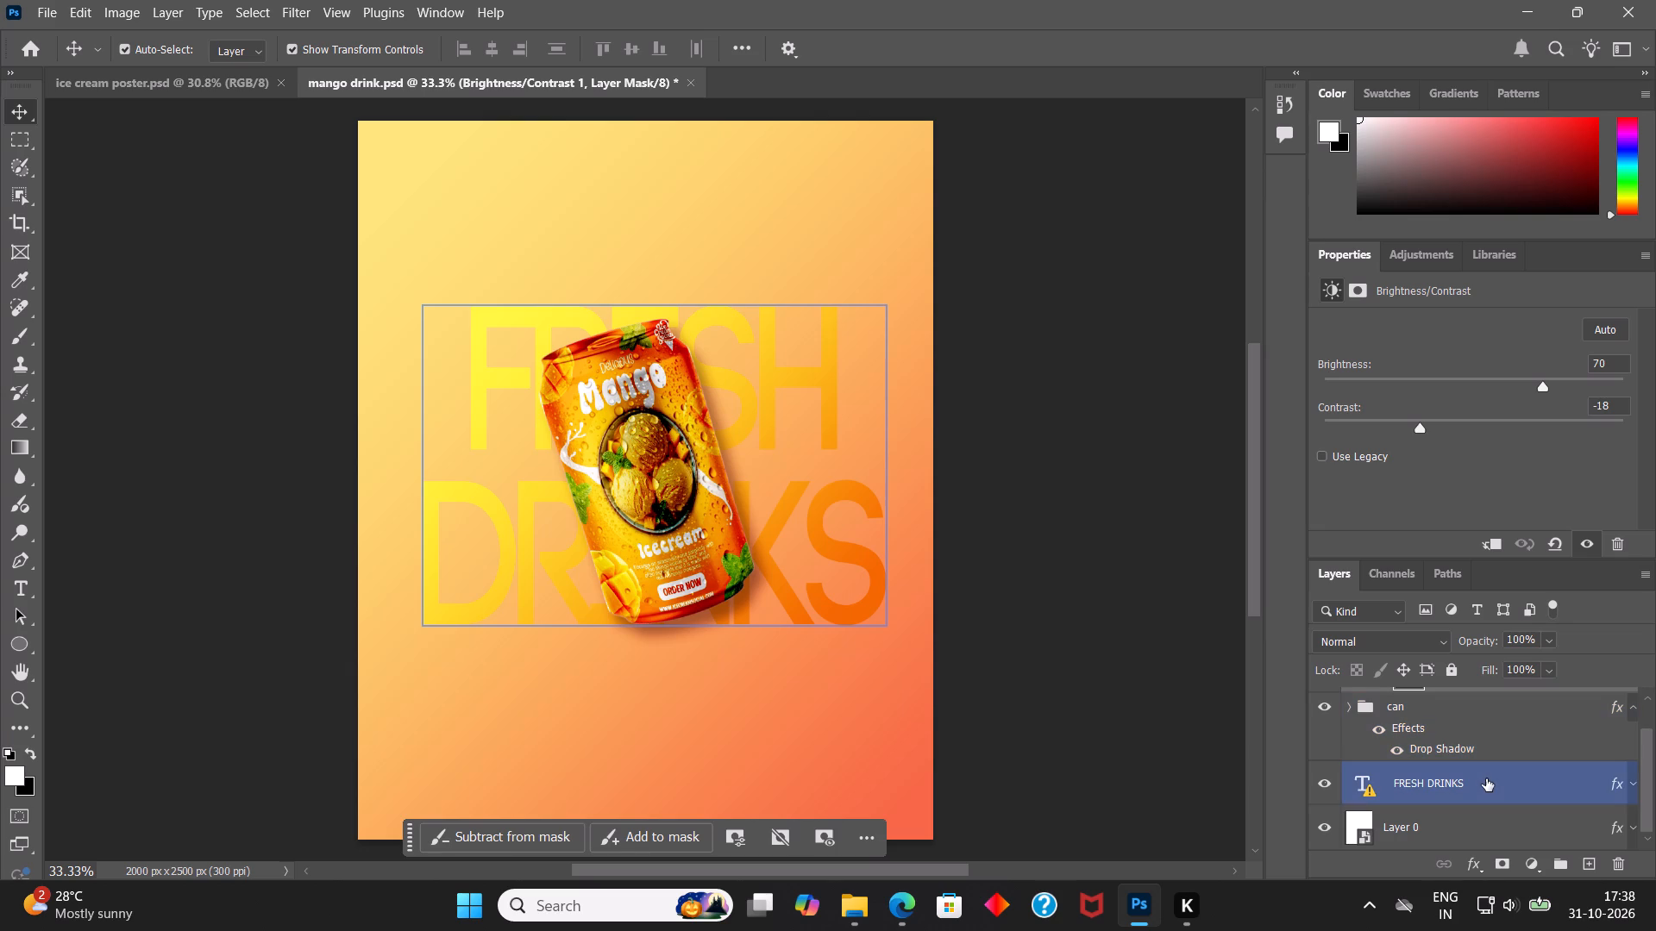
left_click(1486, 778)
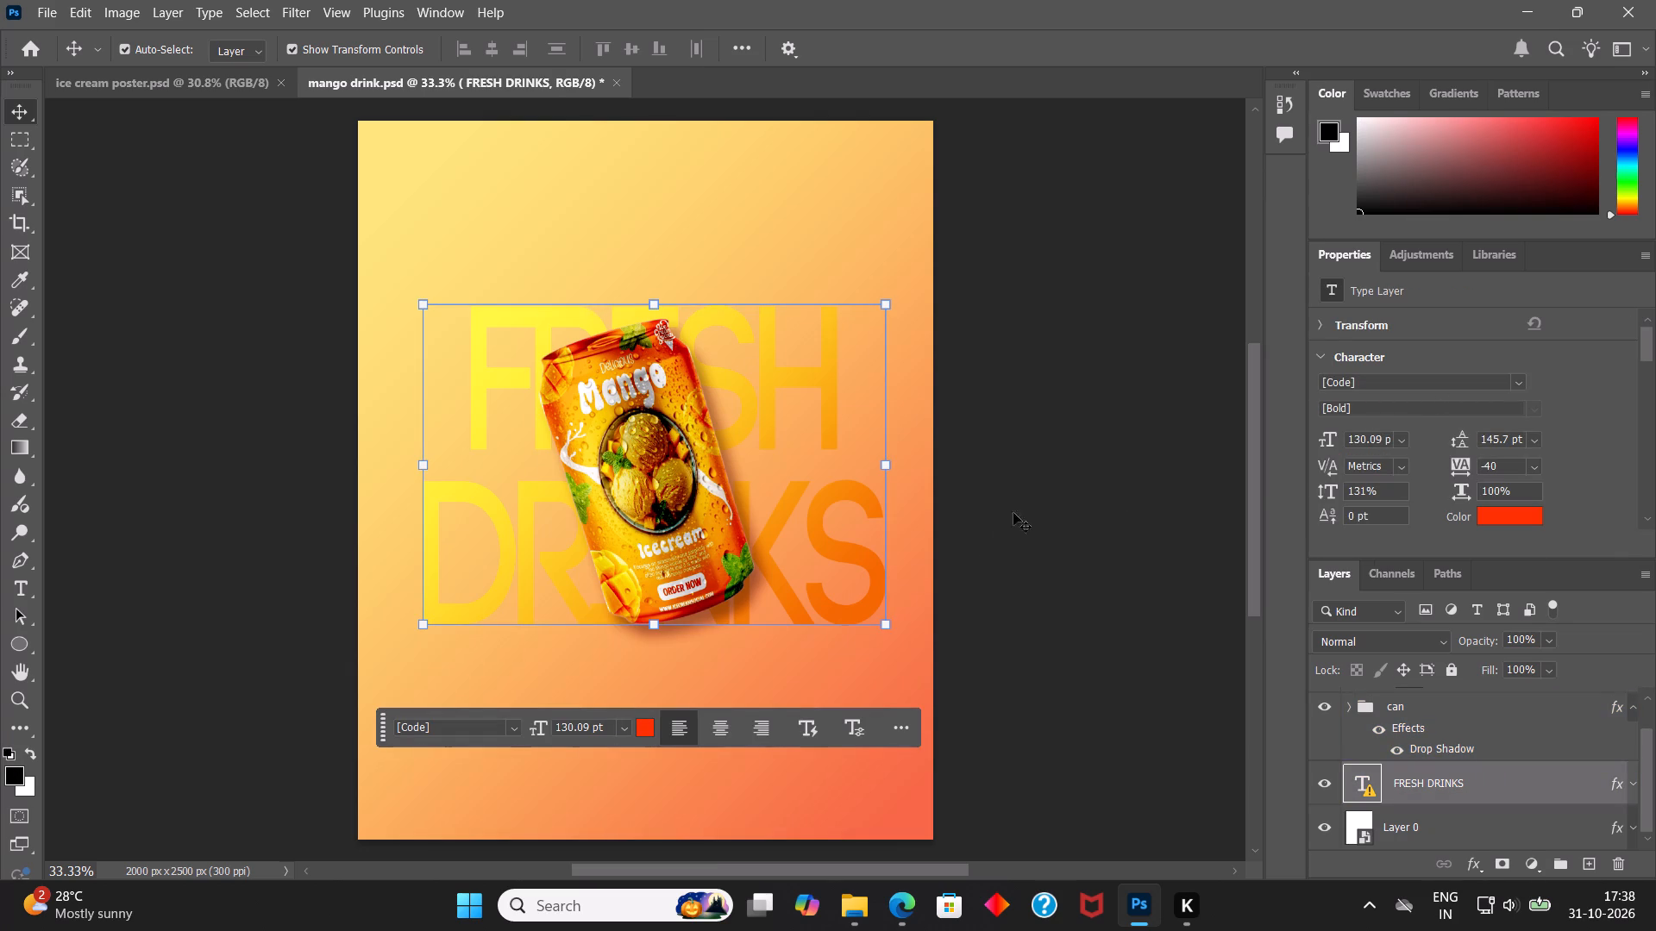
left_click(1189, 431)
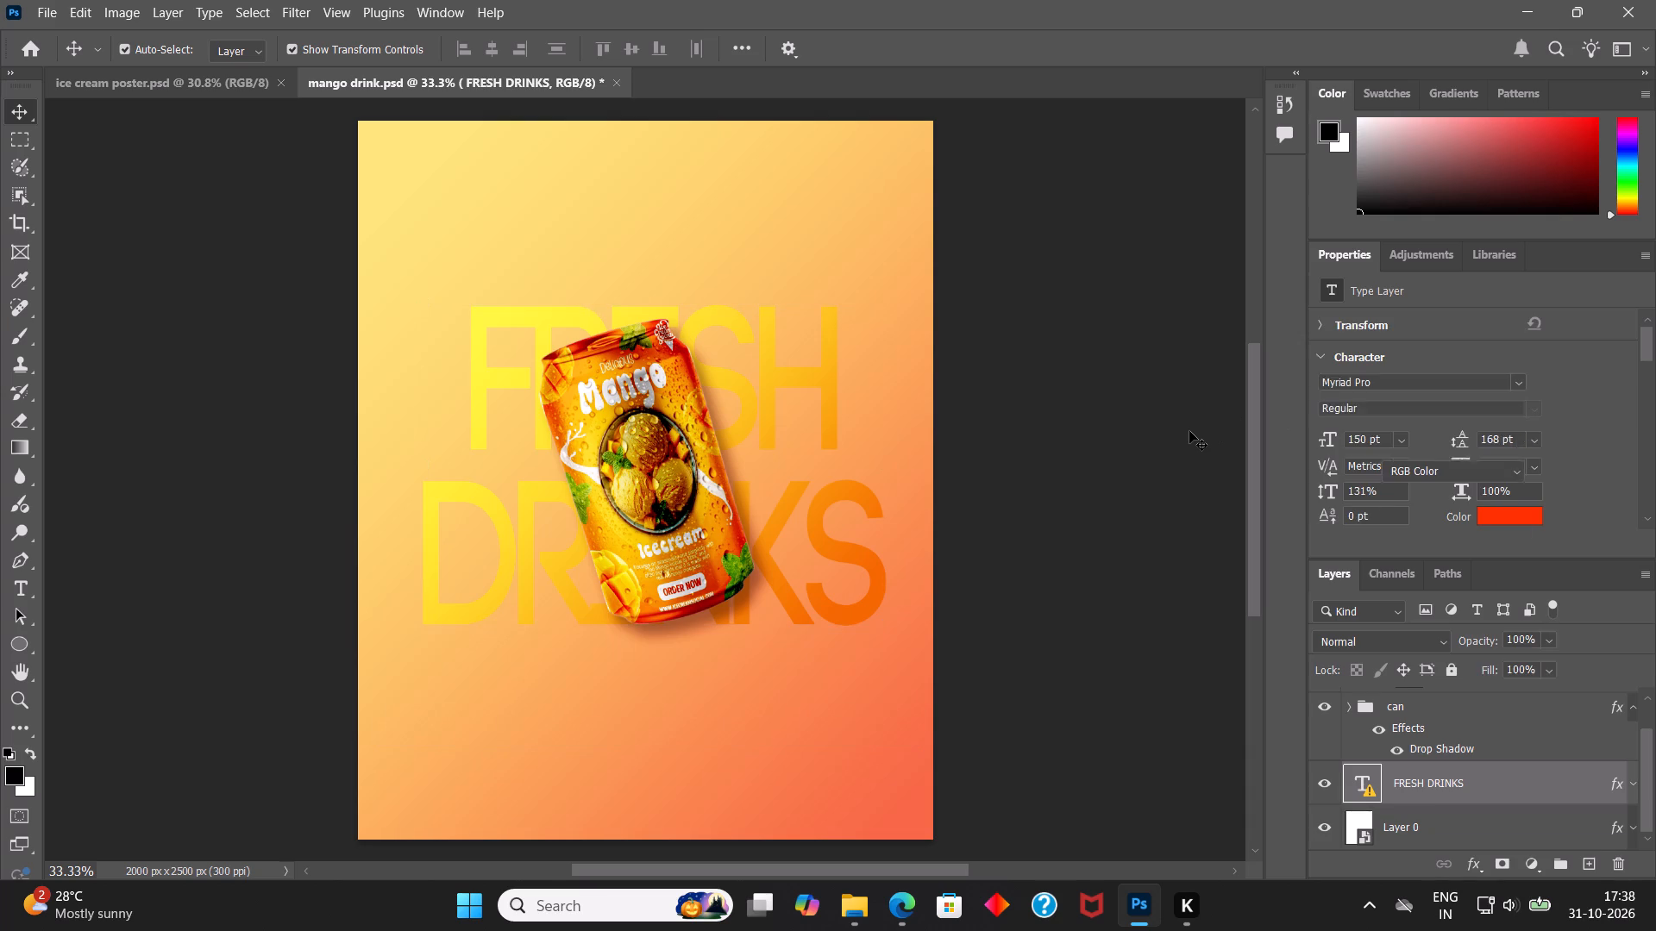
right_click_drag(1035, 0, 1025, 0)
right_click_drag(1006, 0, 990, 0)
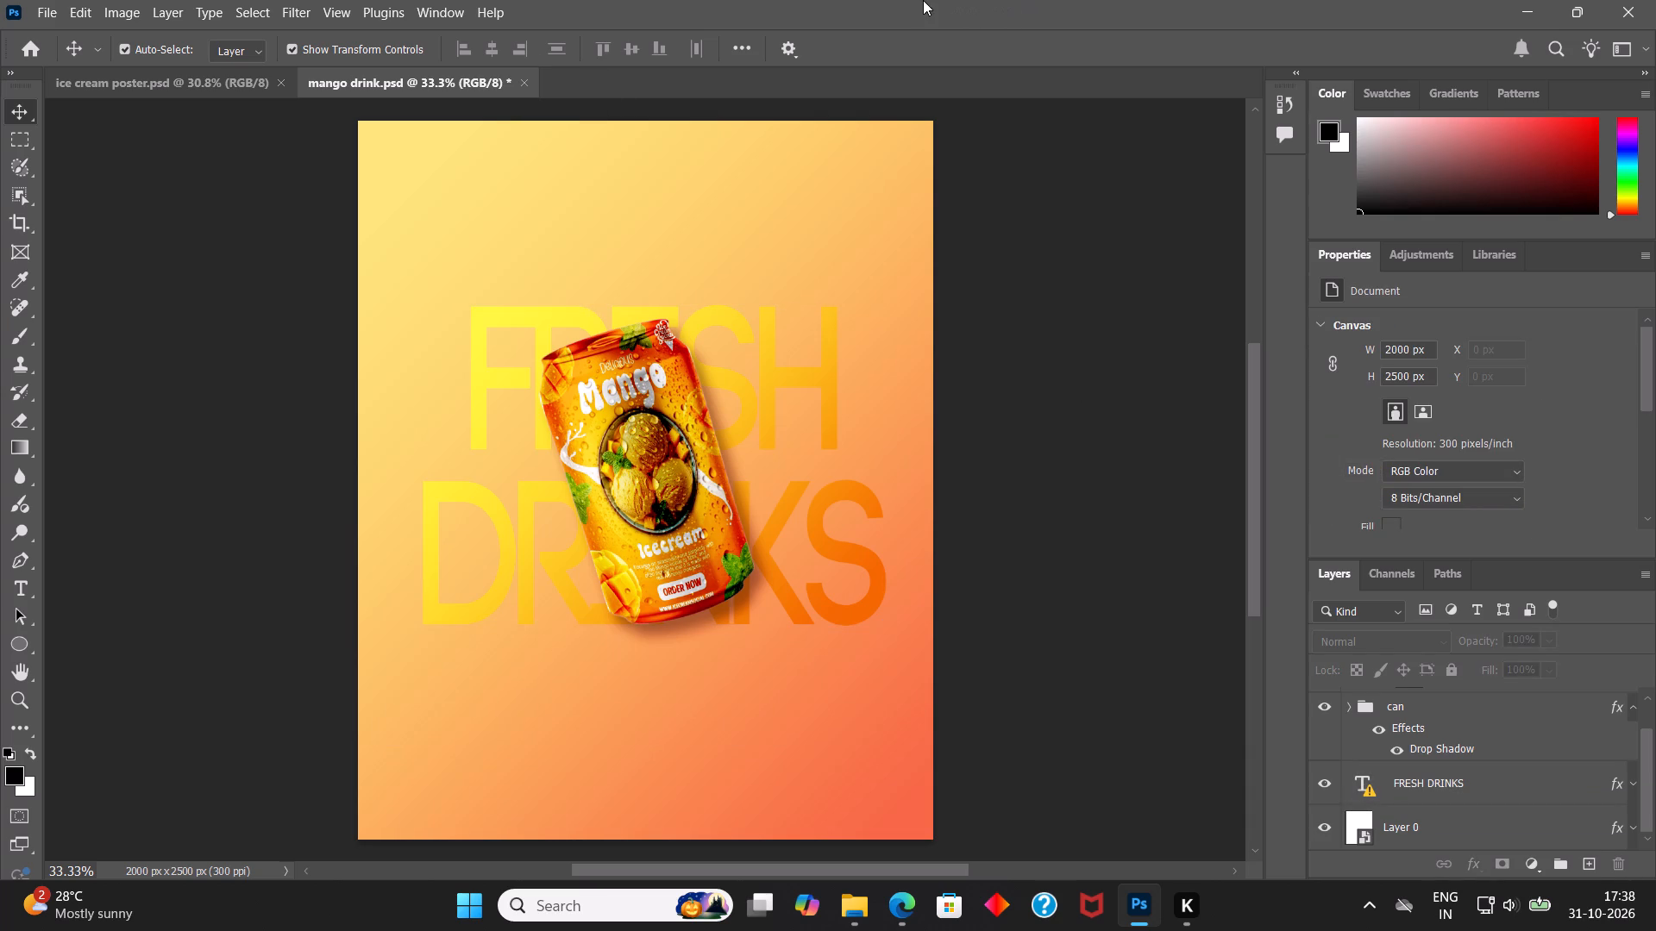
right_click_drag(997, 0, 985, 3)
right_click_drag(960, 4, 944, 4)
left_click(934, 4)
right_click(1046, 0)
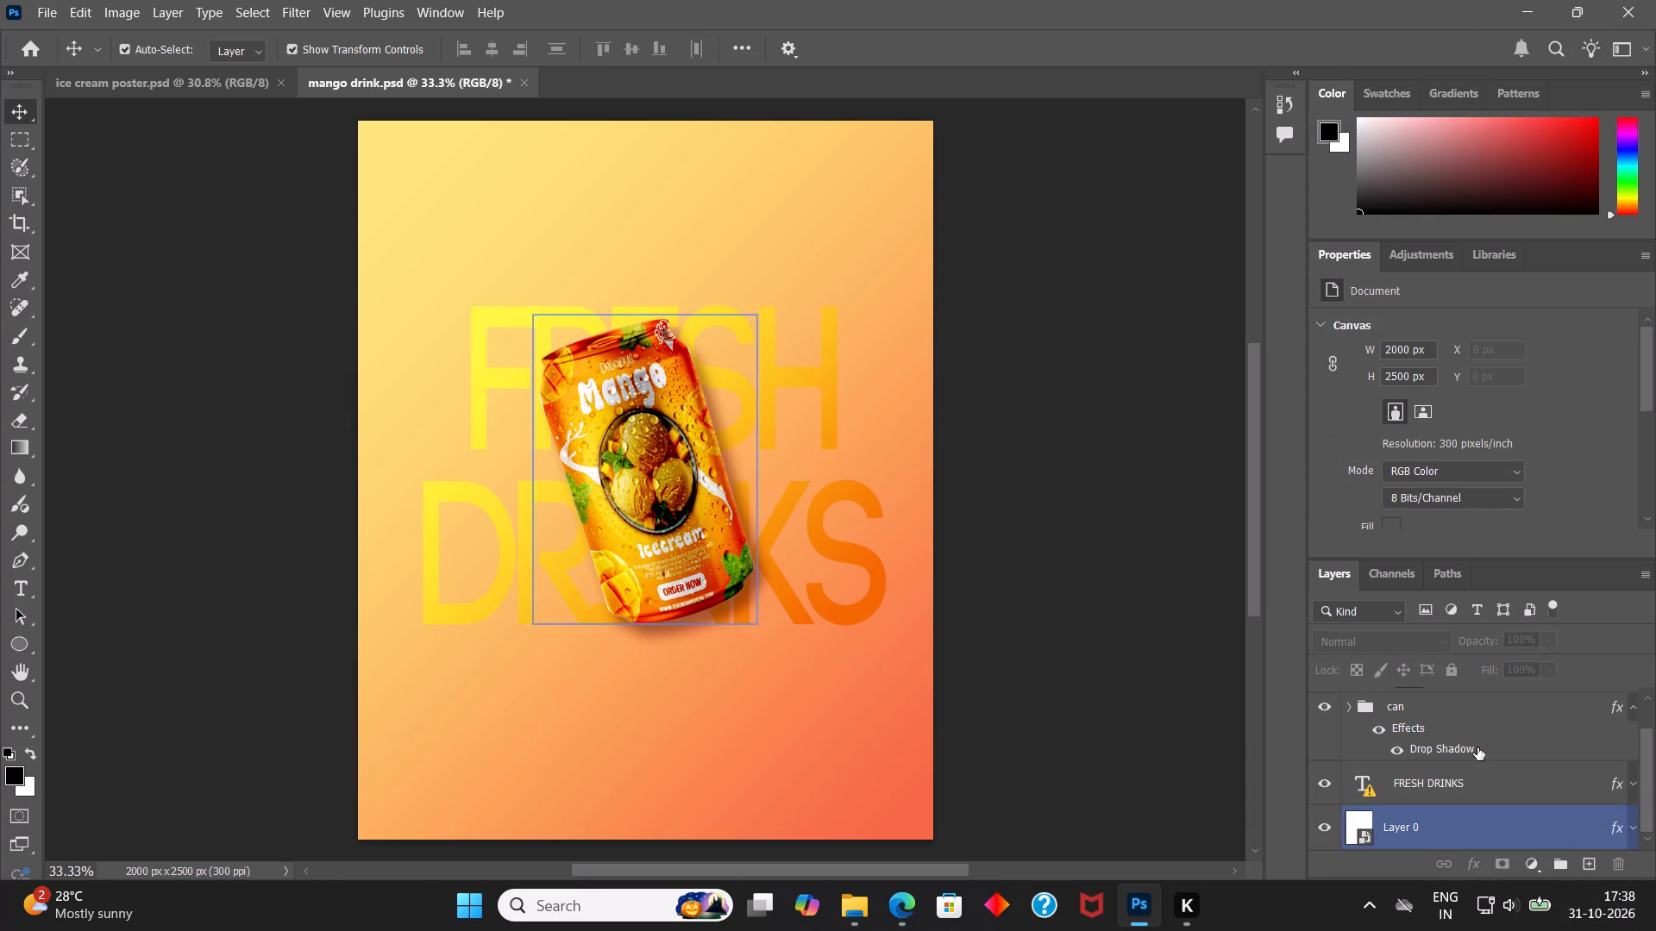
Expand the can group and Group 1 inside it, and open the Rectangle 1 smart object's contents for editing.
left_click(1431, 709)
left_click(1354, 713)
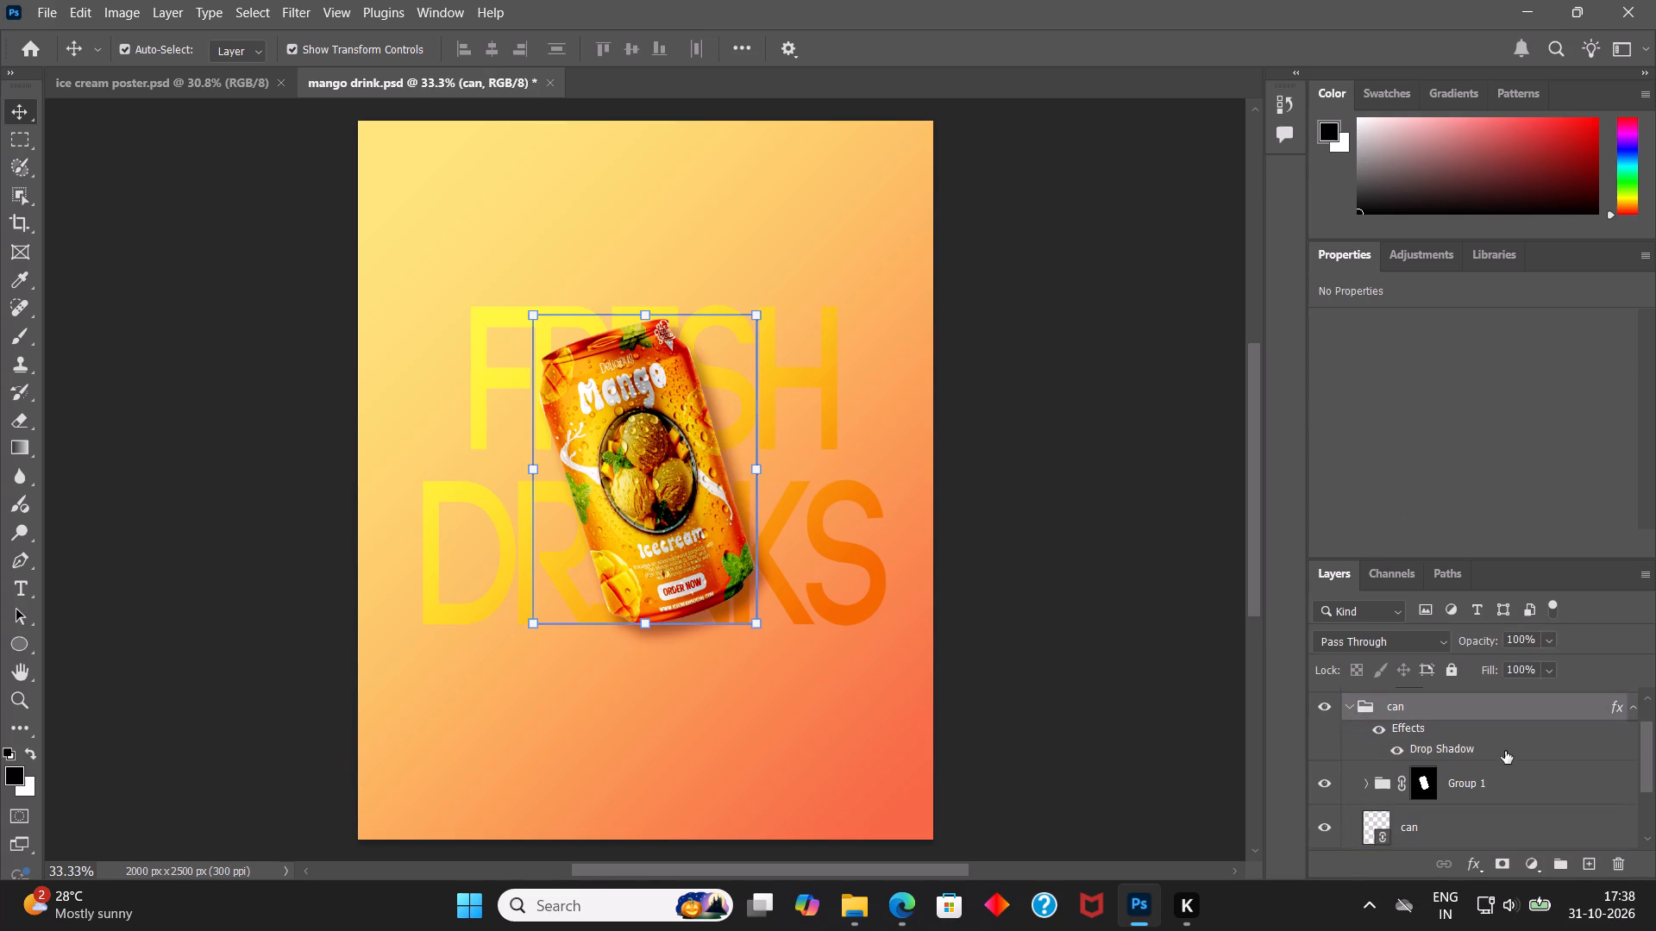
scroll(1527, 778, "down", 2)
scroll(1524, 781, "up", 1)
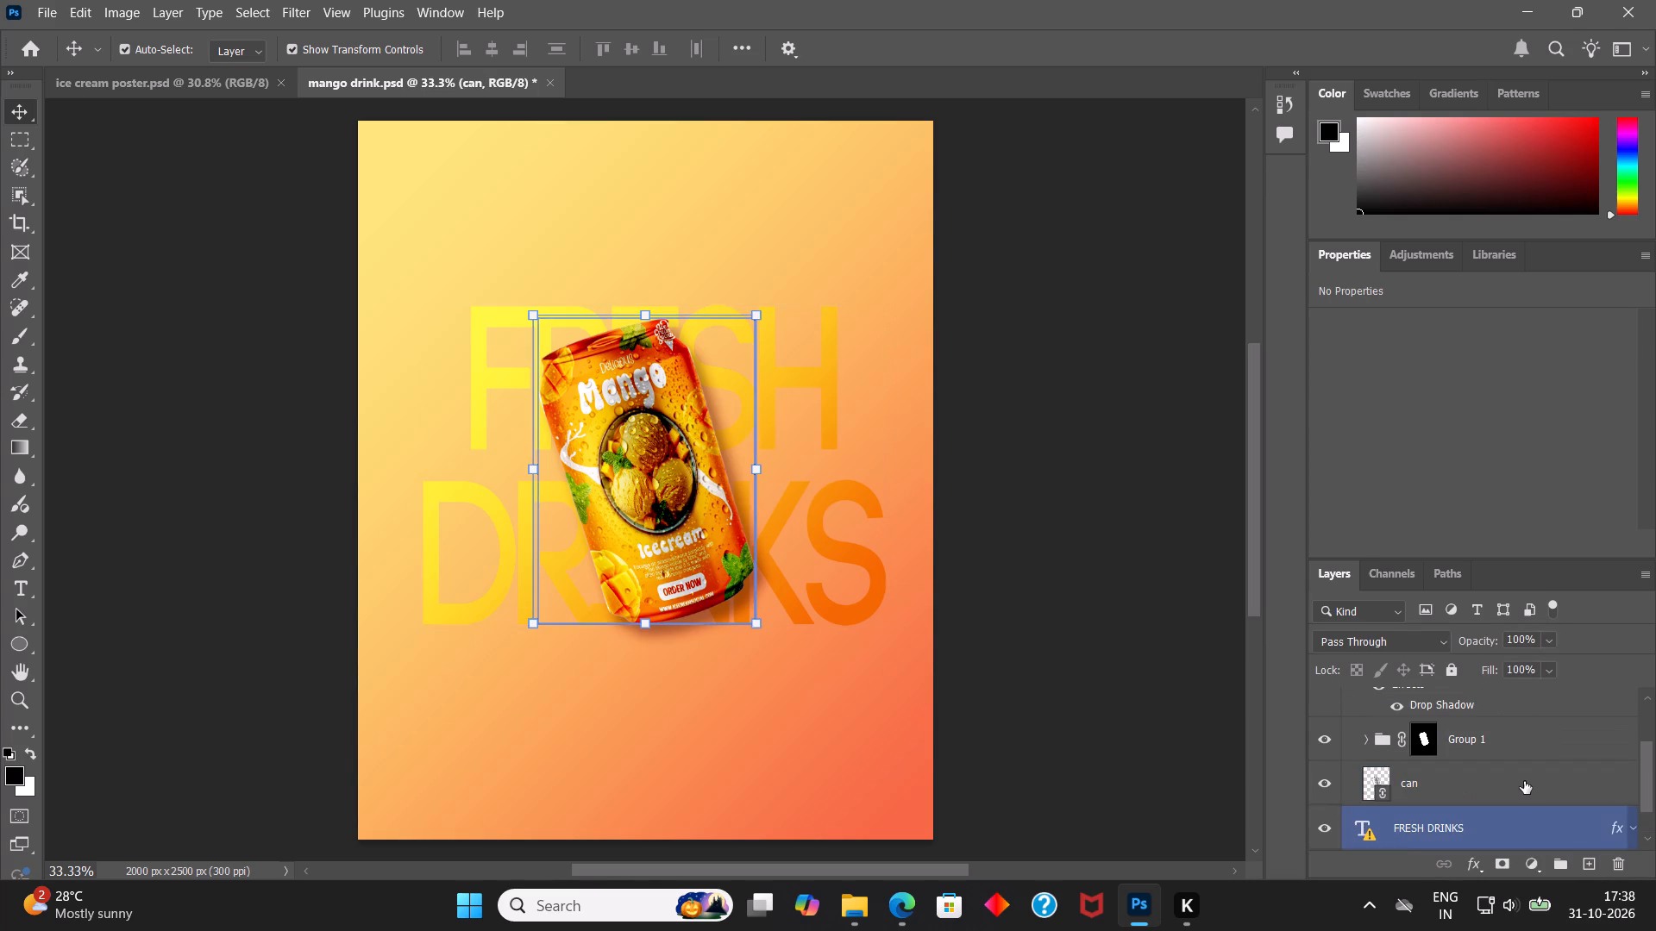
left_click(1364, 739)
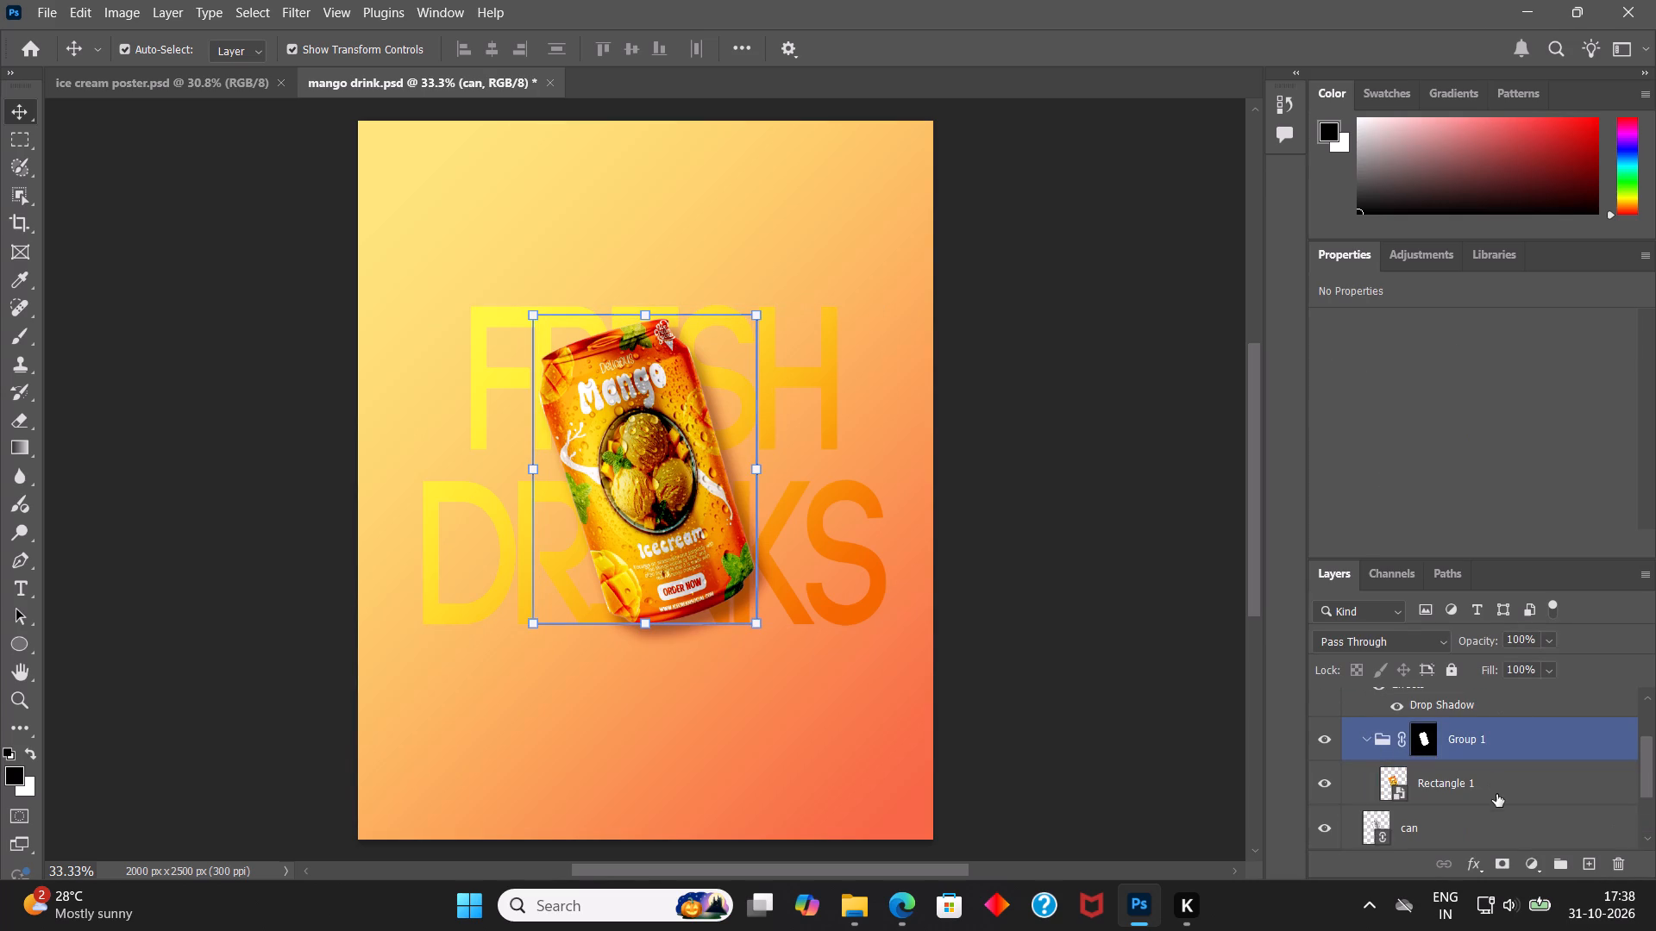
double_click(1496, 794)
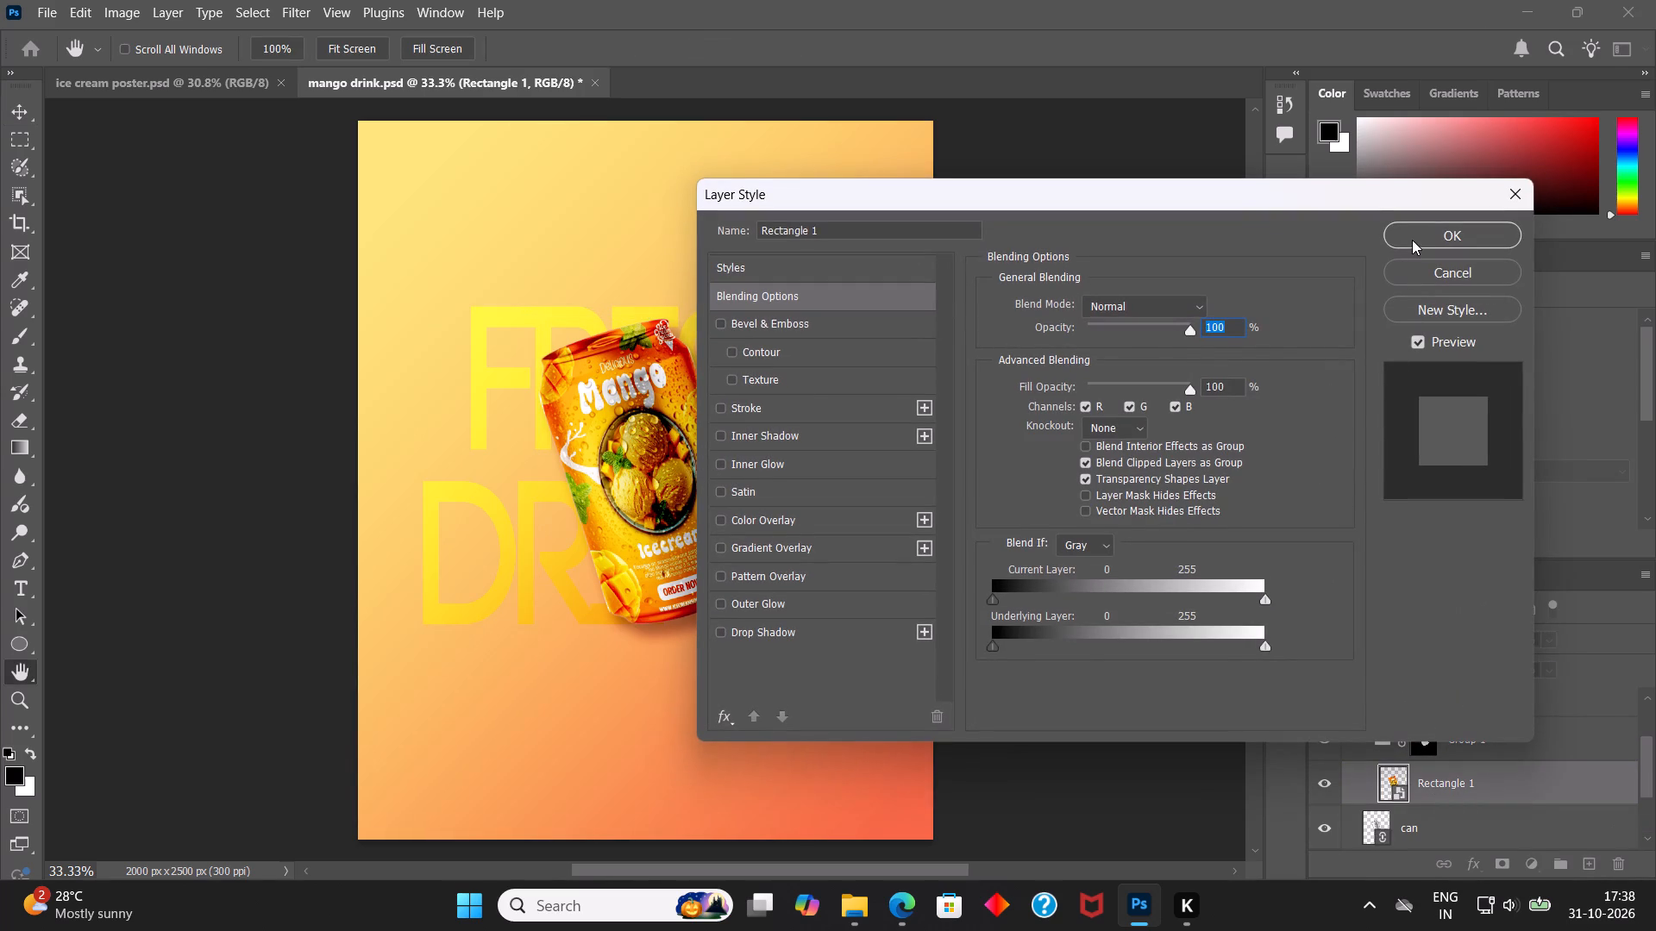
Close the layer style settings and open the contents of the Rectangle 1 smart object inside Group 1.
left_click(1412, 240)
double_click(1401, 796)
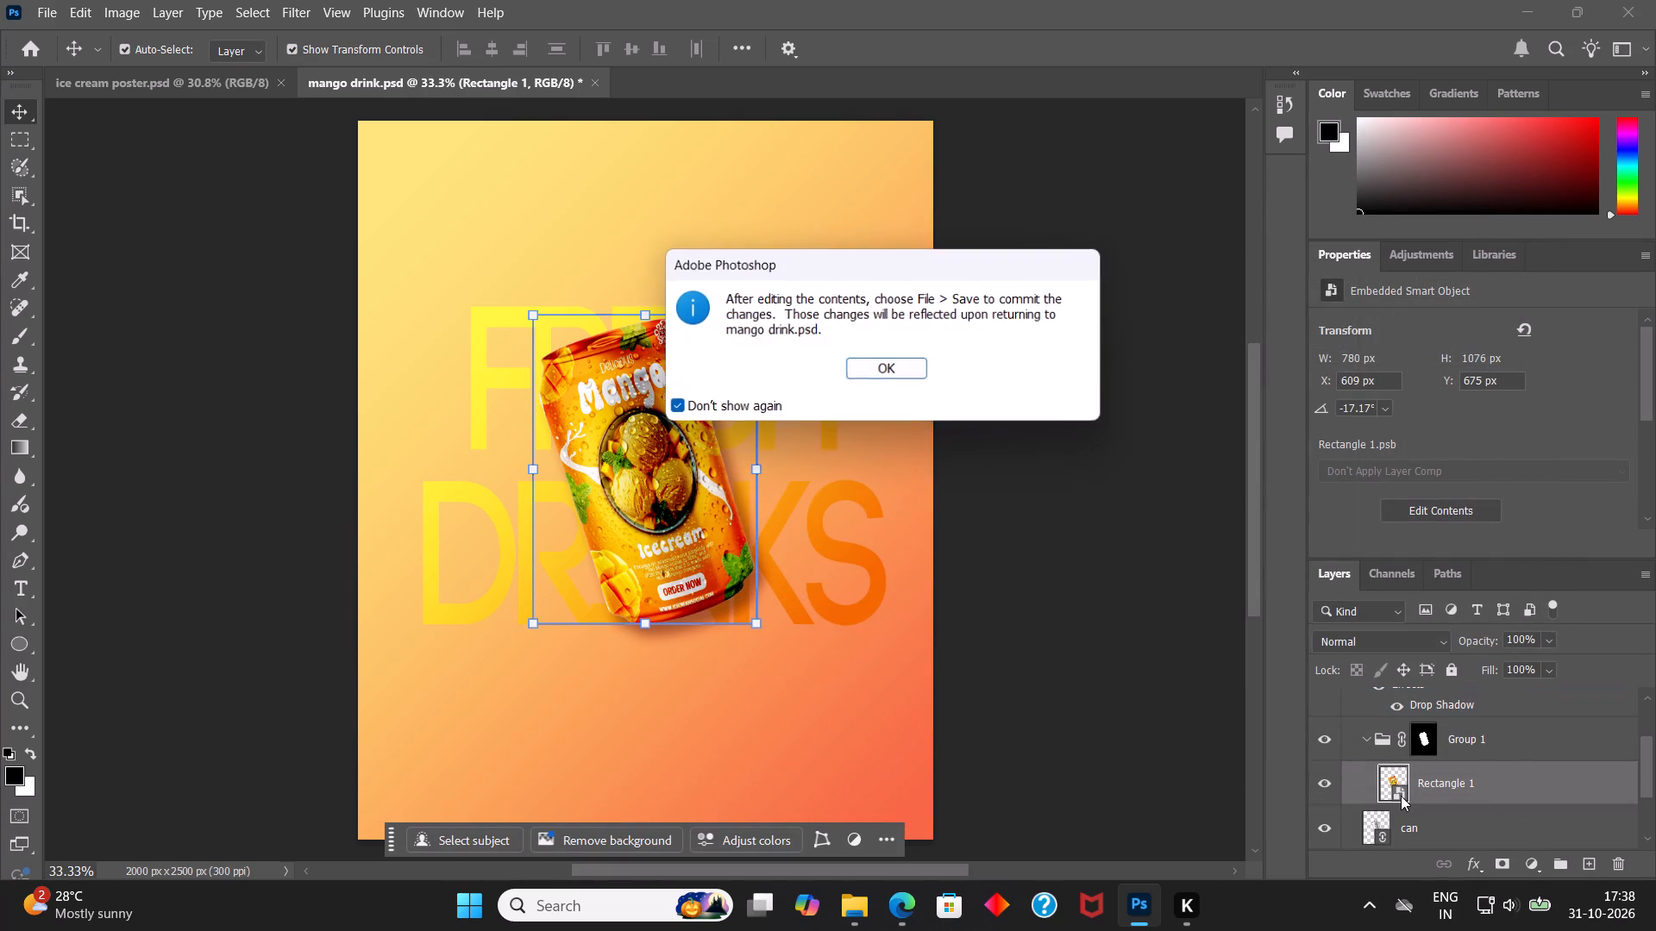
left_click(867, 372)
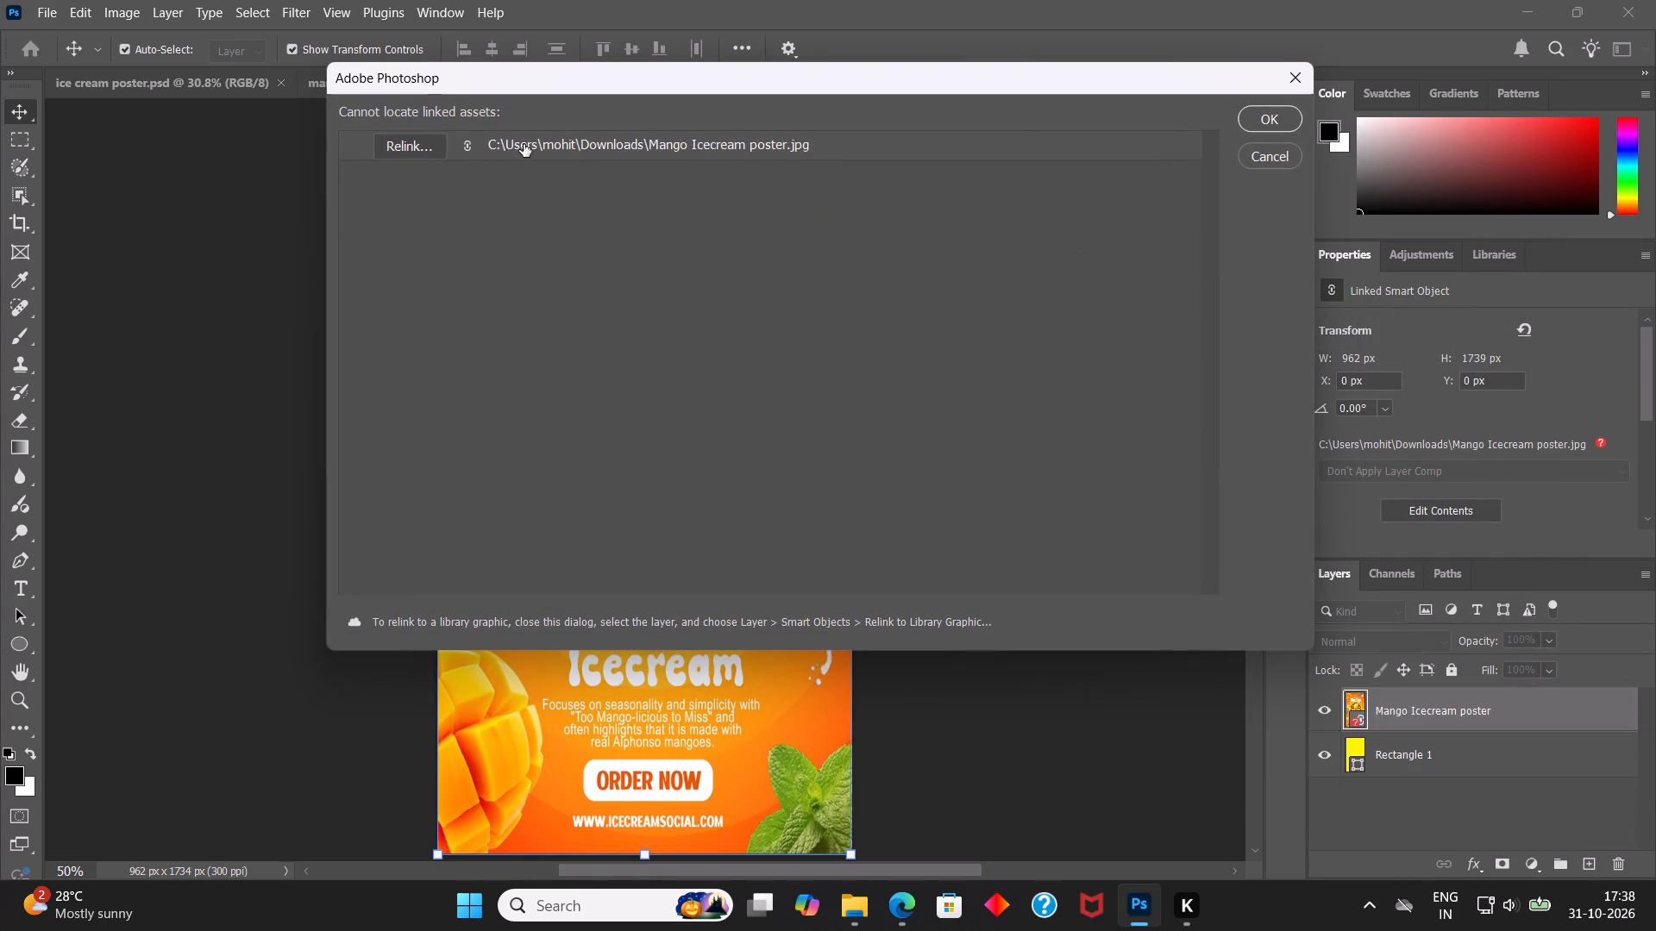
Relink the missing Mango Icecream poster image to the mango ice cream poster done PNG in PS projects on New Volume (E:).
left_click(426, 145)
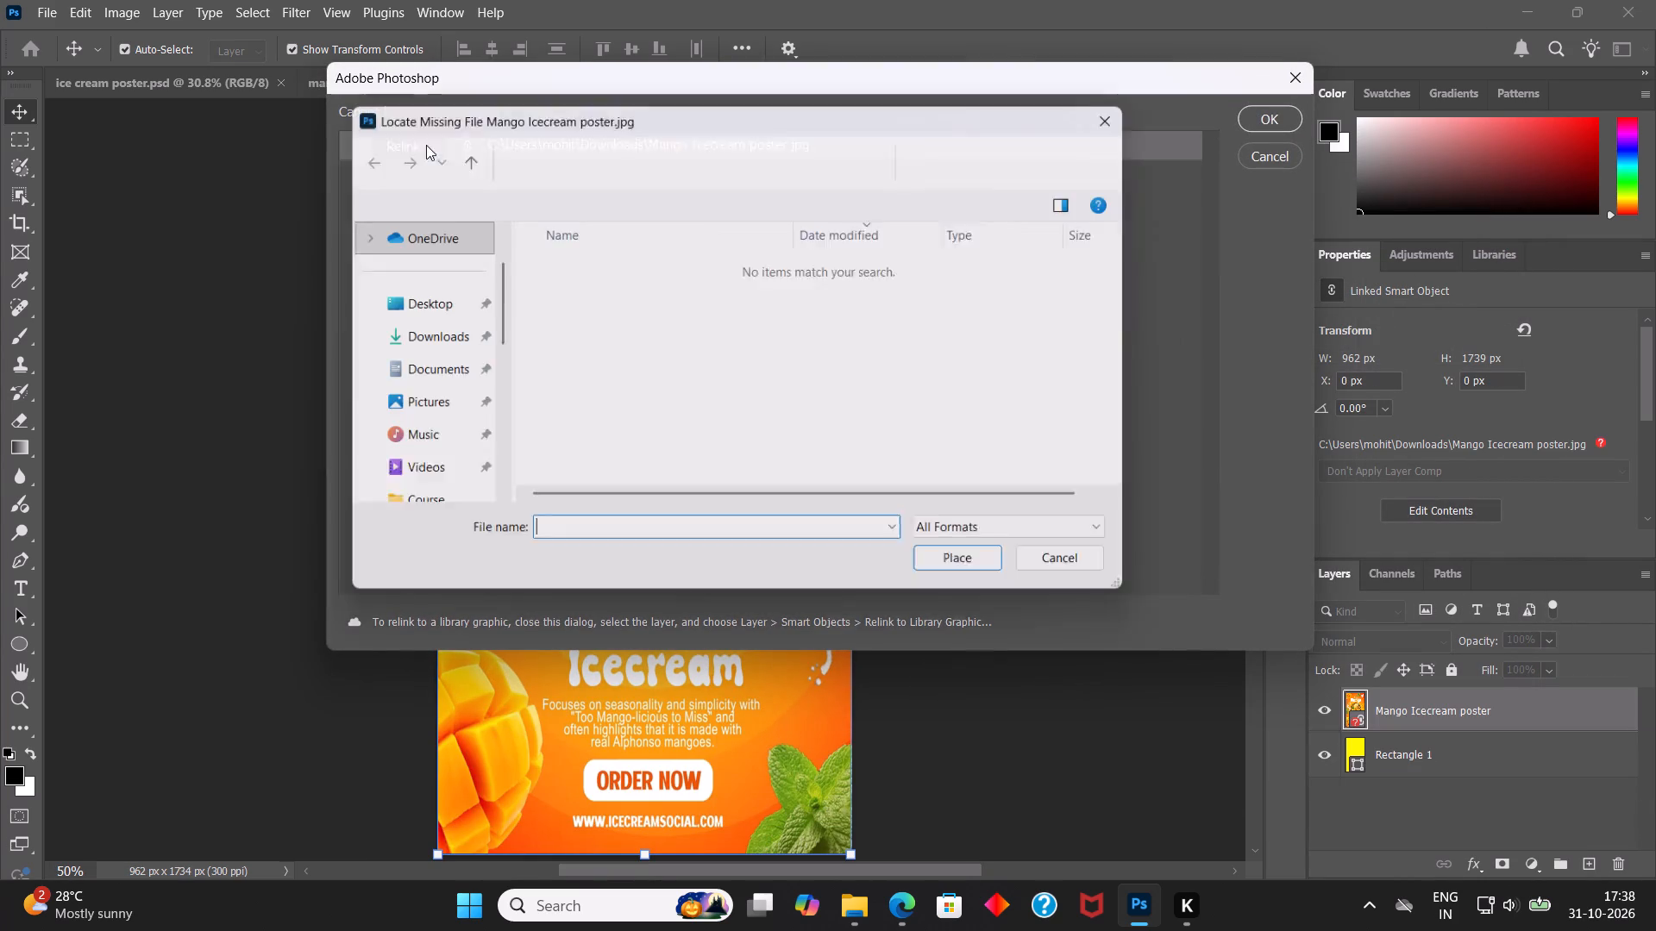
scroll(431, 406, "down", 2)
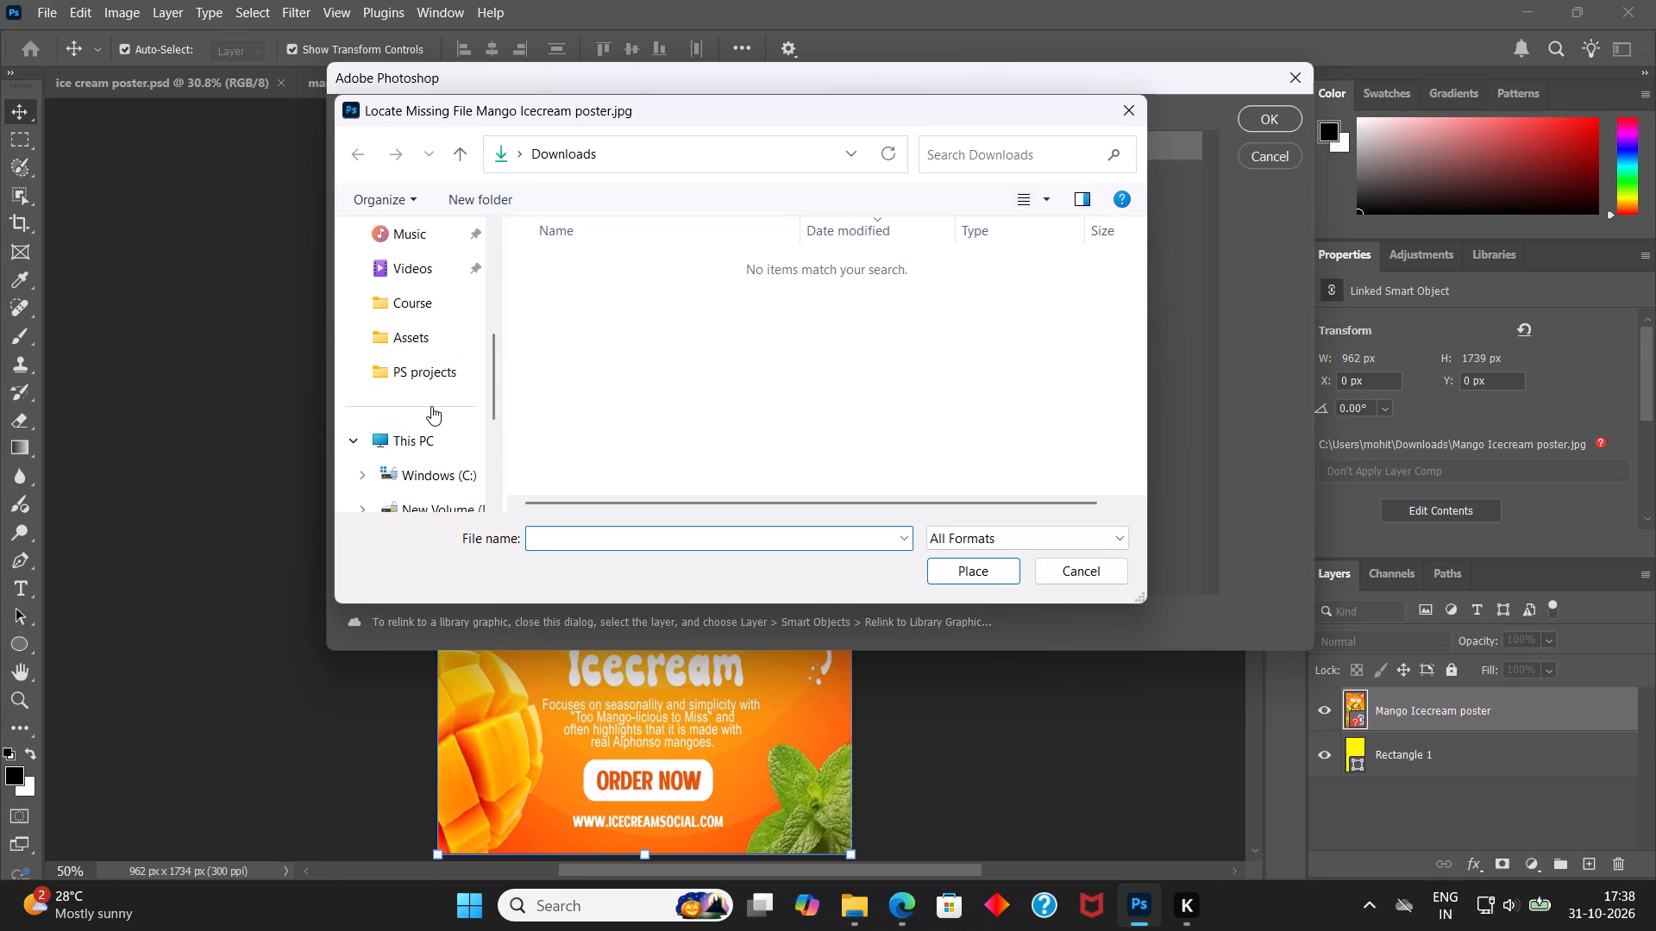
scroll(431, 406, "down", 2)
left_click(452, 280)
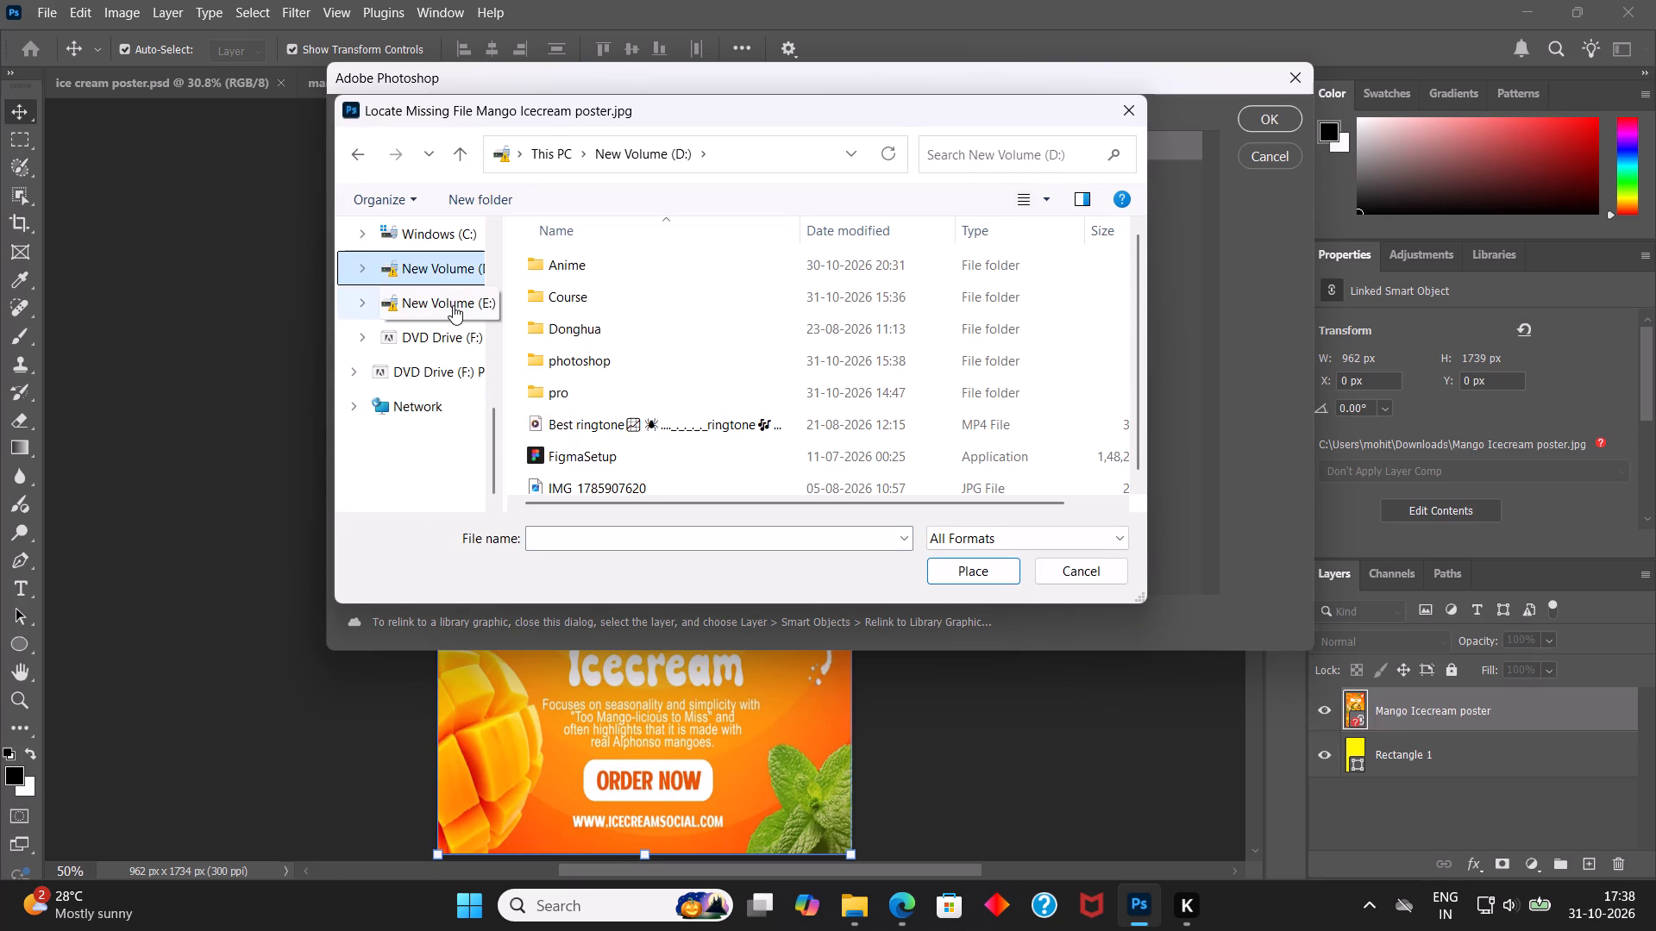
left_click(453, 305)
double_click(595, 302)
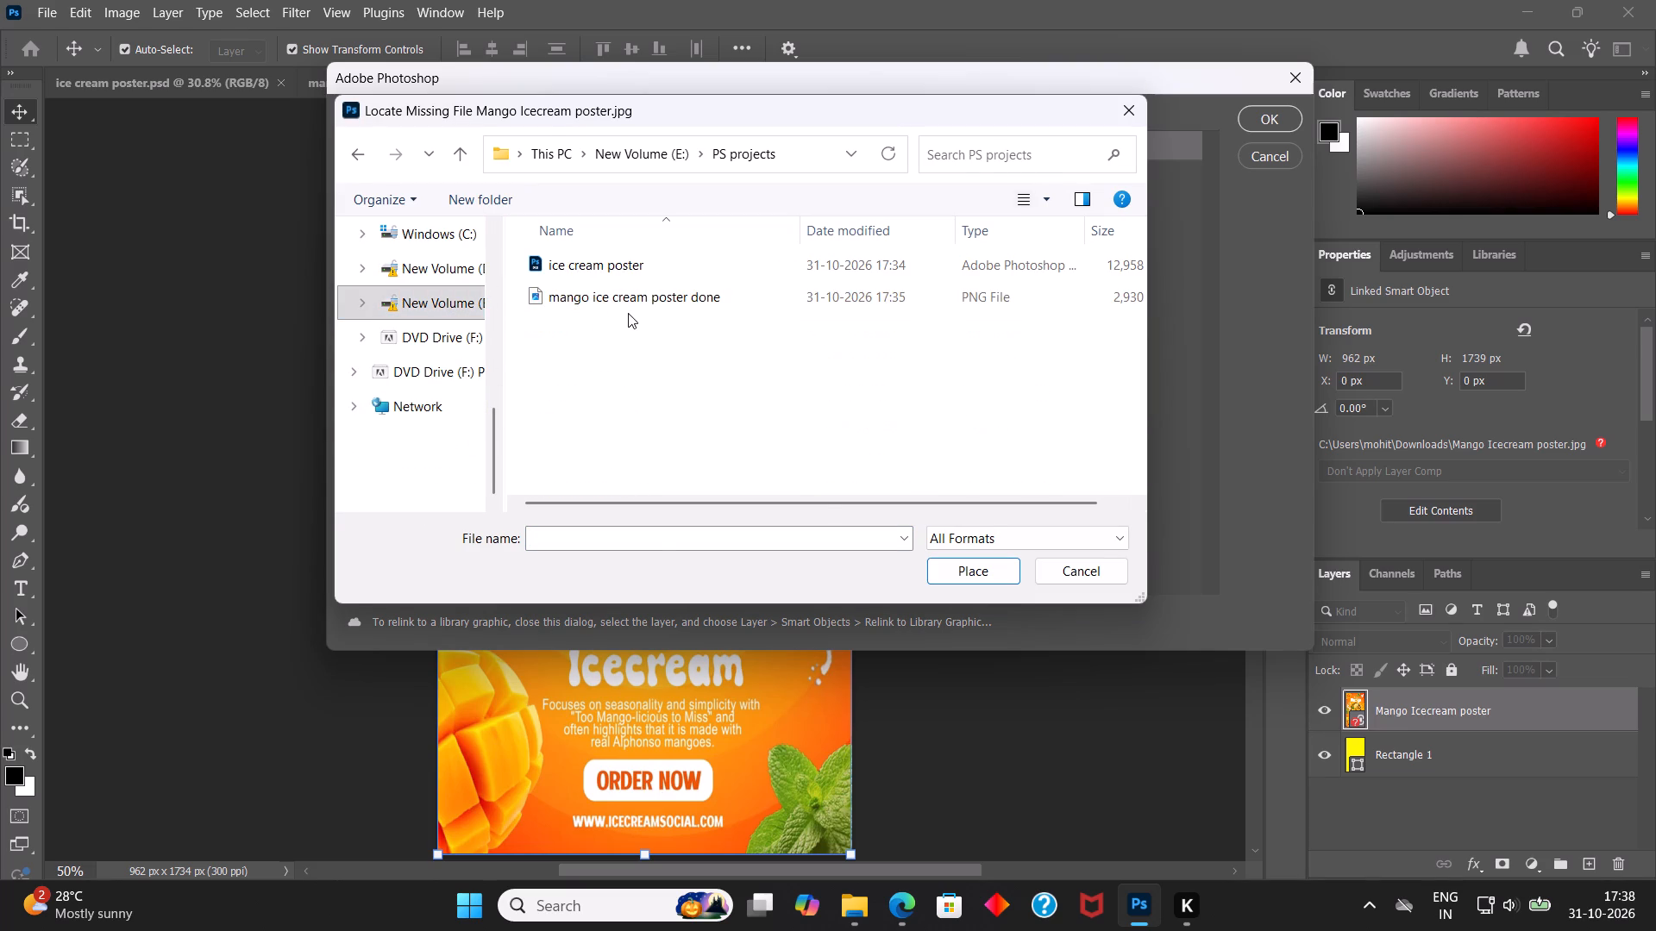
left_click(628, 307)
left_click(961, 577)
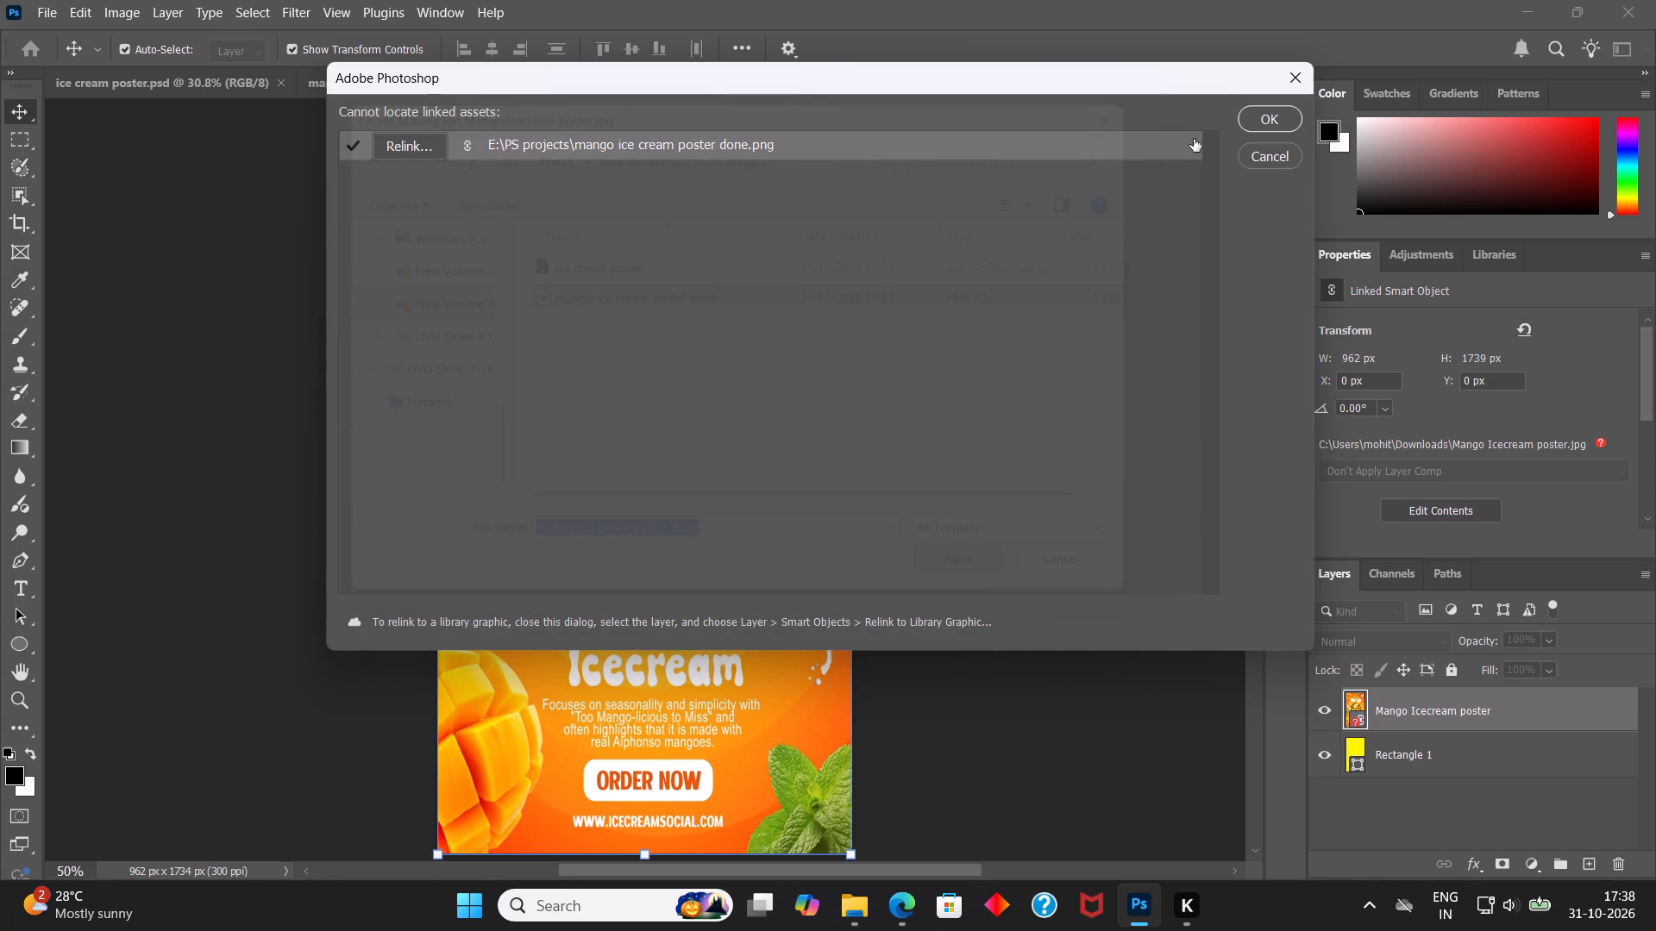
left_click(1258, 118)
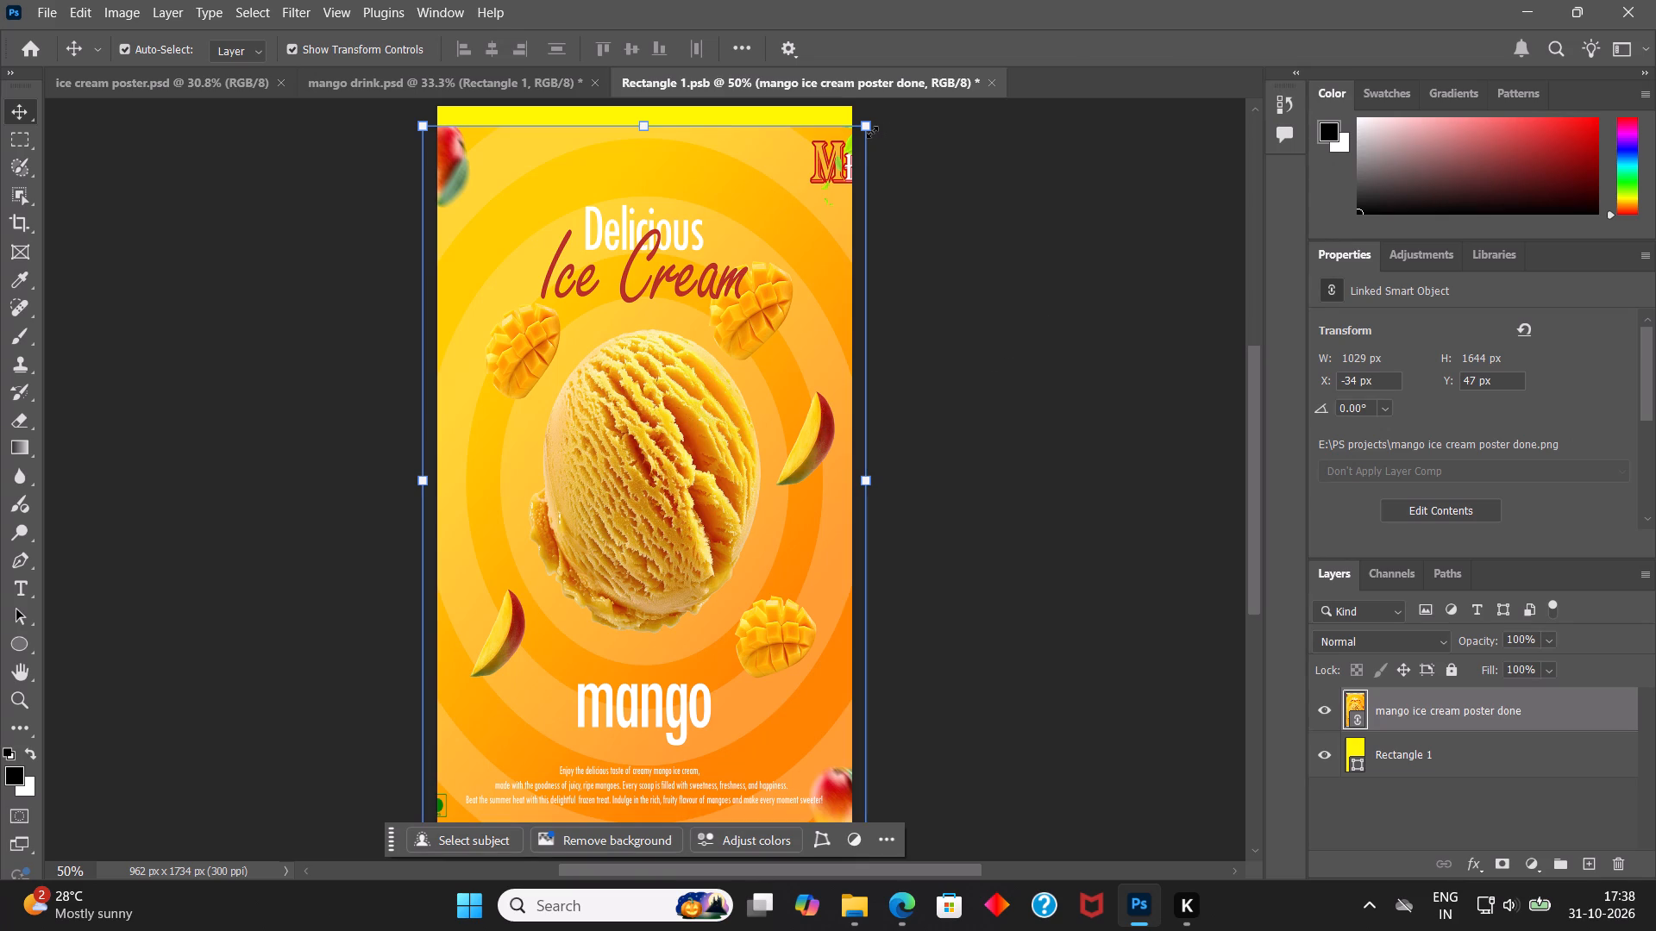
Open the canvas size settings for the Rectangle 1 smart object document.
scroll(785, 270, "down", 4)
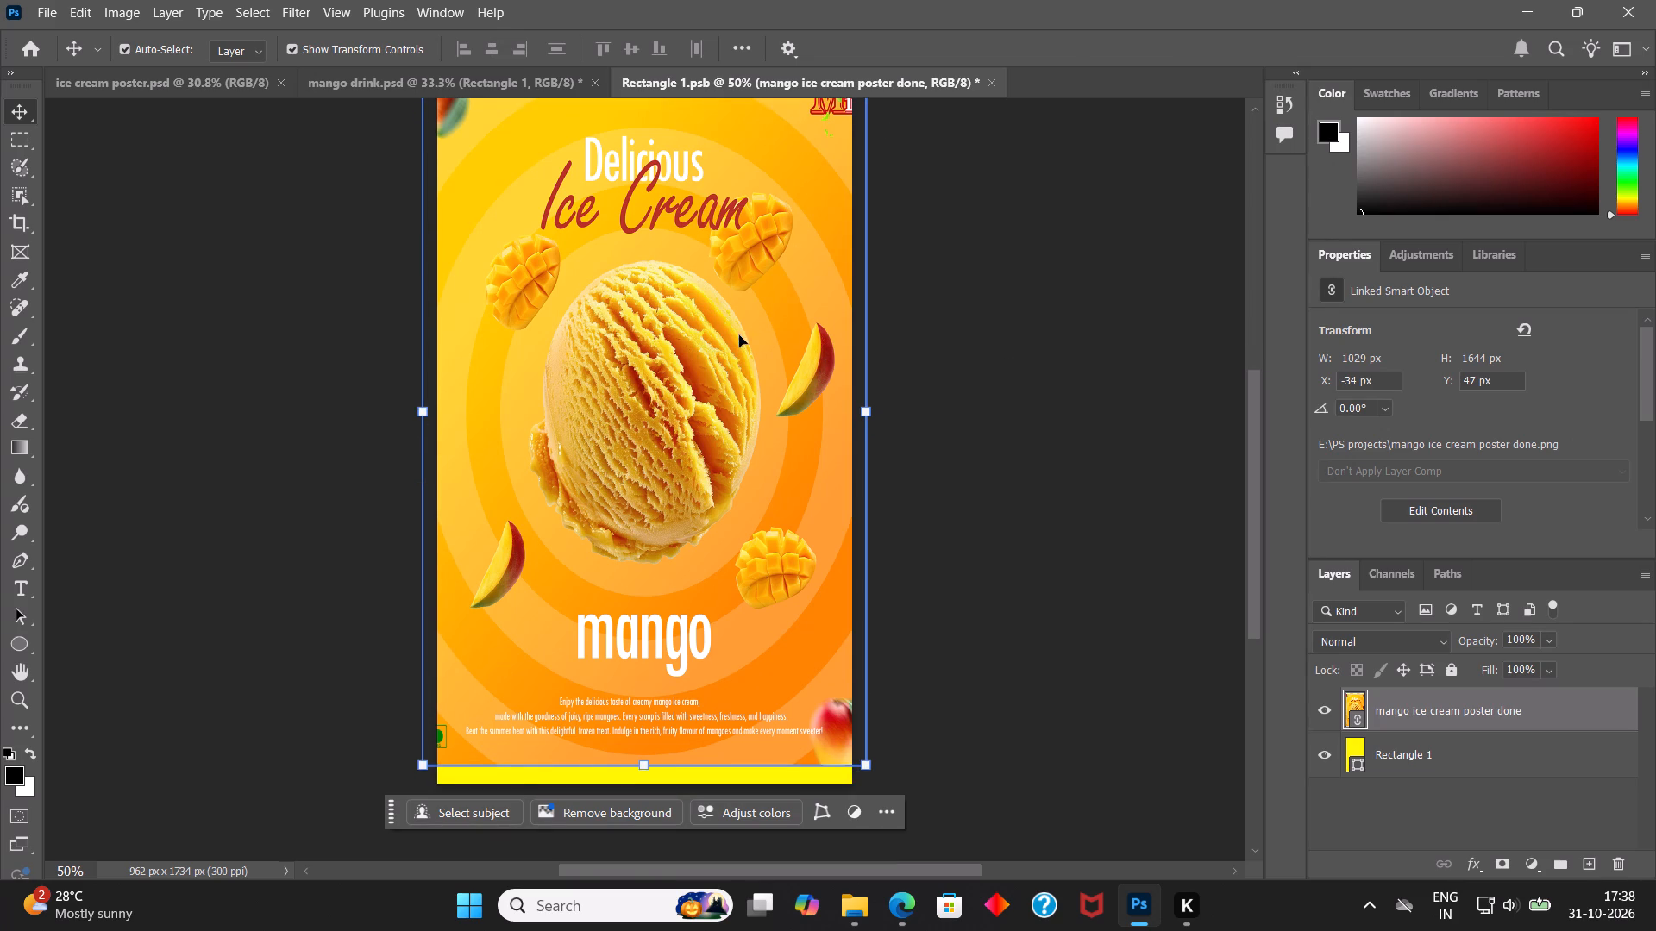
scroll(712, 352, "down", 1, "alt")
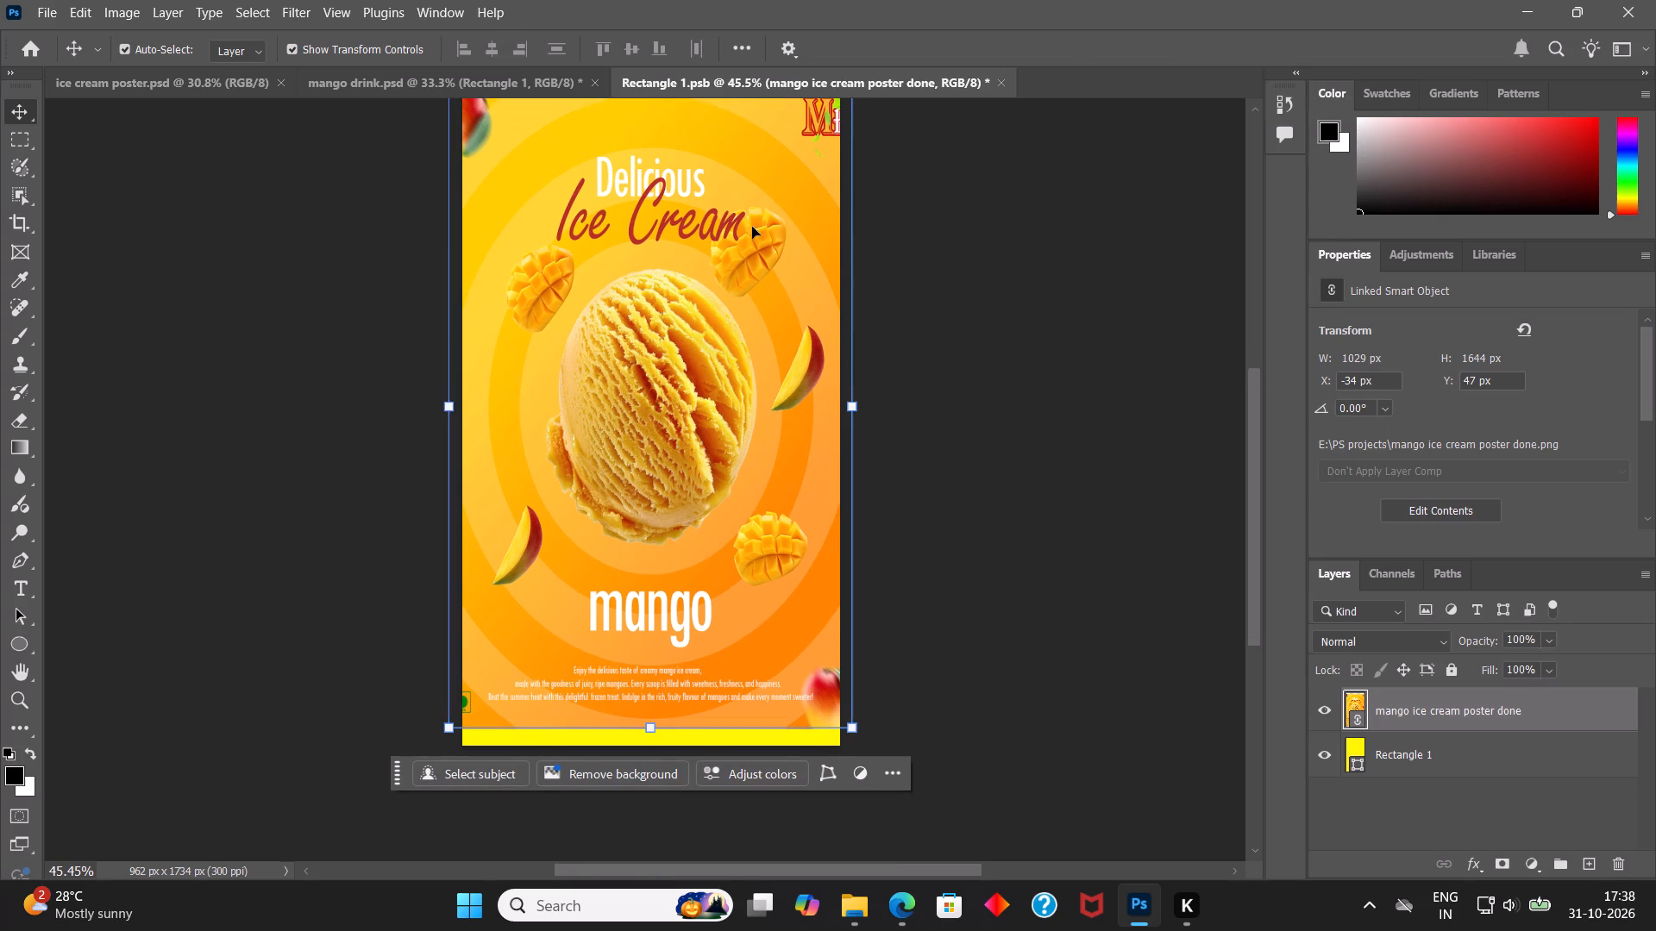
scroll(706, 212, "up", 1)
left_click(129, 9)
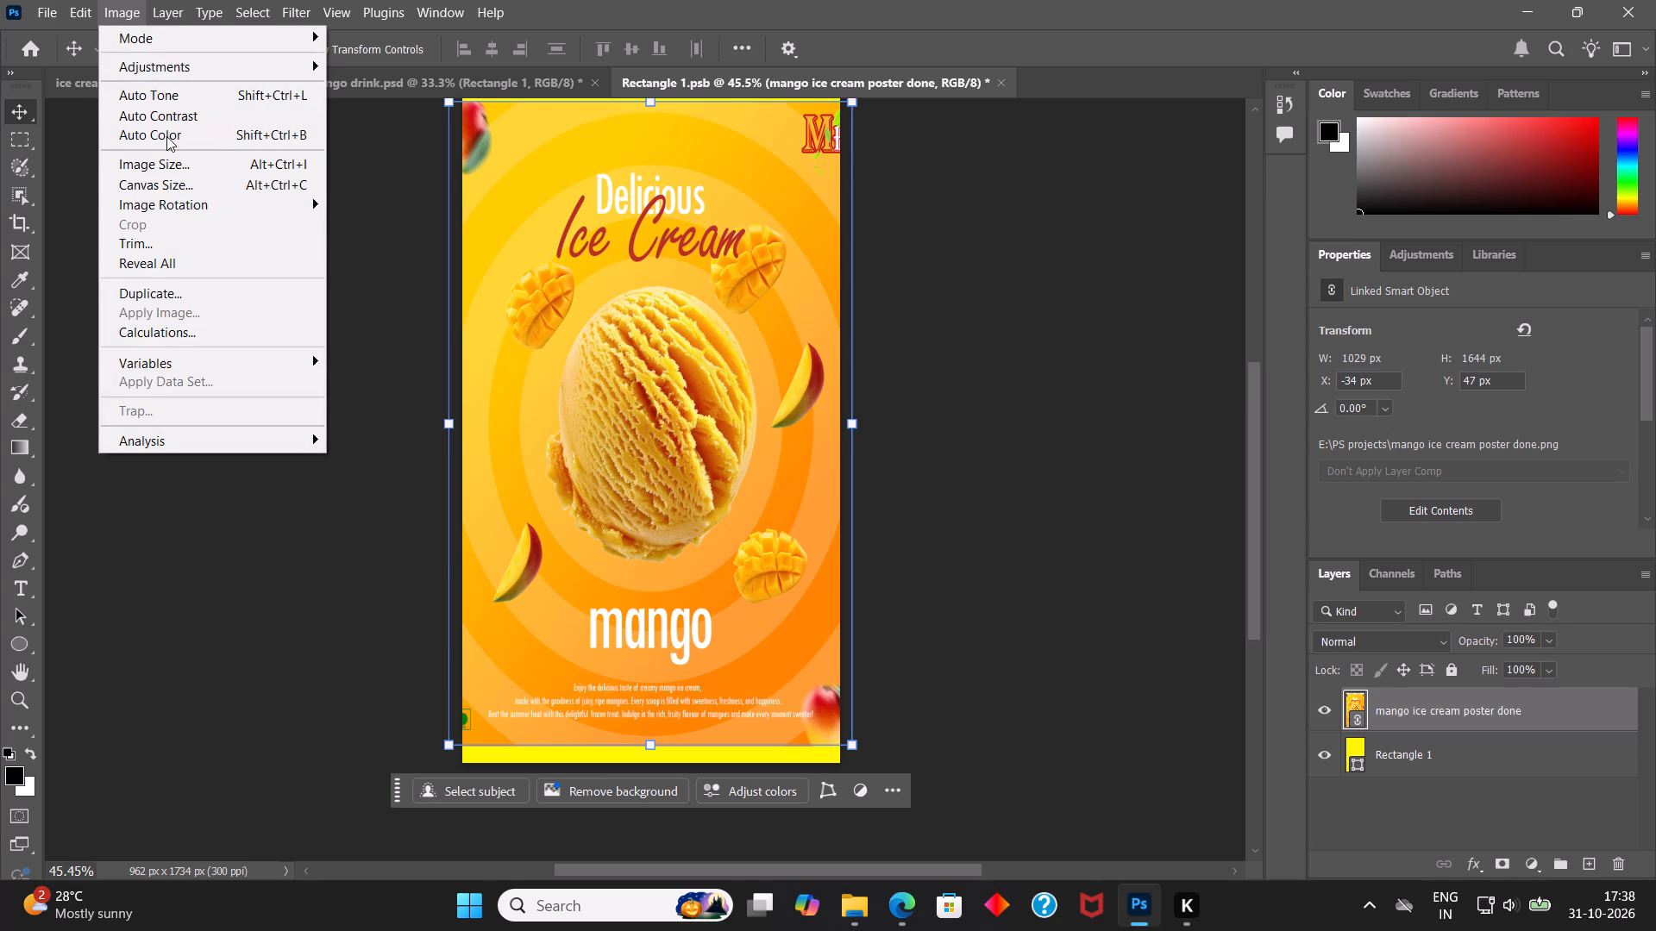
left_click(178, 178)
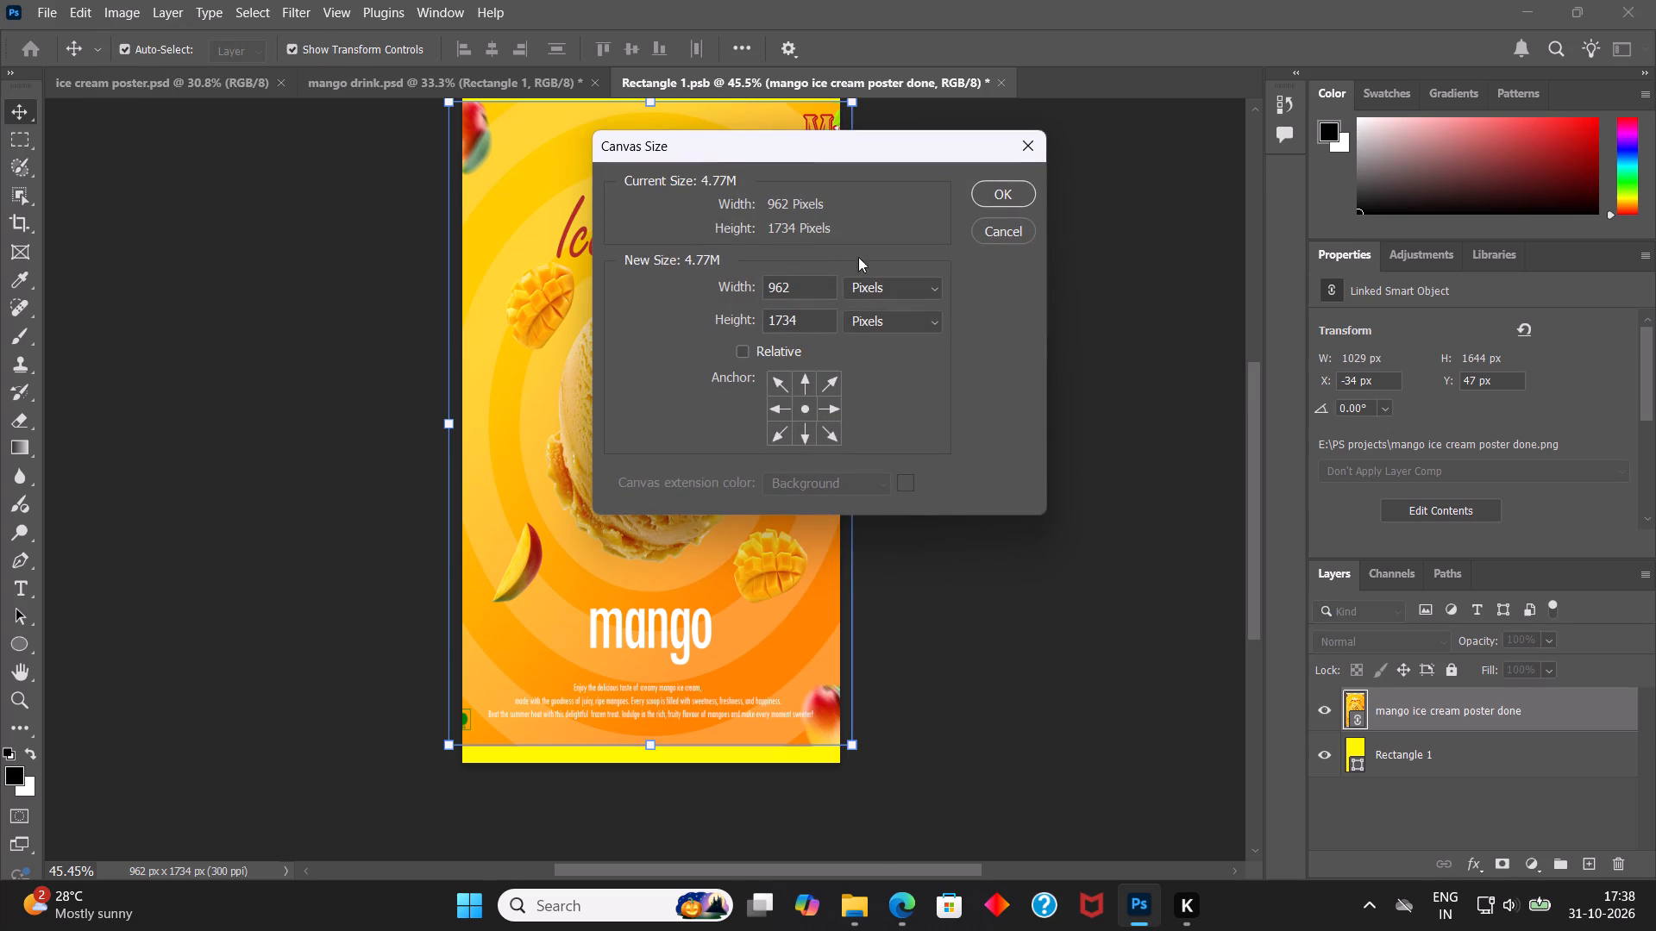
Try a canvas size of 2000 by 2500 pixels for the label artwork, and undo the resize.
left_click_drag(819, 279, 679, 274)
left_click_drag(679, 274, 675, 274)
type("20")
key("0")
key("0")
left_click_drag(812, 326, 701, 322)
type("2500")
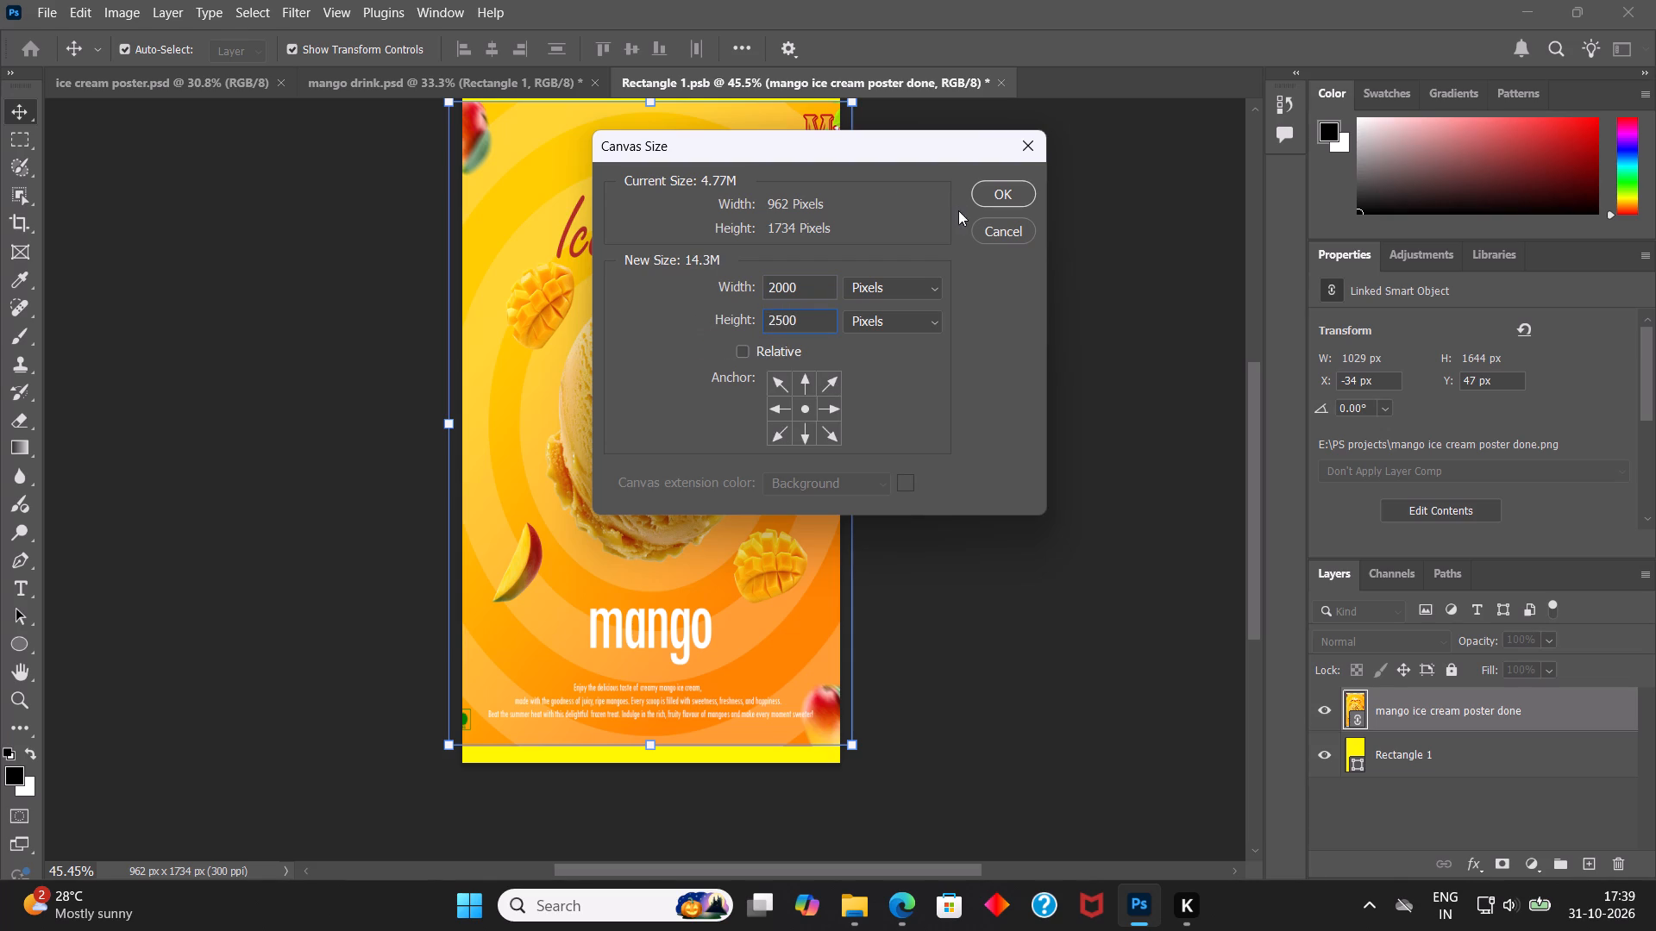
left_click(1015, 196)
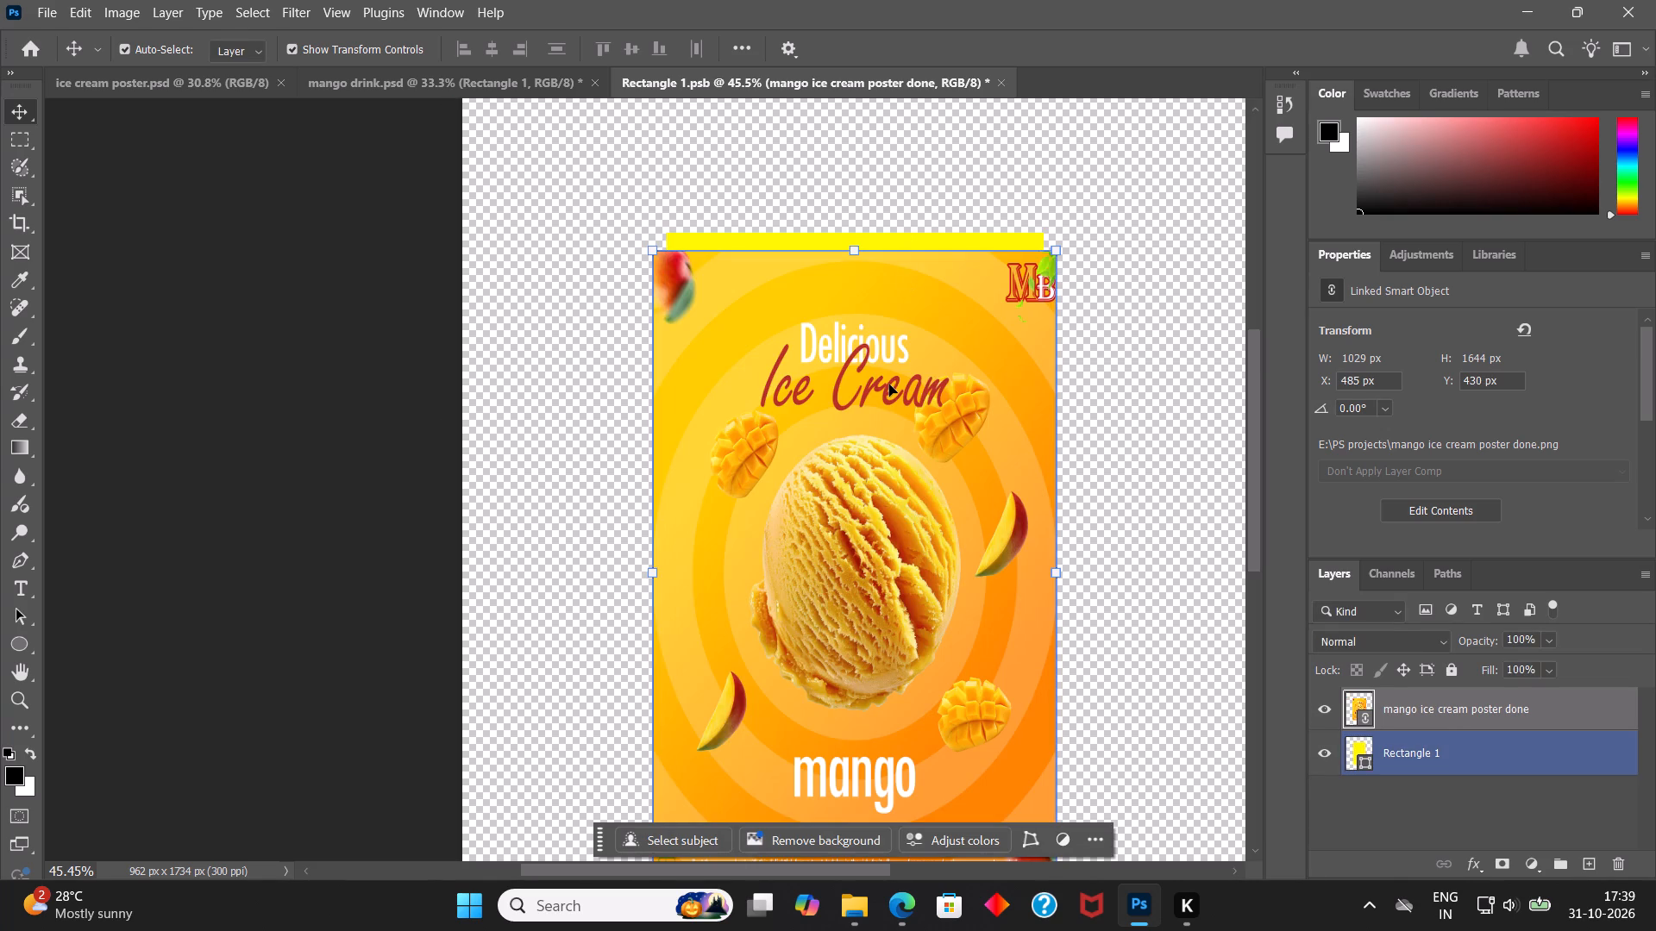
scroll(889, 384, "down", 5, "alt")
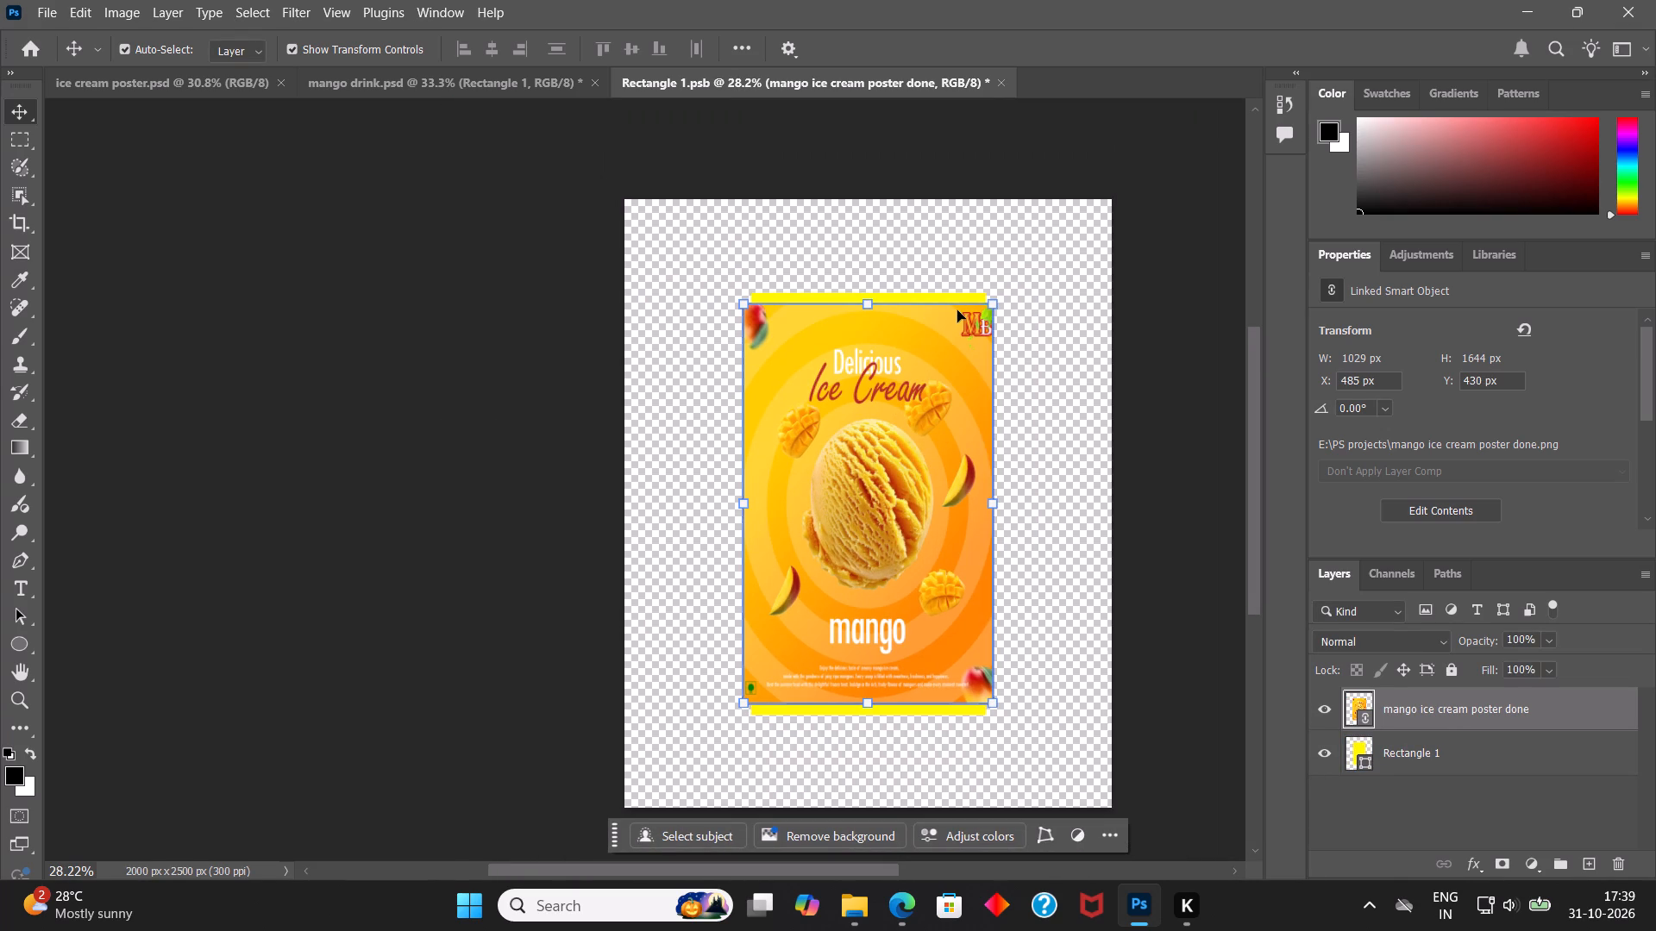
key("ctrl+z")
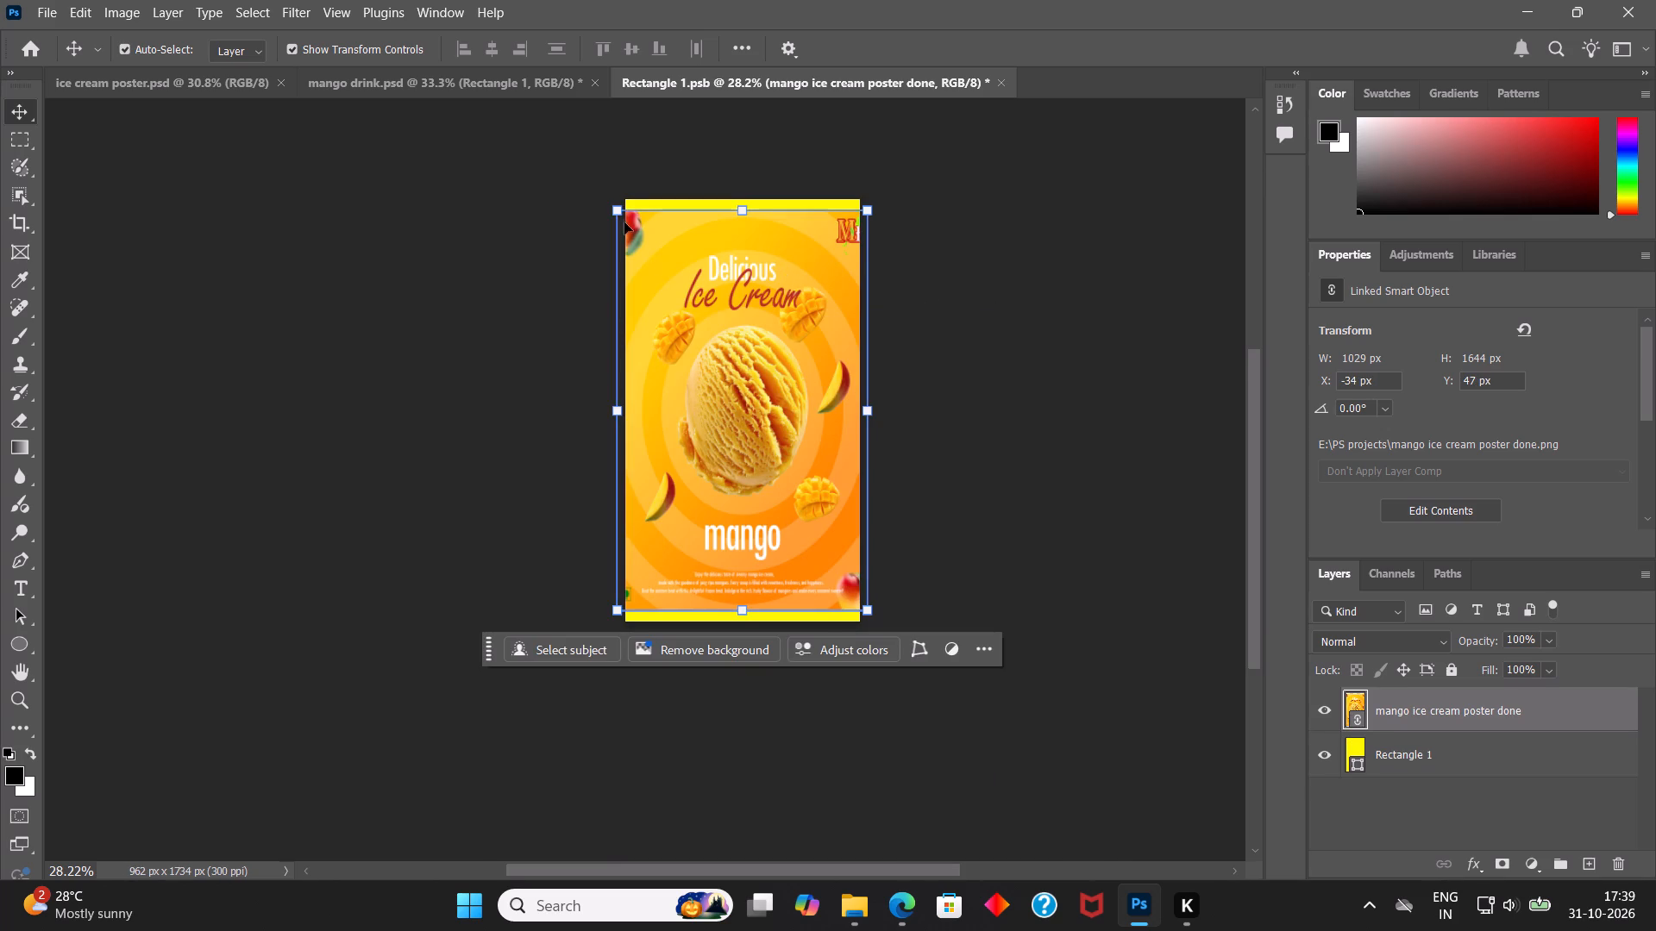
Transform the mango ice cream poster layer non-proportionally so its edges match the label canvas, covering the yellow rectangle, and deselect it.
left_click_drag(619, 208, 629, 219)
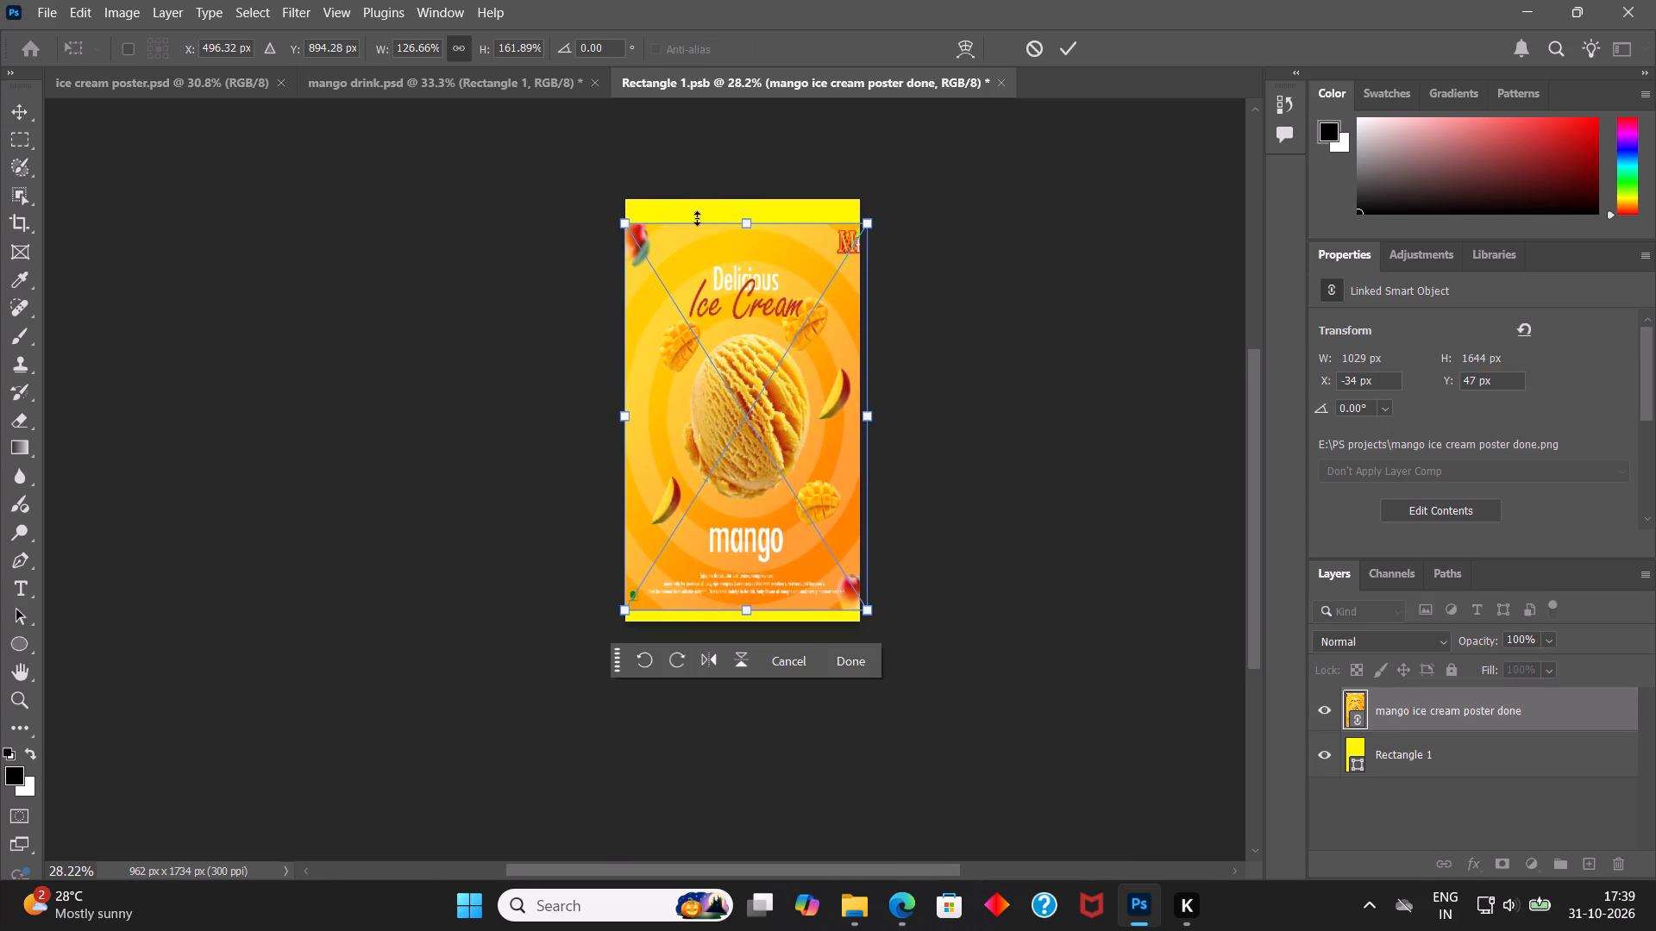
left_click_drag(746, 222, 748, 203)
left_click_drag(743, 611, 742, 623)
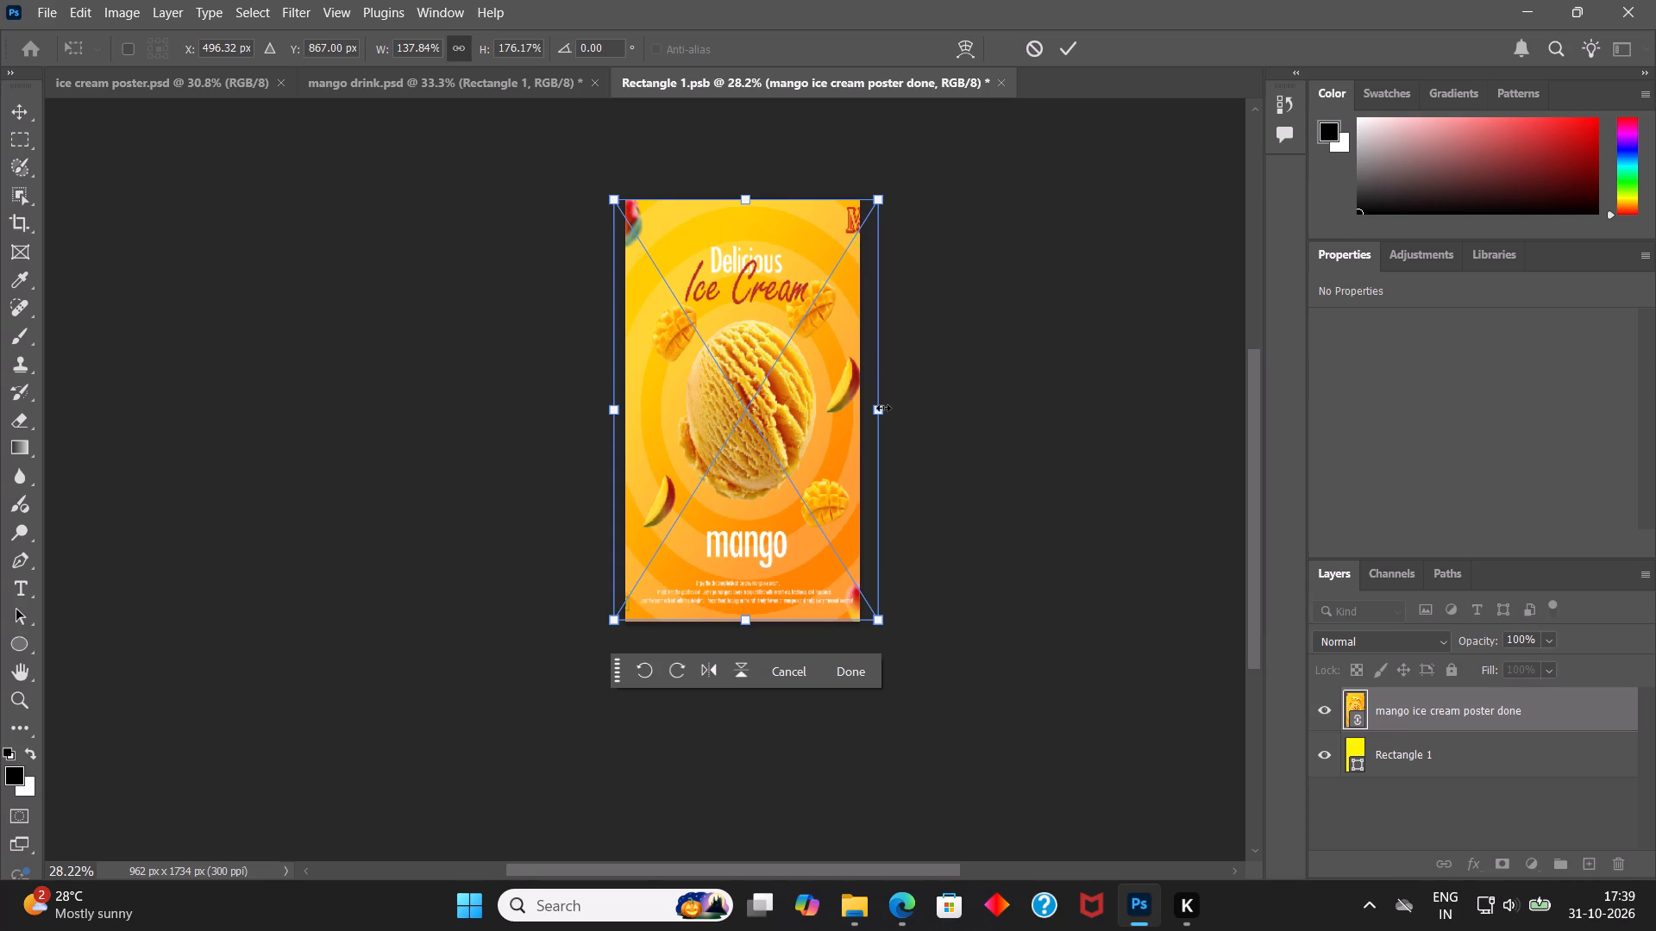
left_click_drag(879, 413, 865, 413, "shift")
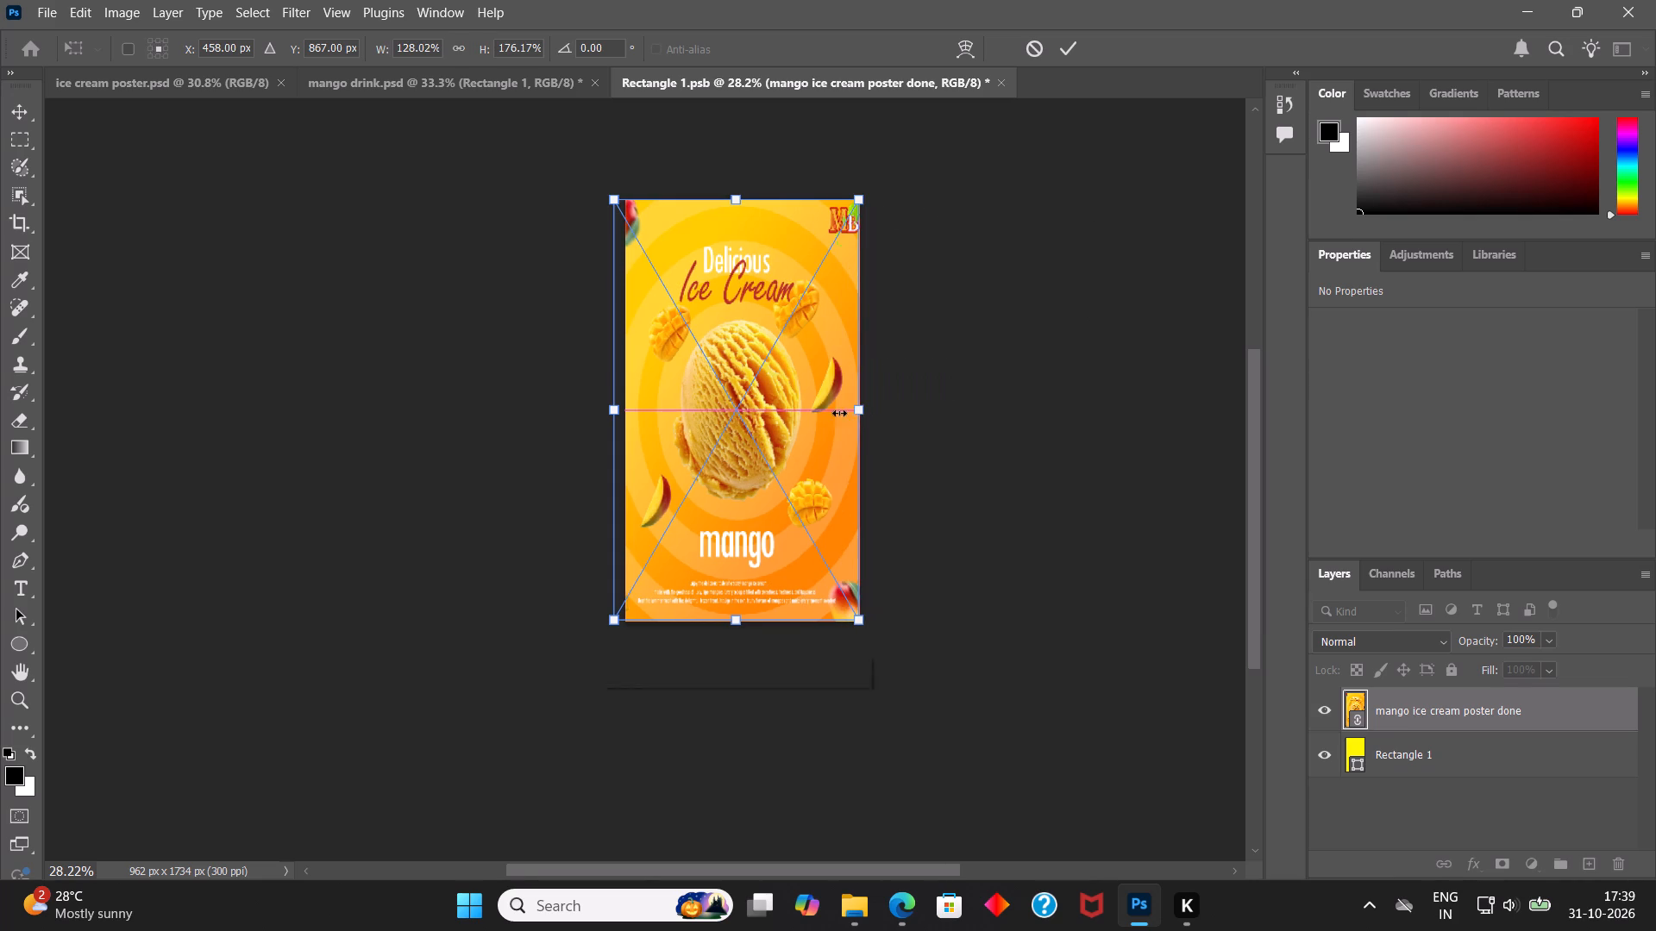
left_click(620, 415, "shift")
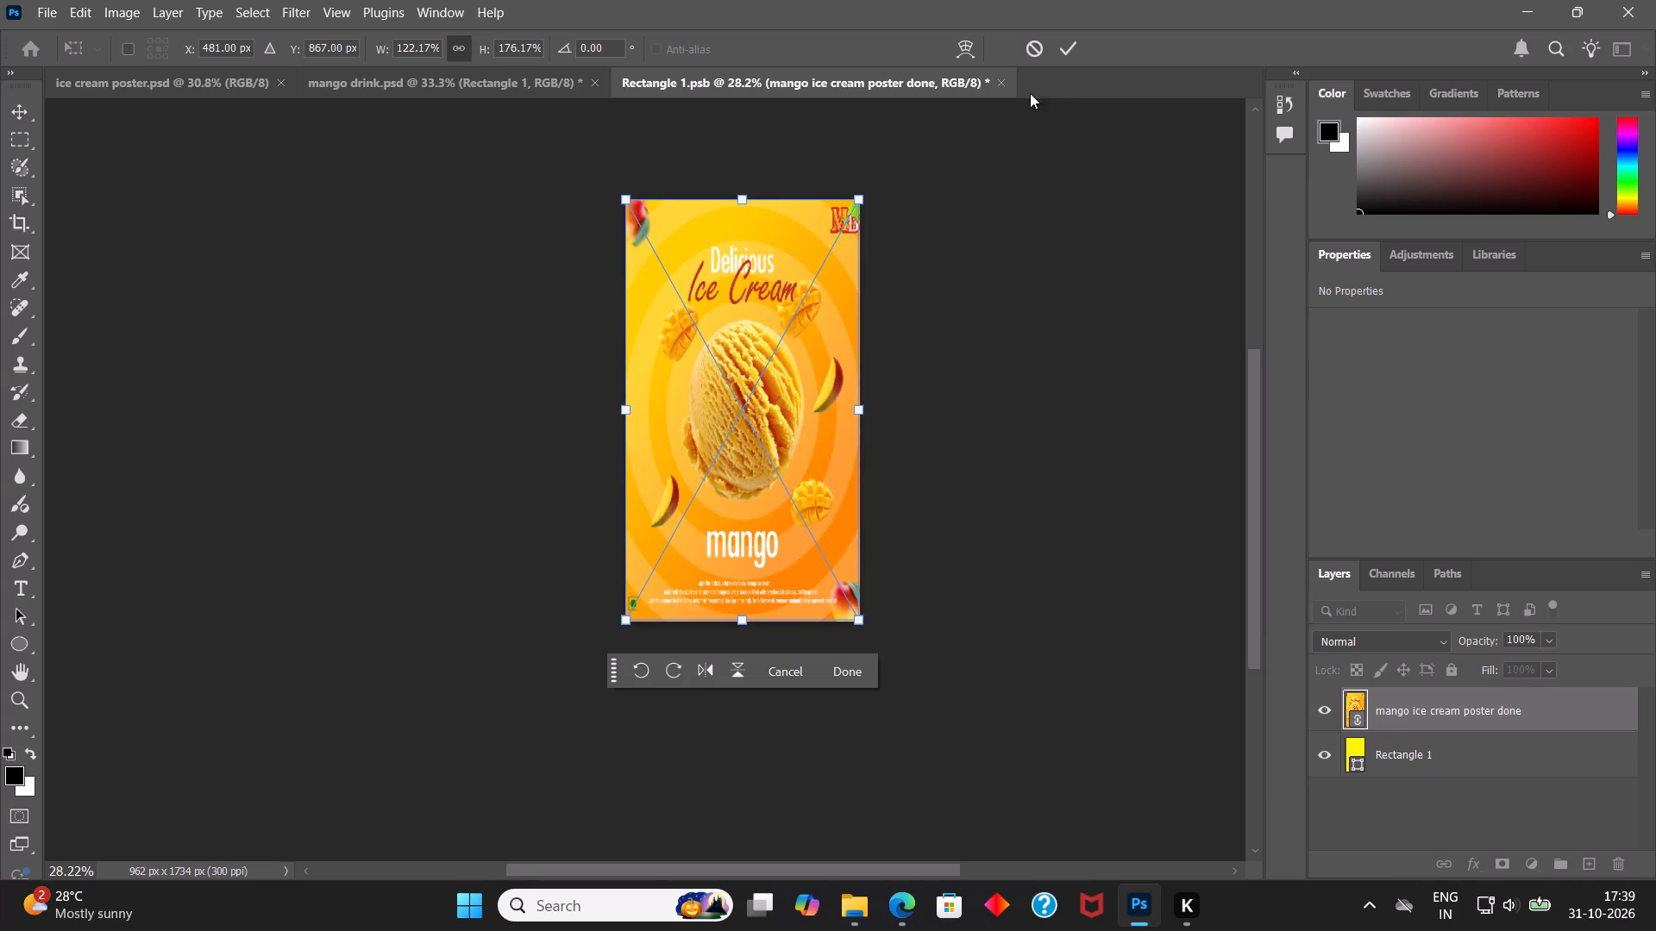
left_click(1069, 46)
left_click(1405, 802)
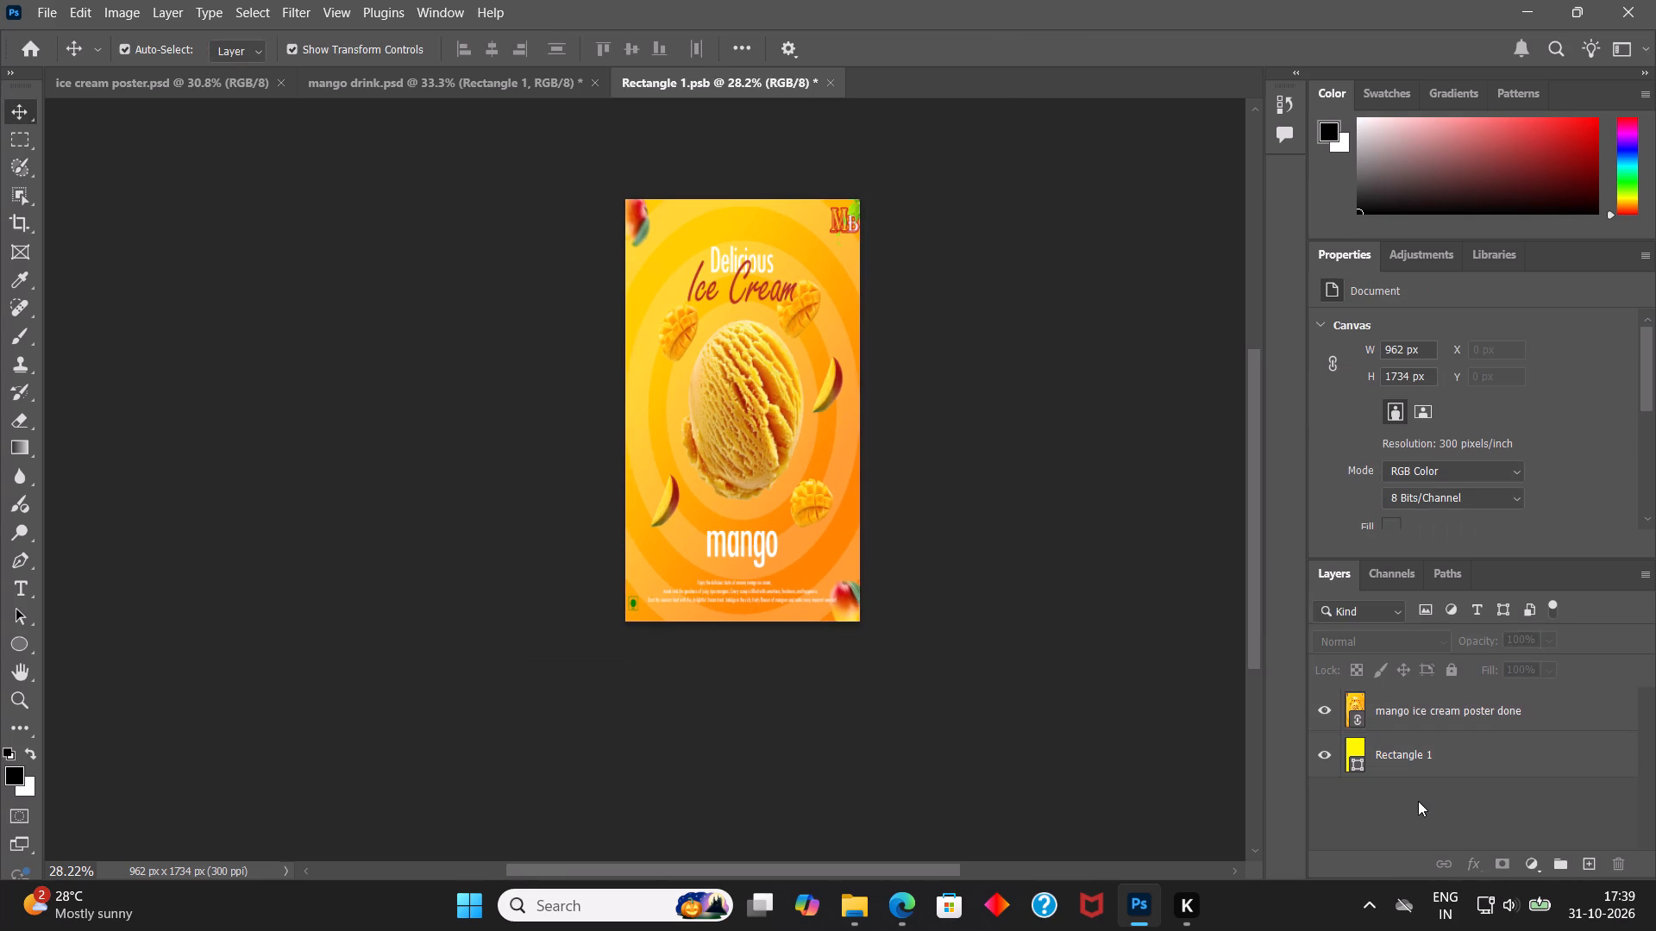
Save the edited label artwork and return to the mango drink document.
key("ctrl+s")
left_click(395, 71)
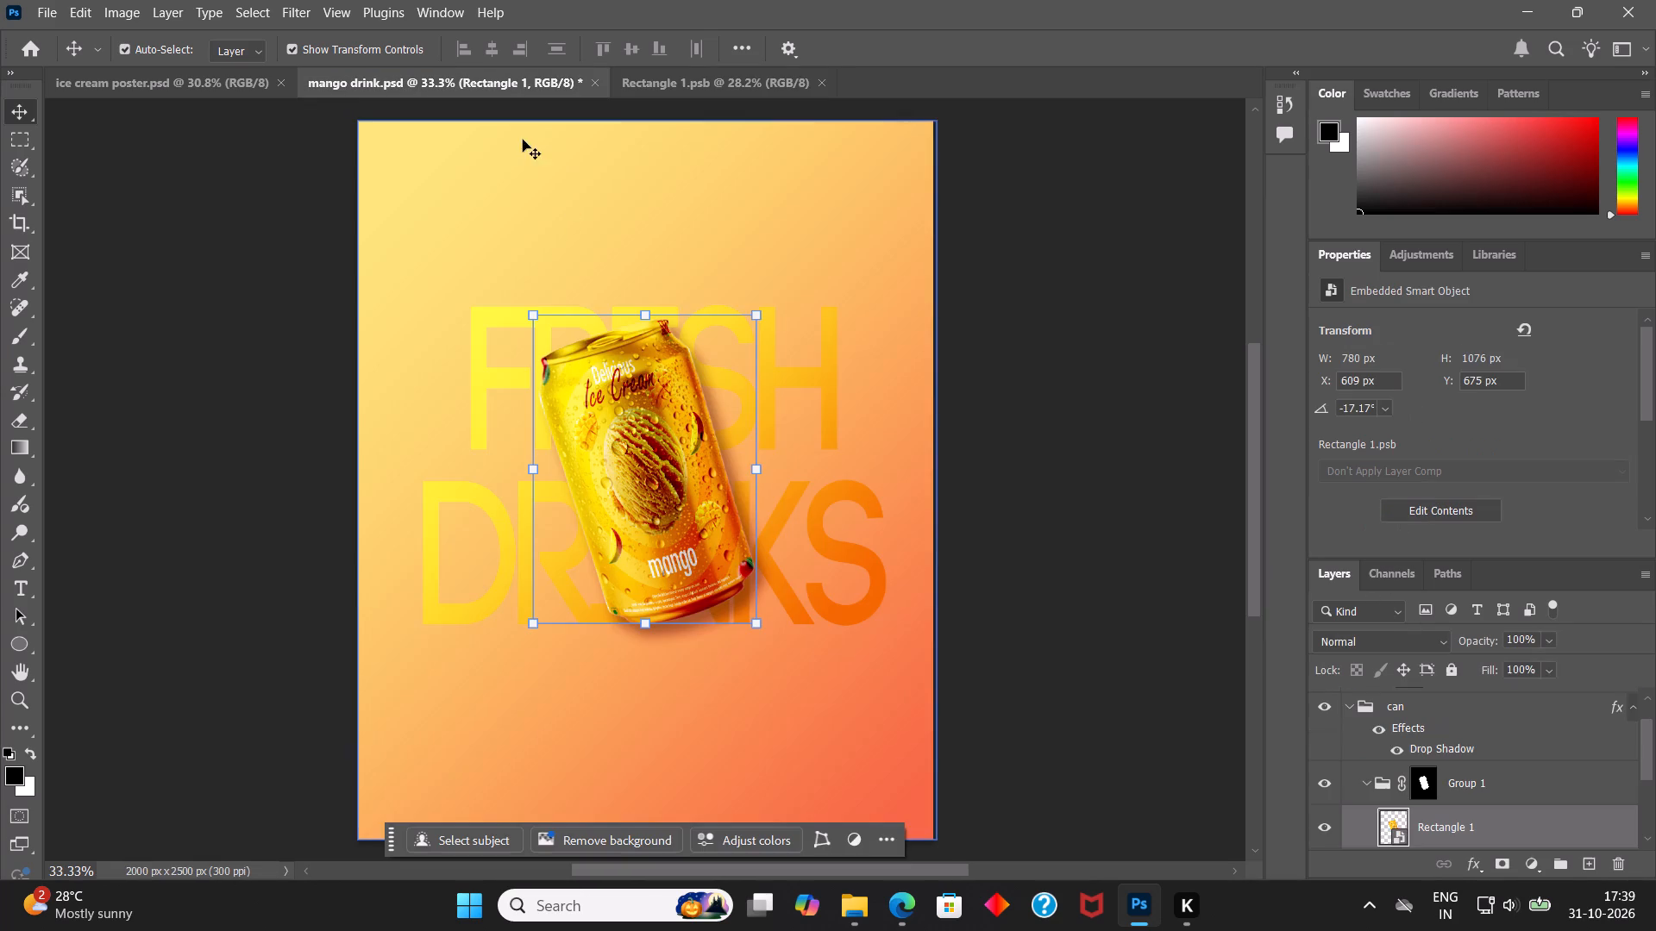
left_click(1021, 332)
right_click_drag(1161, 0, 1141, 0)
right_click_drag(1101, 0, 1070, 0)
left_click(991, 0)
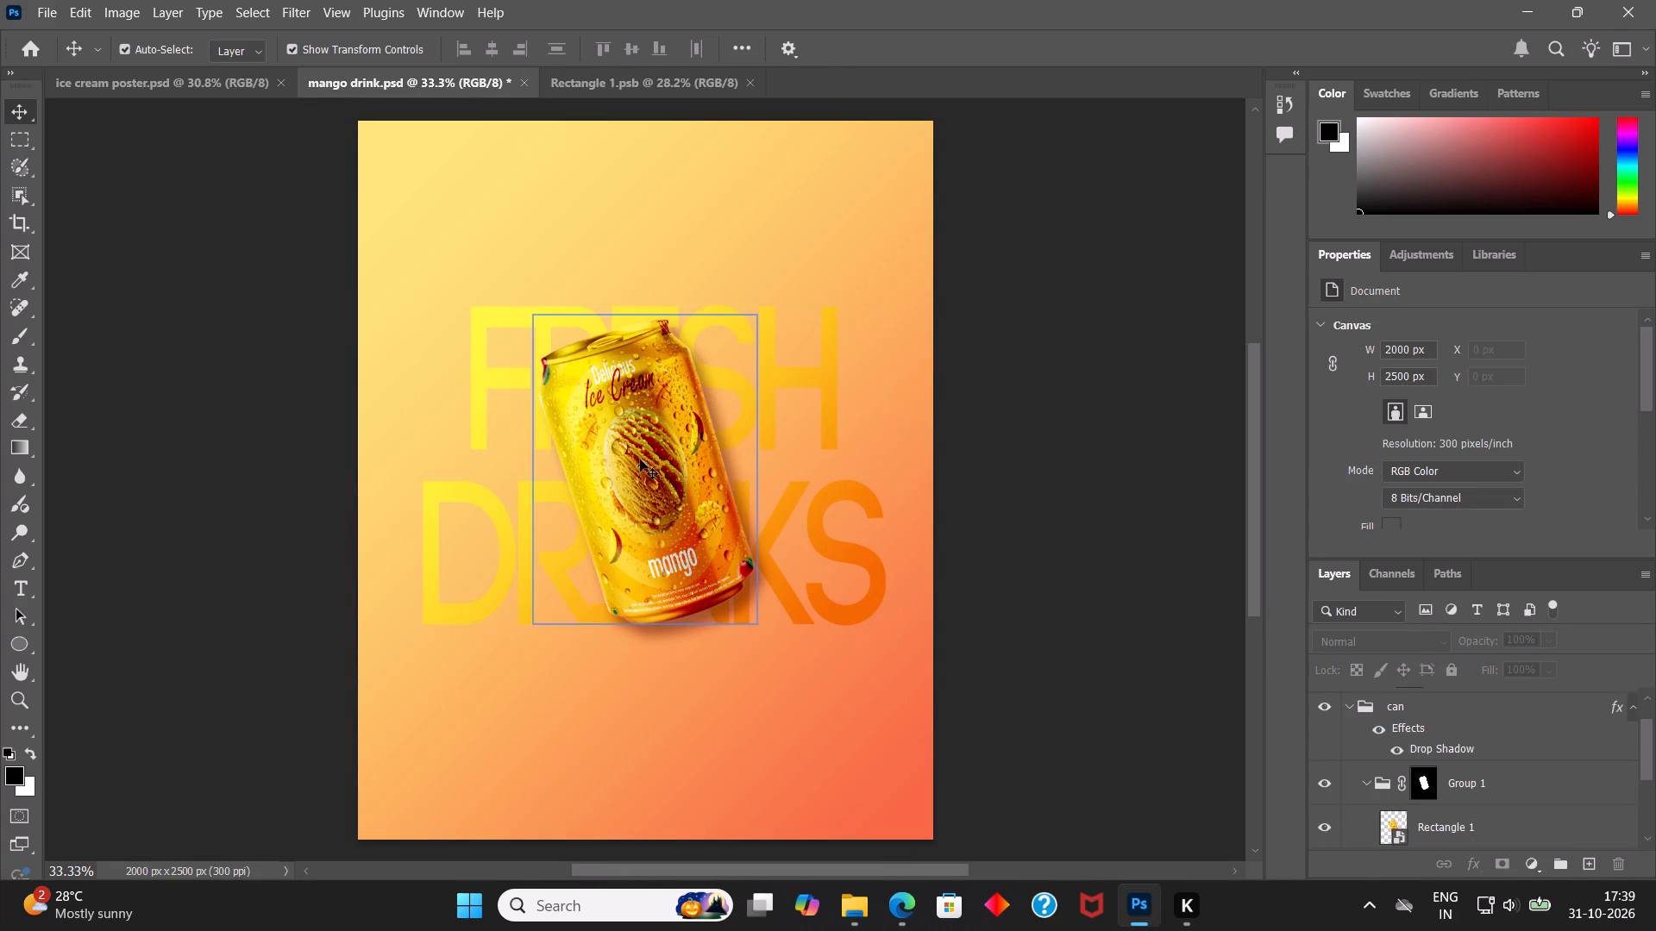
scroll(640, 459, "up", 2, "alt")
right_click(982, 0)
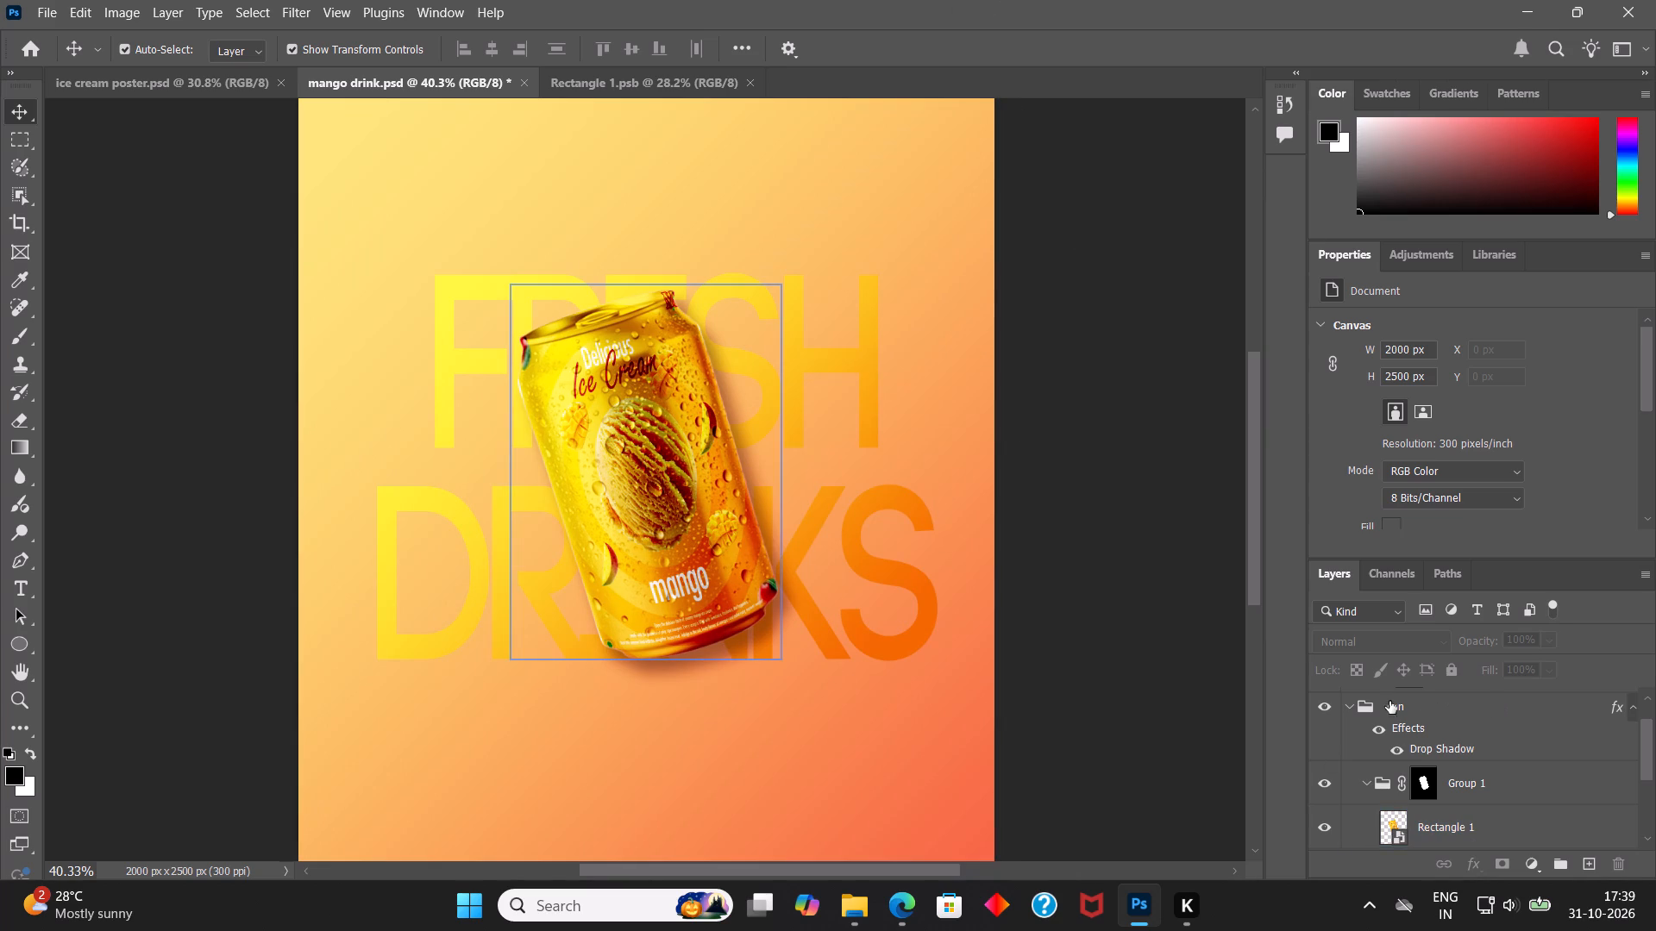
Collapse the can group and its effects list in the layer stack.
left_click(1343, 707)
left_click(1352, 704)
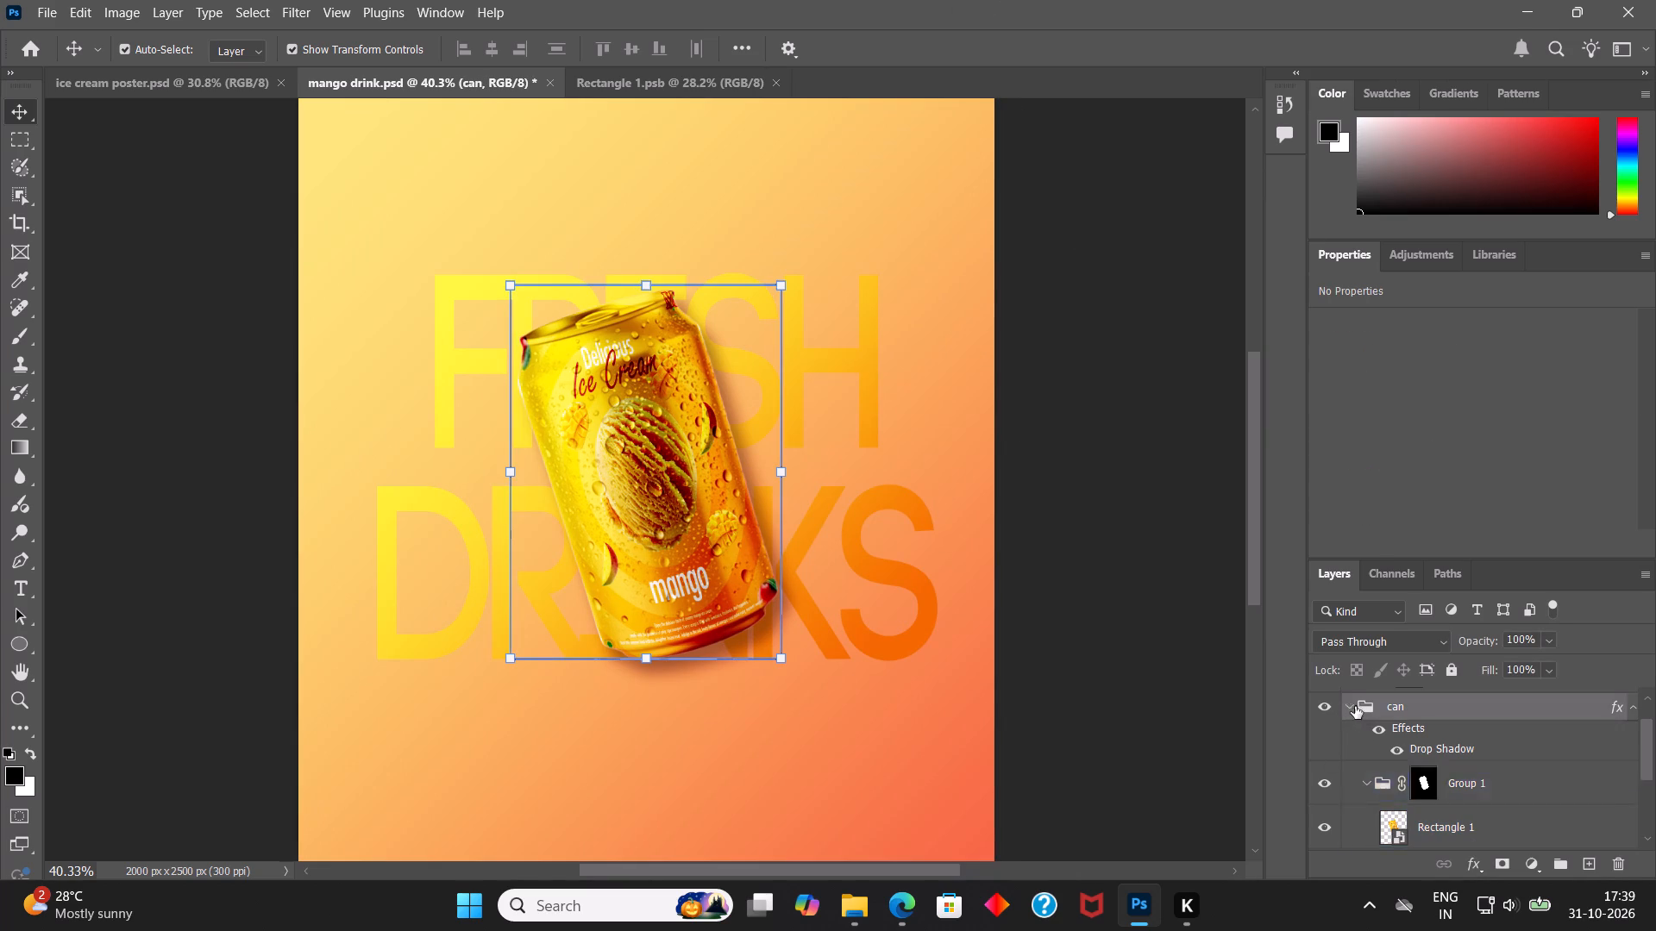
scroll(1463, 759, "up", 2)
scroll(1498, 795, "down", 2)
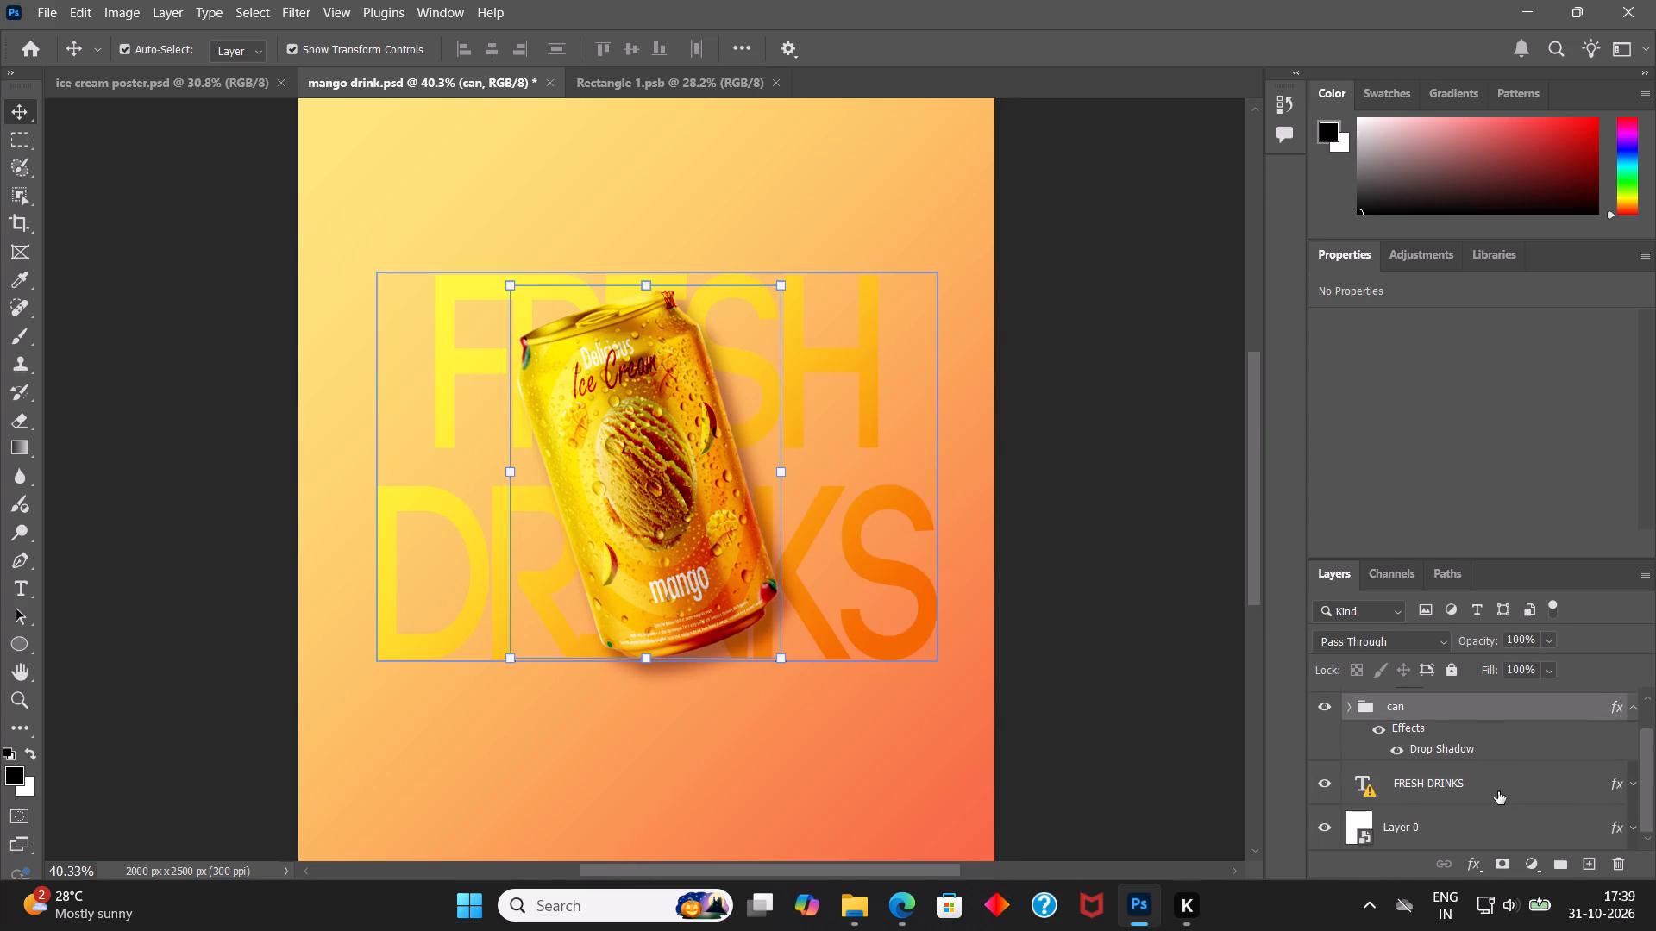
scroll(1498, 791, "up", 3)
left_click(1351, 743)
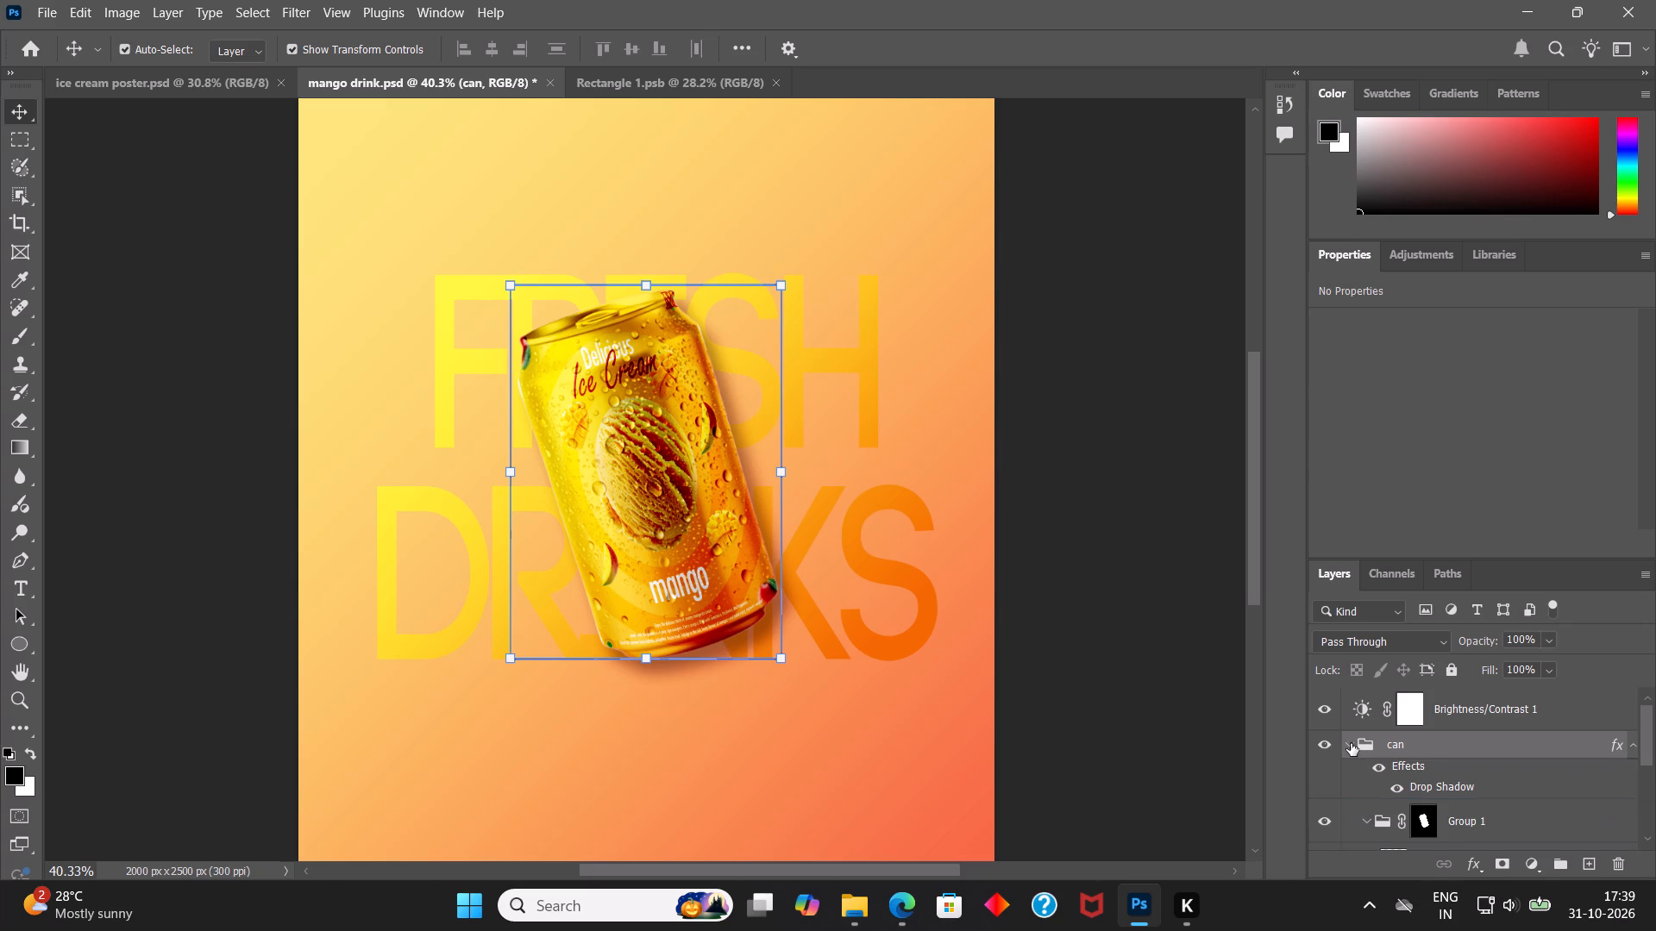
left_click(1630, 747)
left_click(1350, 743)
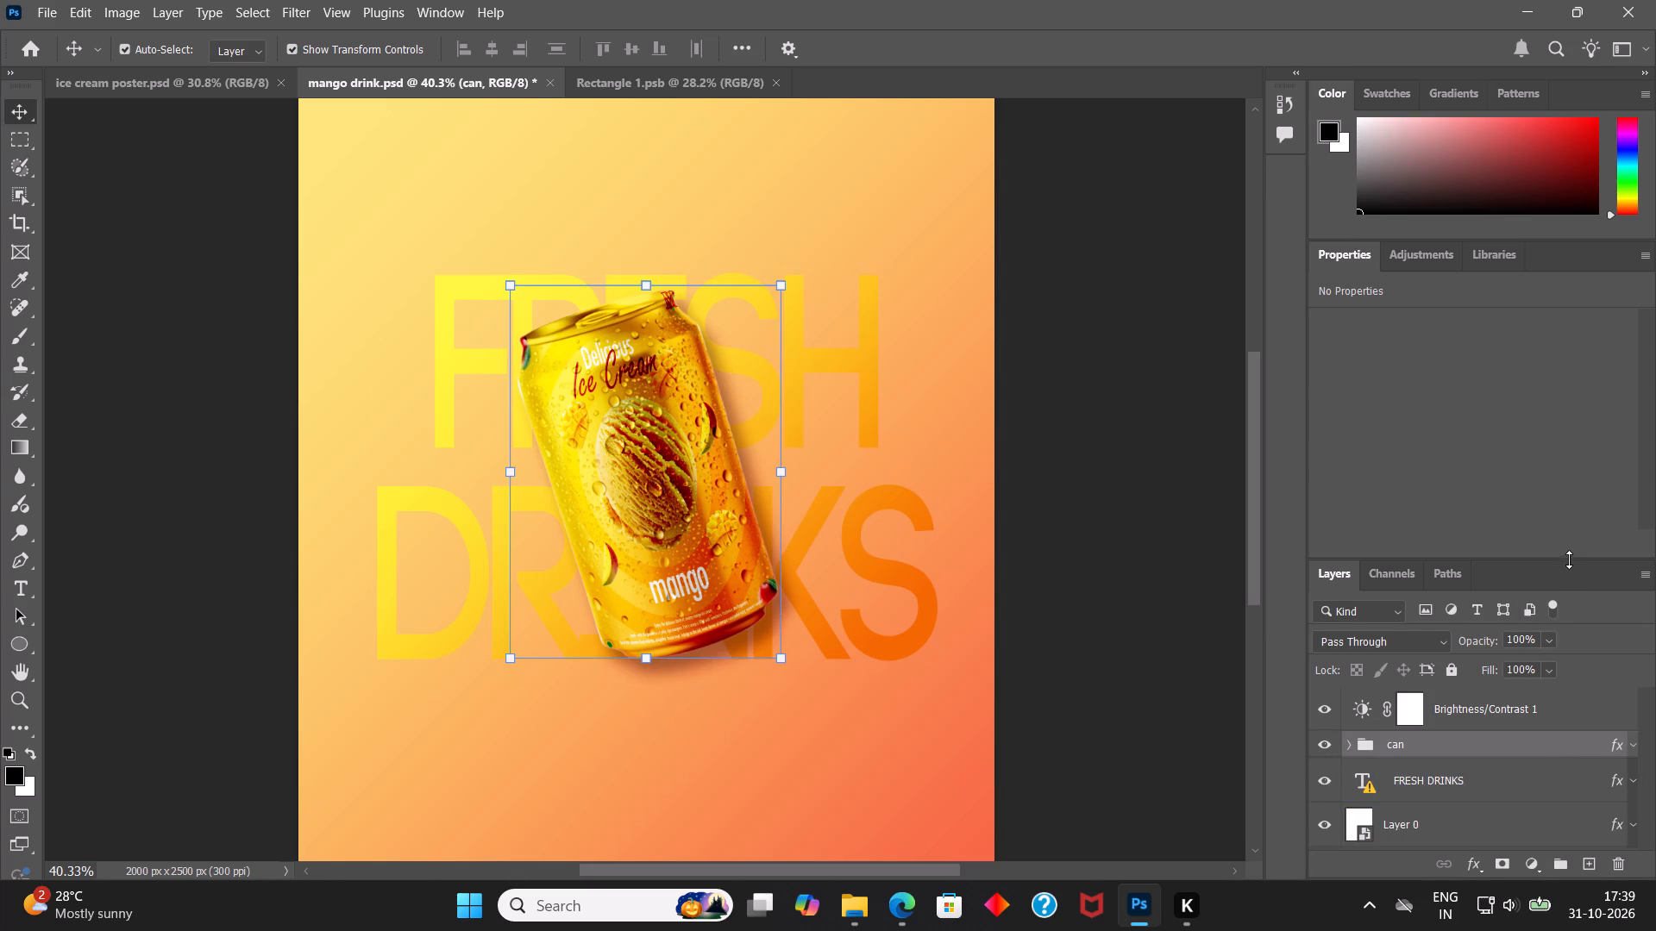
Enlarge the layer list so the whole stack fits, and deselect all layers.
left_click_drag(1569, 558, 1571, 431)
left_click(1427, 829)
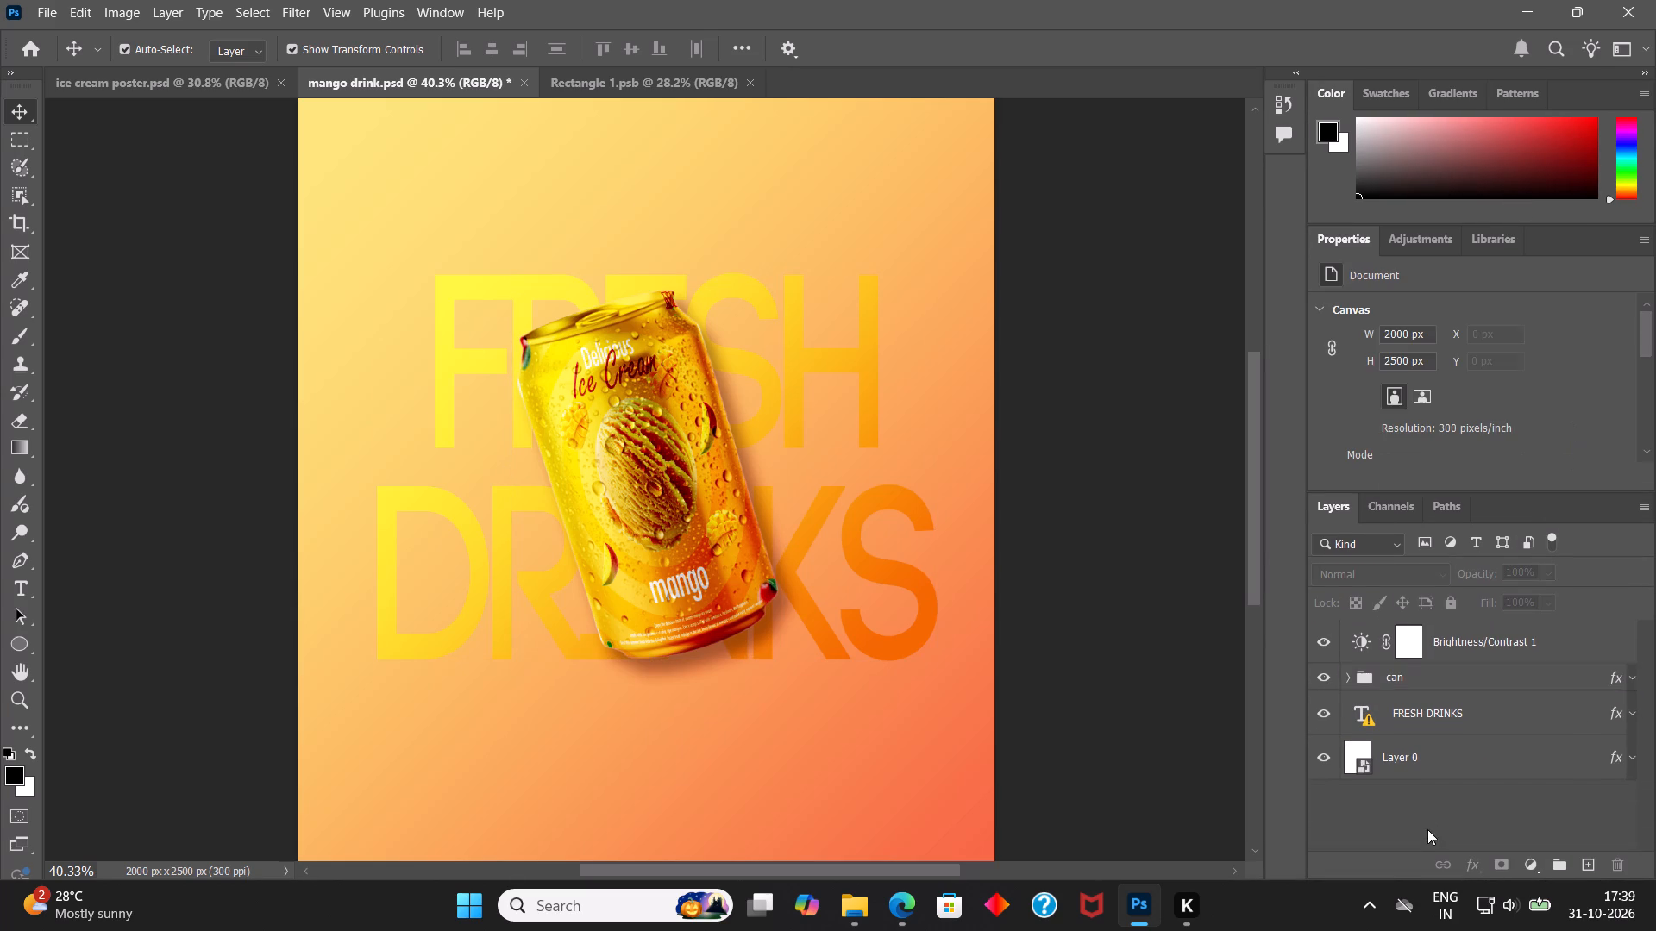
right_click(1410, 811)
left_click(1408, 820)
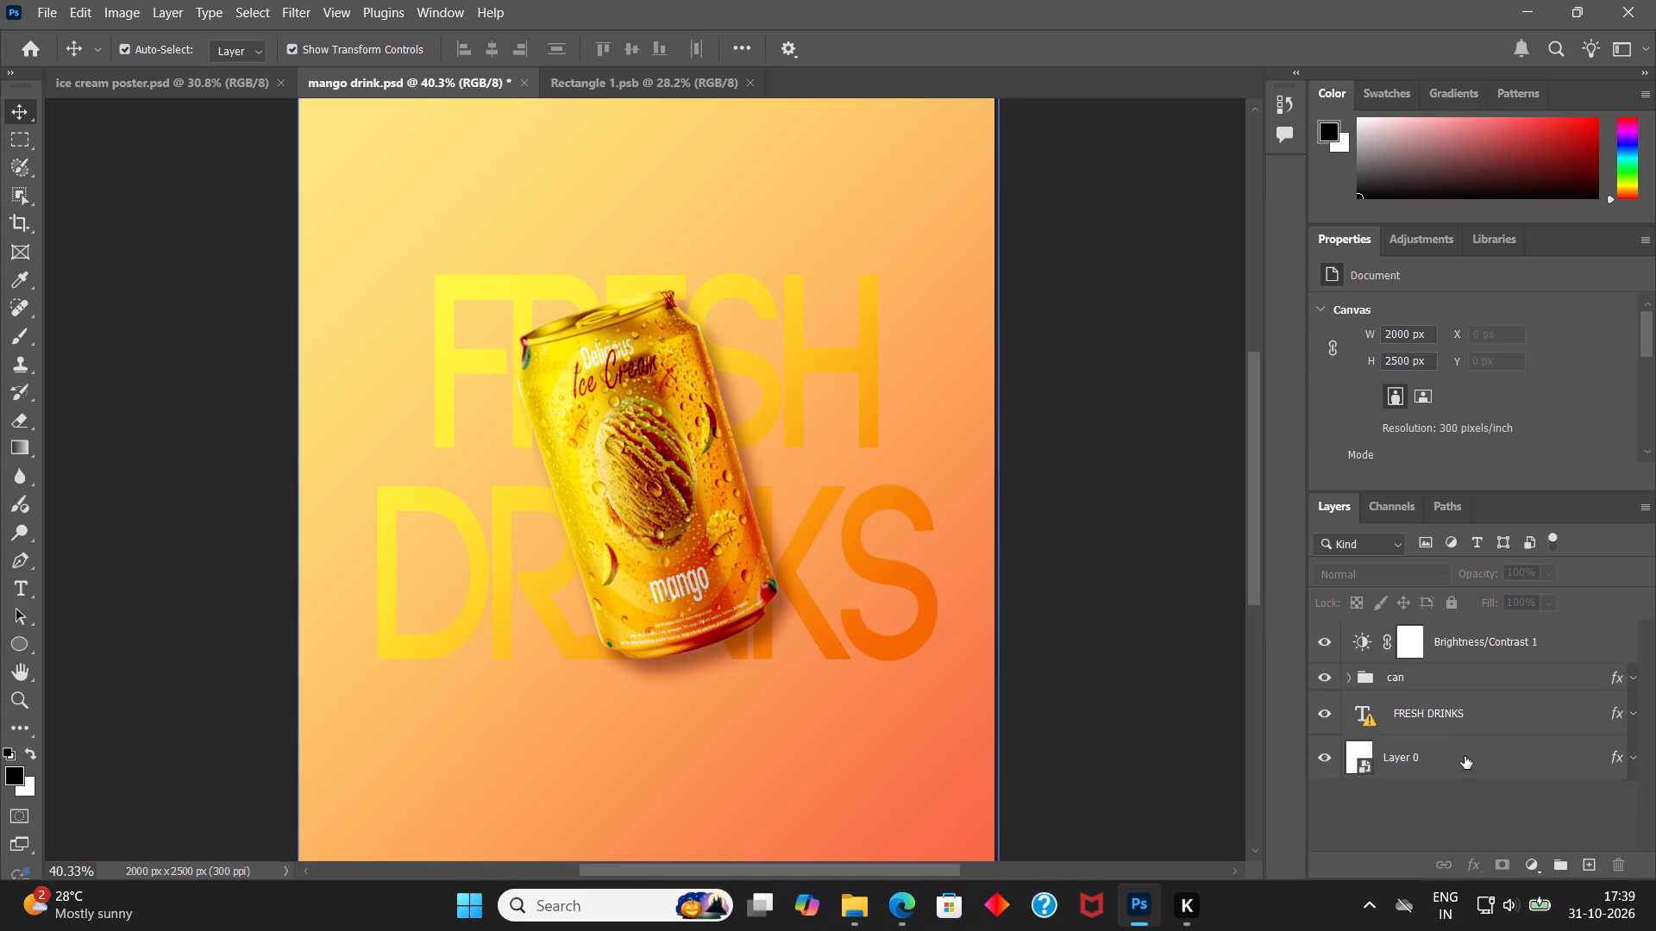
Expand the can group and Layer 0's effects, and open Layer 0's Gradient Overlay settings clear of the artwork.
left_click(1347, 679)
scroll(1527, 749, "down", 5)
left_click(1427, 835)
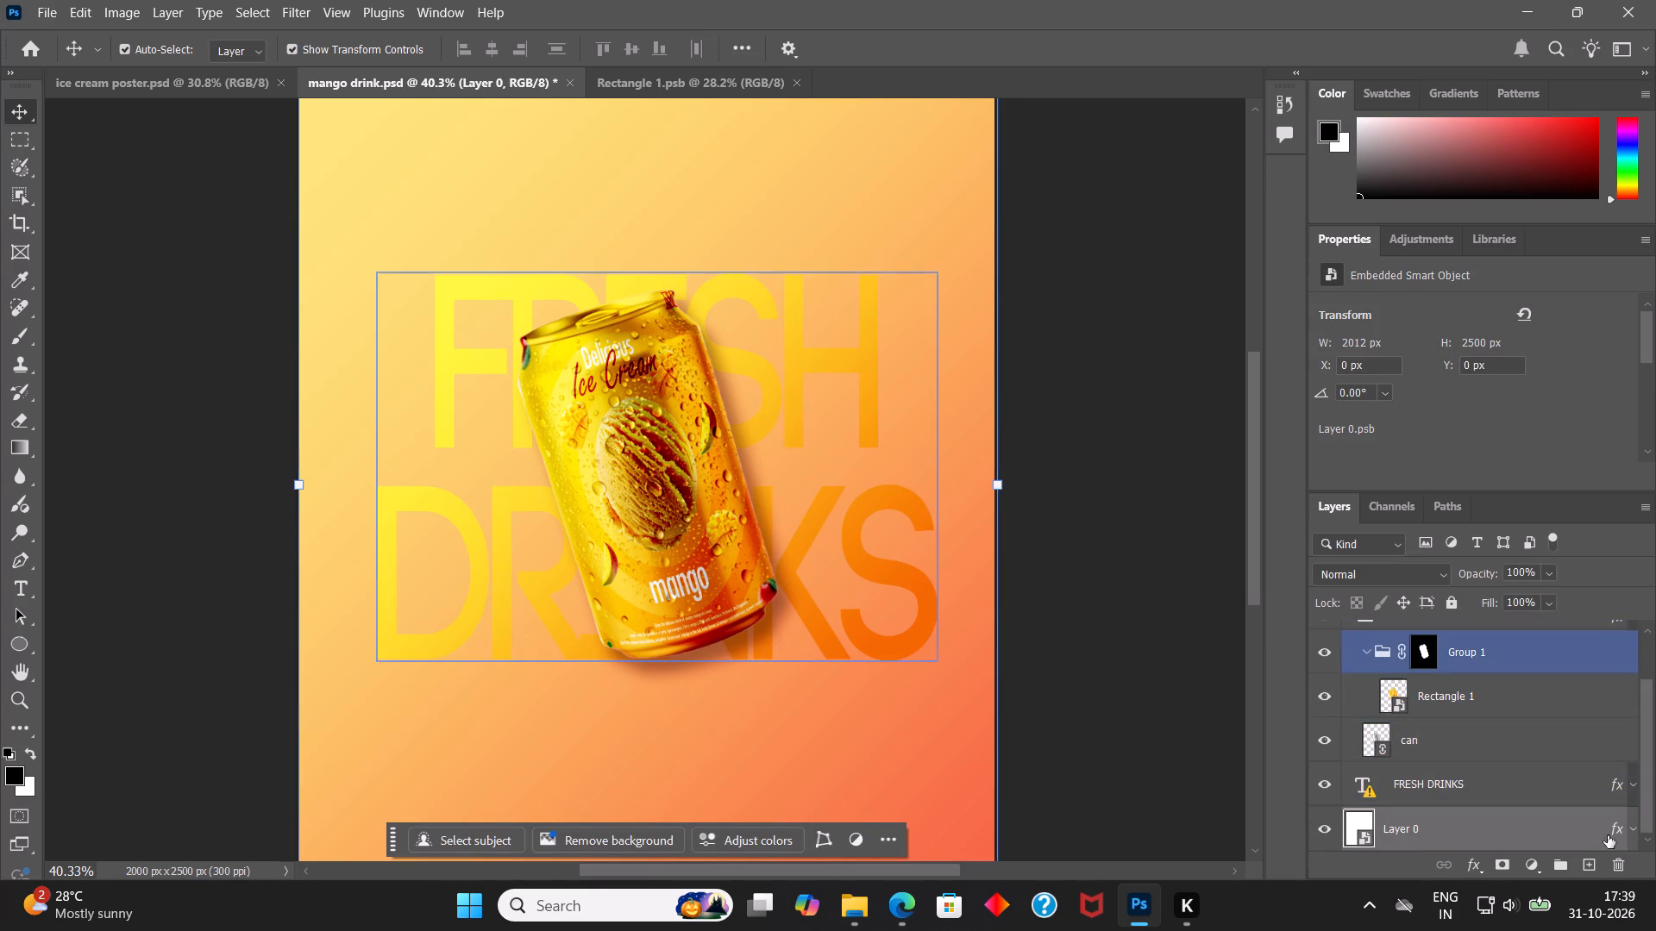
left_click(1638, 828)
left_click(1636, 831)
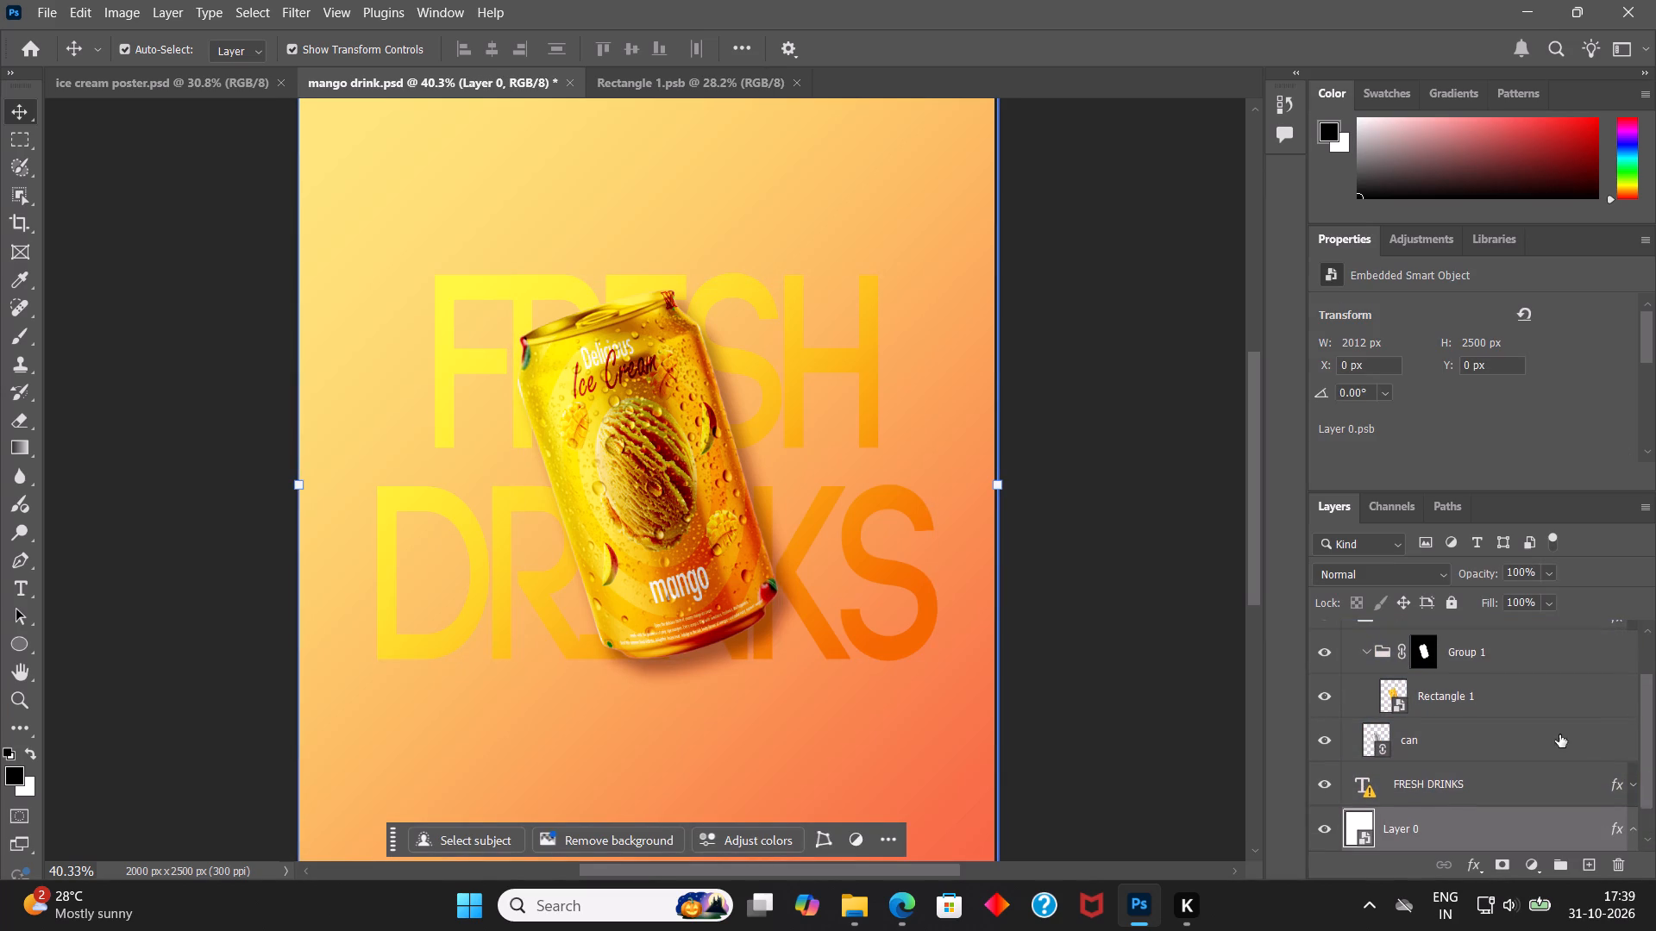
scroll(1557, 732, "down", 6)
double_click(1474, 837)
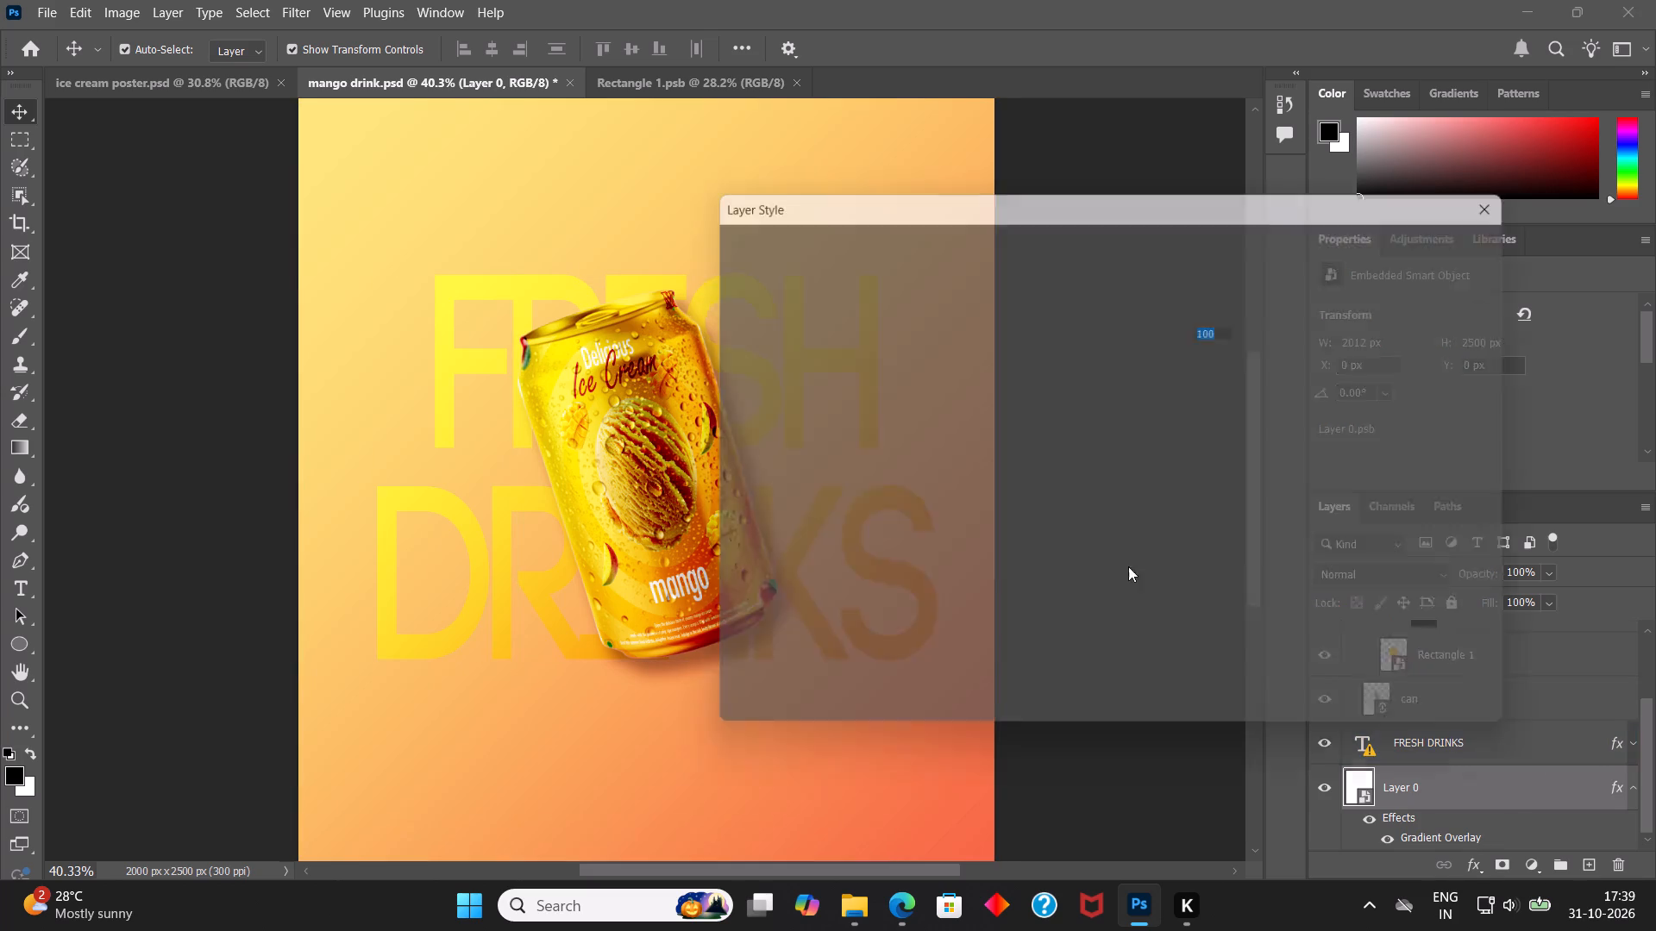
left_click_drag(1107, 205, 1332, 202)
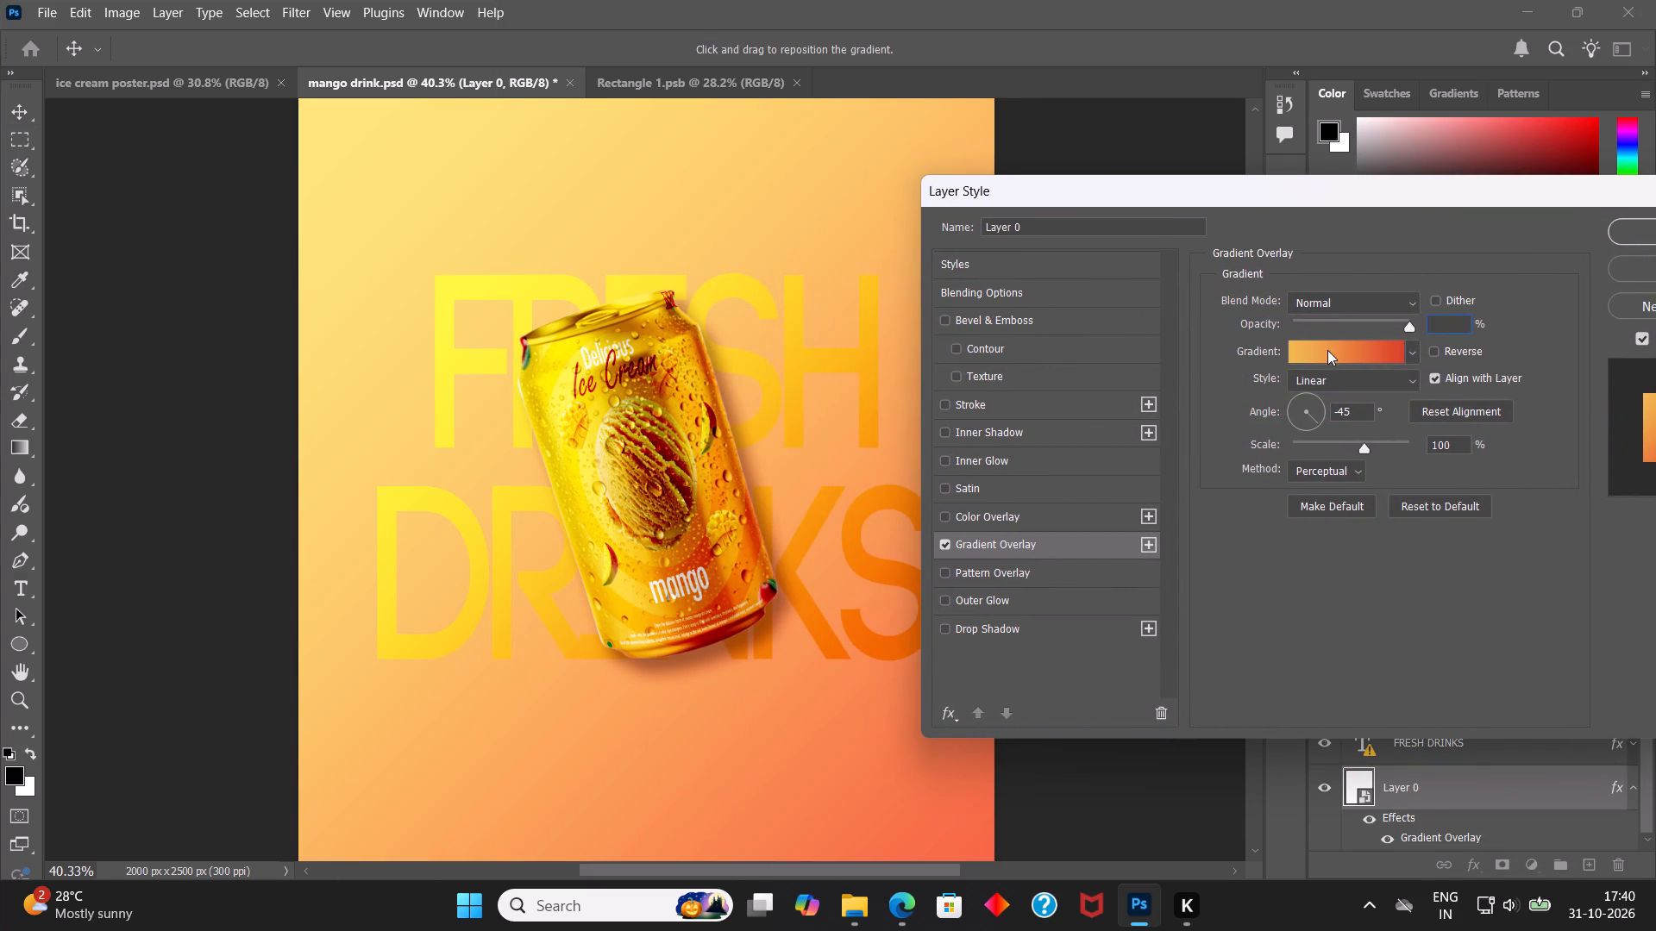
Set the background gradient's starting color stop to yellow fce700, sampled from the upper part of the can.
left_click(1327, 350)
left_click(1123, 492)
left_click(1228, 591)
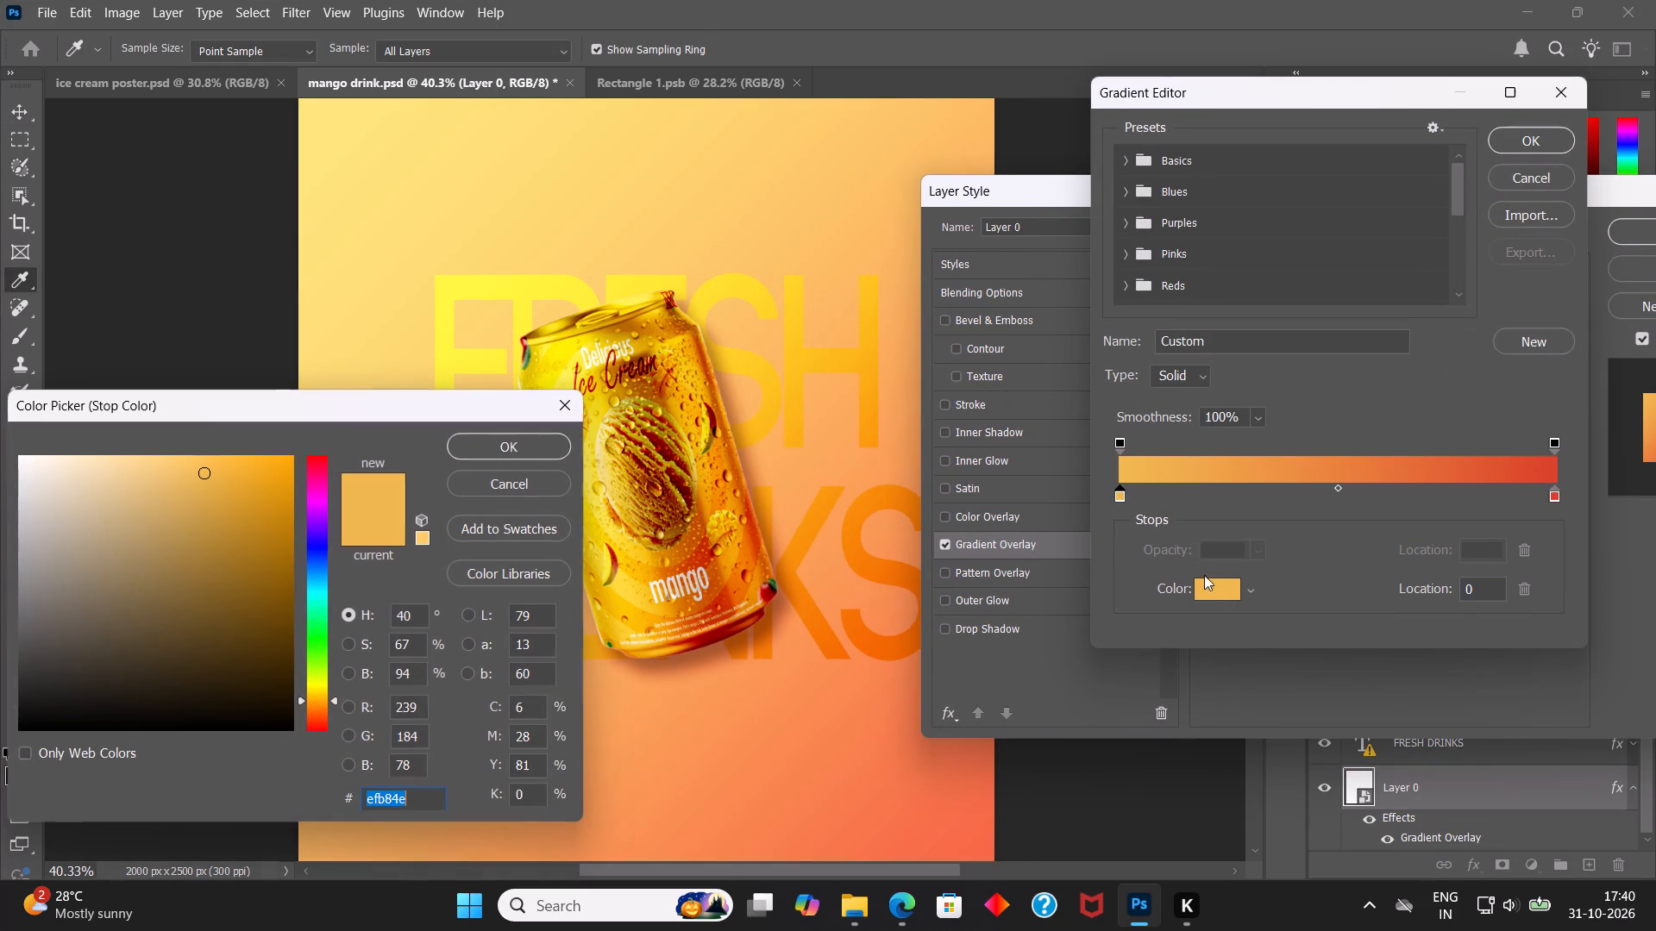
left_click(554, 356)
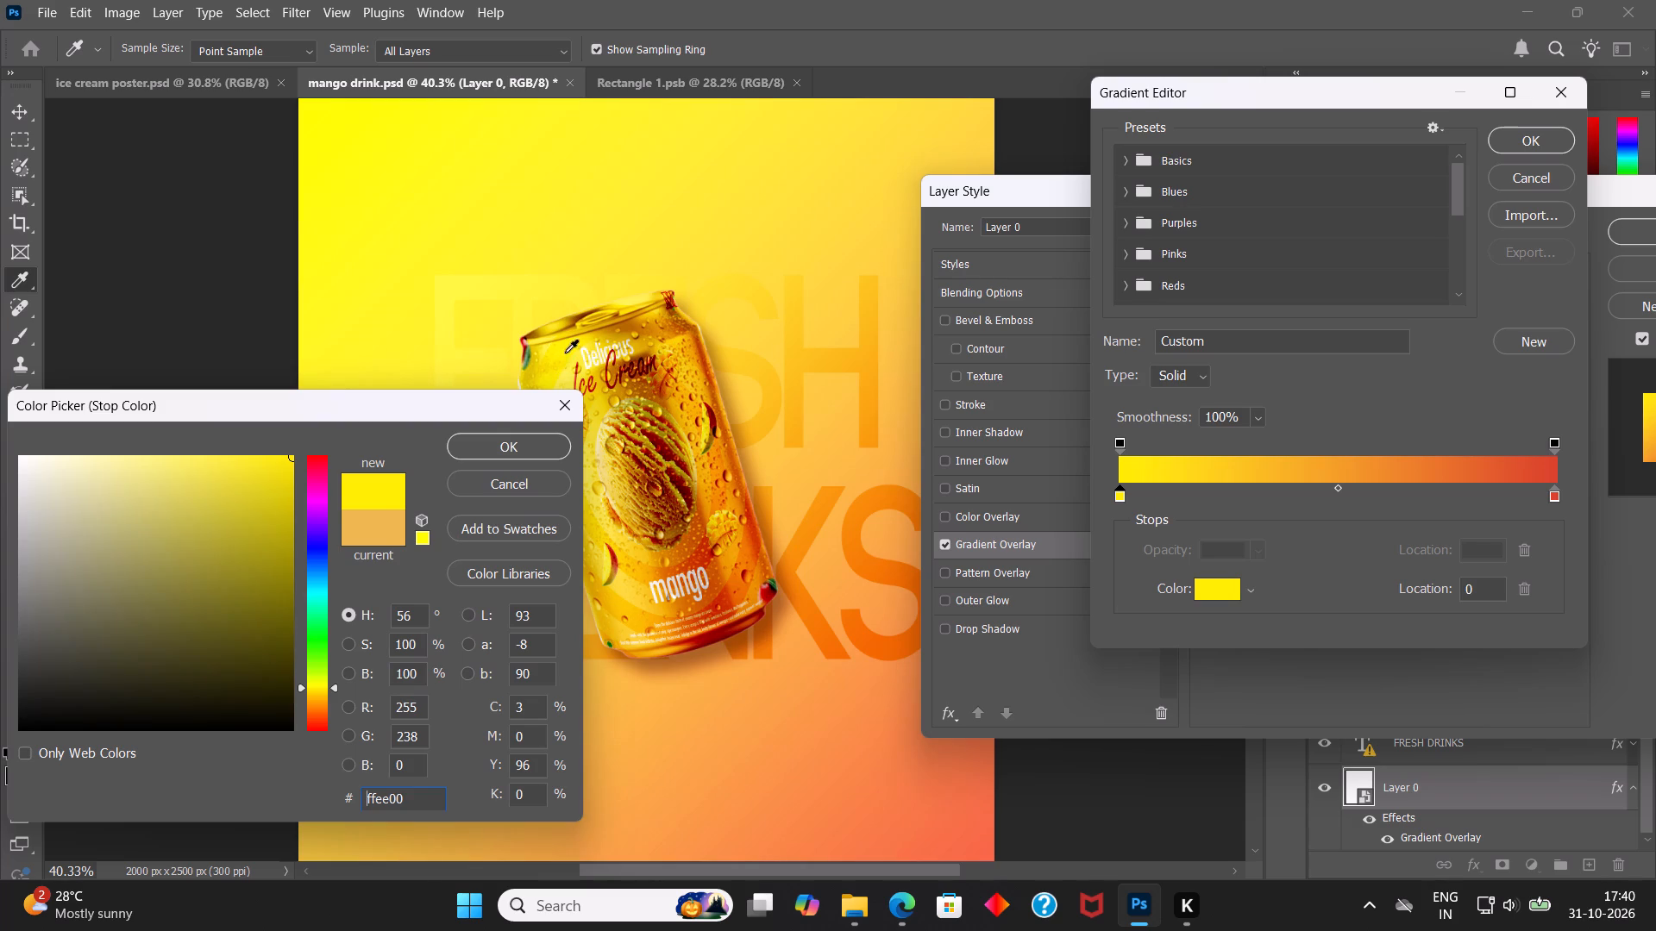
left_click(567, 344)
left_click(544, 350)
left_click(544, 357)
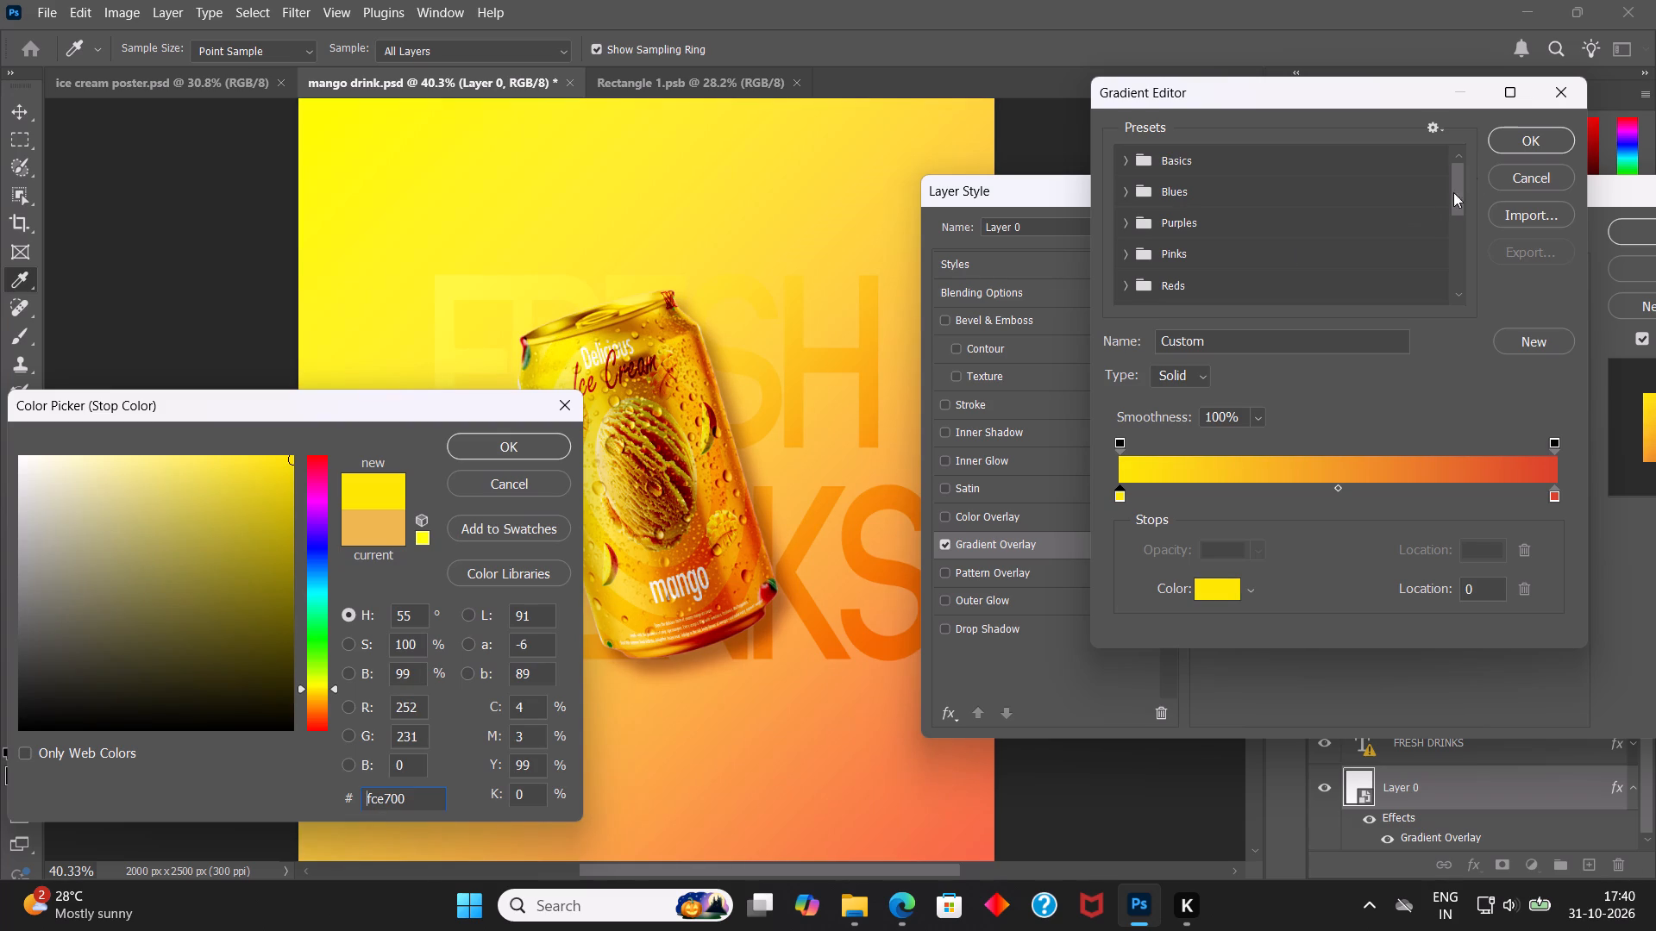
left_click(530, 451)
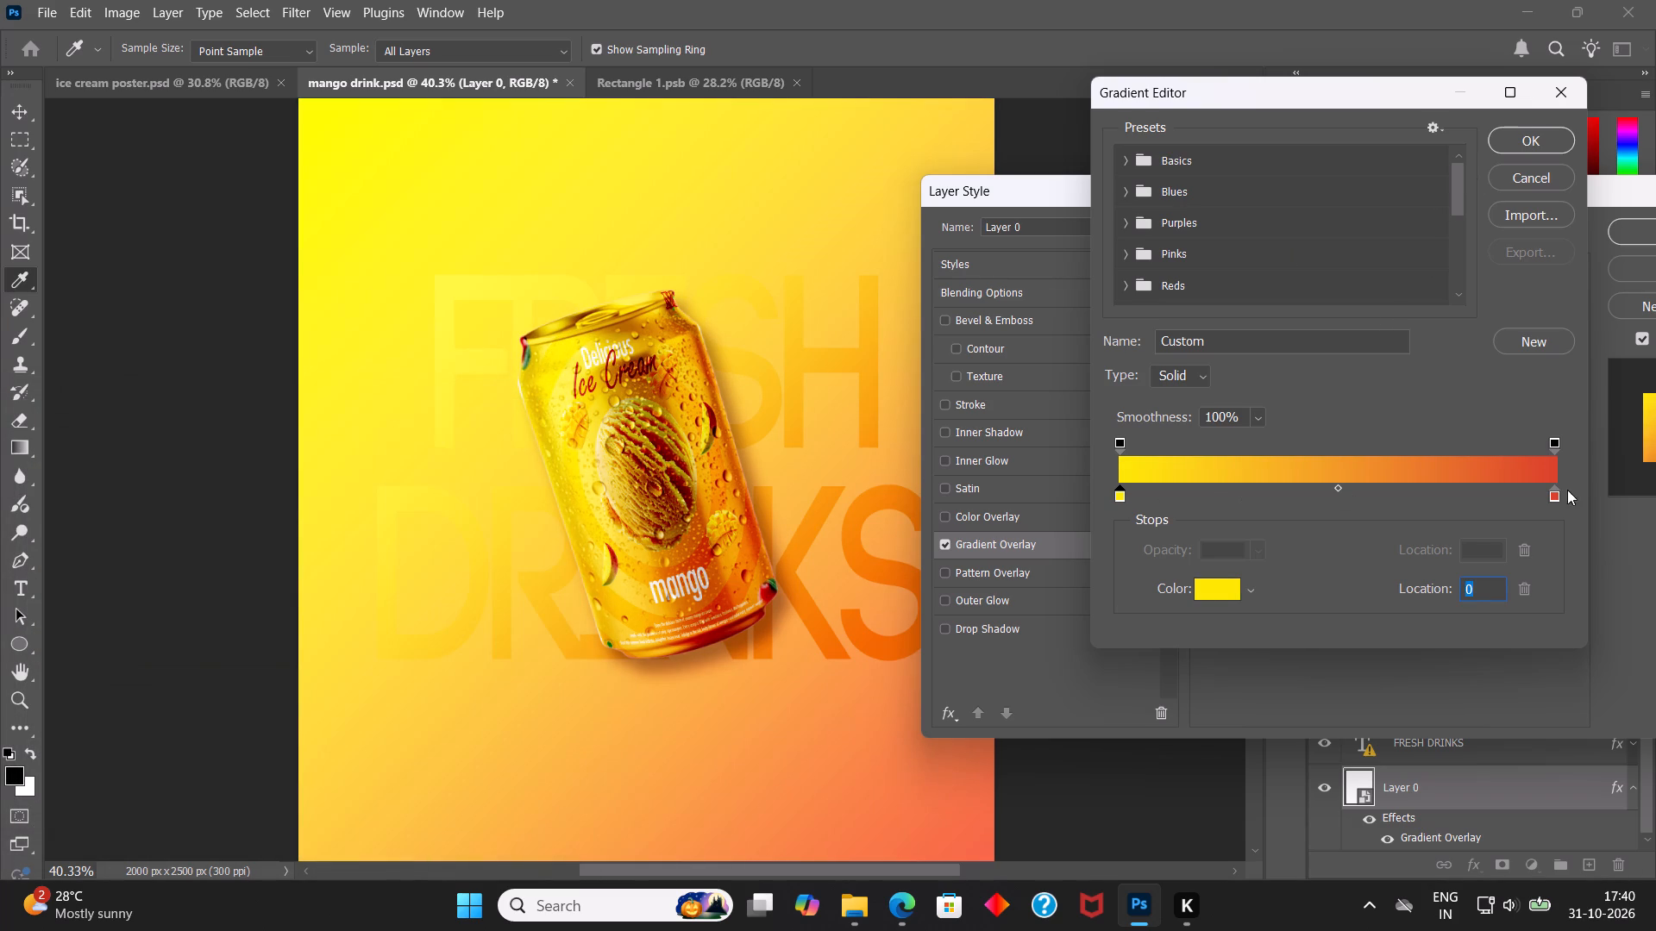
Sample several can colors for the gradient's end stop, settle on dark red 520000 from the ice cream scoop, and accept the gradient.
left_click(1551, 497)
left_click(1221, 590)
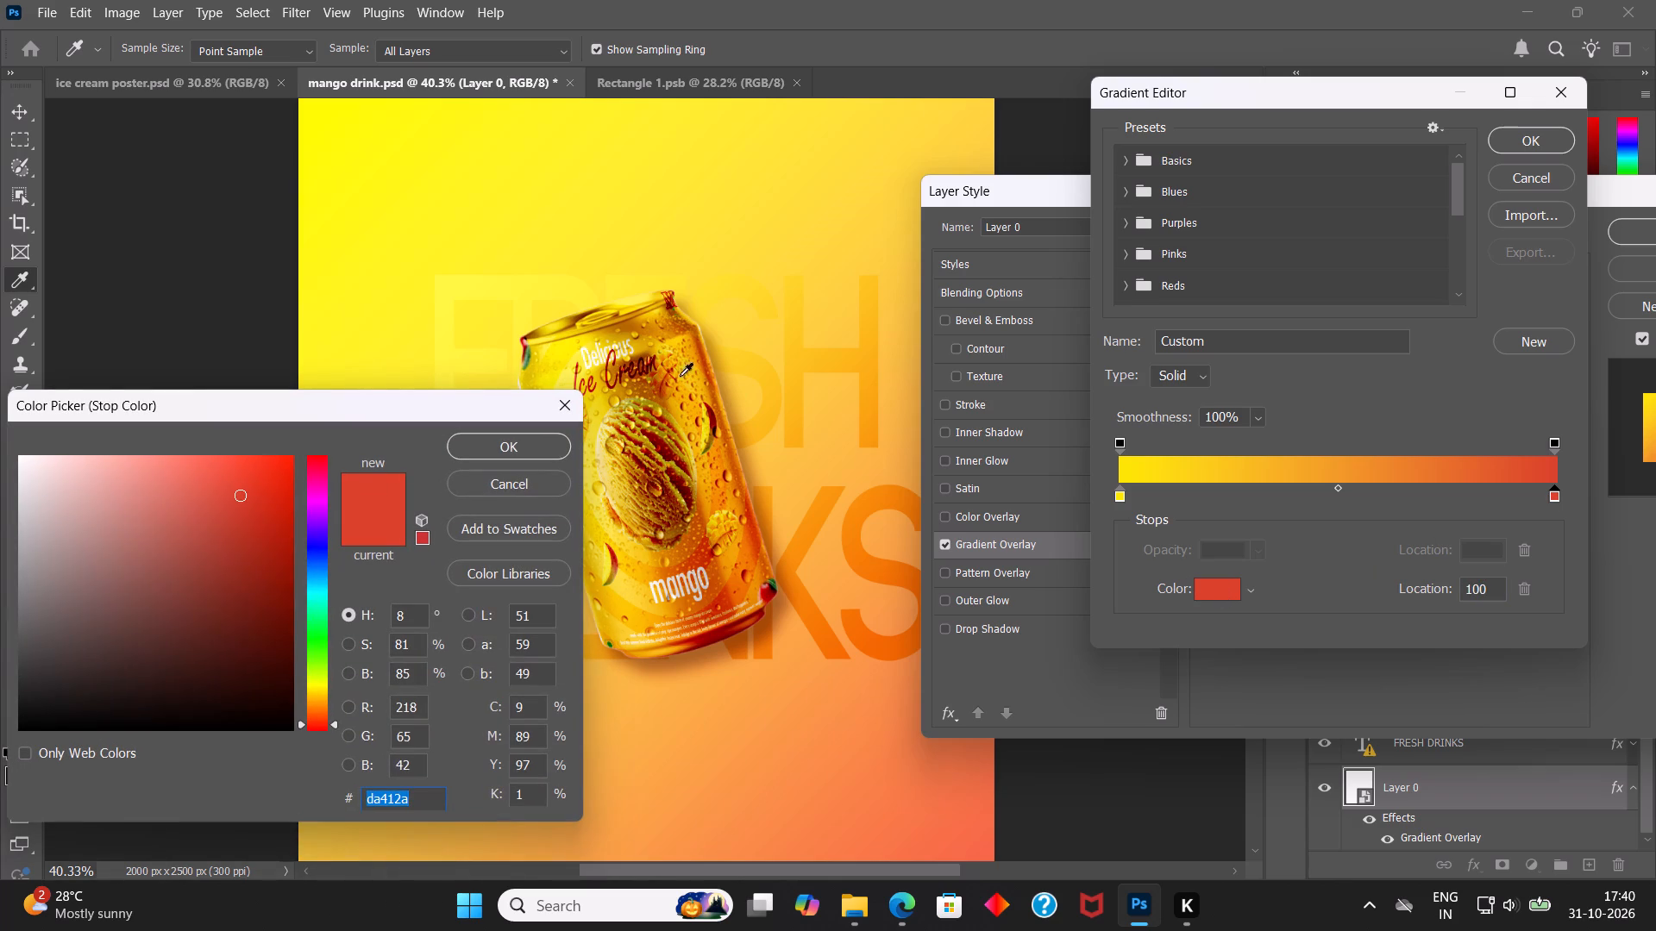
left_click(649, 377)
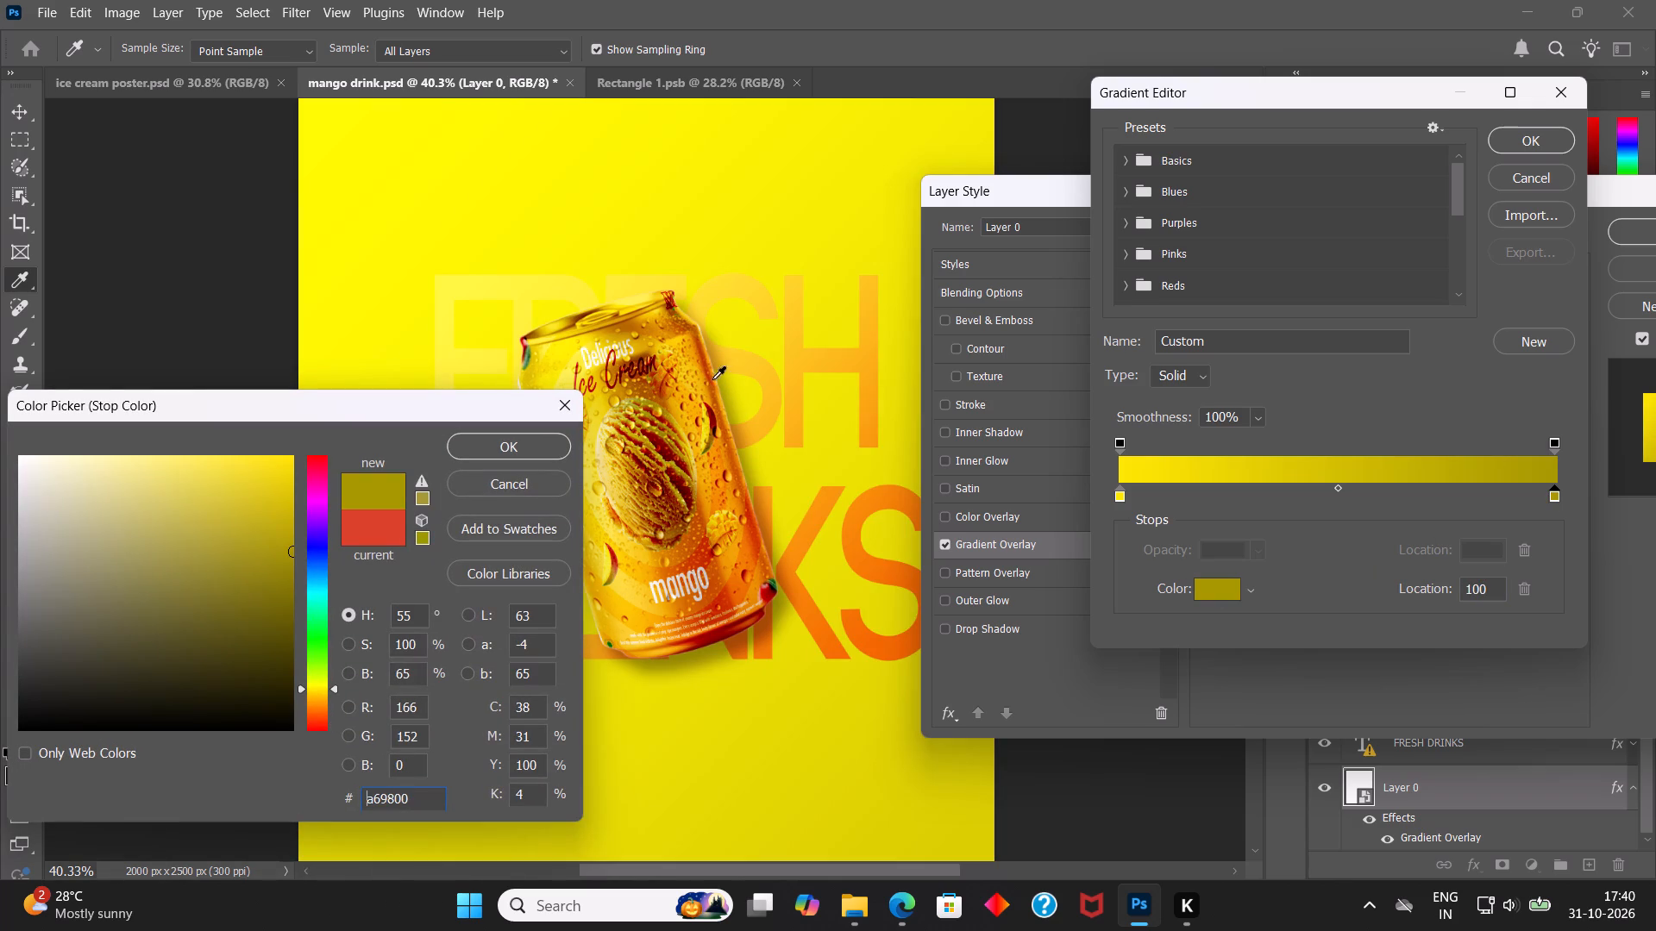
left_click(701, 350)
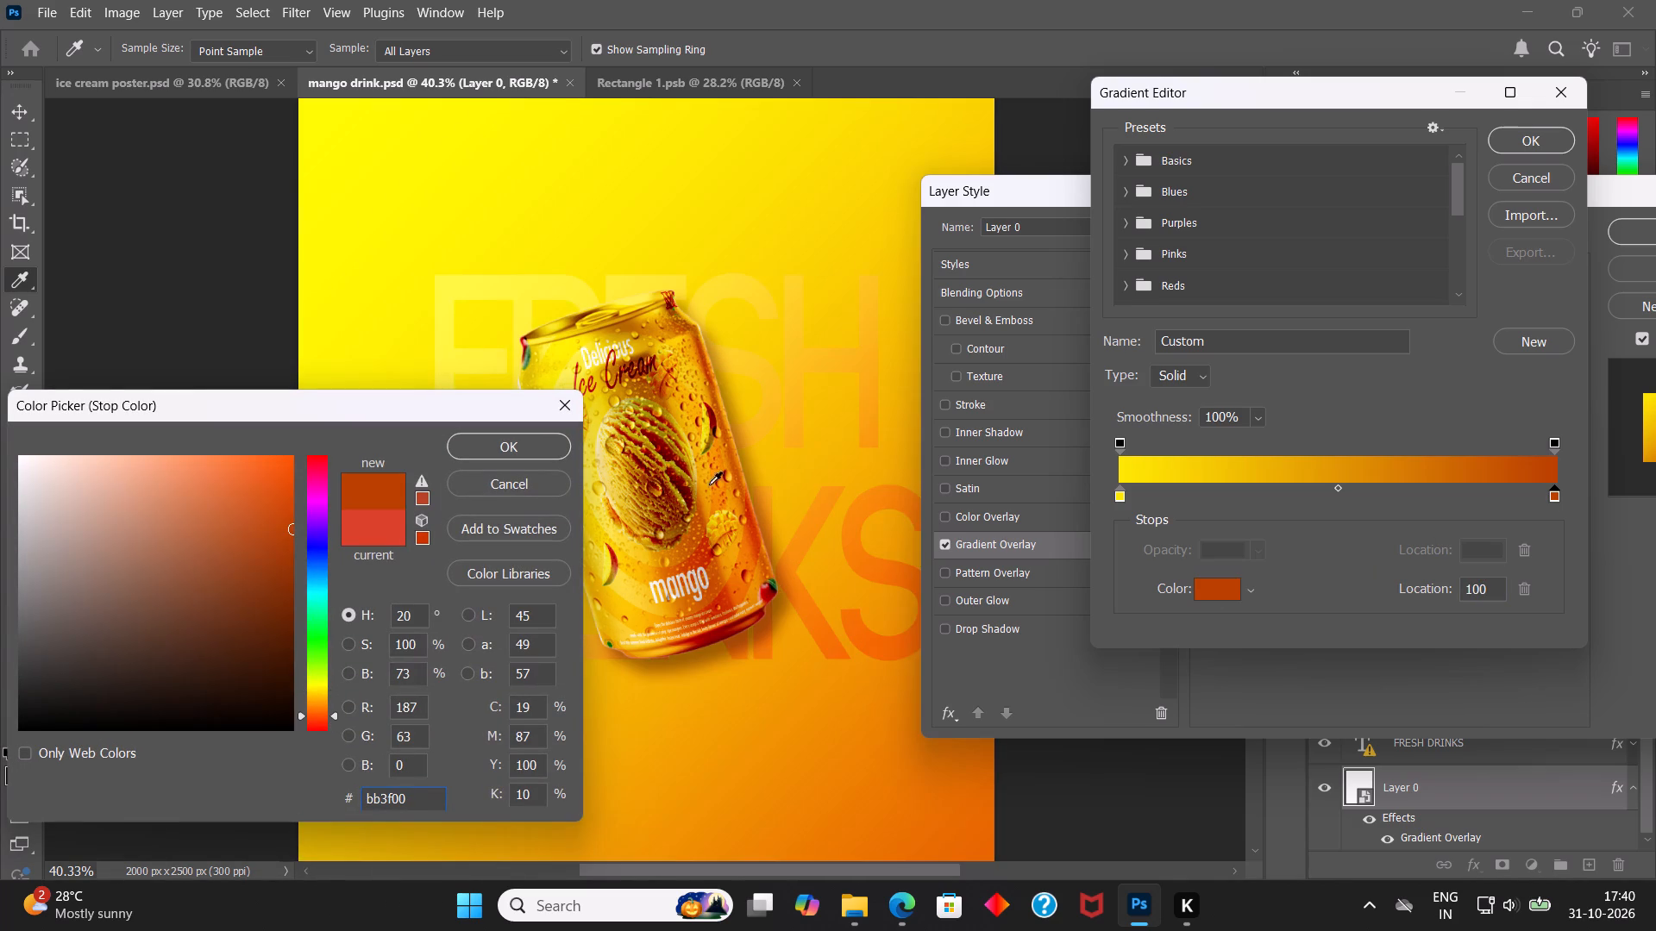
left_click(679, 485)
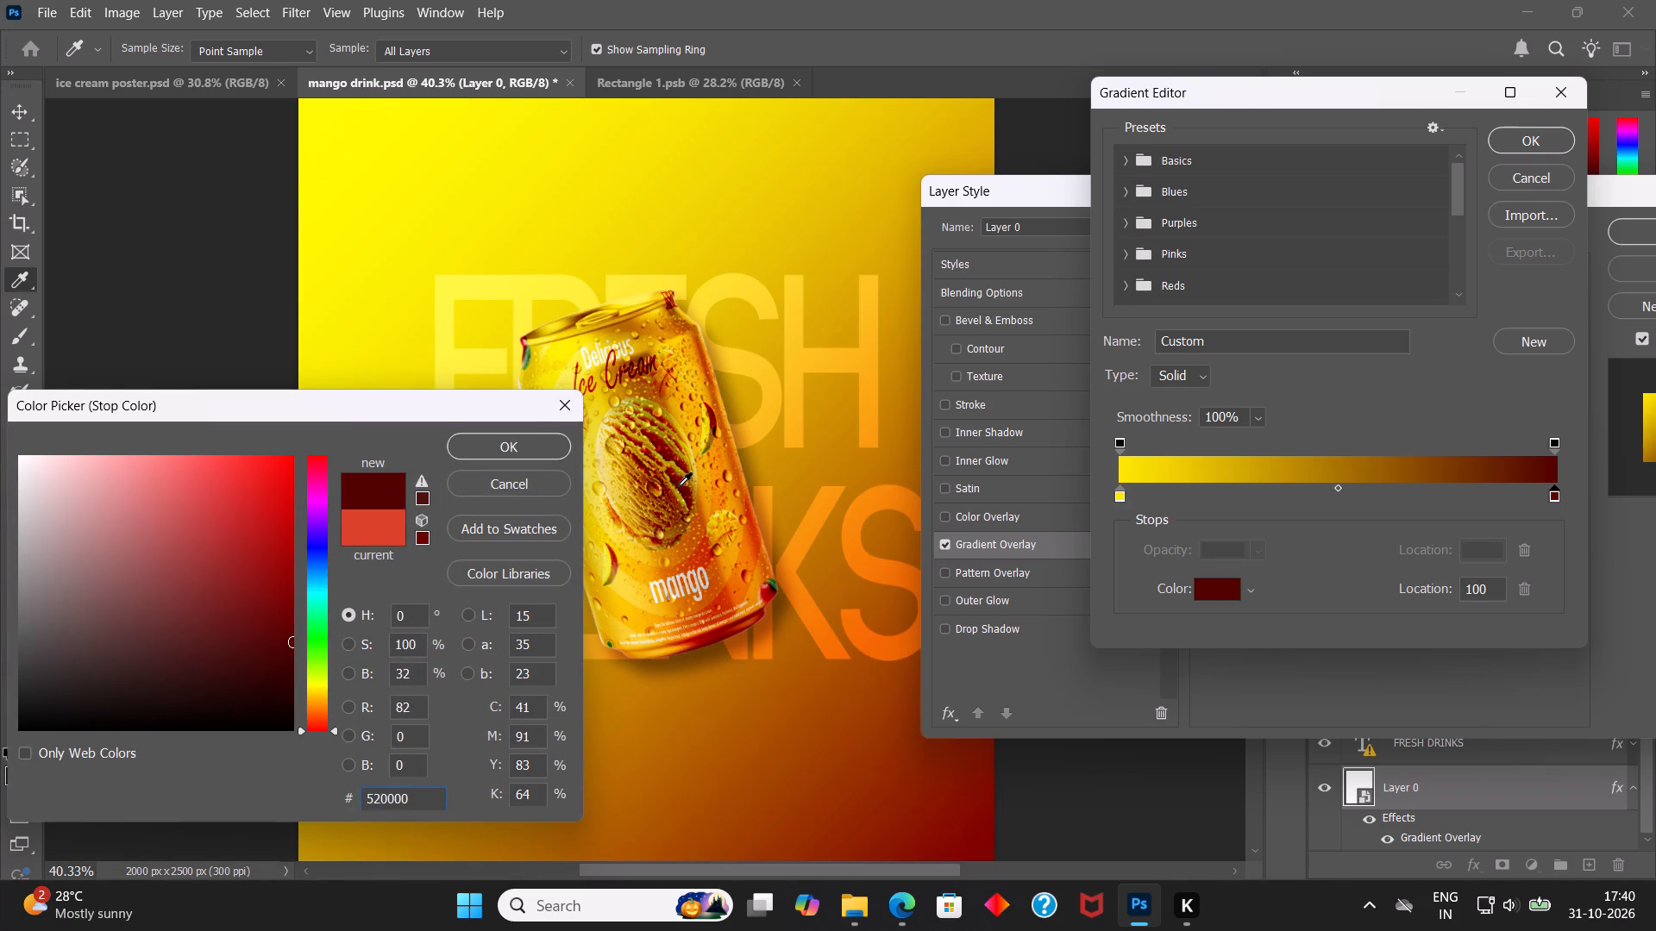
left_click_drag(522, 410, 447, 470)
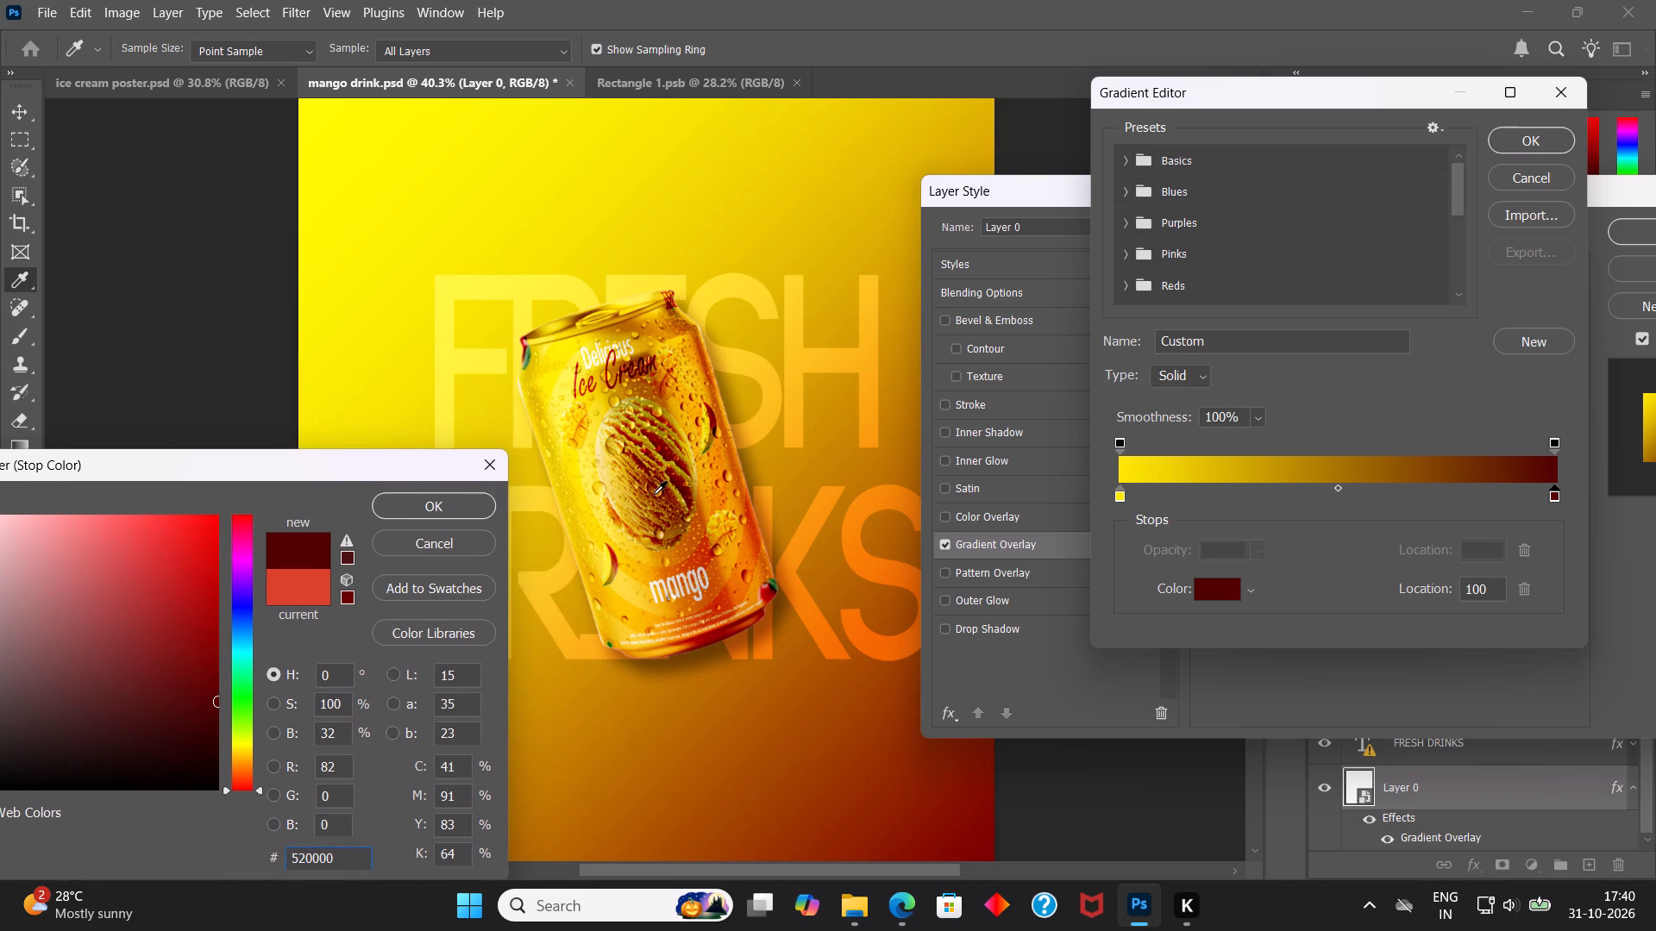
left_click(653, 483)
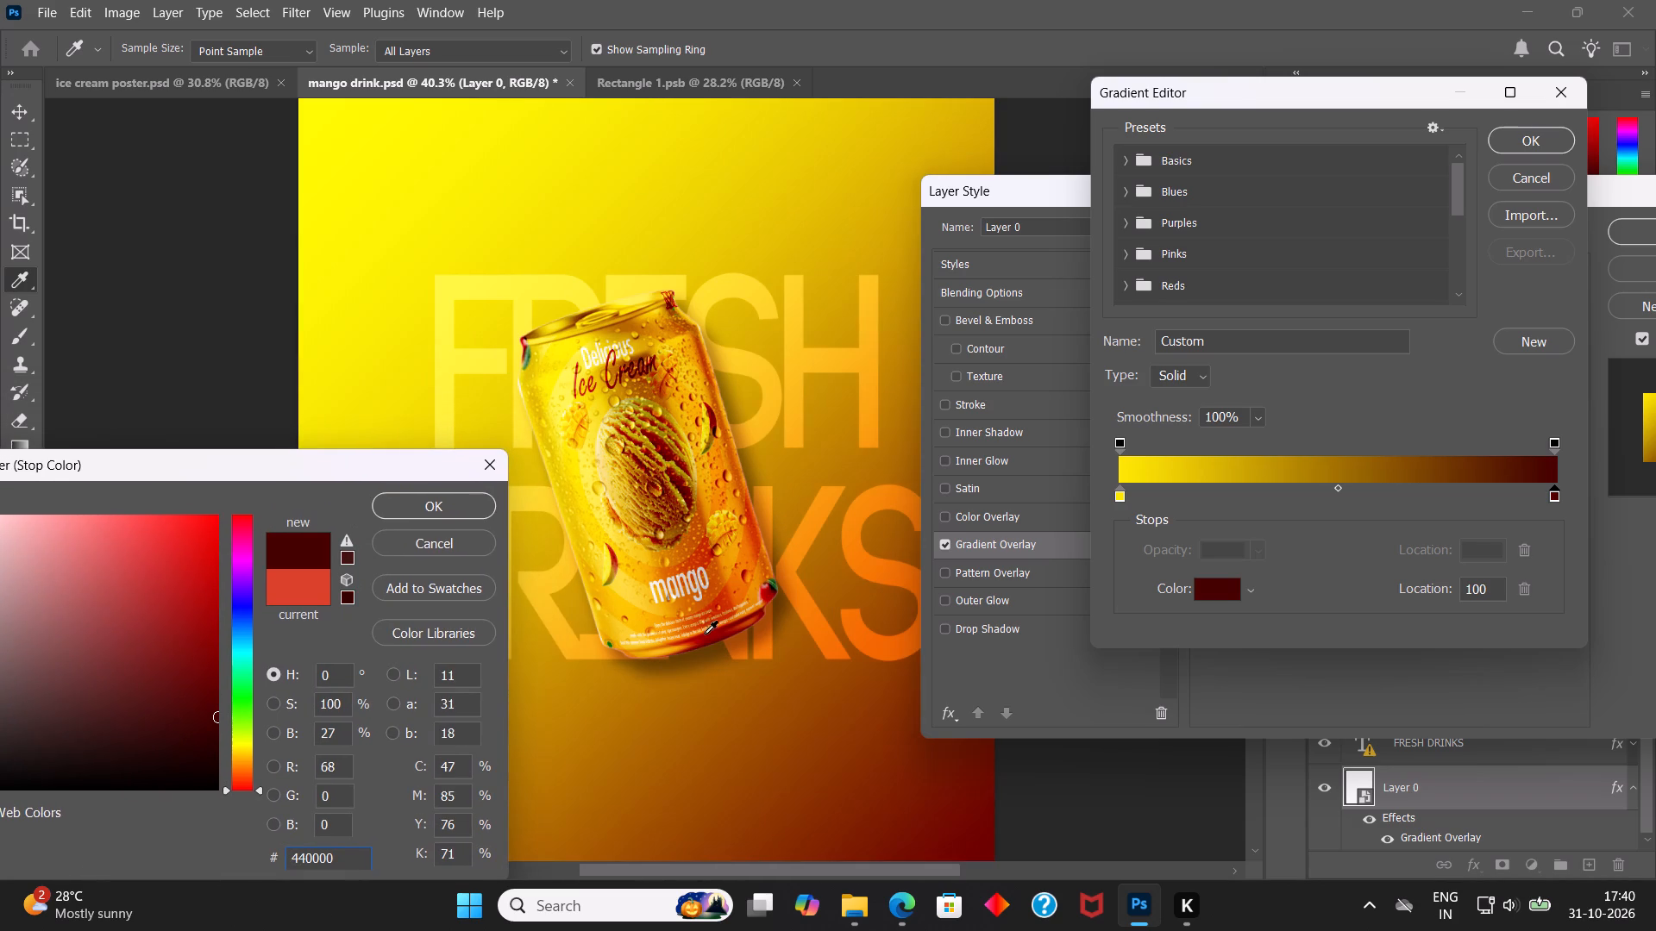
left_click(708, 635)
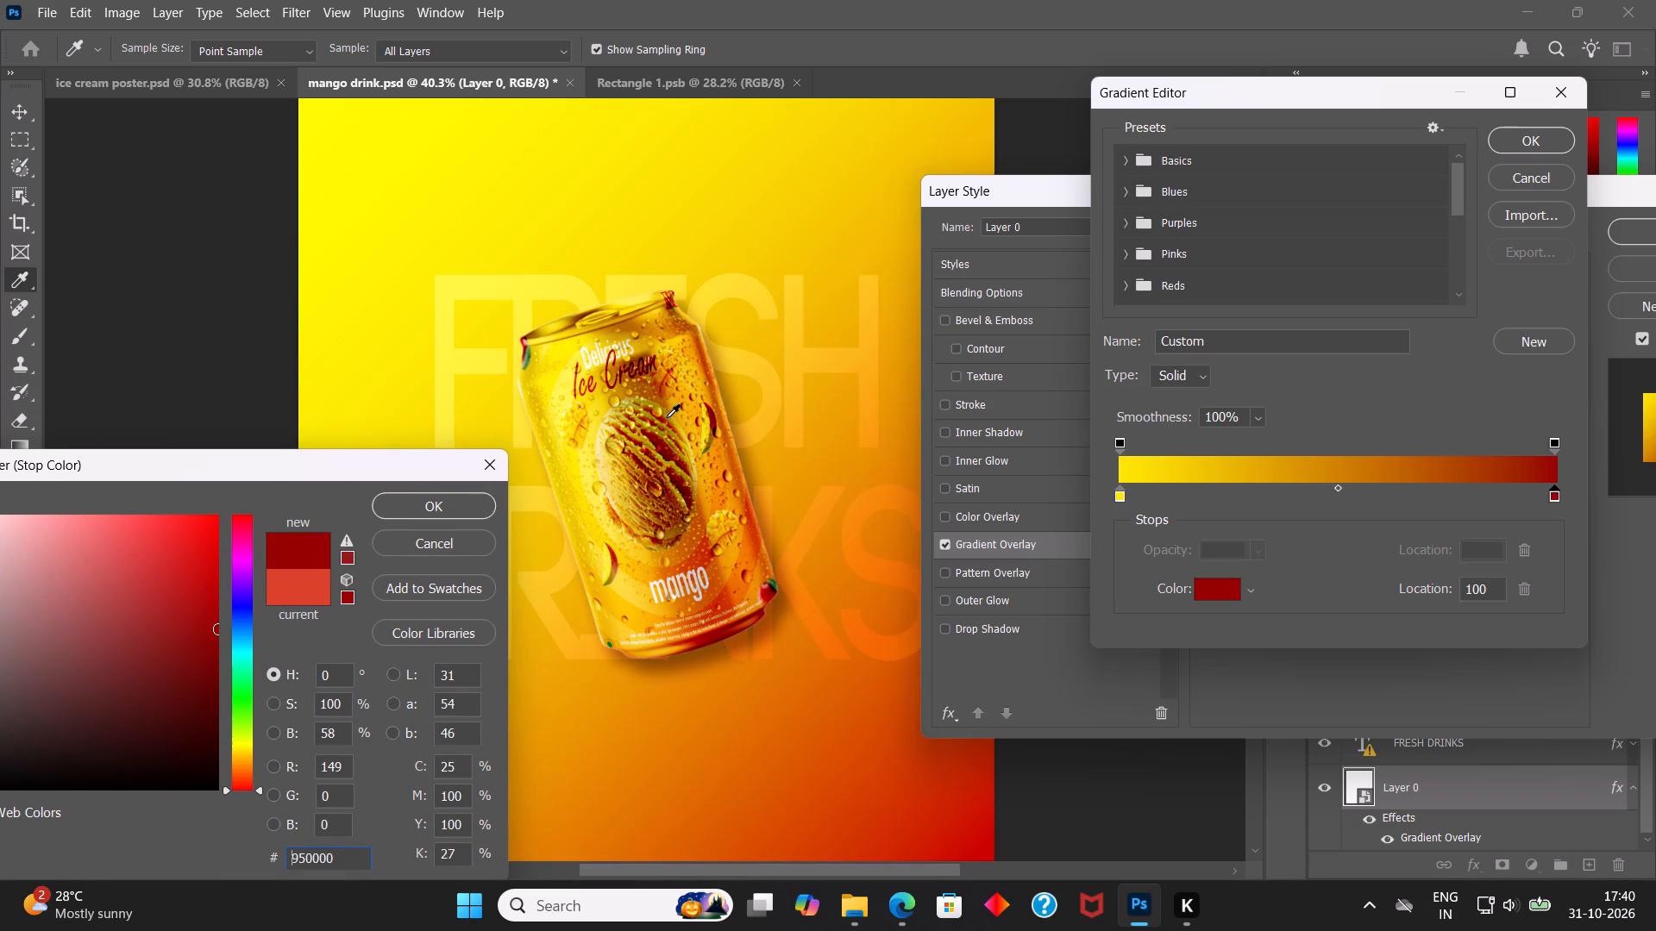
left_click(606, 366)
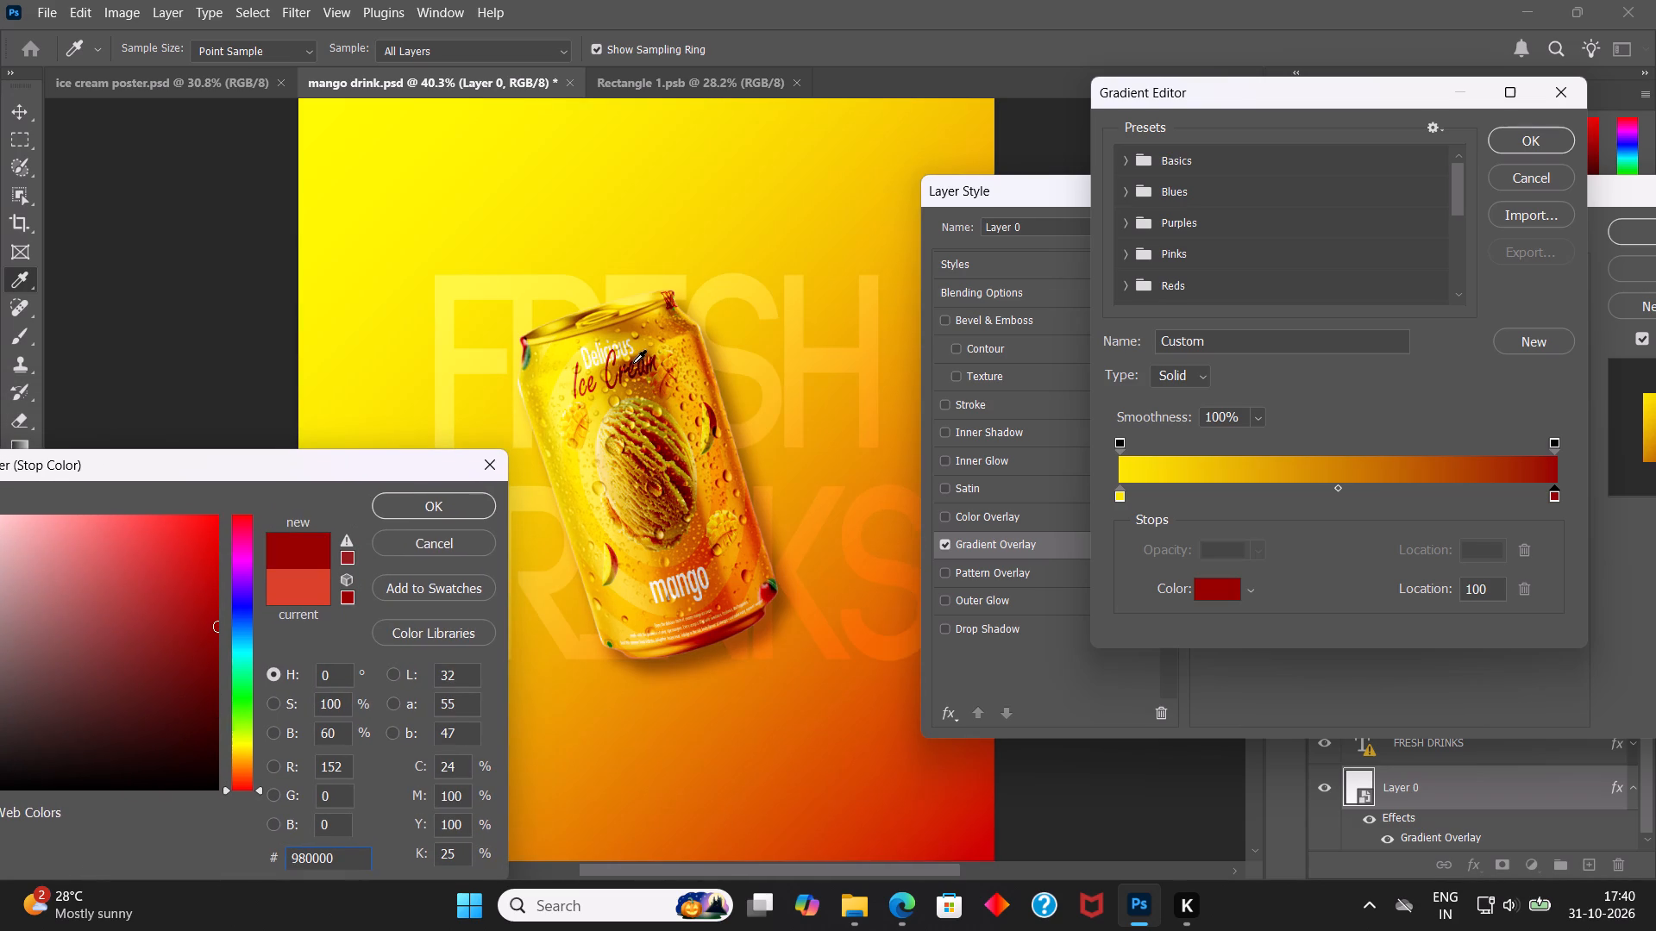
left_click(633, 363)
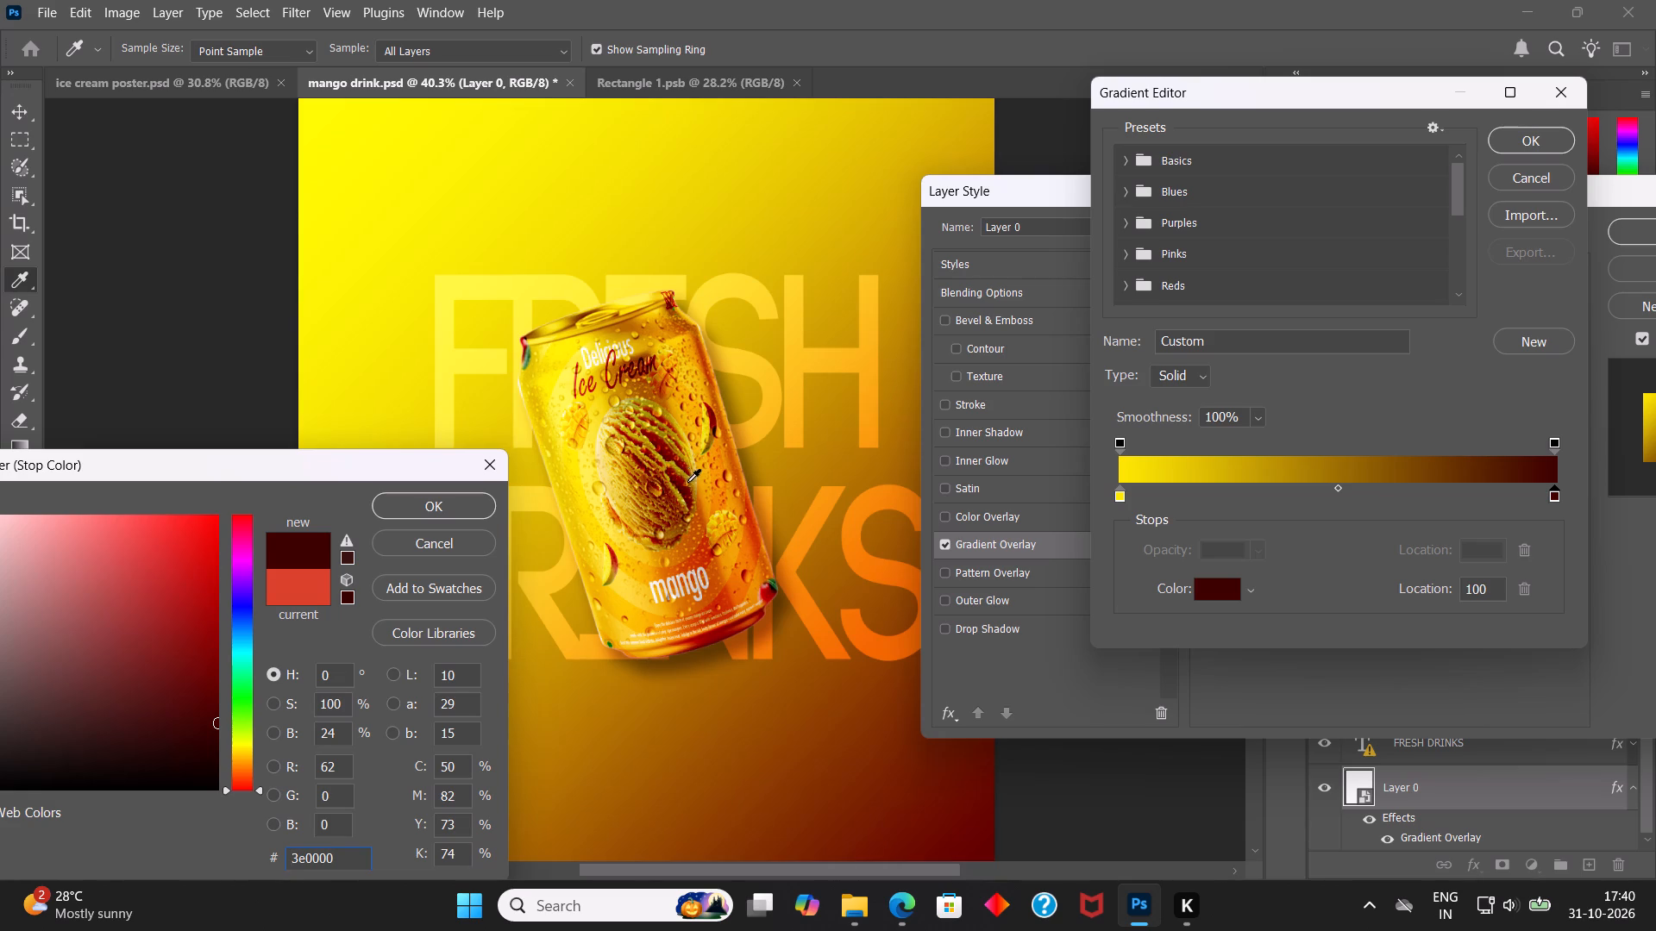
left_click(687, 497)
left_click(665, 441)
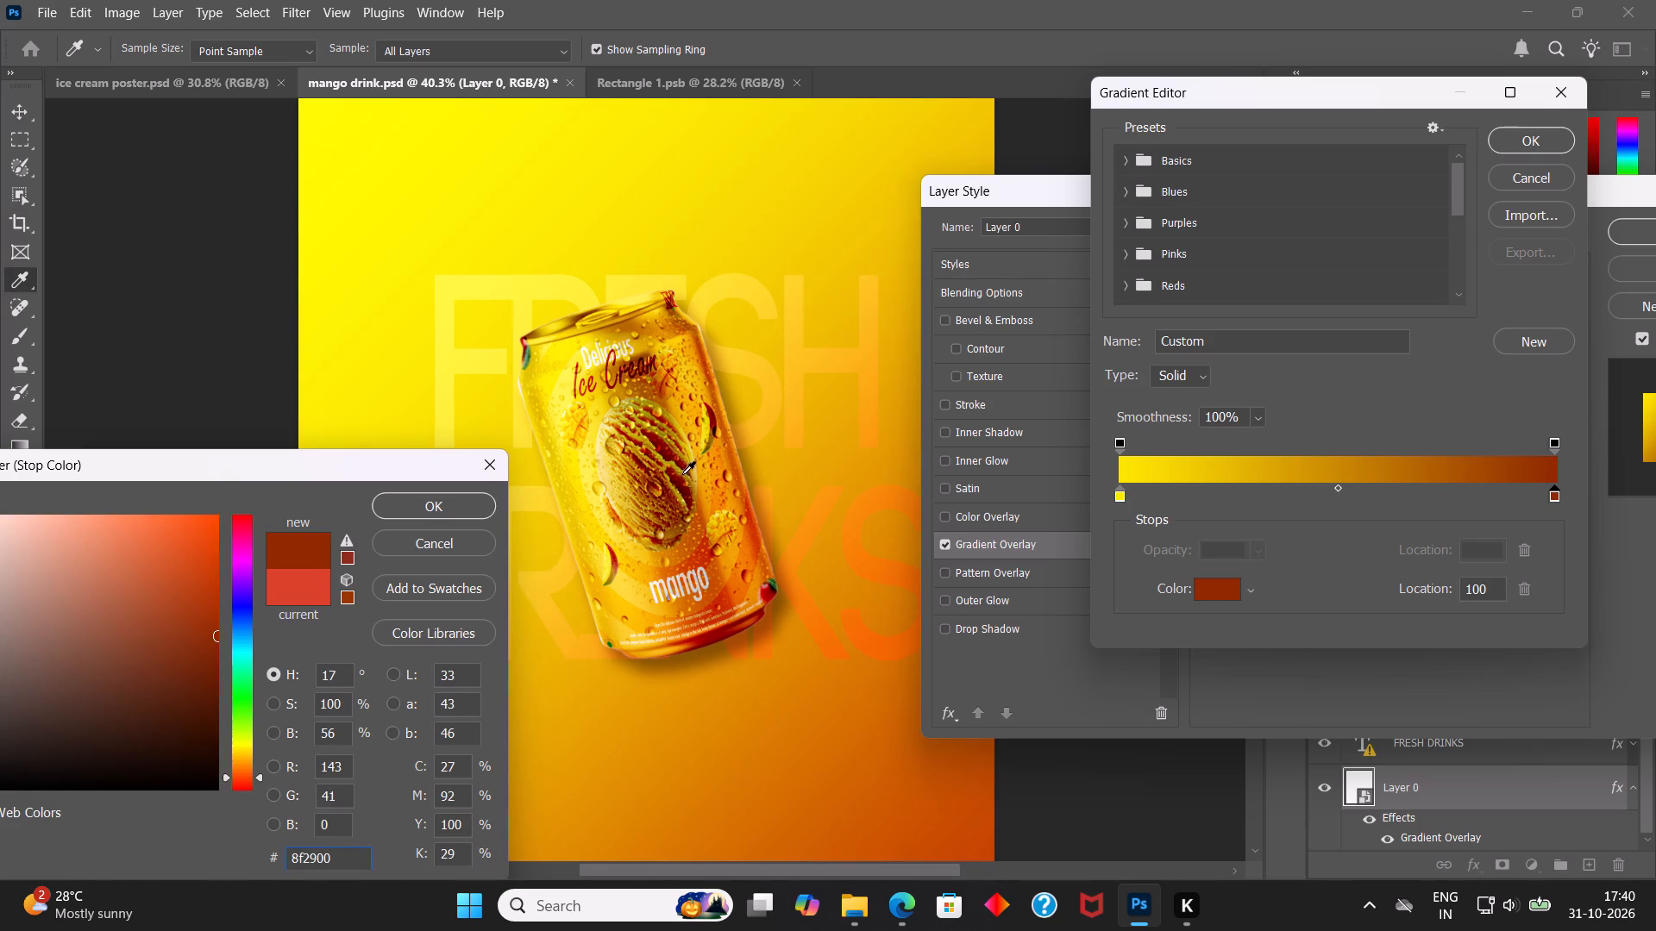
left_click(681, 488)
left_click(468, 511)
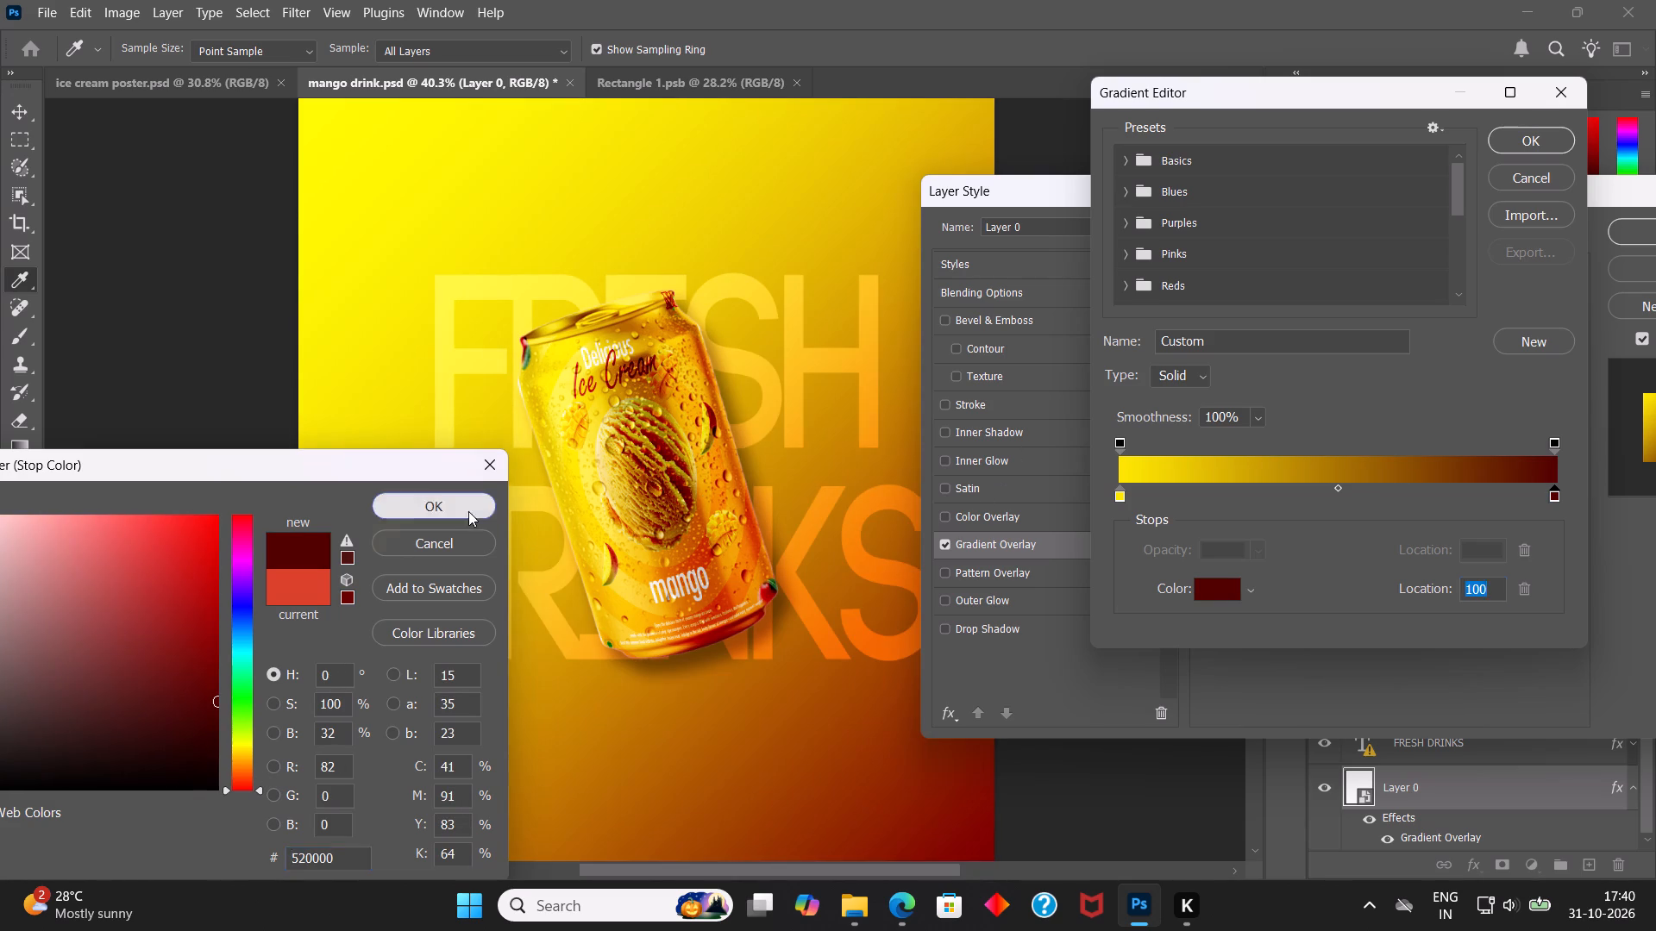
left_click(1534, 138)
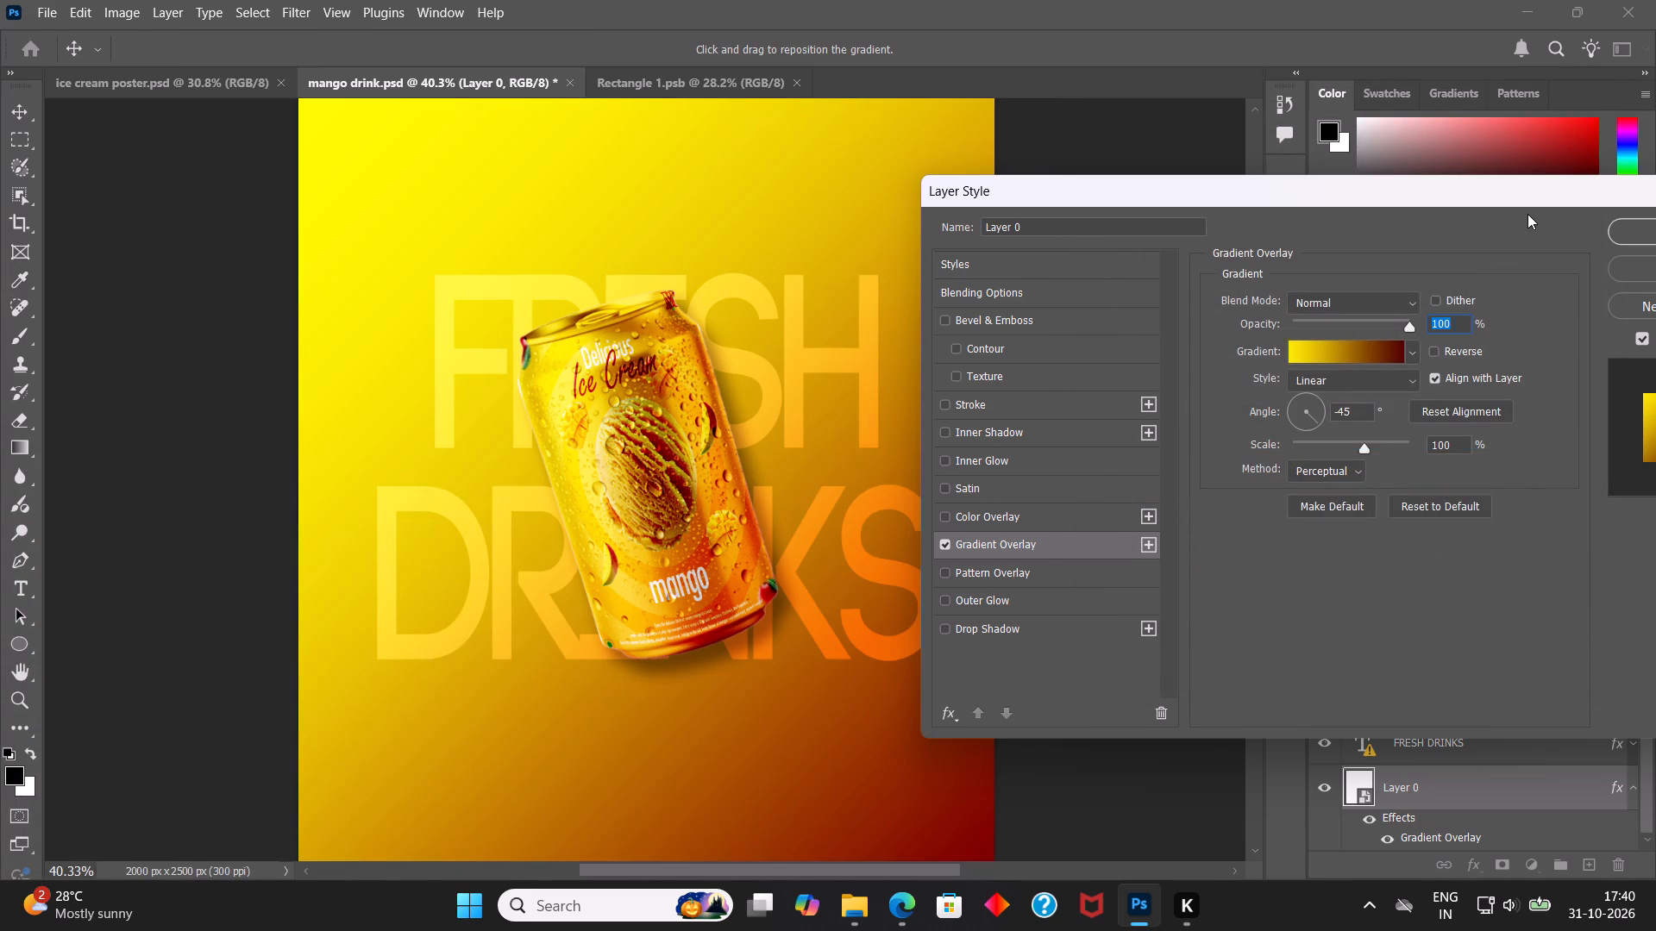
Reopen the background gradient for editing and lighten its end stop at location 100 to red 951111.
left_click_drag(1522, 209, 1378, 226)
left_click_drag(1479, 213, 1400, 218)
left_click_drag(1436, 202, 1364, 203)
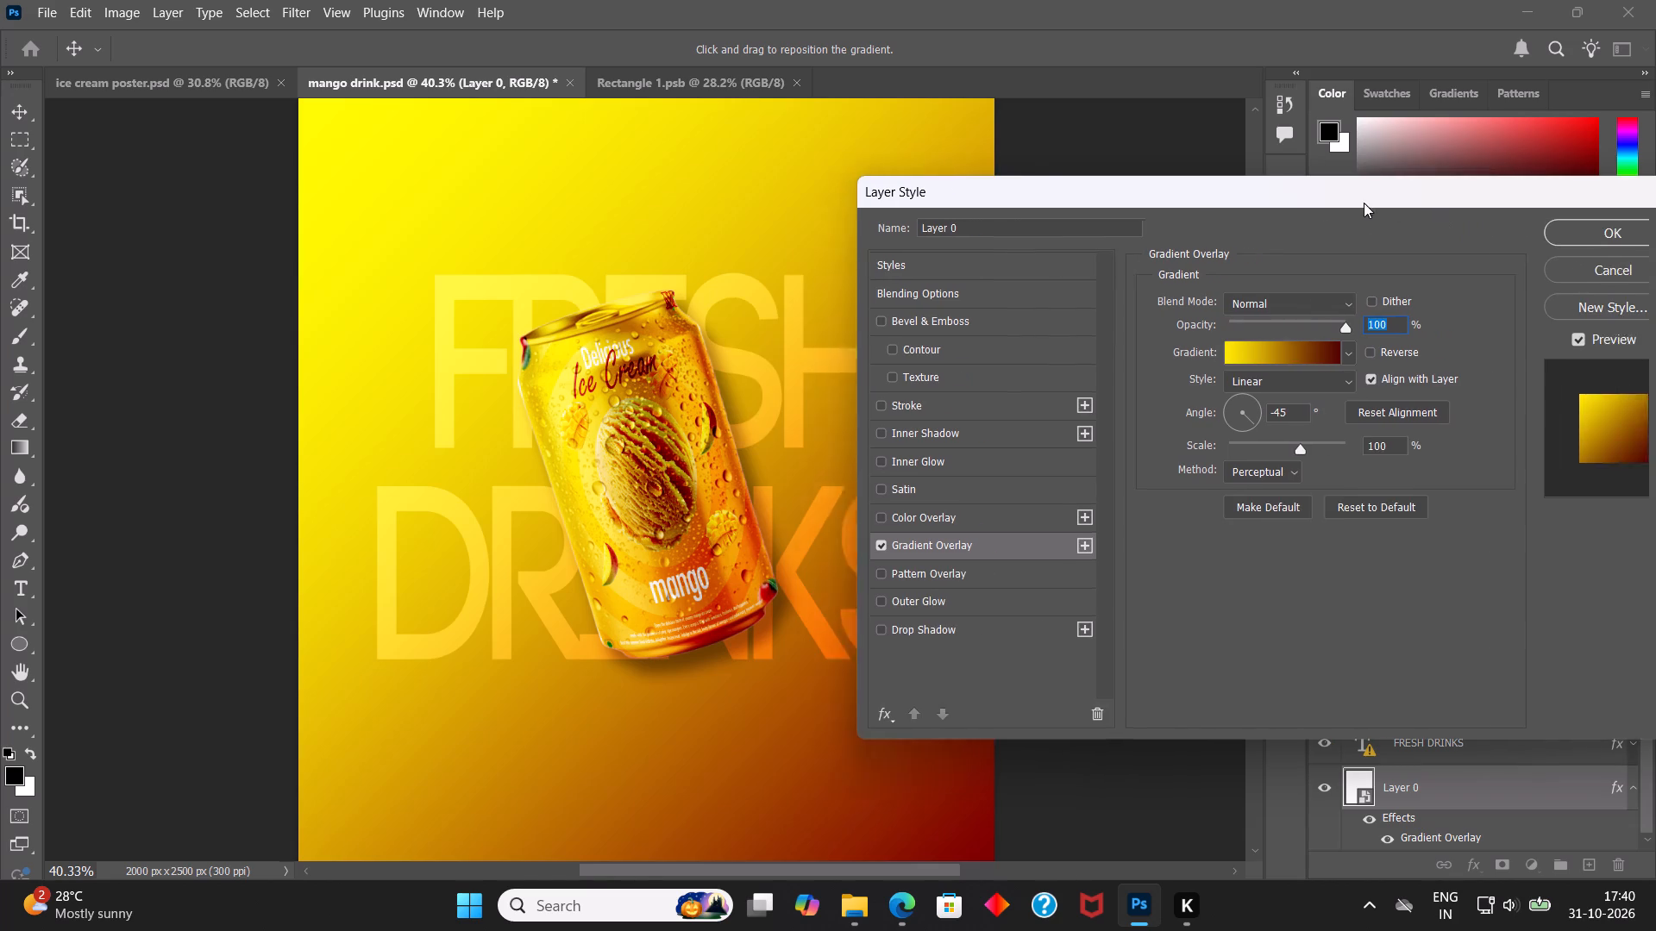
left_click_drag(1364, 203, 1248, 204)
left_click(1201, 365)
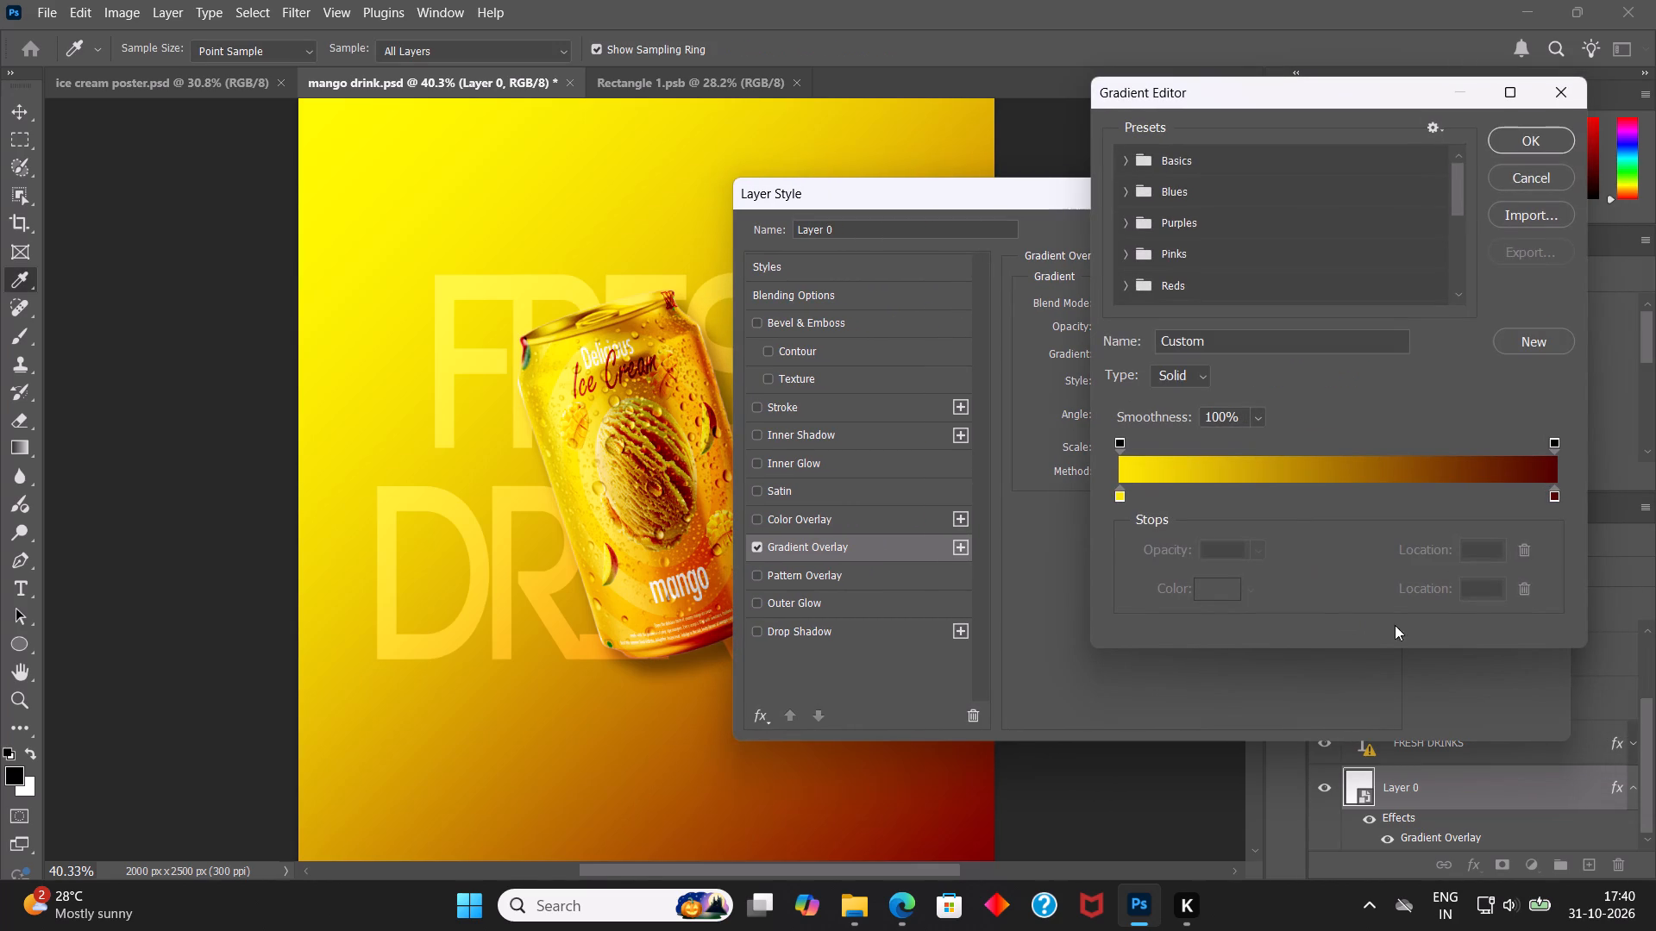
left_click(1556, 496)
left_click(1224, 584)
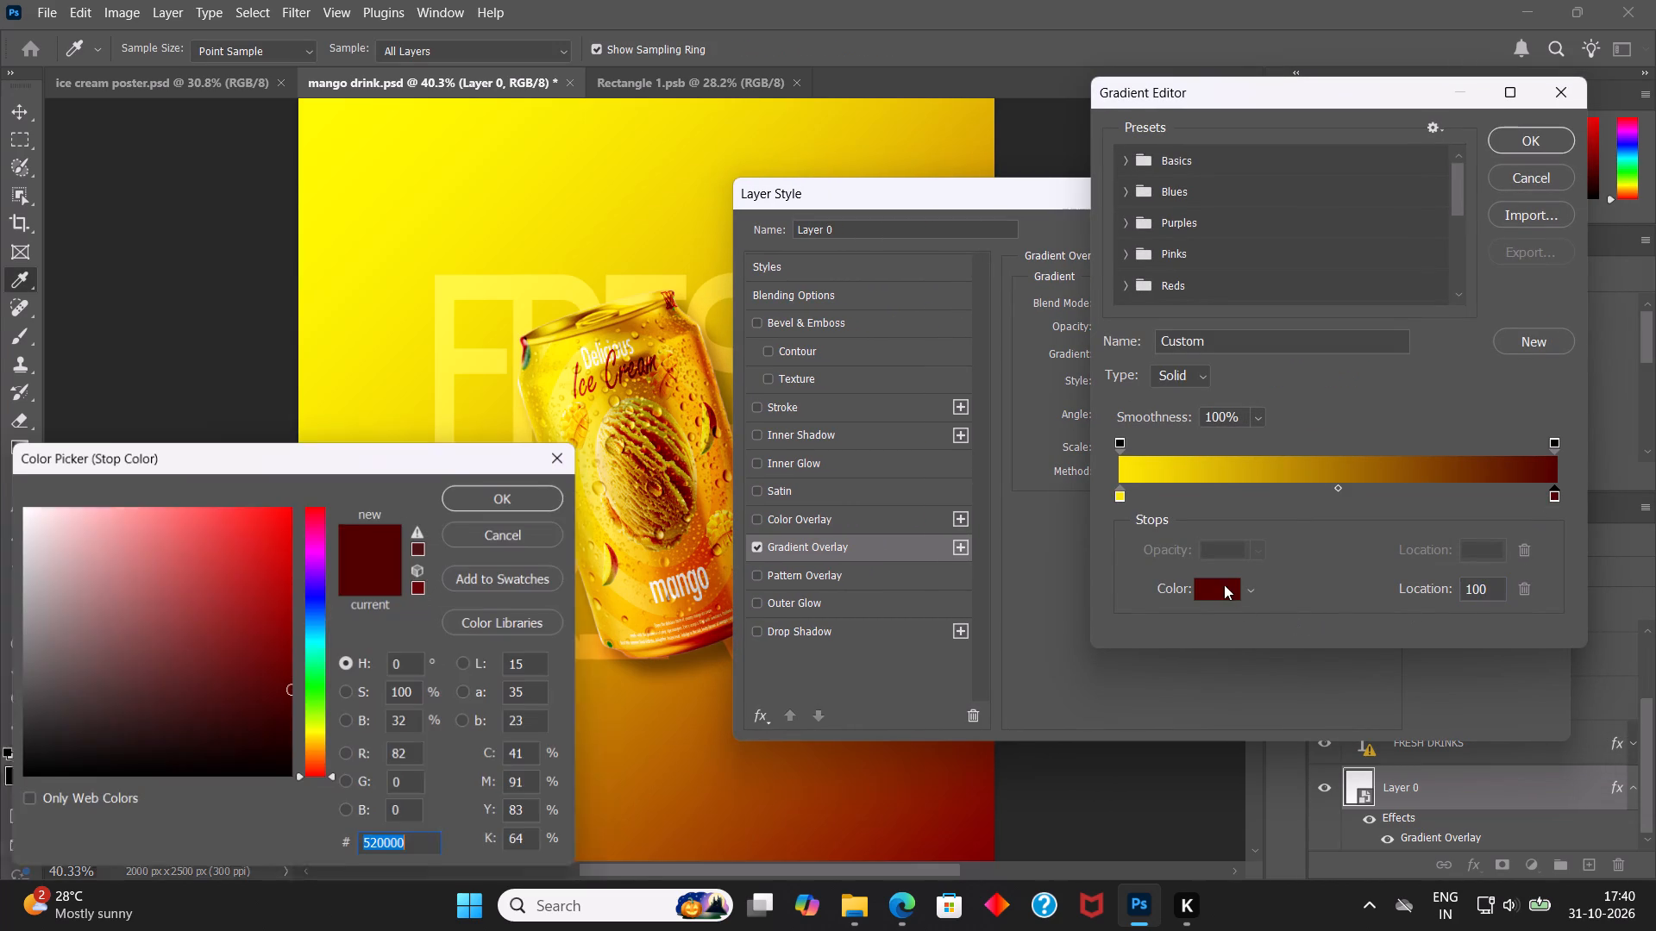
left_click_drag(332, 467, 145, 473)
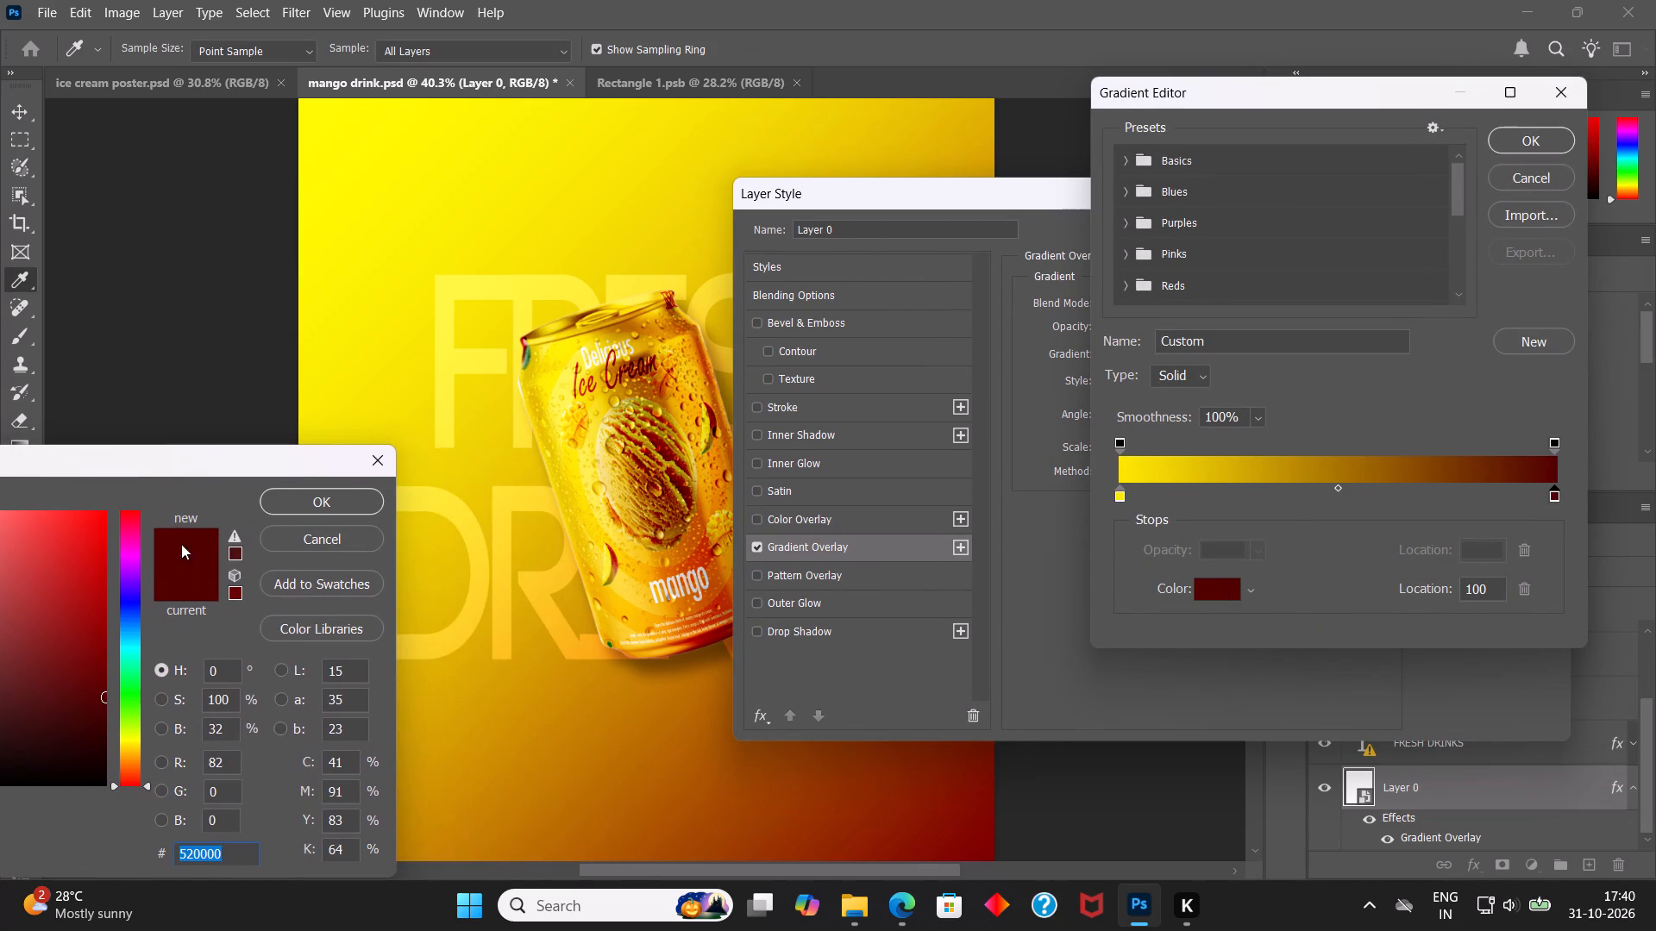
left_click(97, 679)
left_click(95, 662)
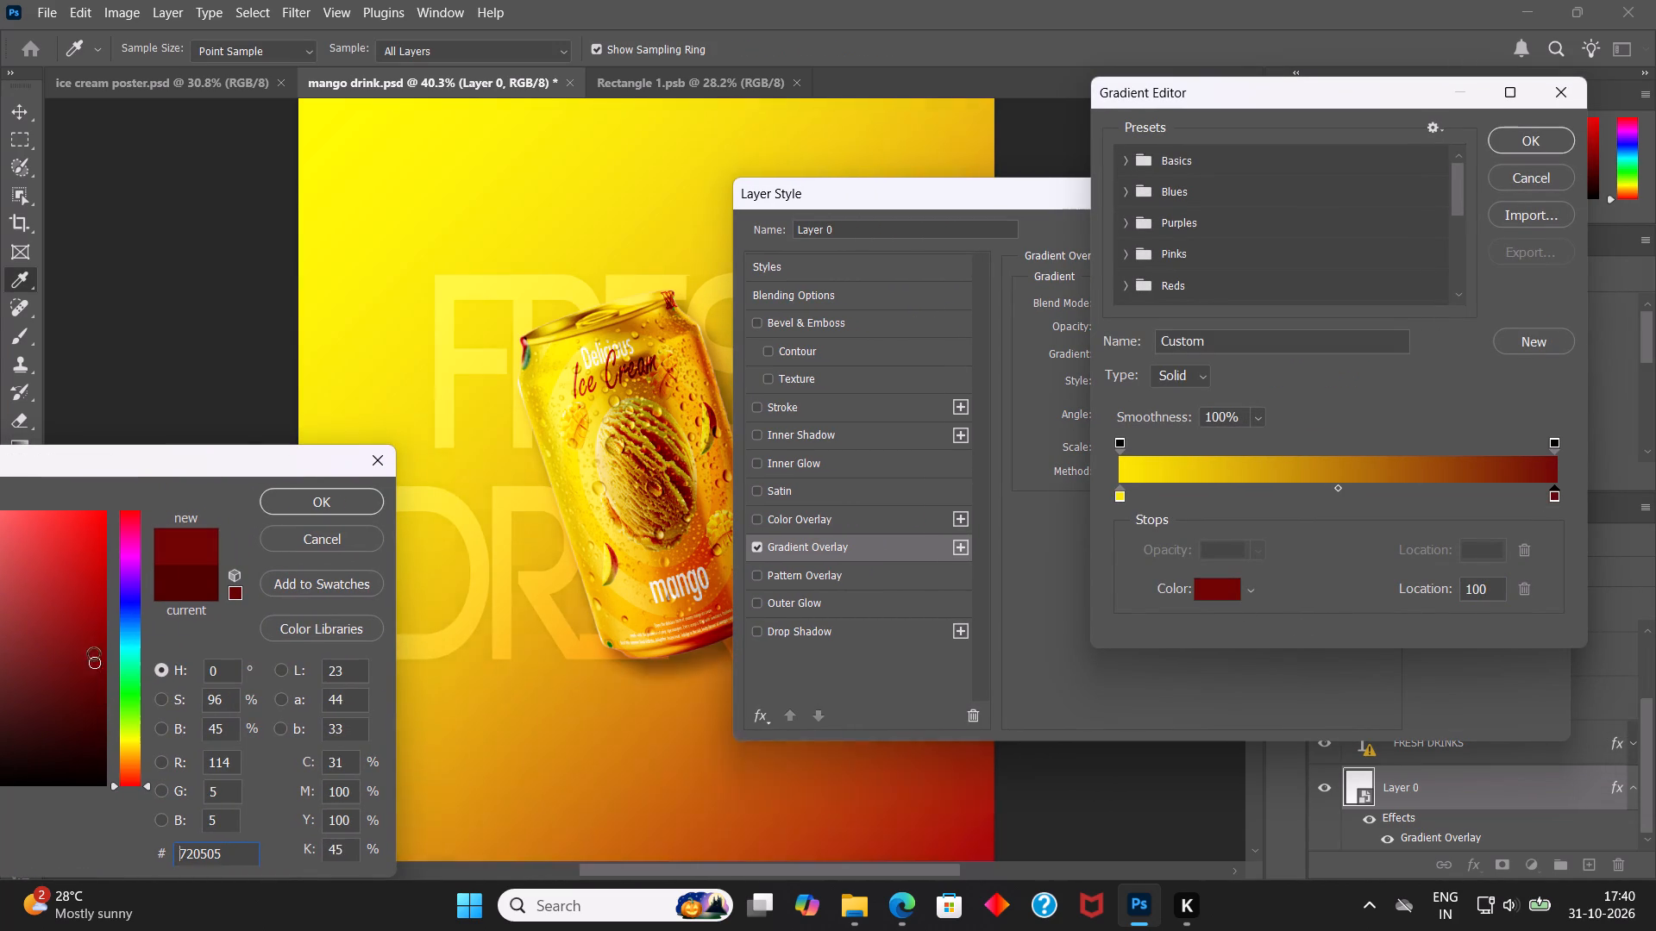
left_click(87, 647)
left_click(85, 639)
left_click(76, 624)
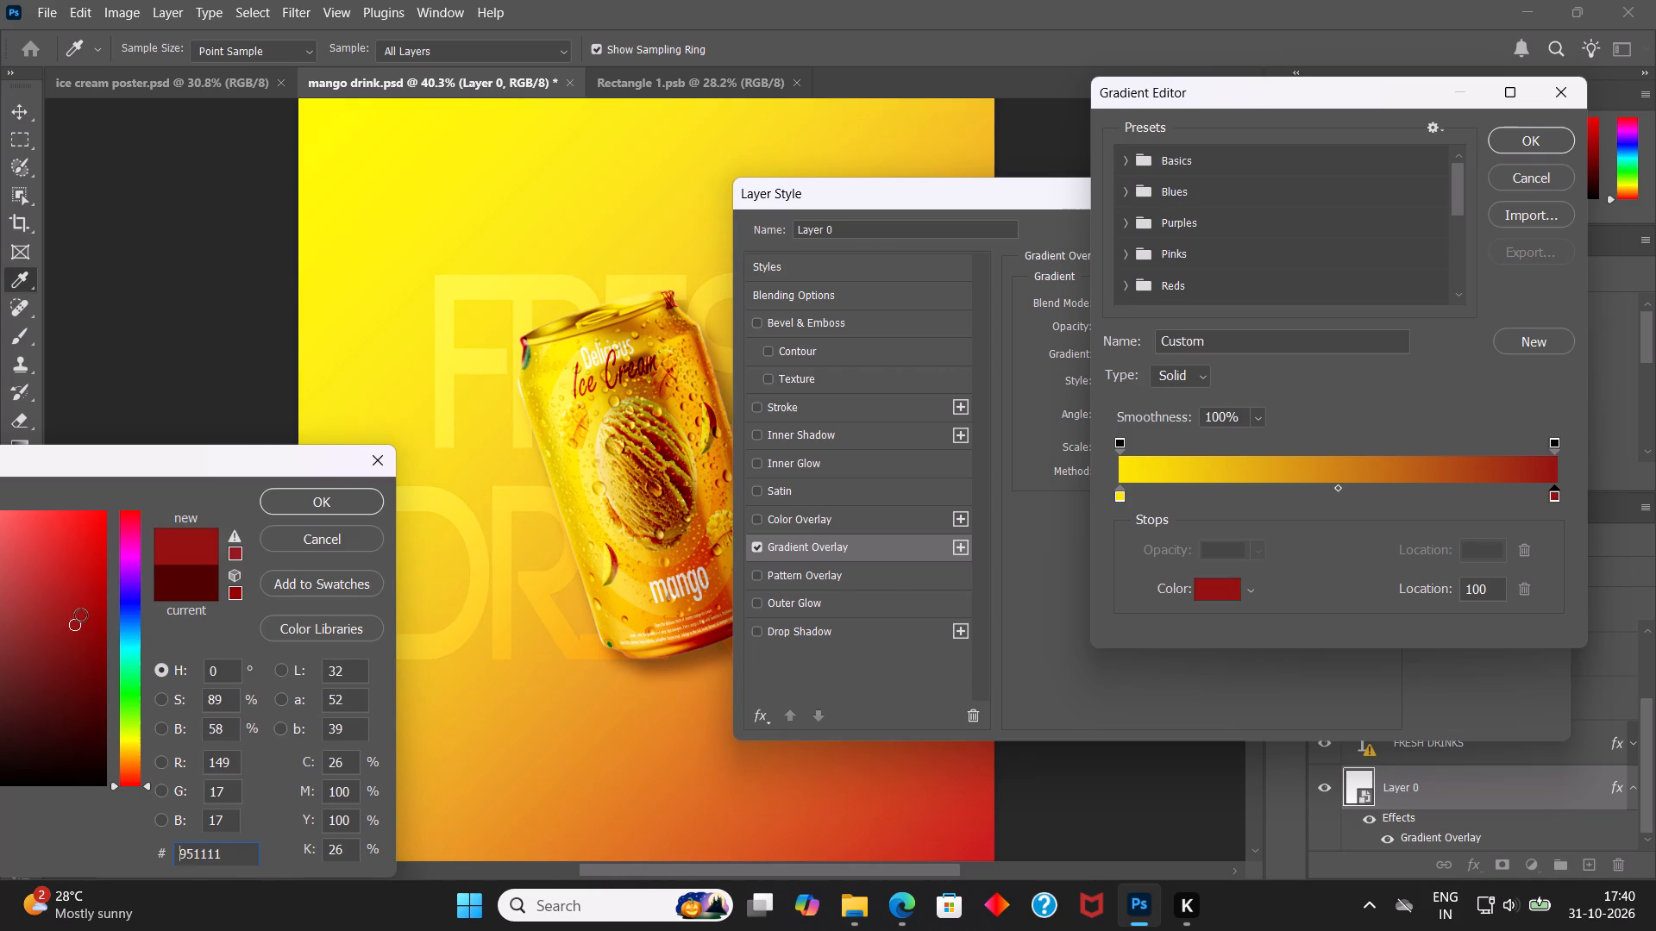
Shift the end stop's hue to 6° for color 951d11, and apply the gradient overlay to Layer 0.
left_click(132, 780)
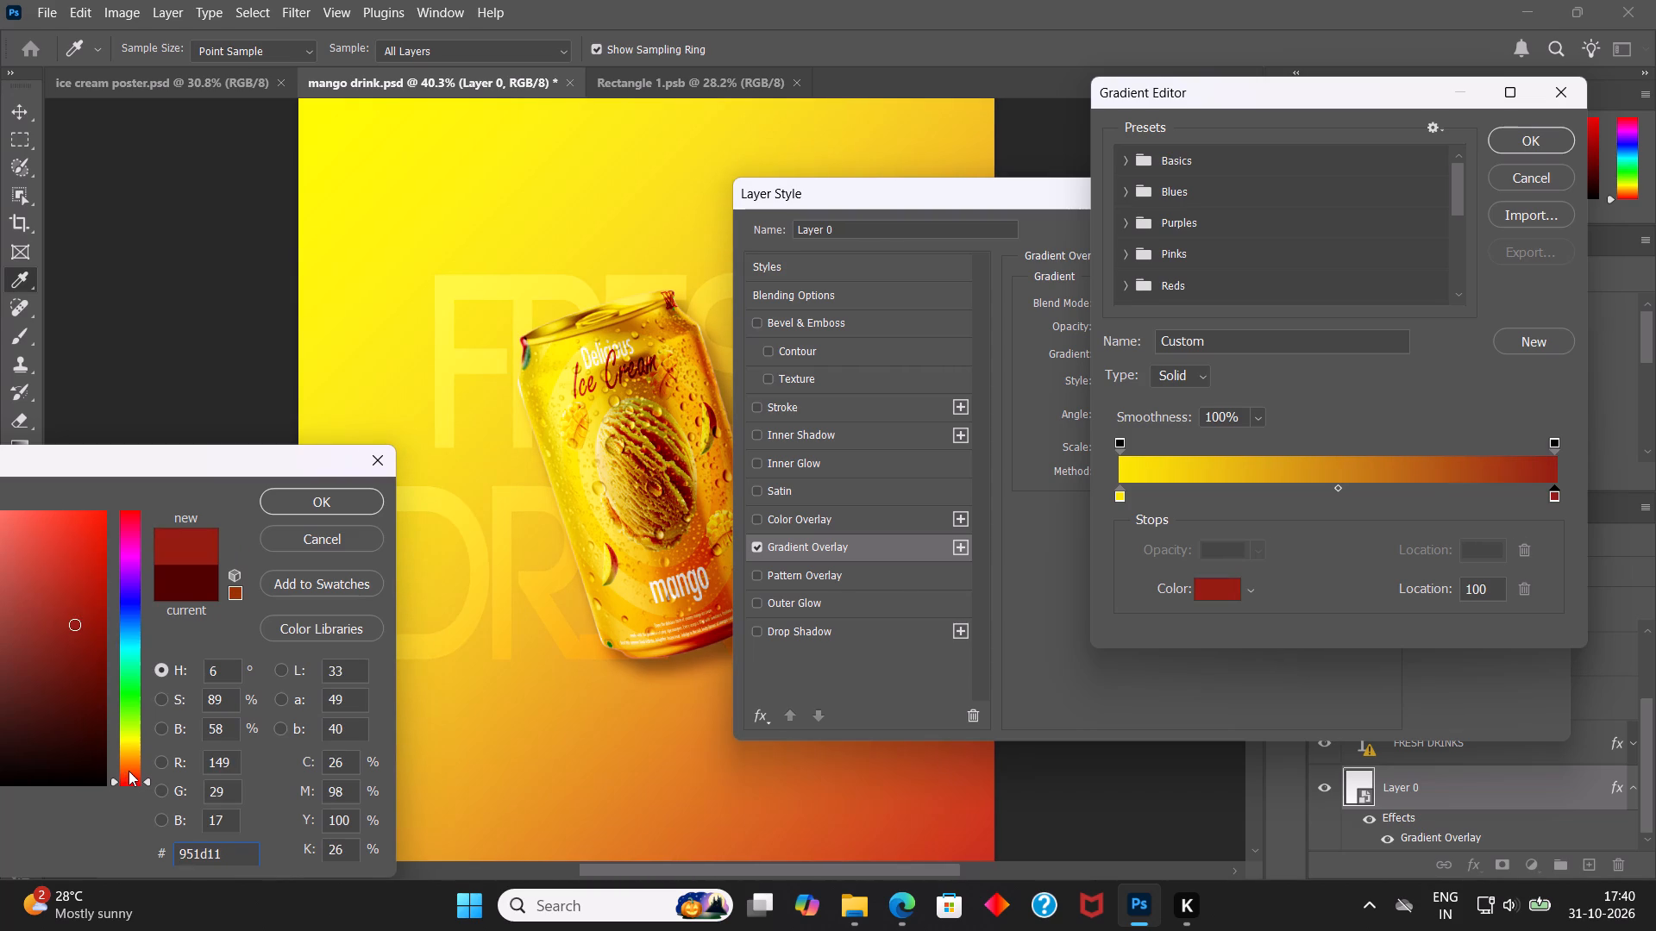
left_click(129, 771)
left_click(128, 780)
left_click(318, 510)
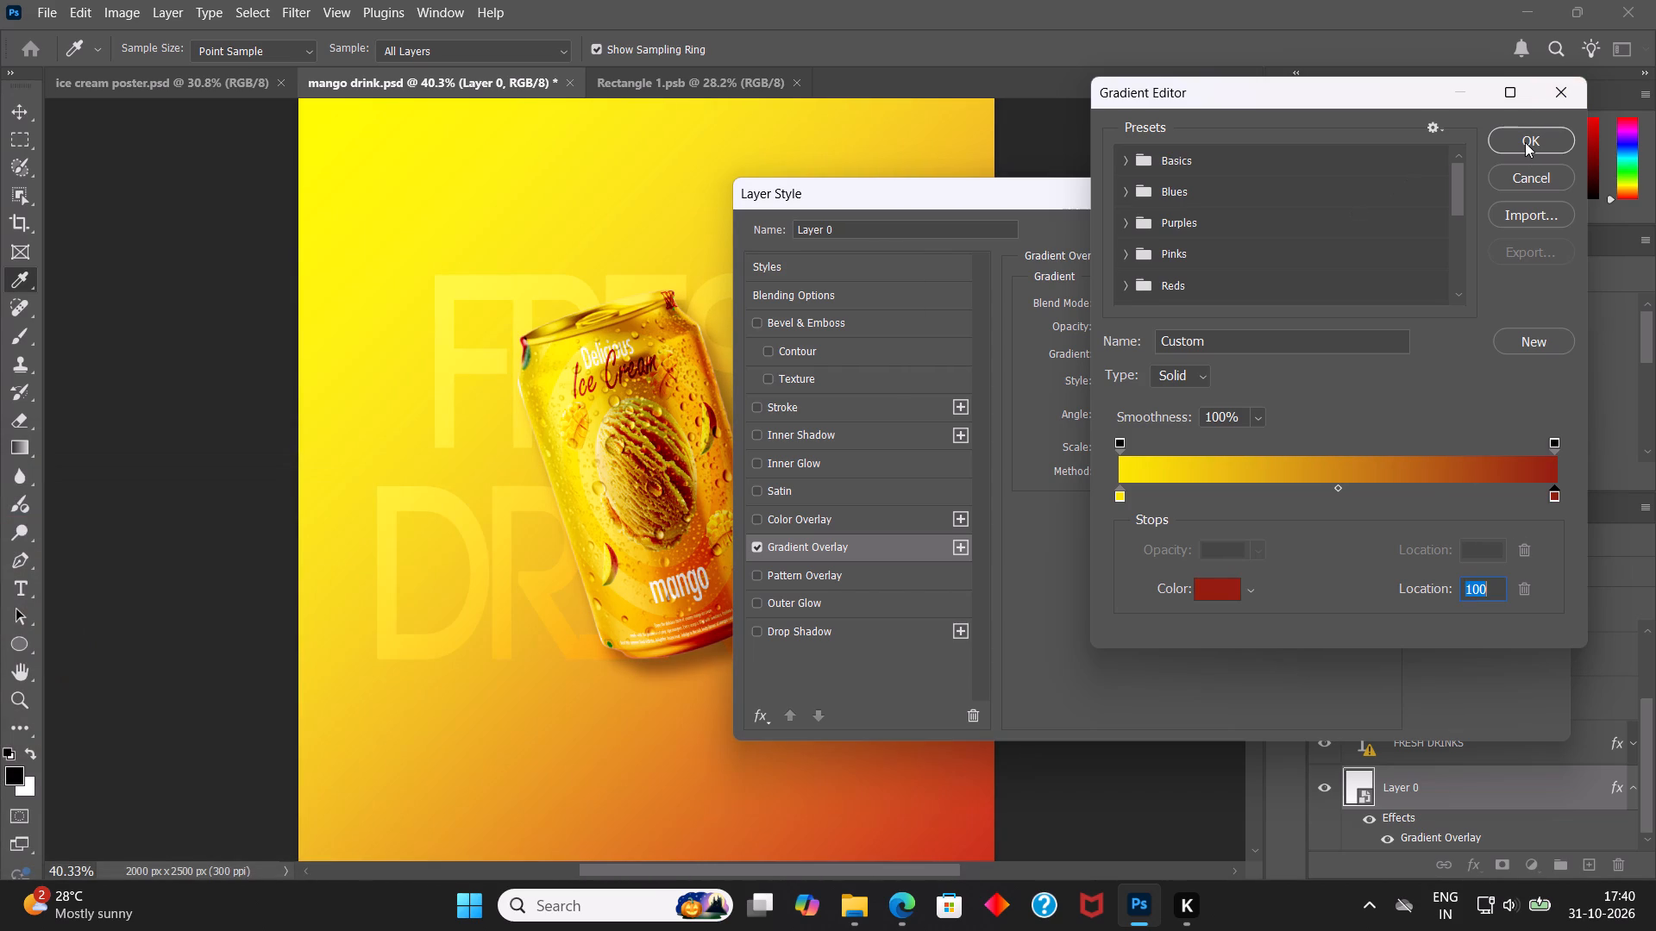
left_click(1534, 133)
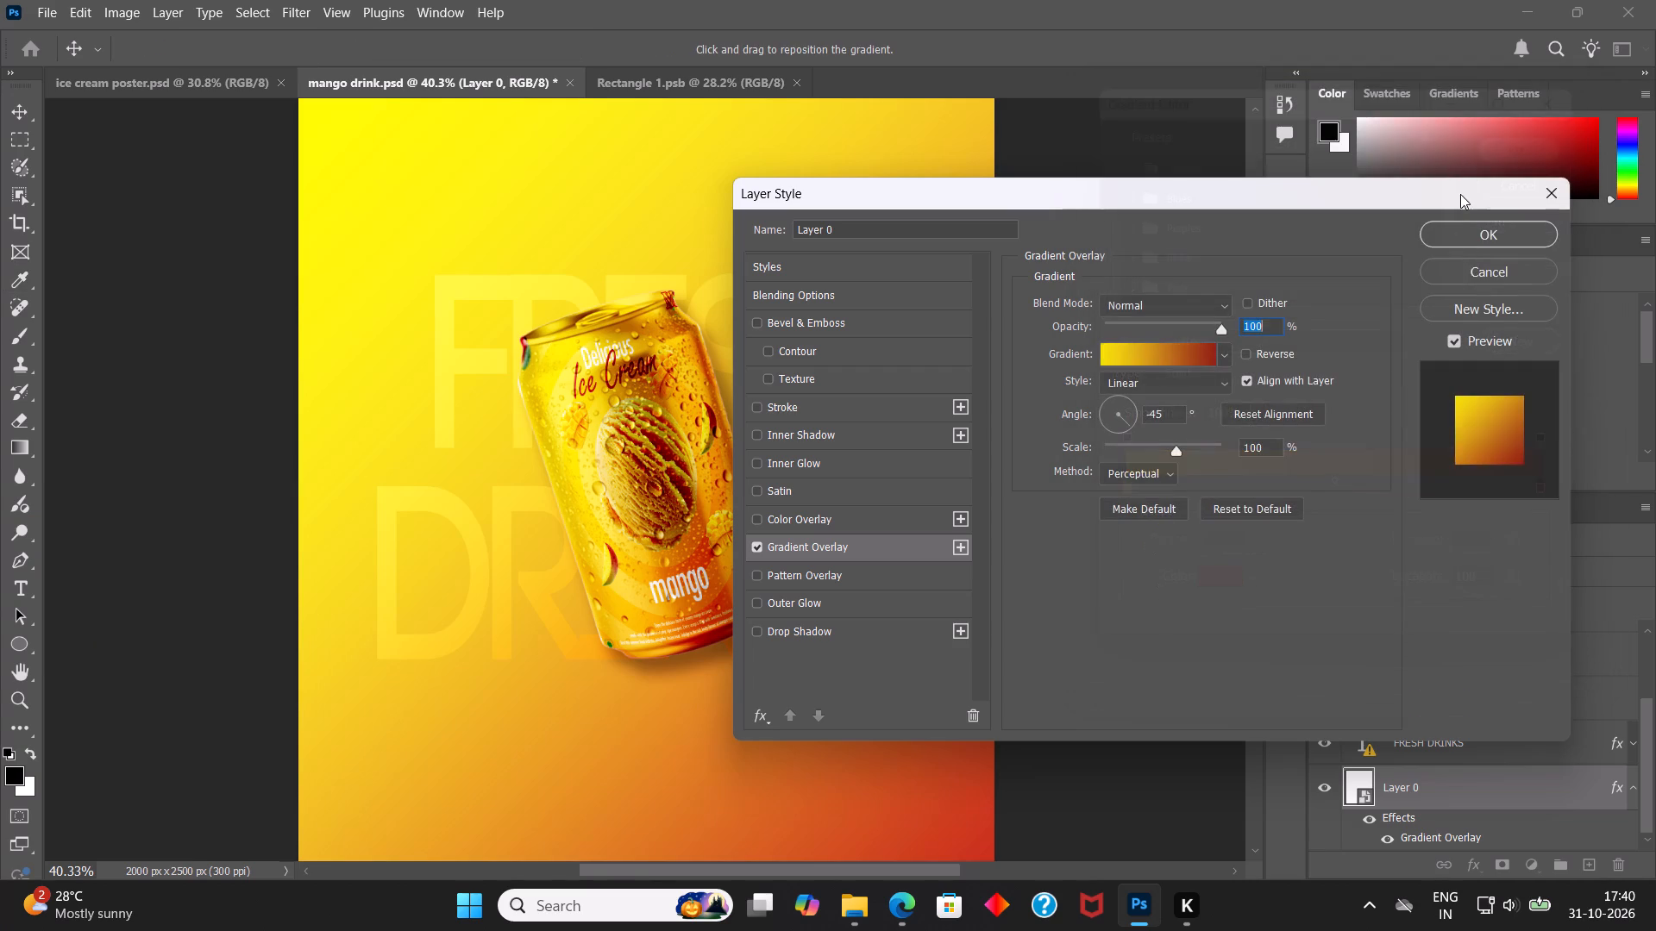
left_click(1490, 241)
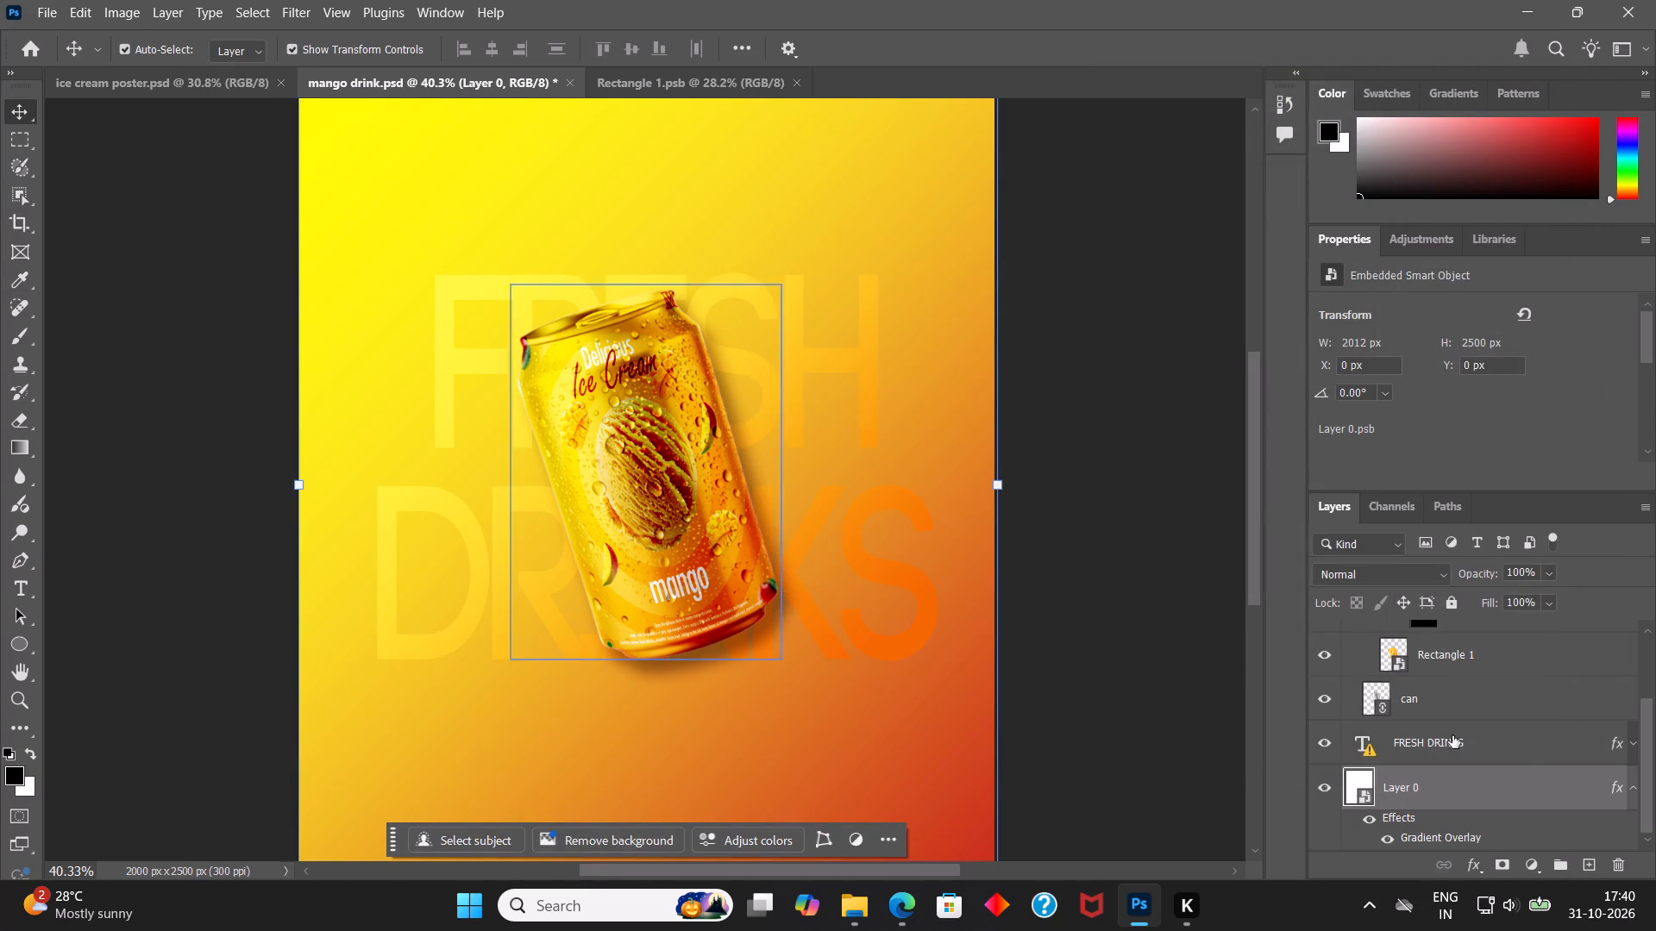
Reopen Layer 0's gradient overlay, try scales such as 60, 80 and 20%, and settle on a scale of 89%.
double_click(1506, 833)
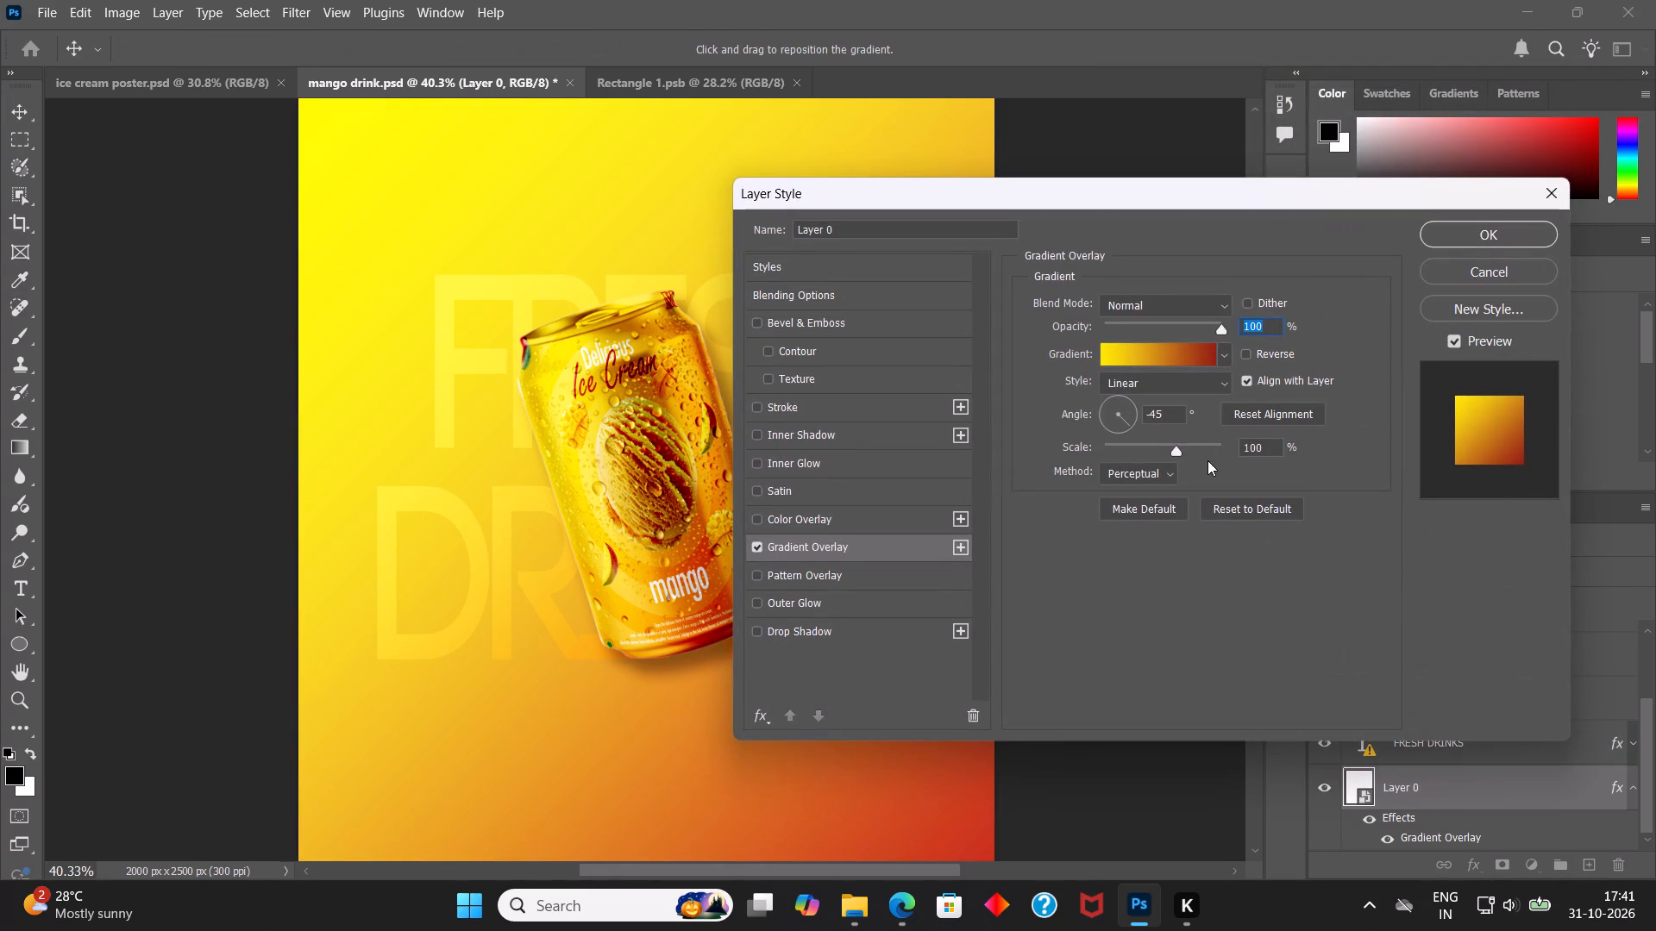
left_click_drag(1277, 443, 1172, 446)
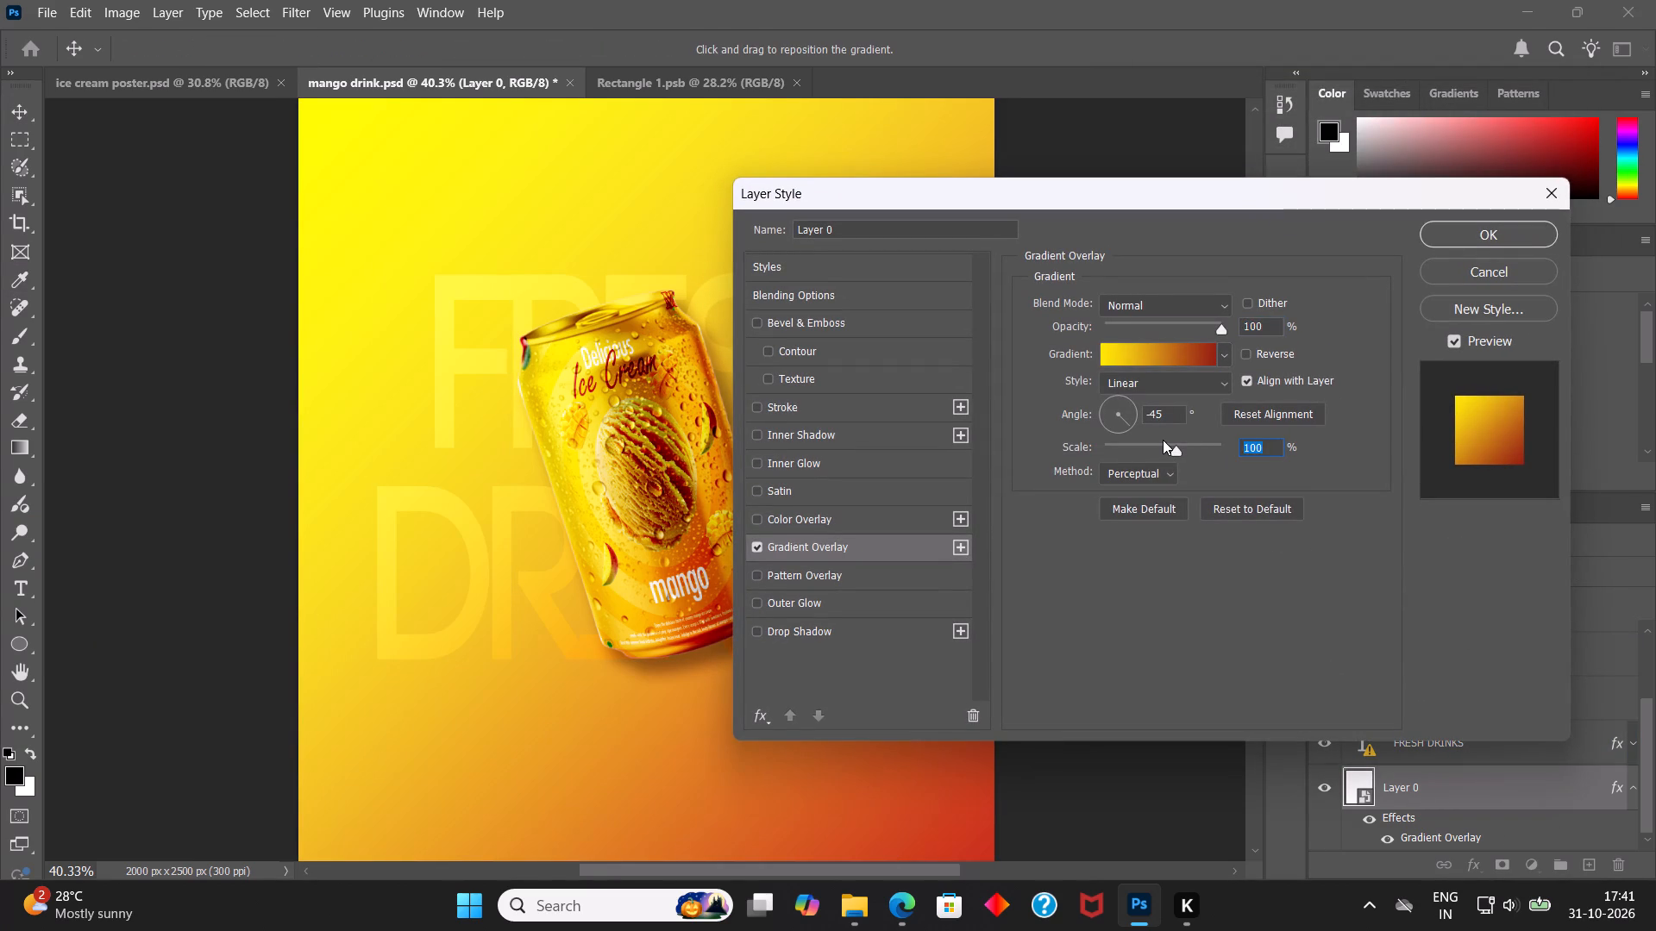
key("6")
key("0")
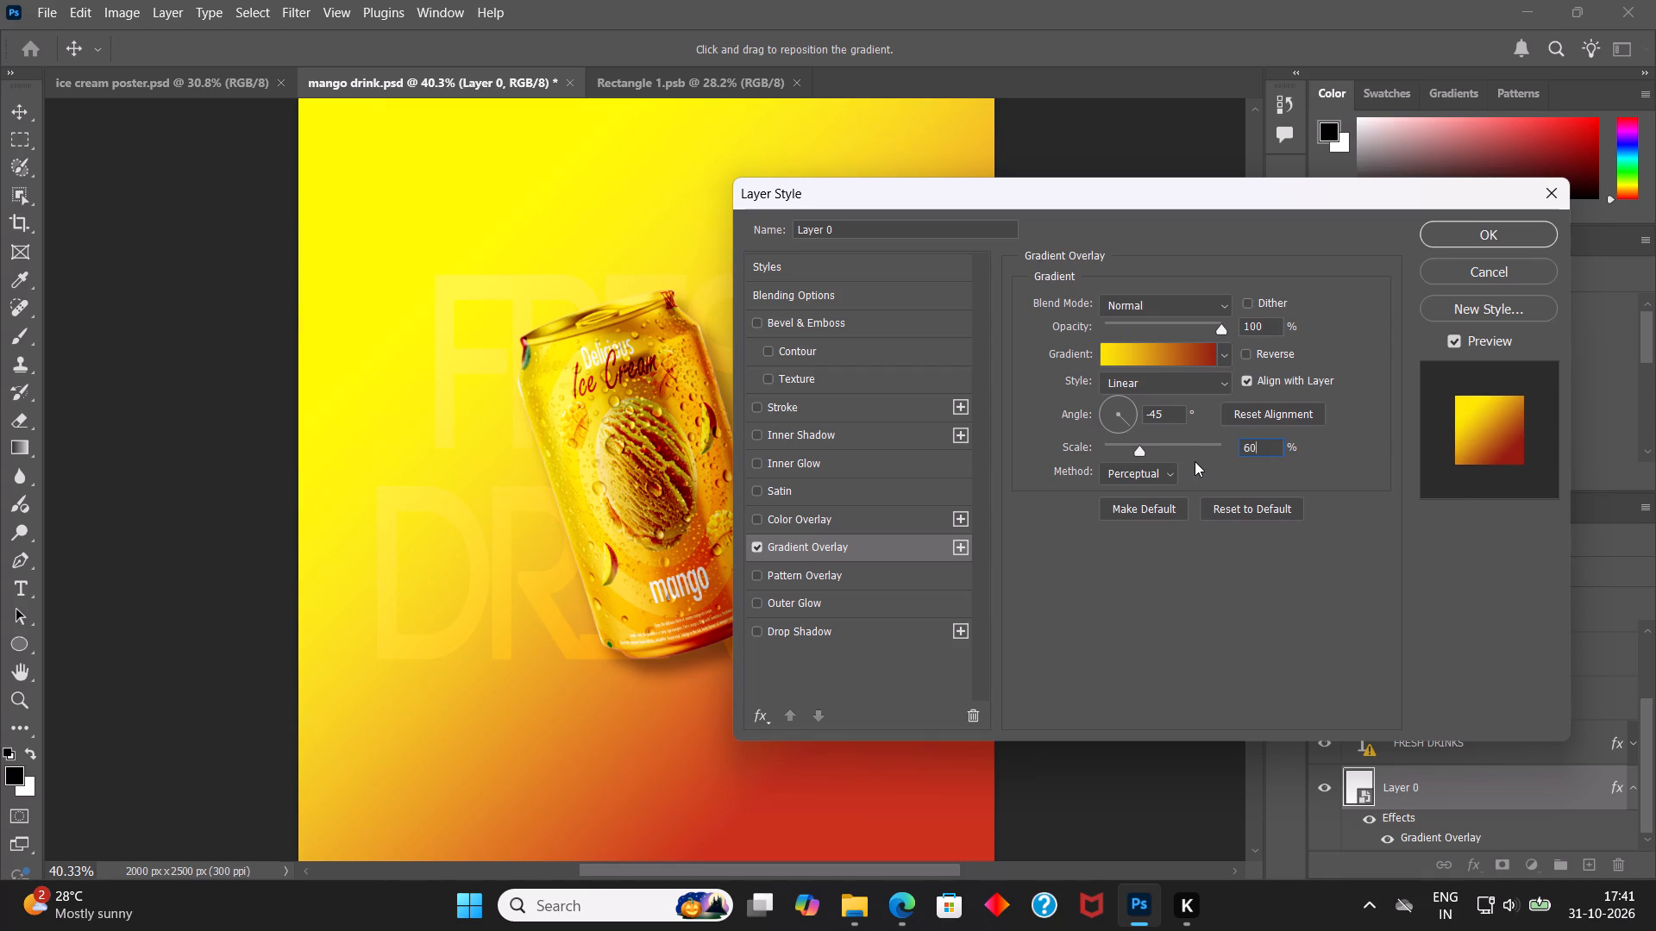
key("BackSpace")
key("BackSpace")
type("80")
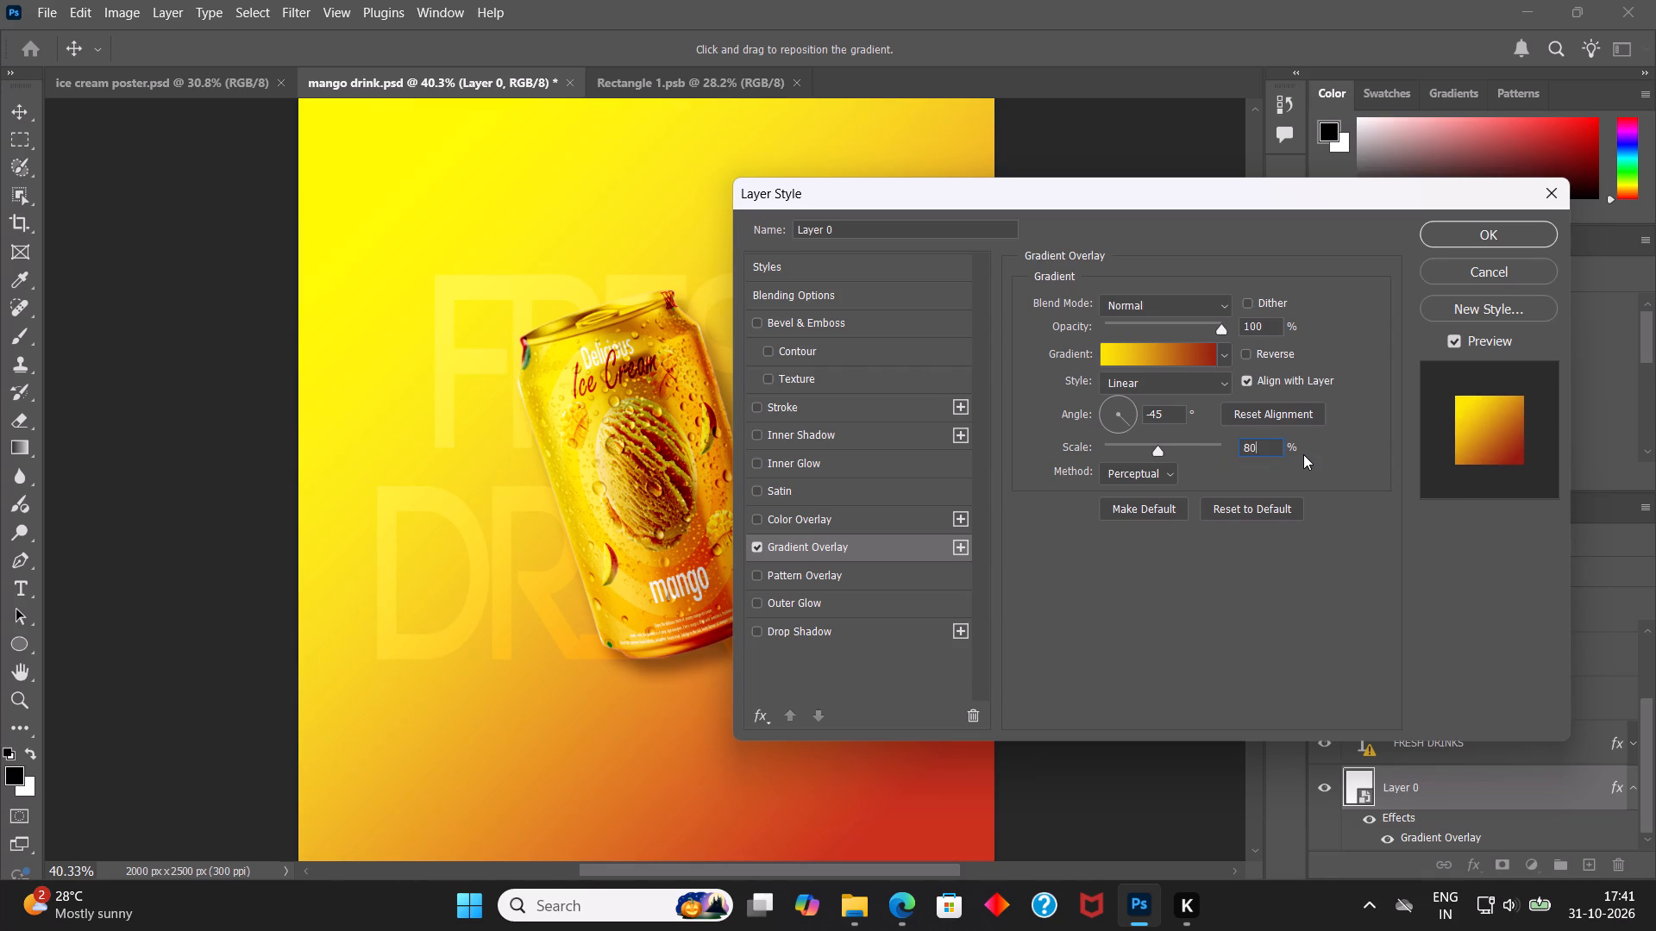
key("BackSpace")
key("BackSpace")
key("2")
key("0")
key("BackSpace")
key("BackSpace")
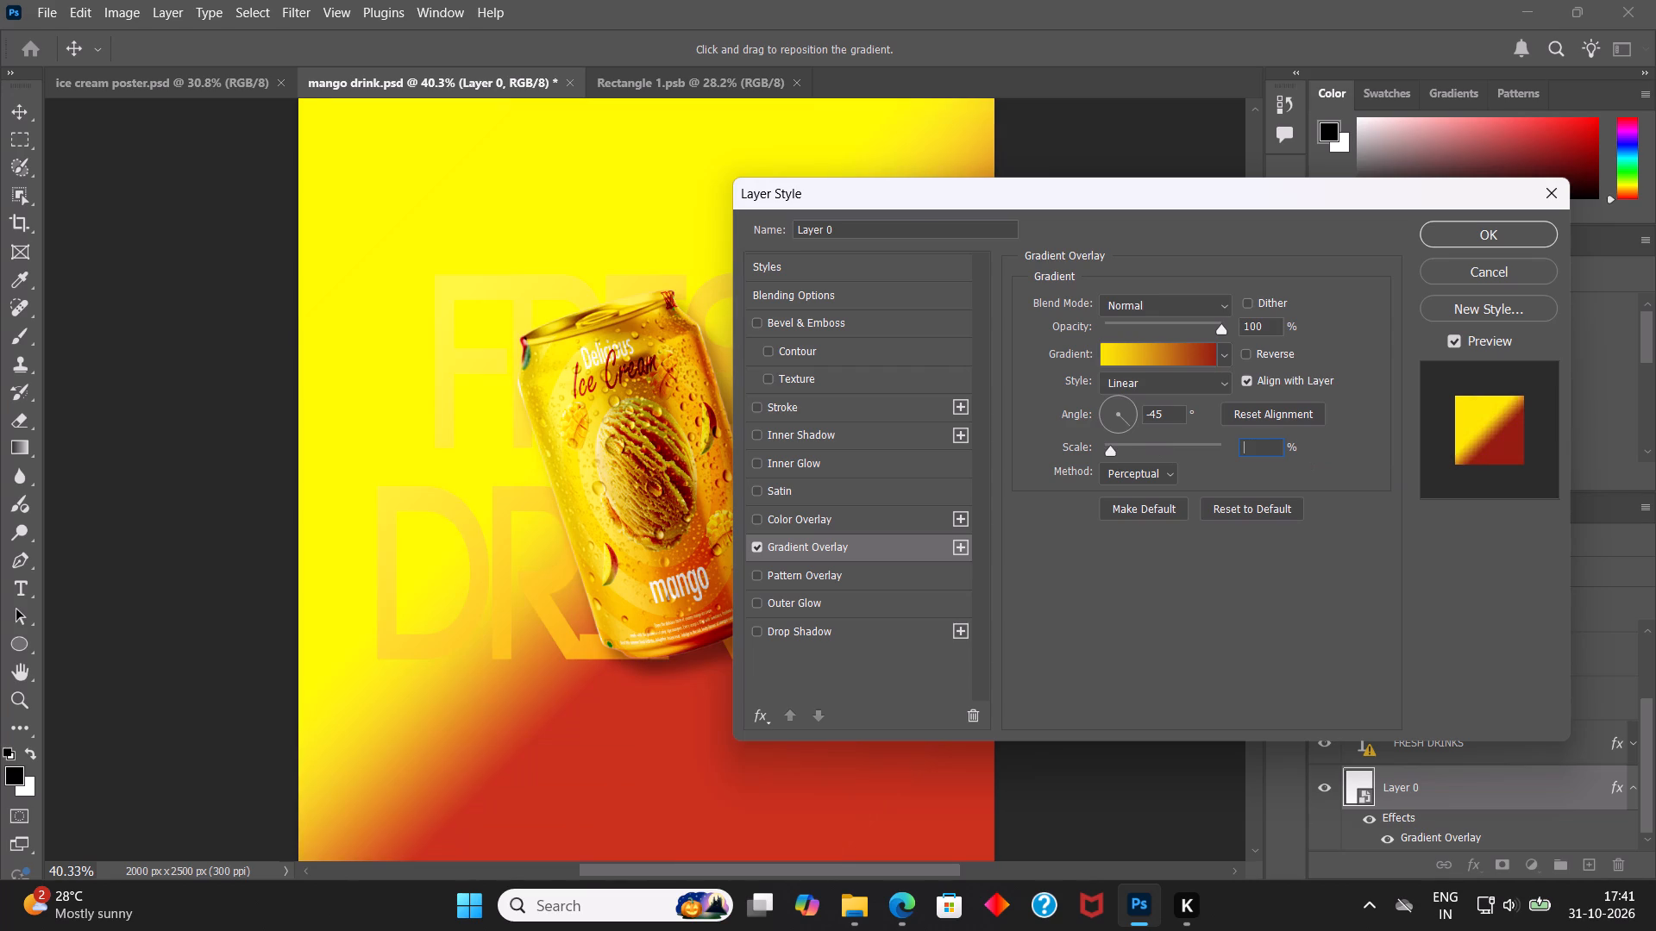
left_click_drag(1129, 447, 1145, 447)
left_click(880, 360)
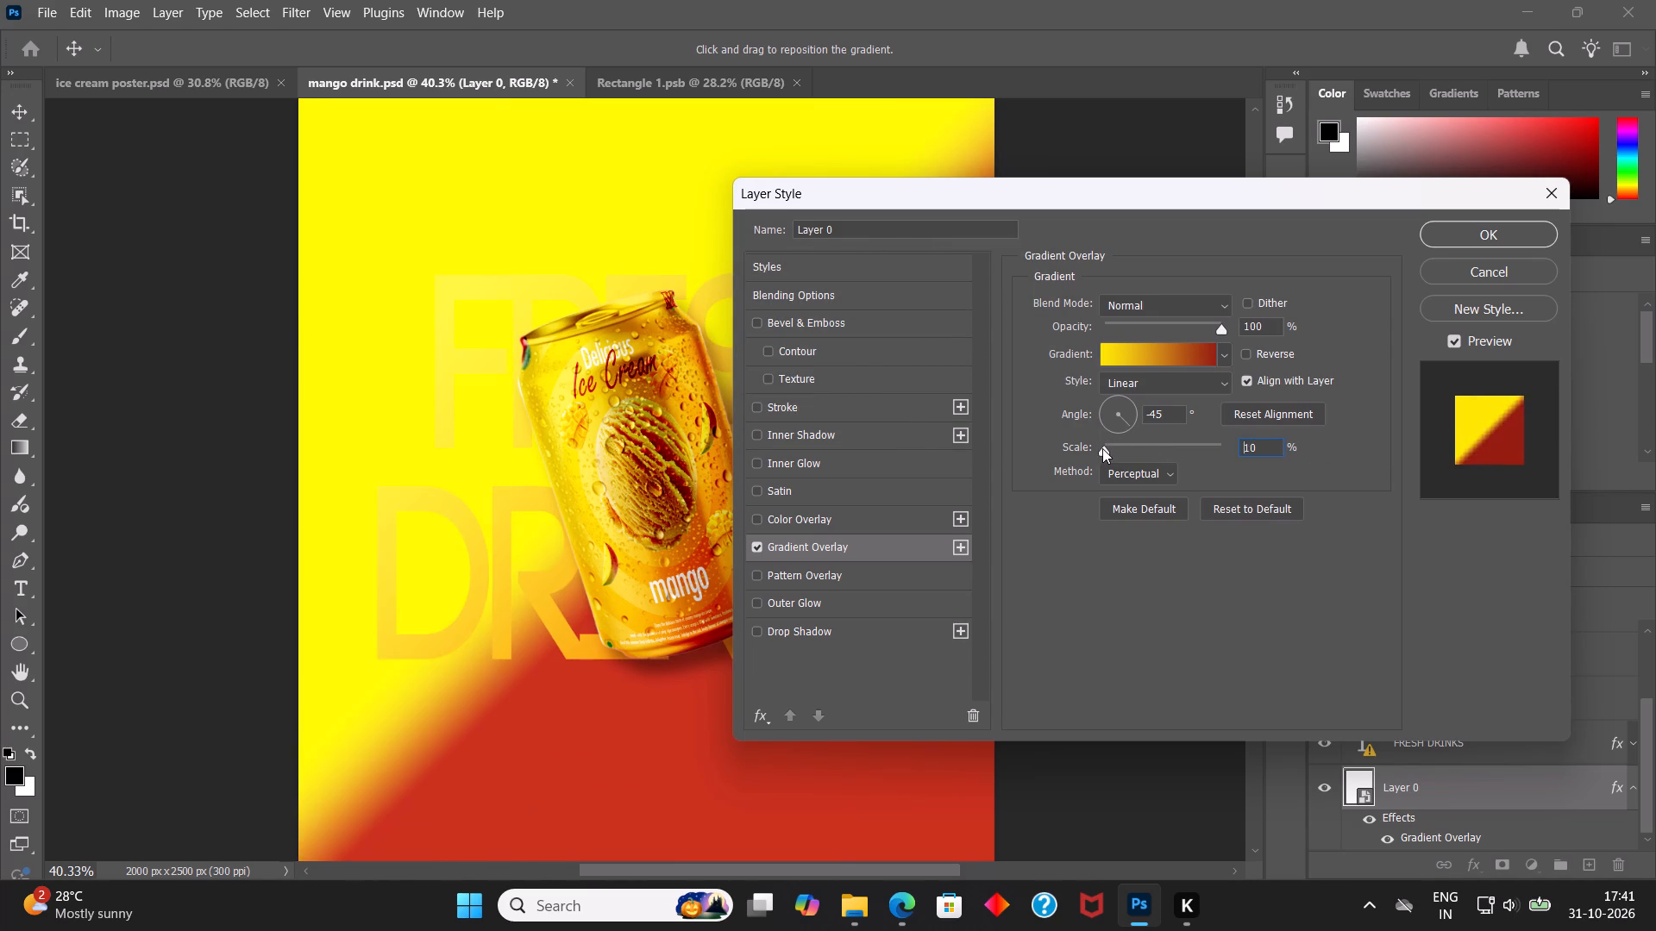
left_click_drag(1104, 448, 1140, 451)
left_click(1182, 451)
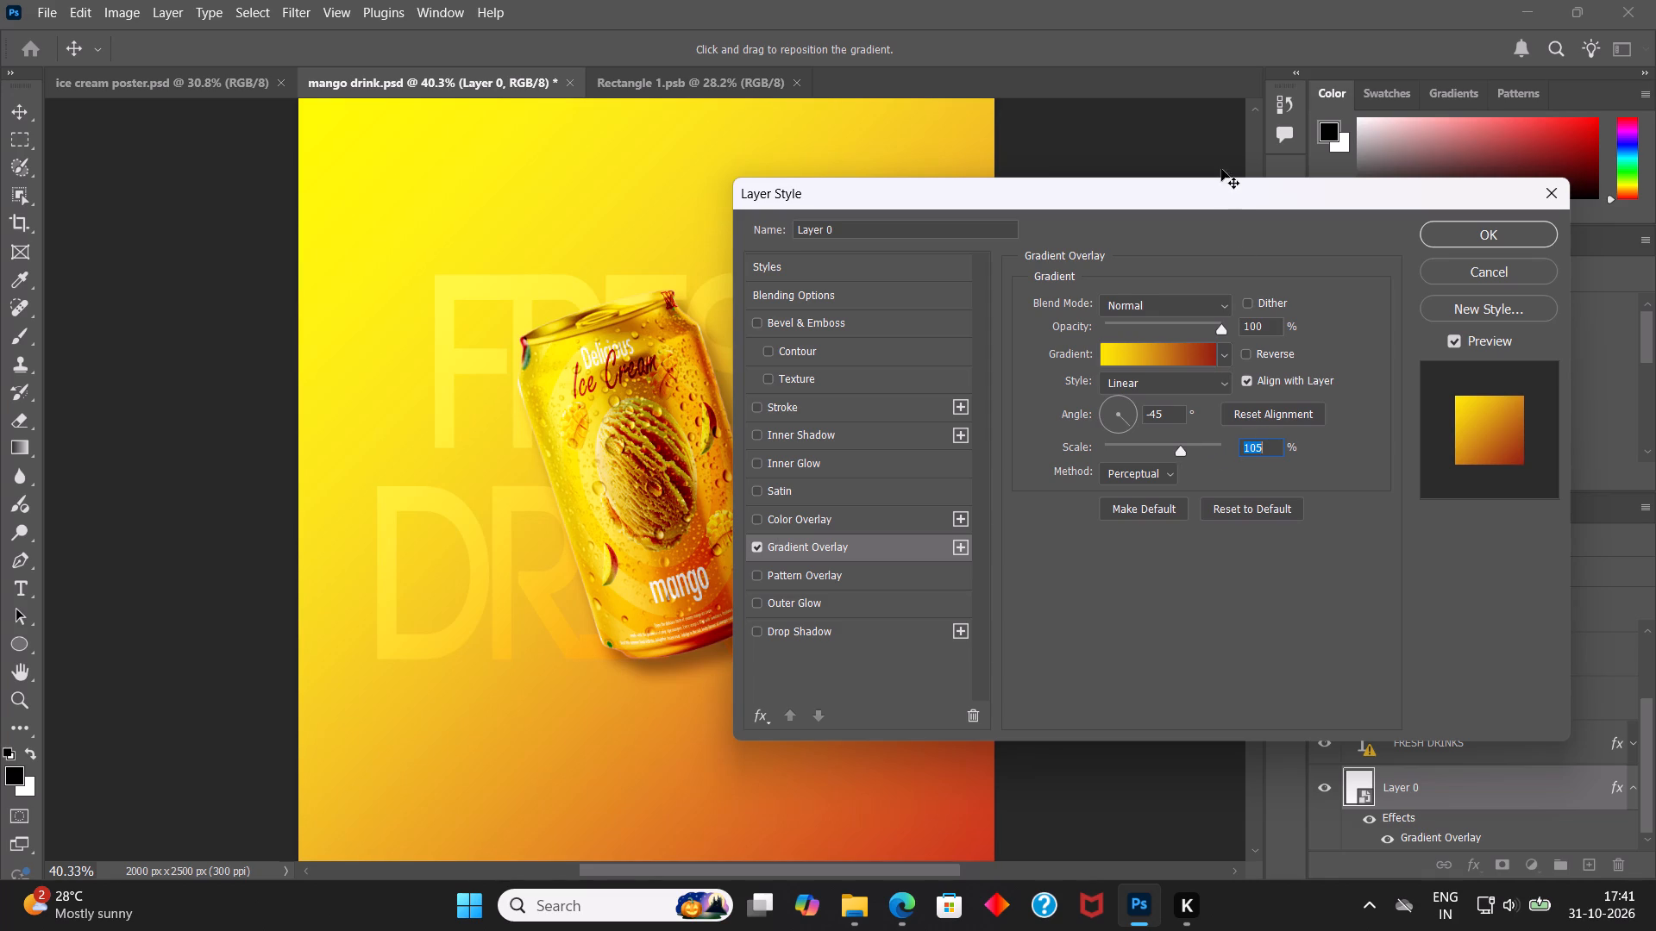
left_click_drag(1217, 186, 1175, 204)
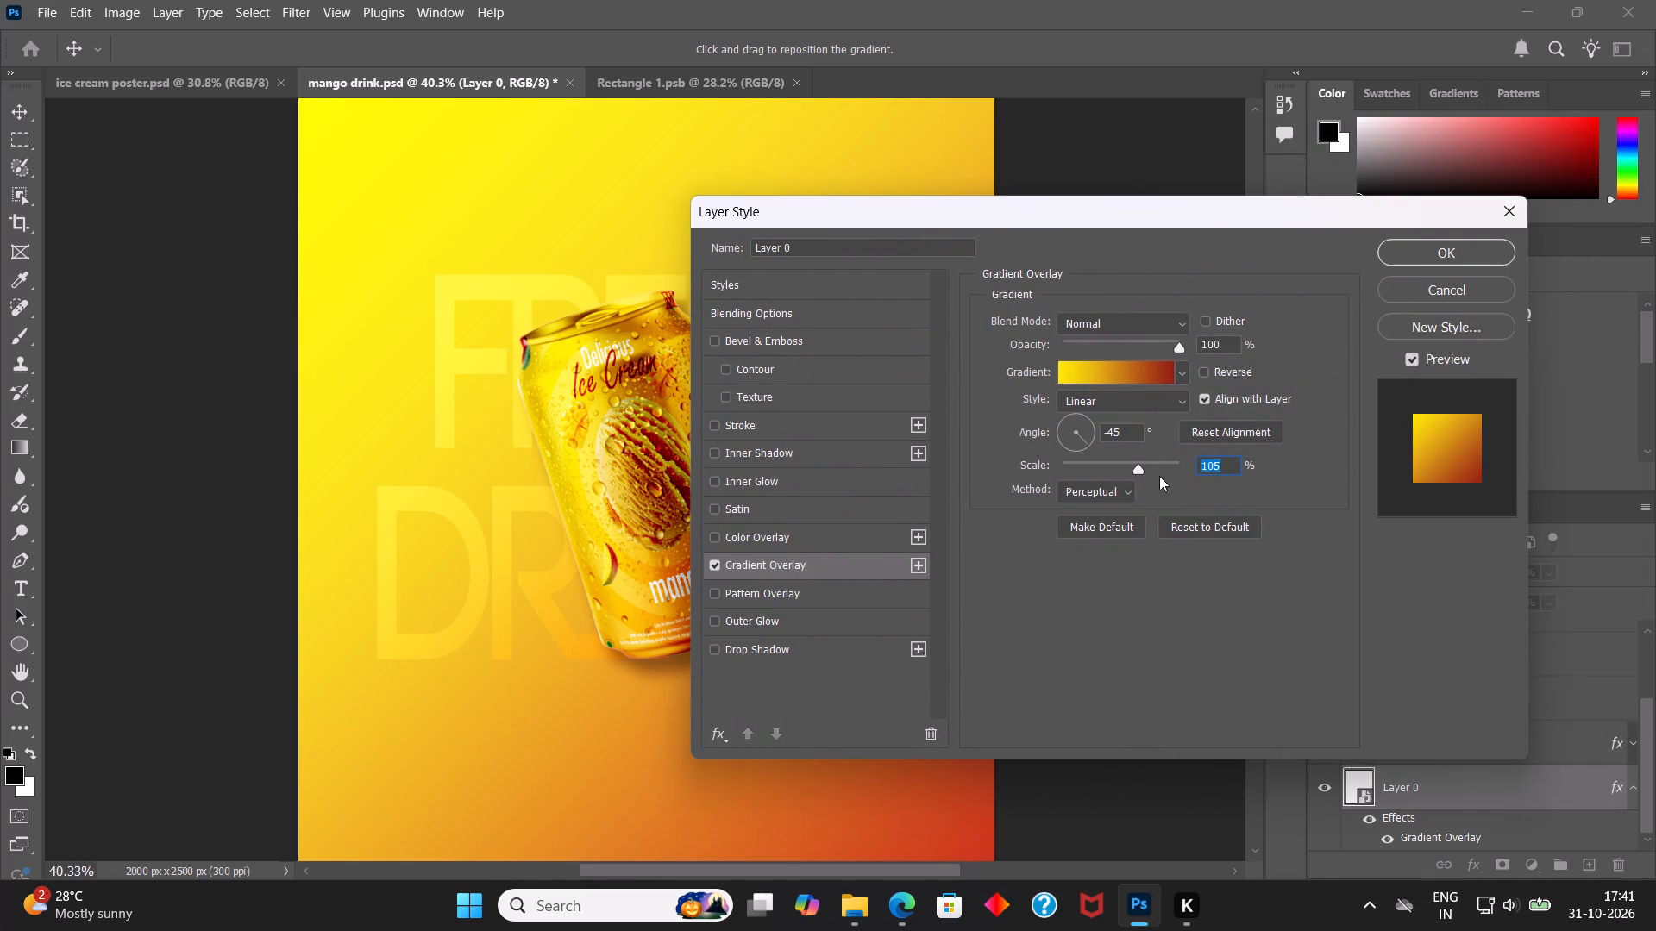
left_click(1125, 462)
Compare the Perceptual, Linear and Classic gradient methods, choose Classic, and apply the gradient overlay to Layer 0.
left_click(1128, 486)
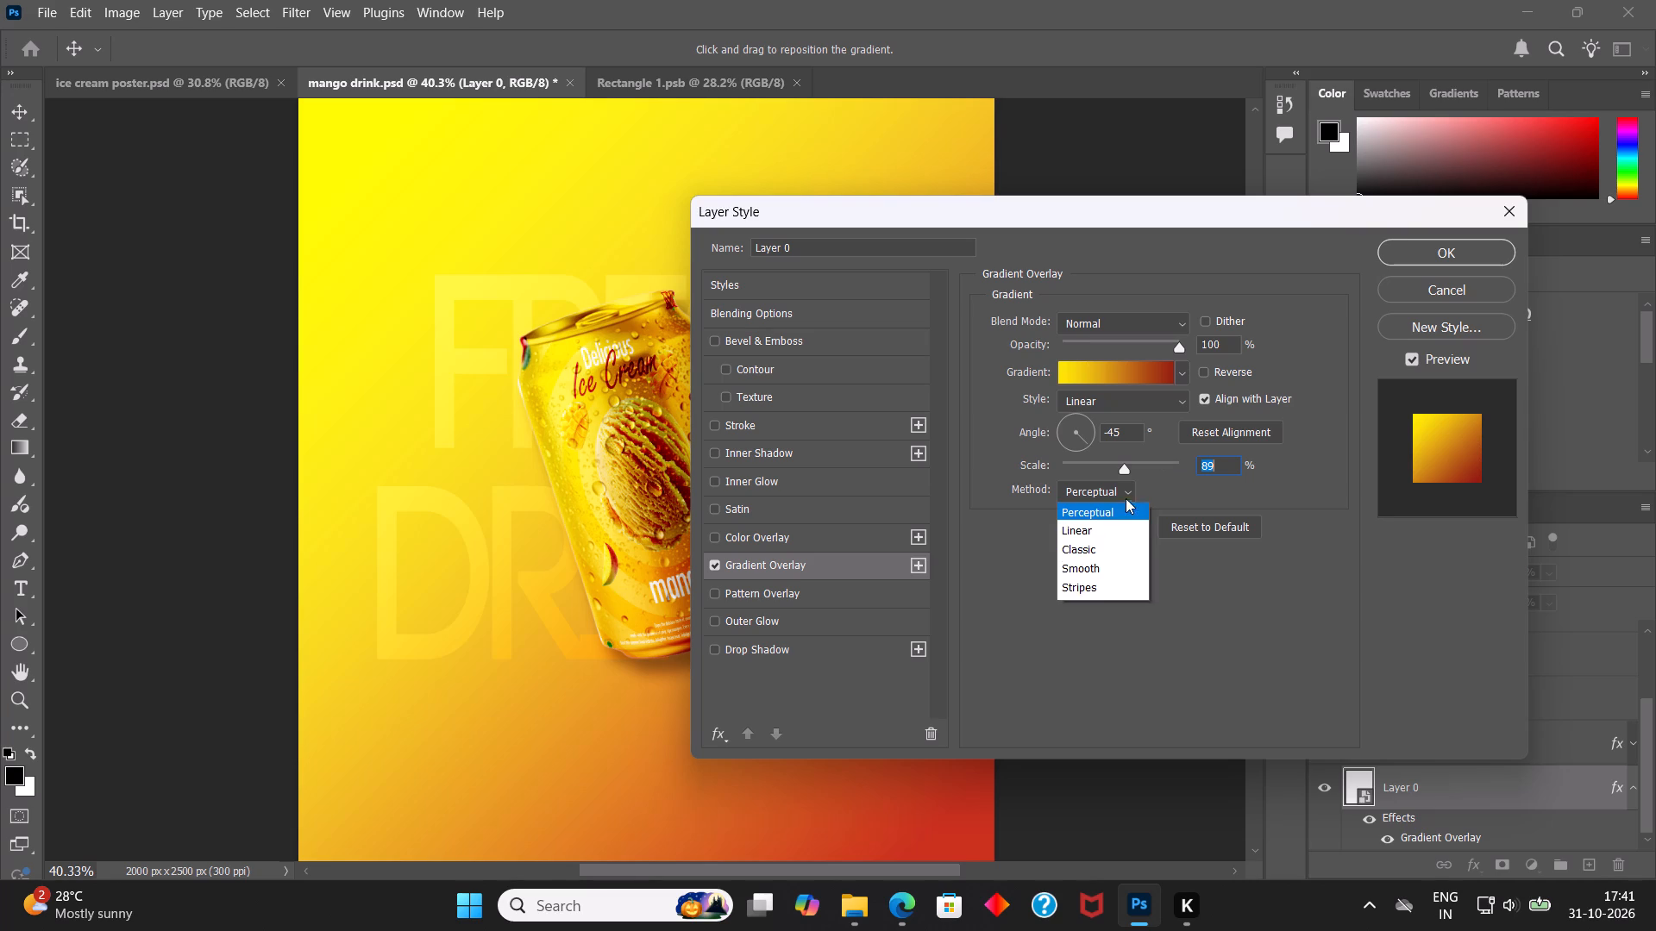
left_click(1113, 534)
scroll(1114, 496, "down", 1)
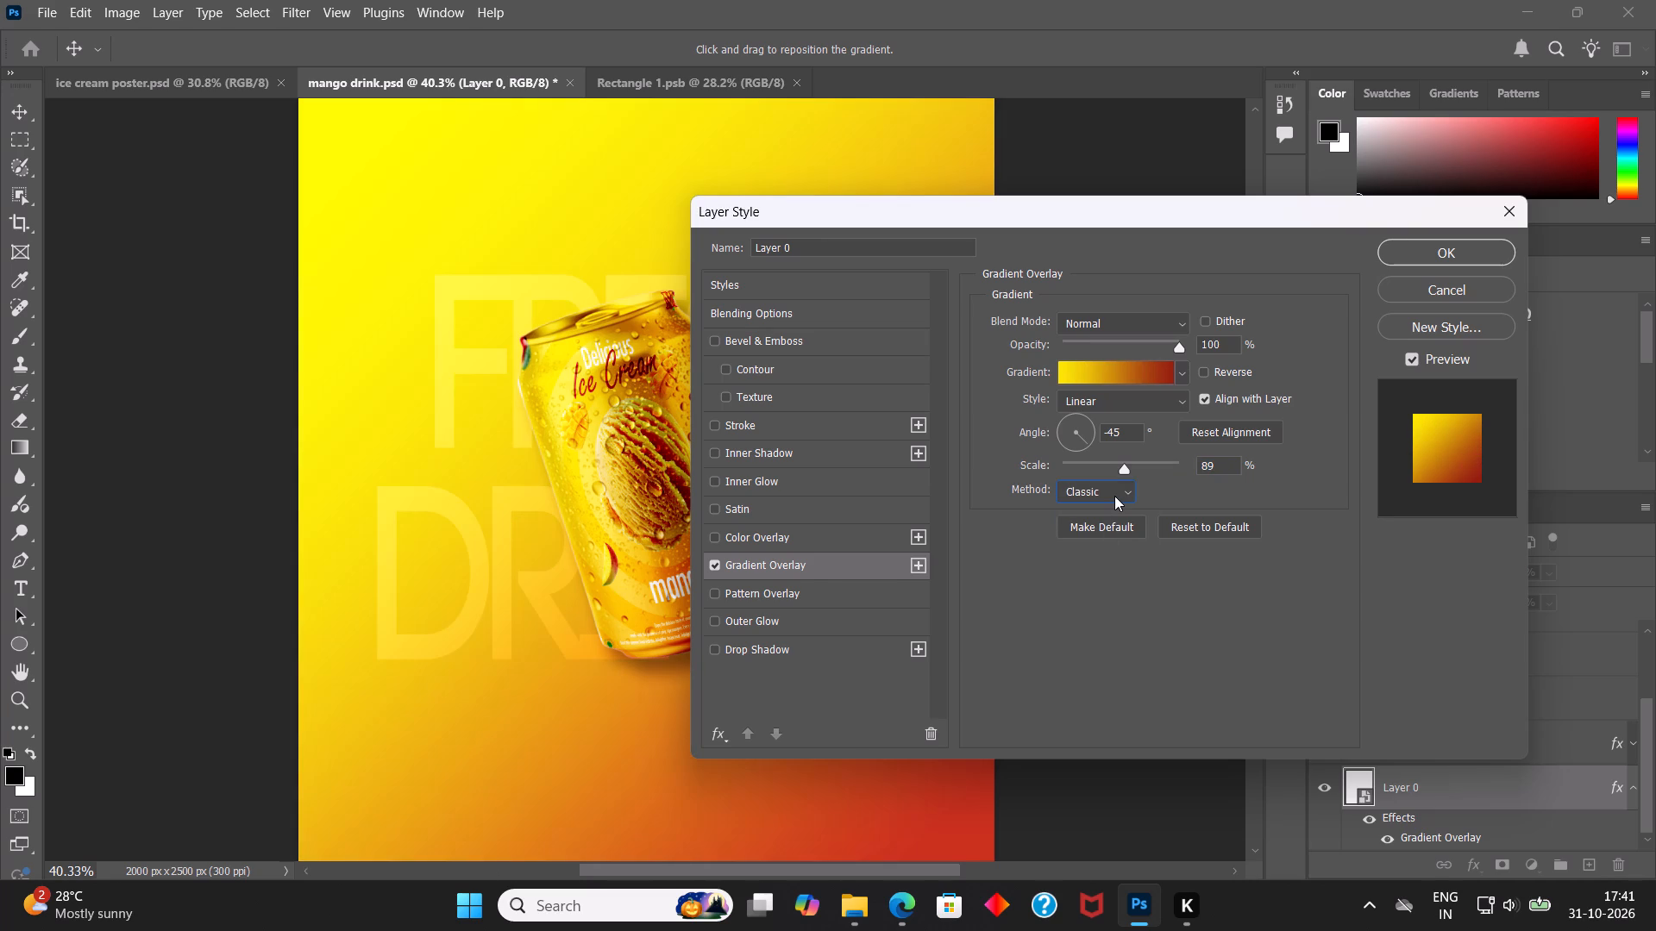
scroll(1114, 496, "down", 1)
scroll(1114, 496, "up", 2)
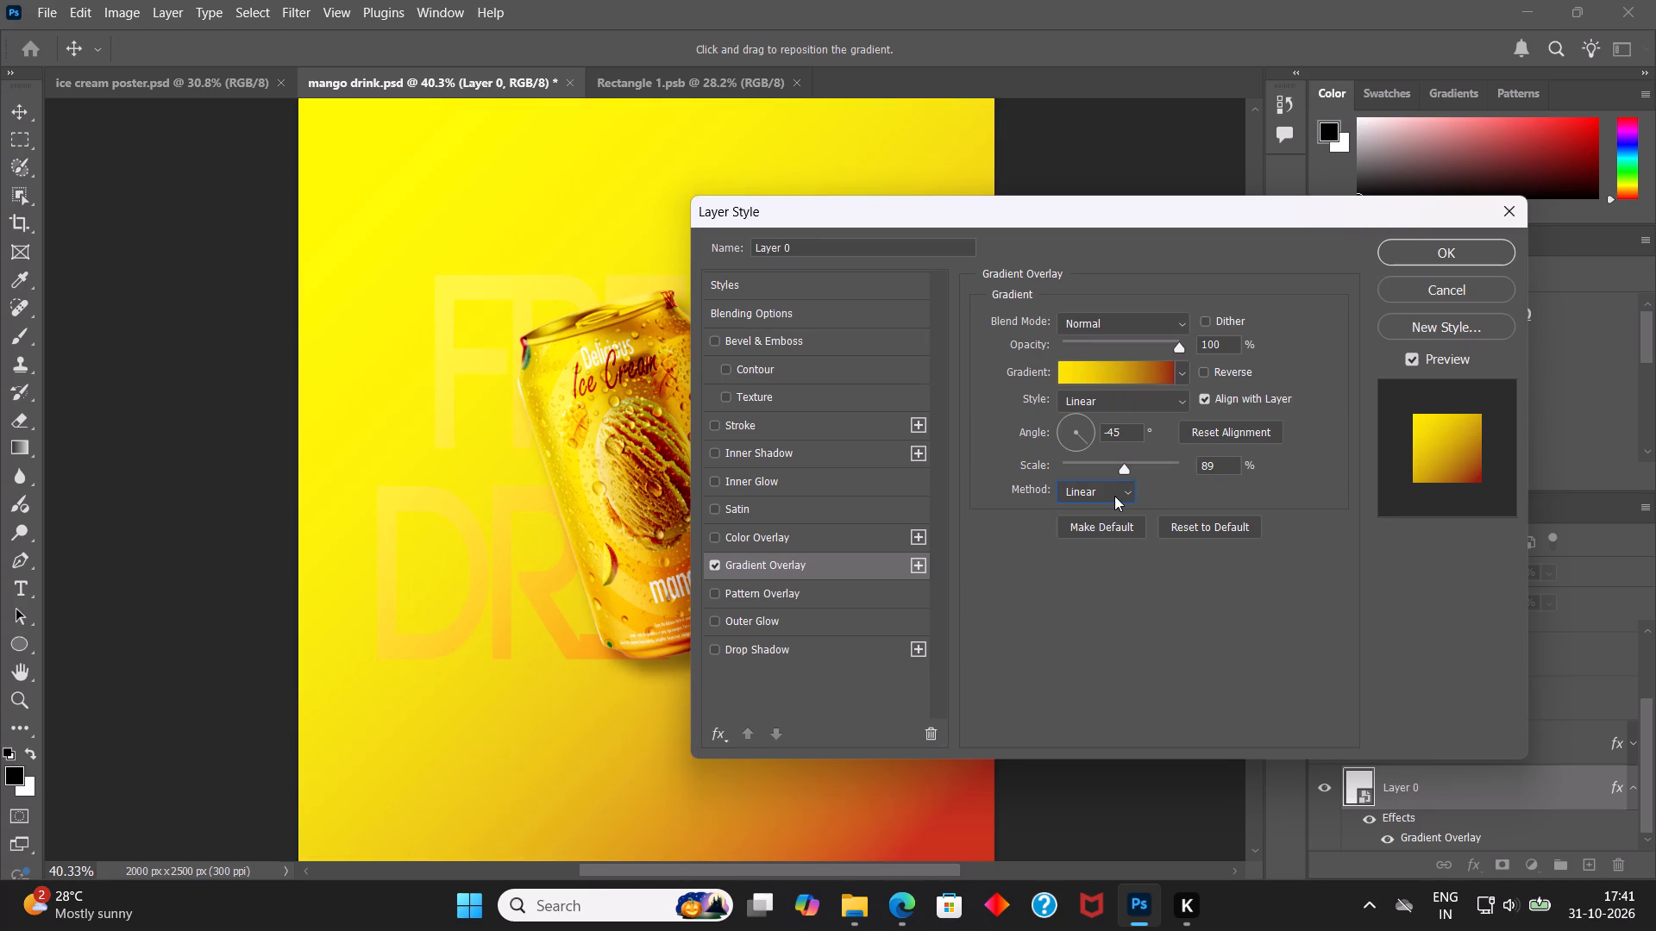
scroll(1114, 496, "up", 1)
scroll(1114, 496, "down", 2)
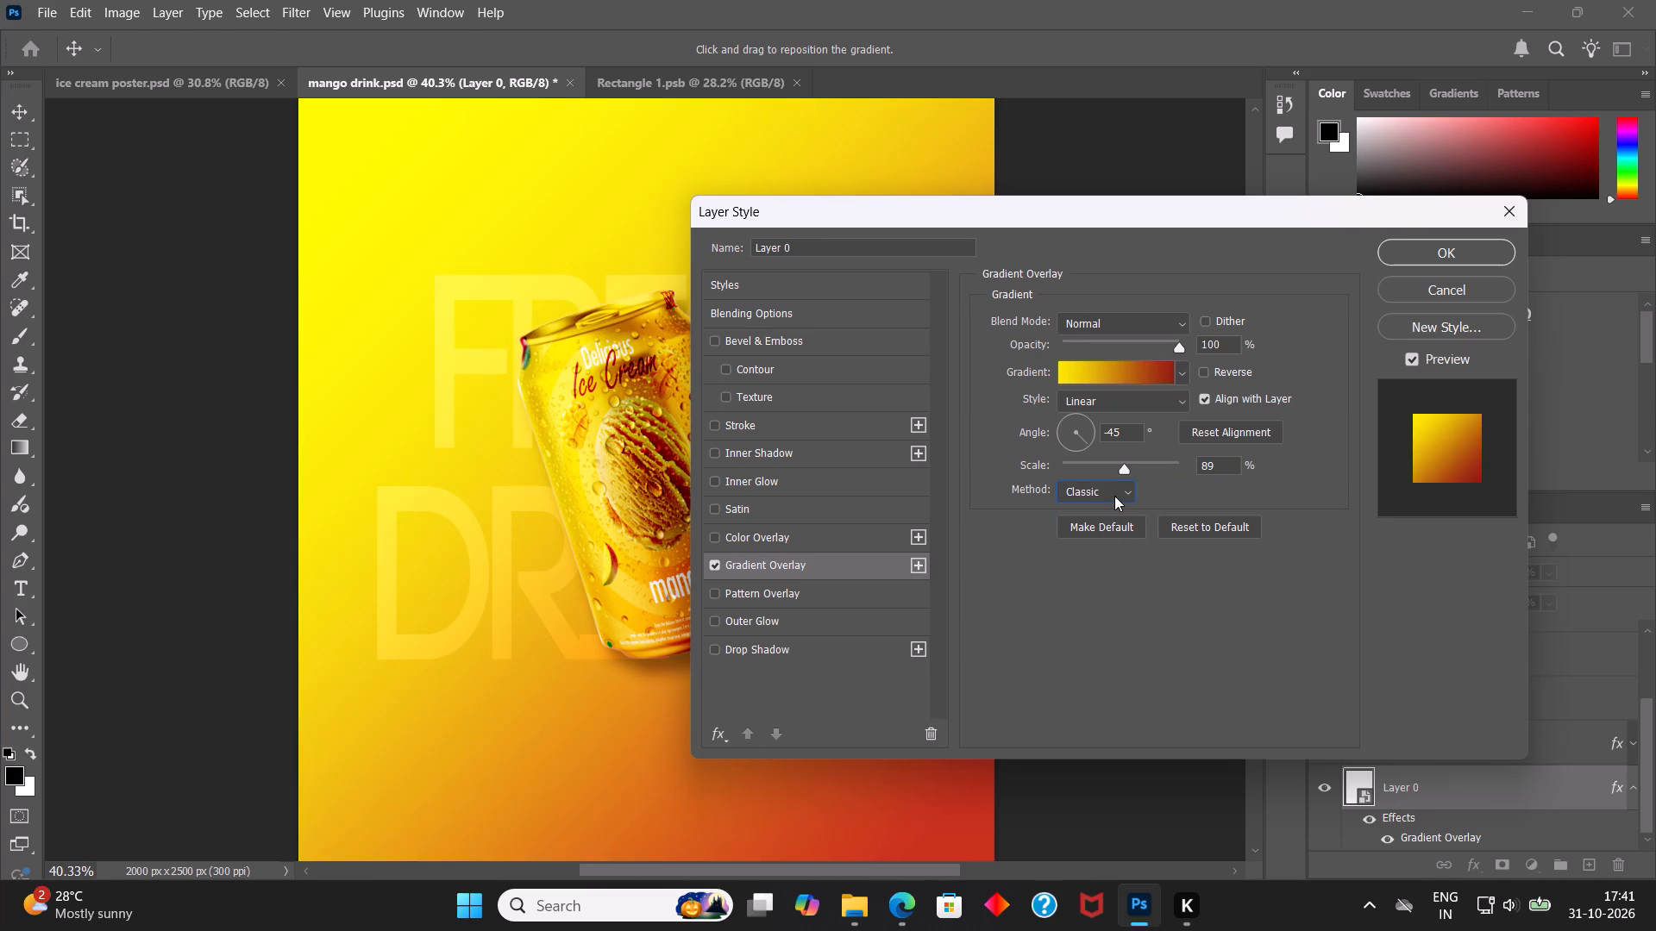
scroll(1114, 496, "down", 1)
scroll(1114, 496, "up", 2)
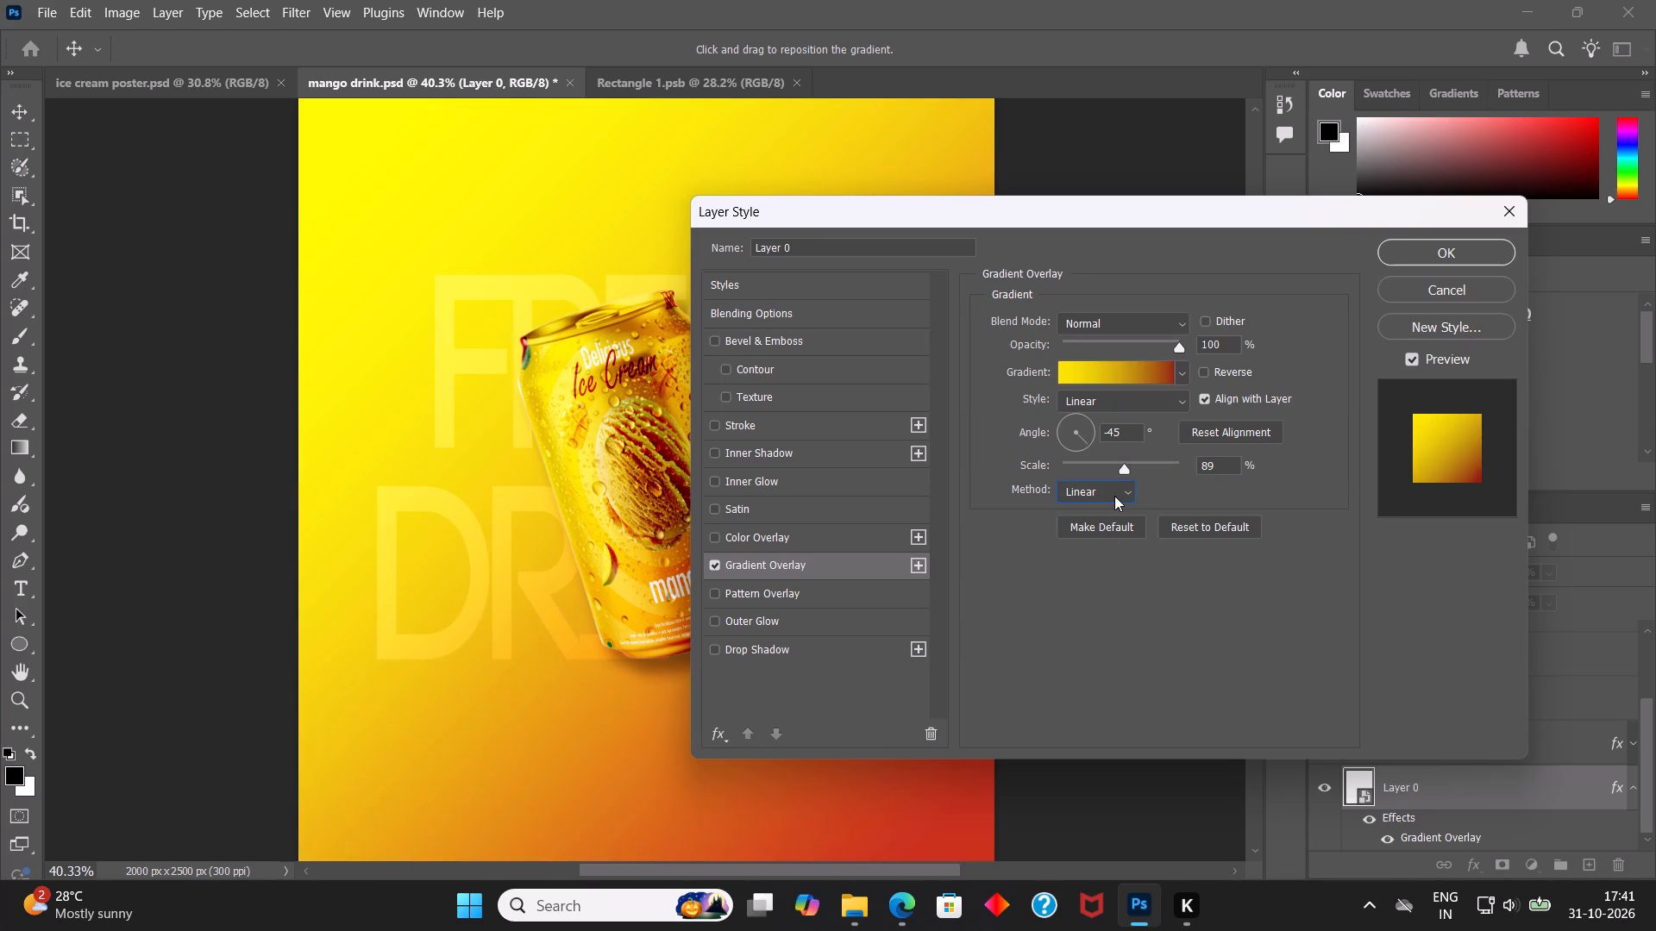
scroll(1114, 496, "up", 1)
left_click(1114, 496)
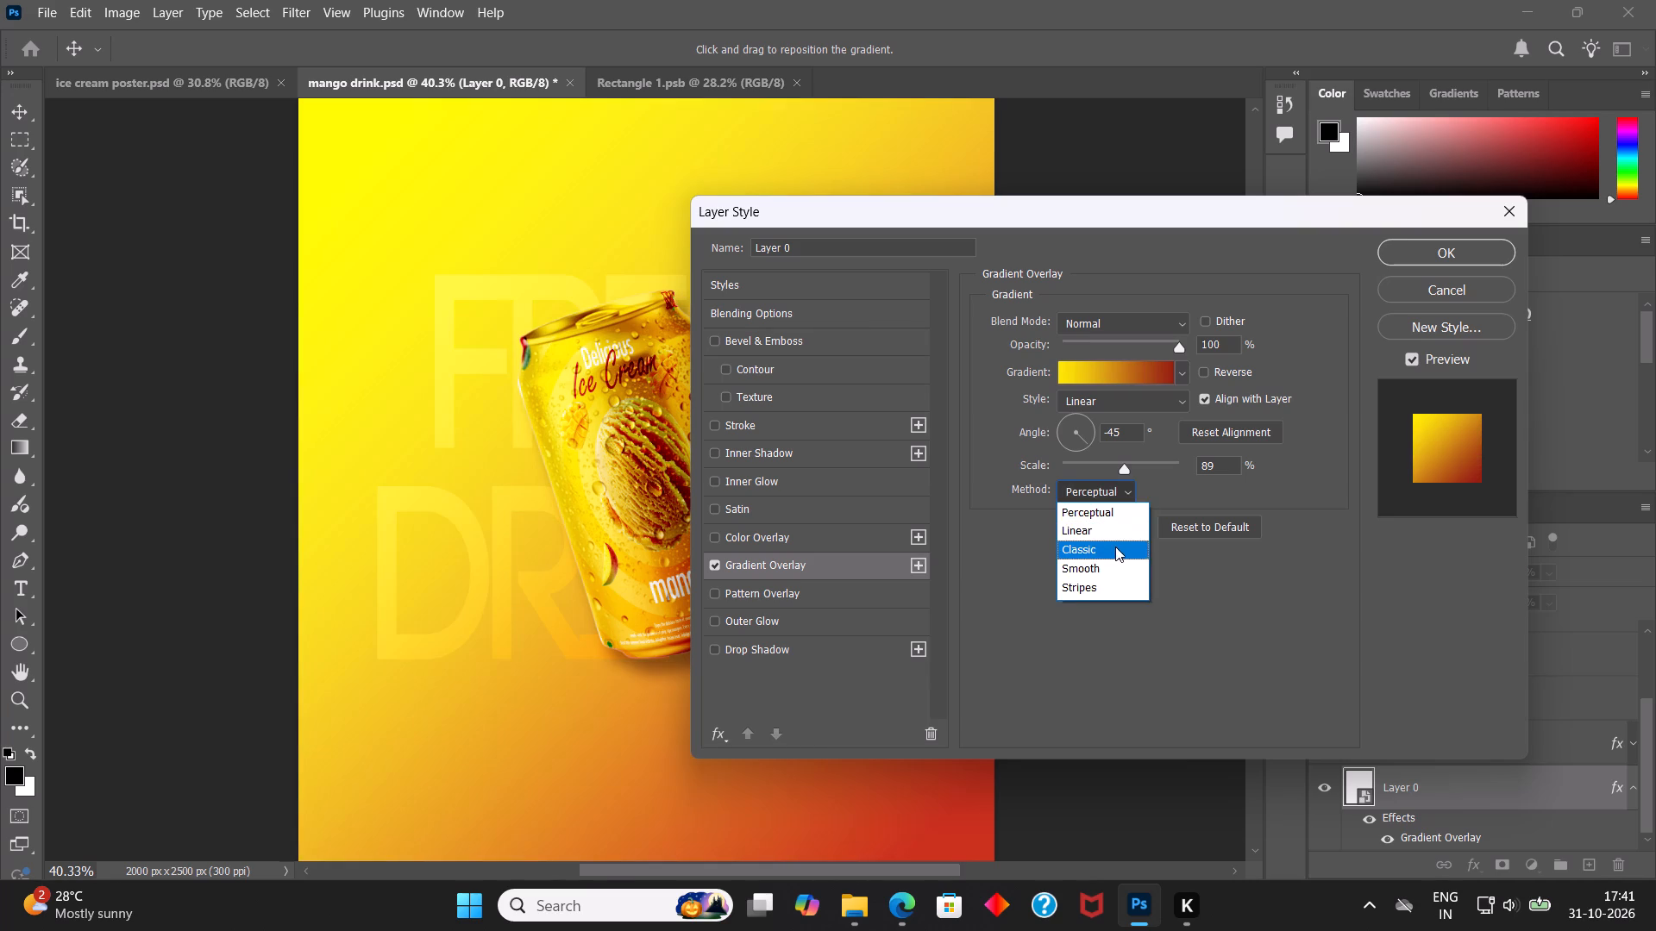
left_click(1115, 547)
left_click(1441, 253)
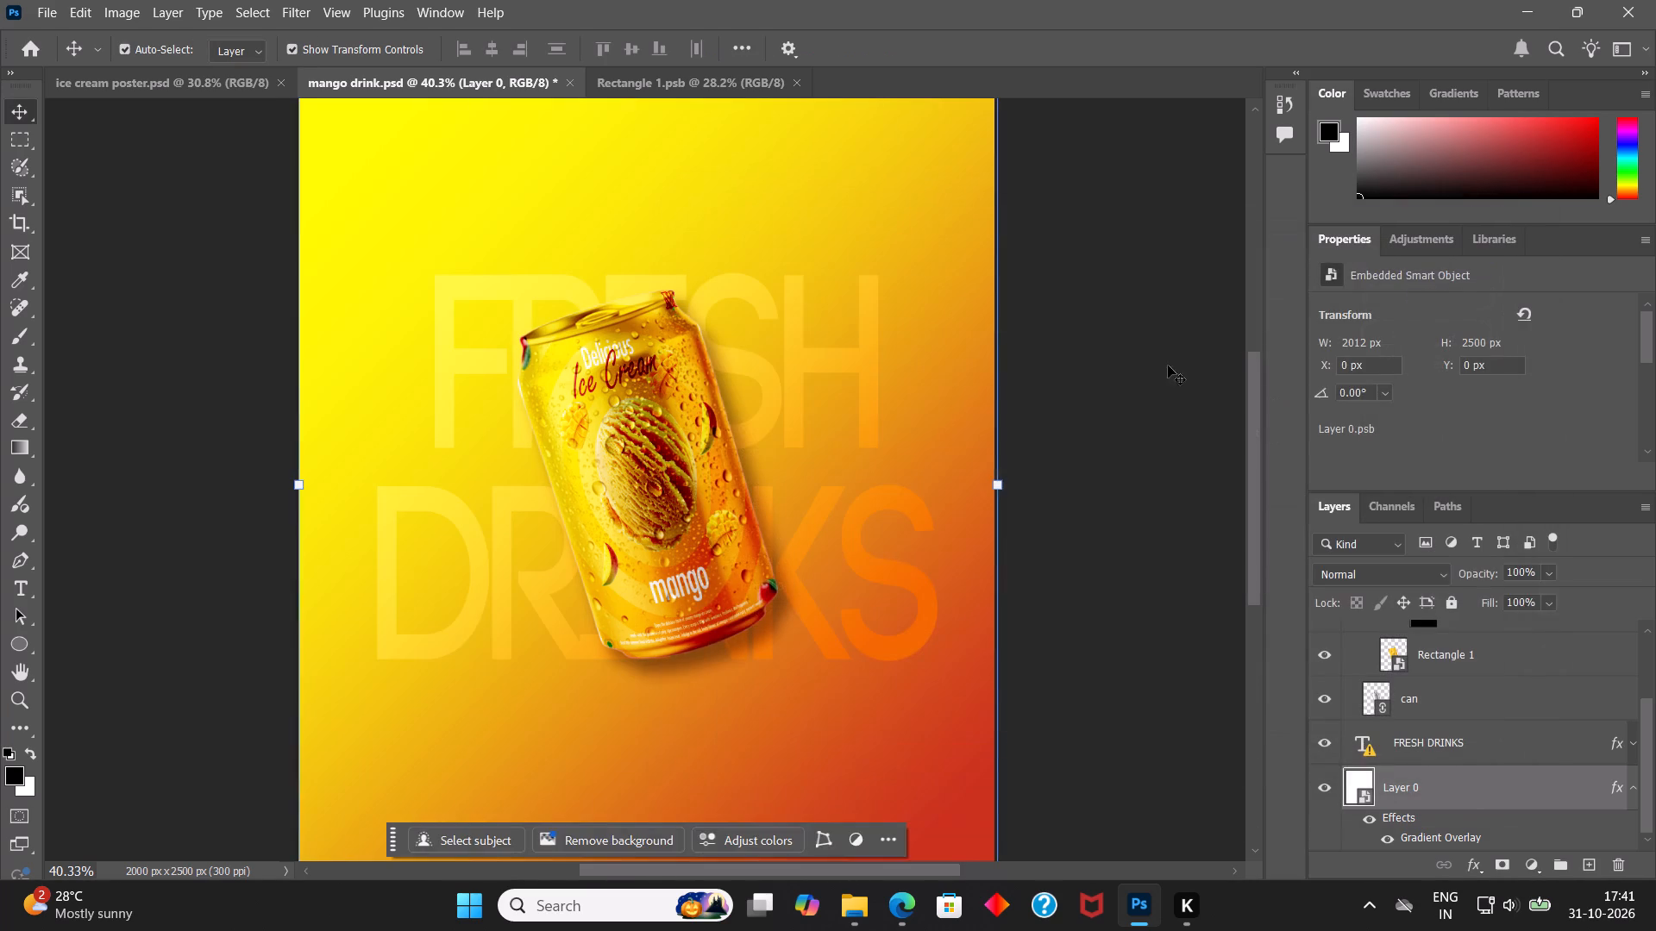
Deselect the background layer and save the mango drink document.
left_click(1150, 371)
scroll(936, 463, "down", 1, "alt")
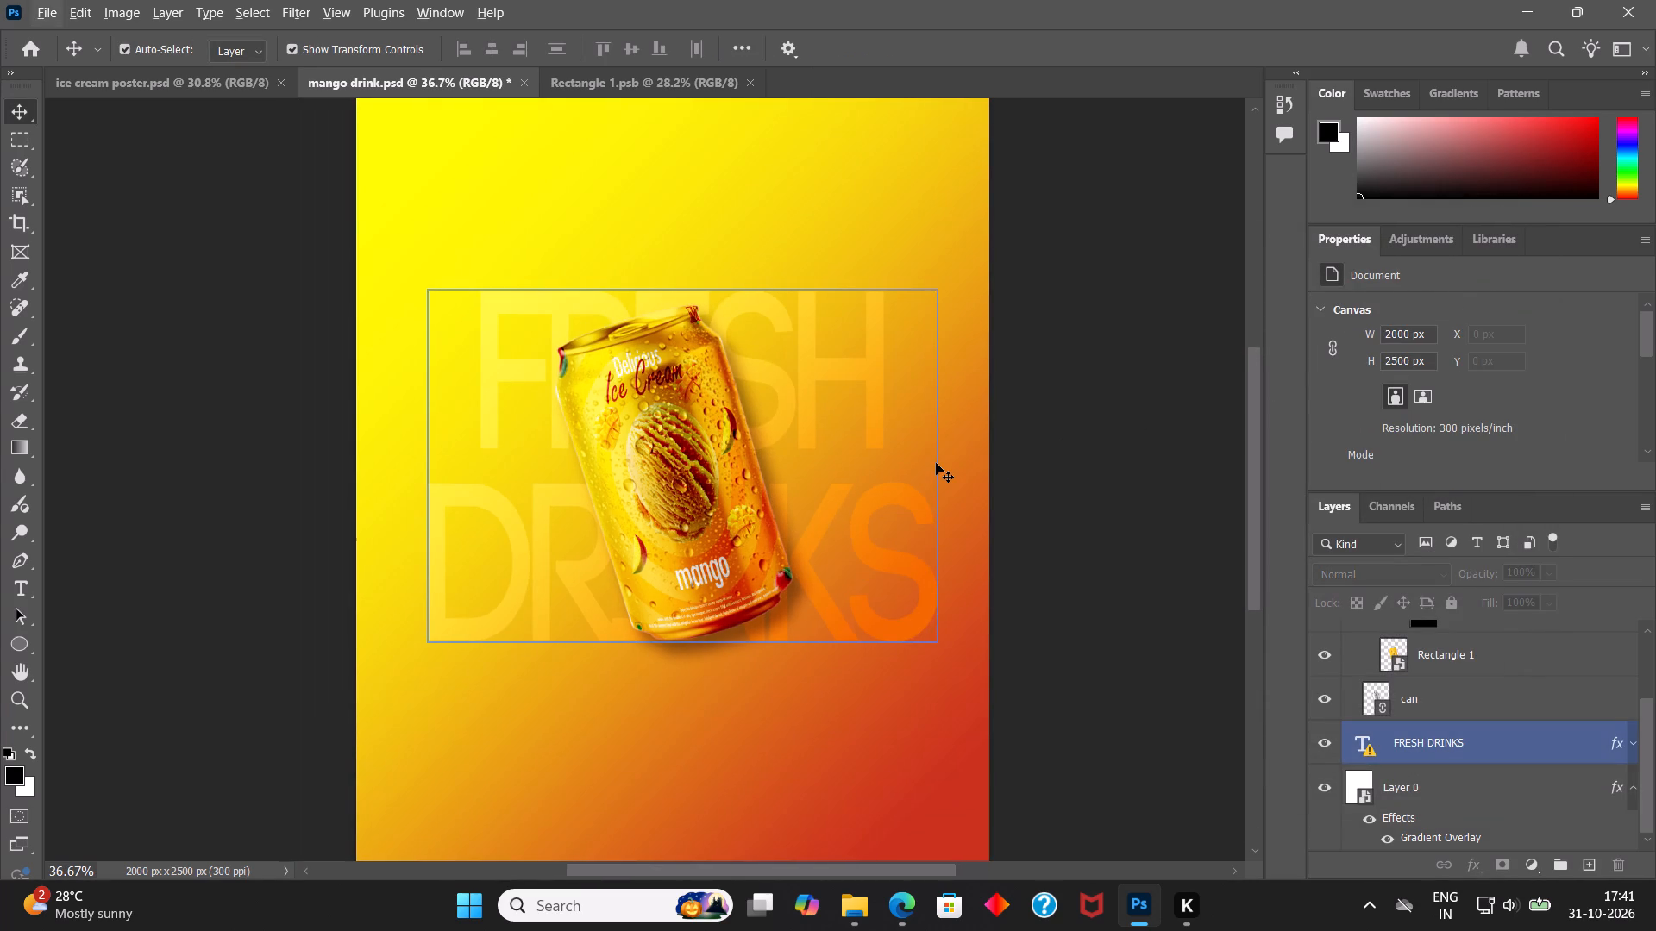
key("ctrl+s")
scroll(936, 463, "down", 2, "alt")
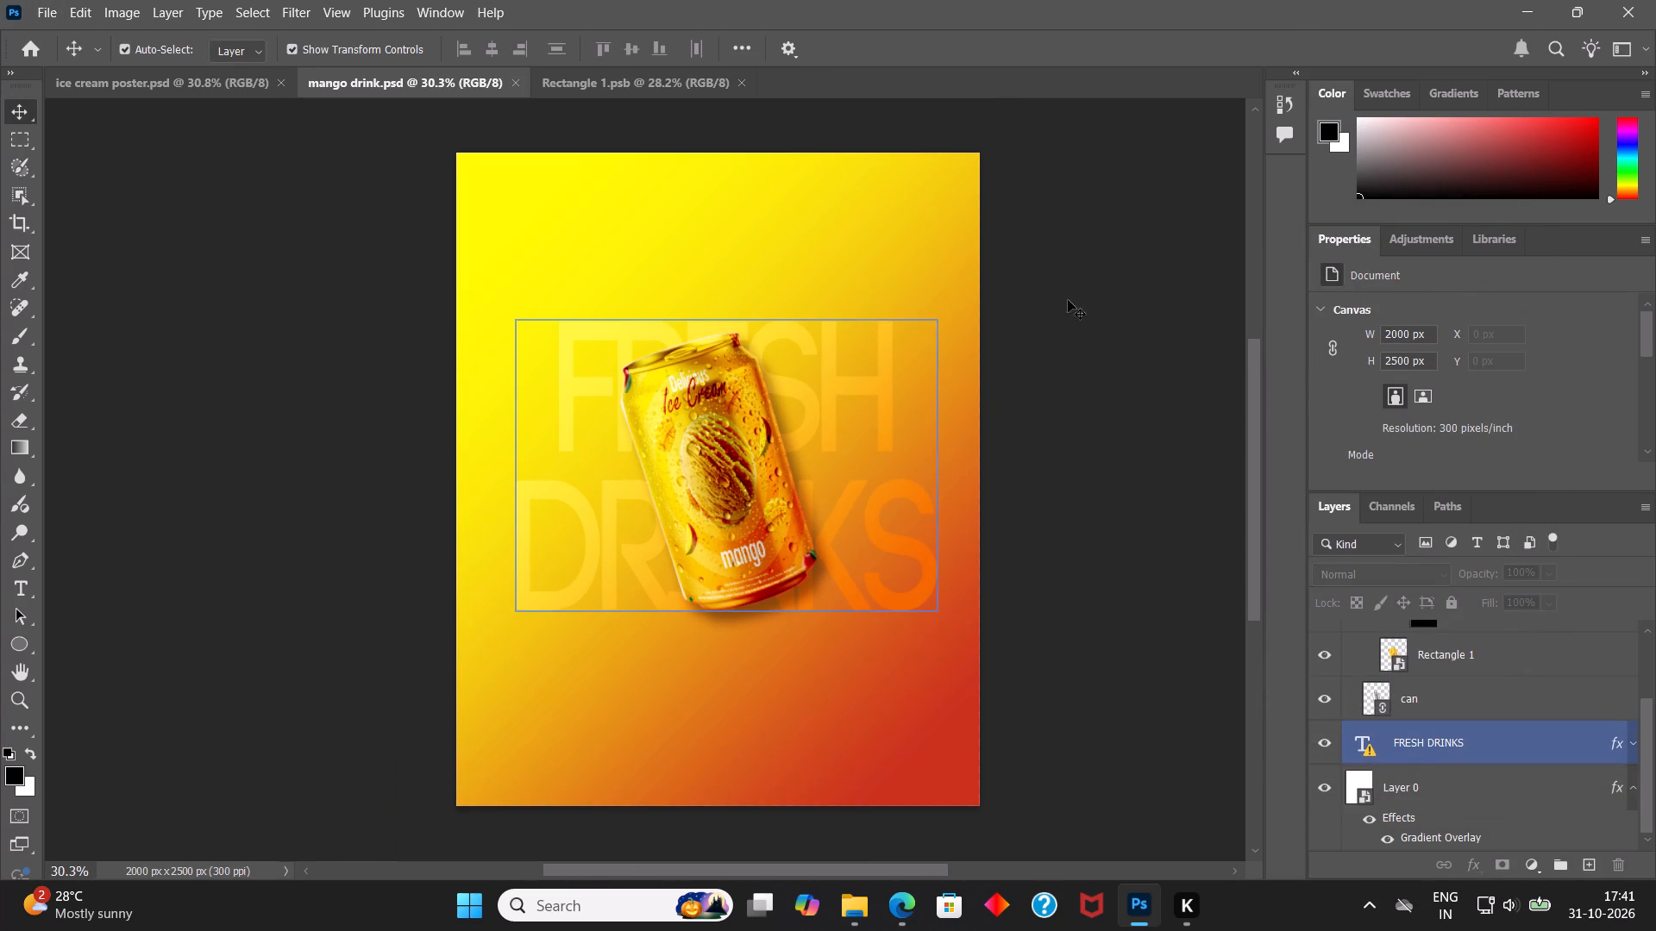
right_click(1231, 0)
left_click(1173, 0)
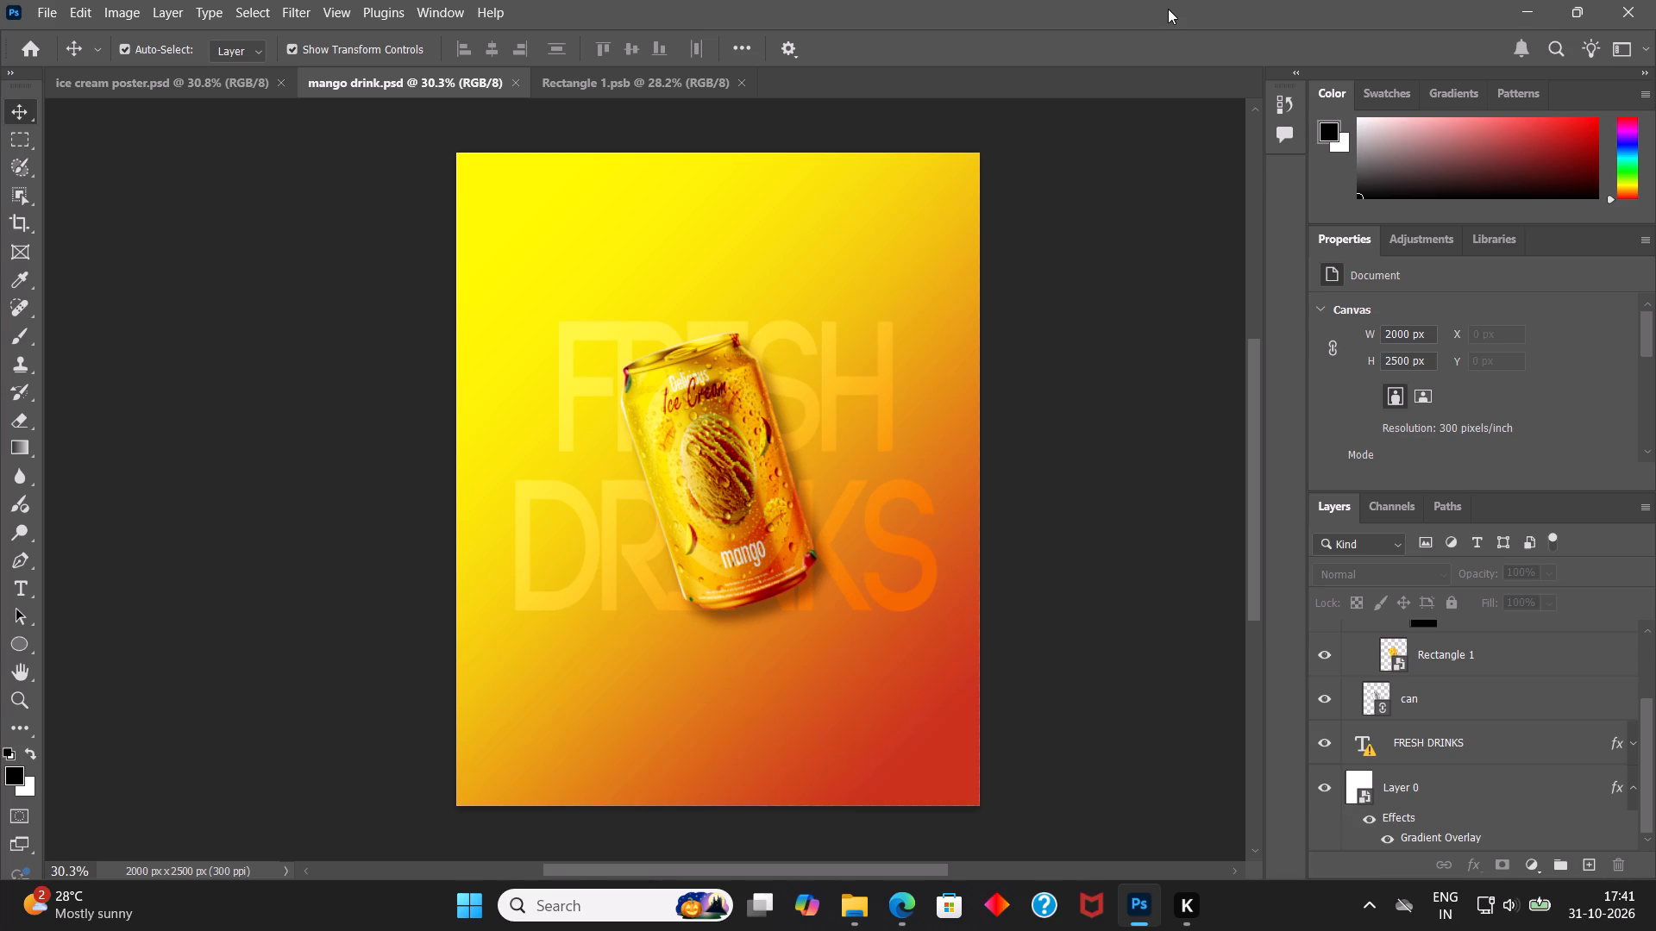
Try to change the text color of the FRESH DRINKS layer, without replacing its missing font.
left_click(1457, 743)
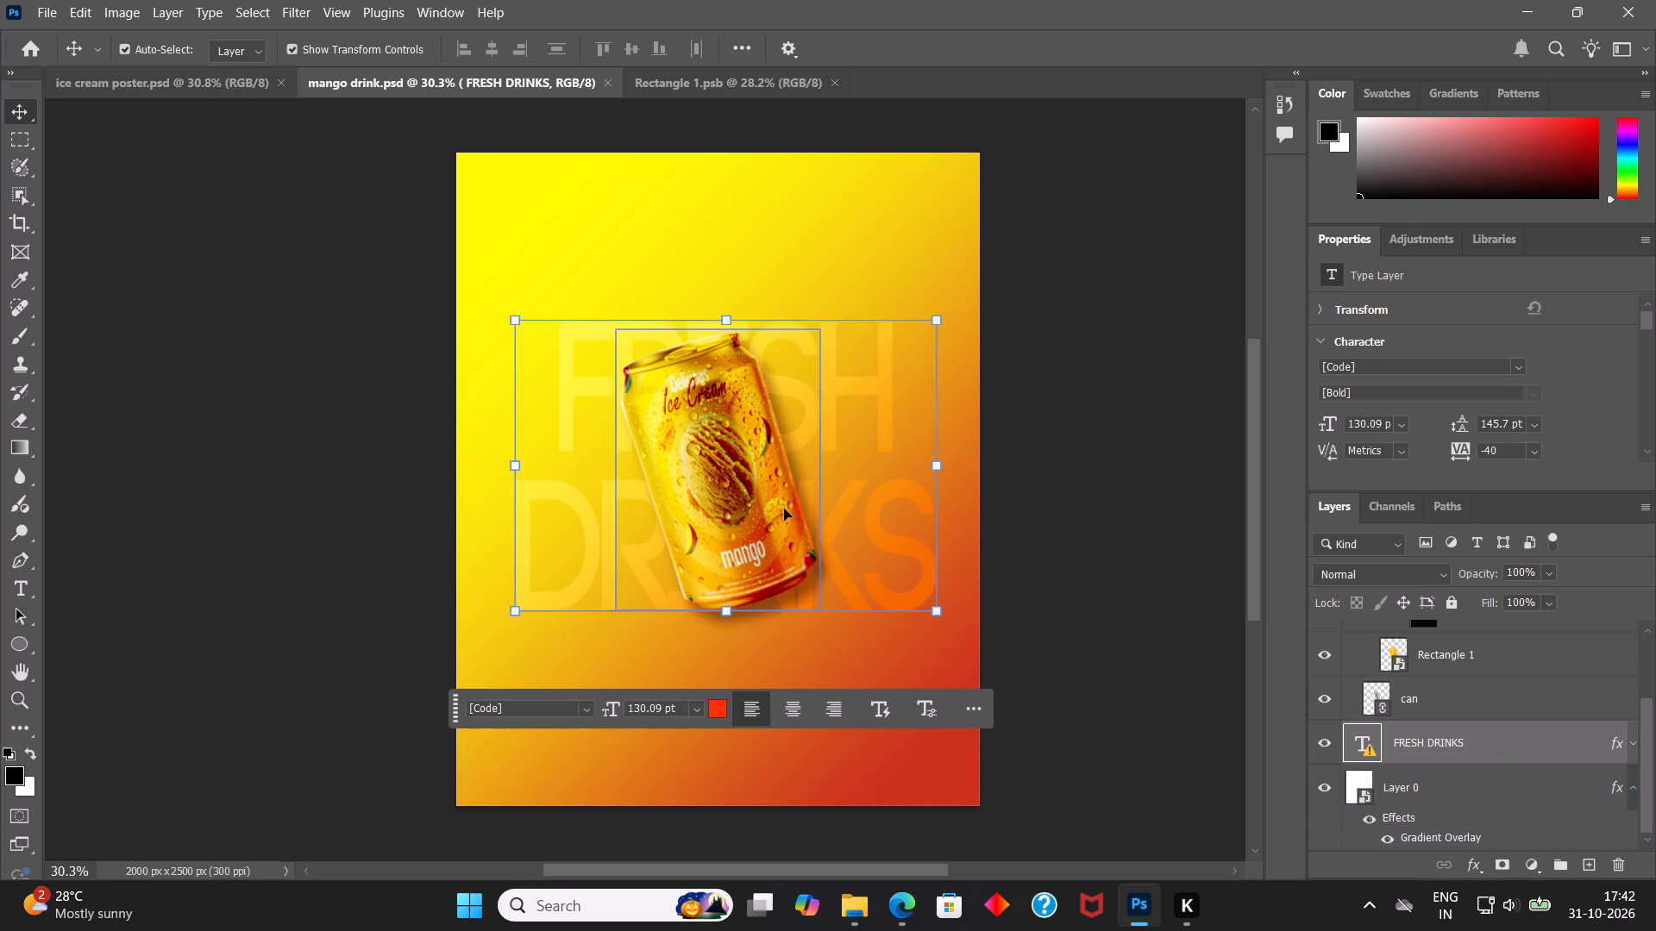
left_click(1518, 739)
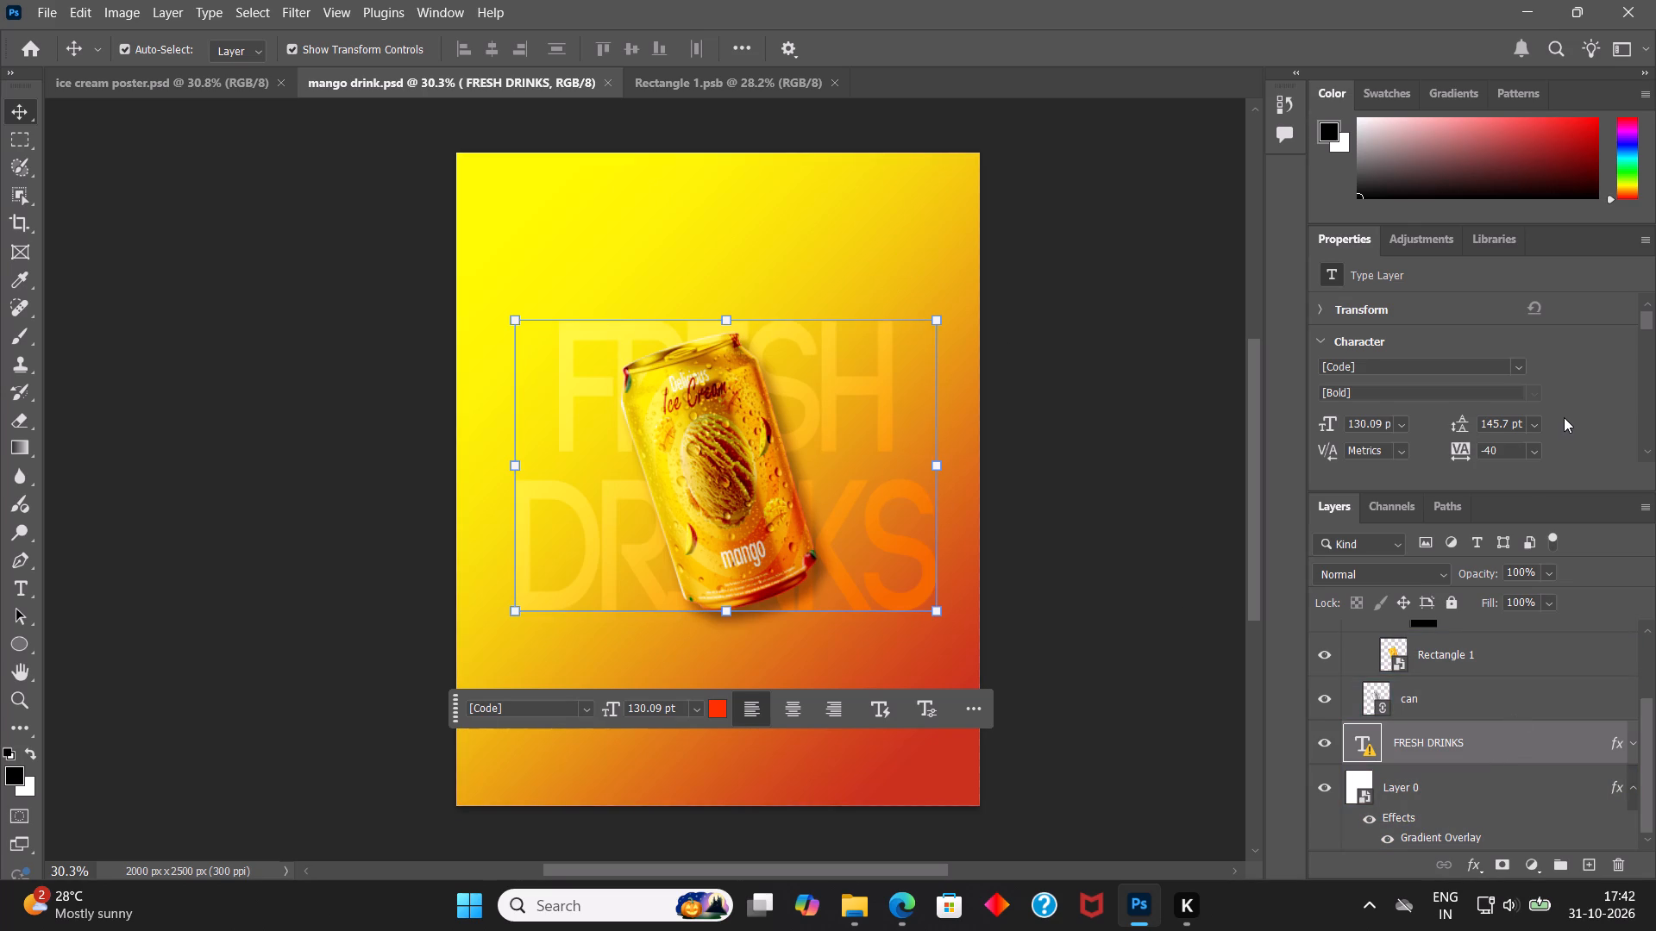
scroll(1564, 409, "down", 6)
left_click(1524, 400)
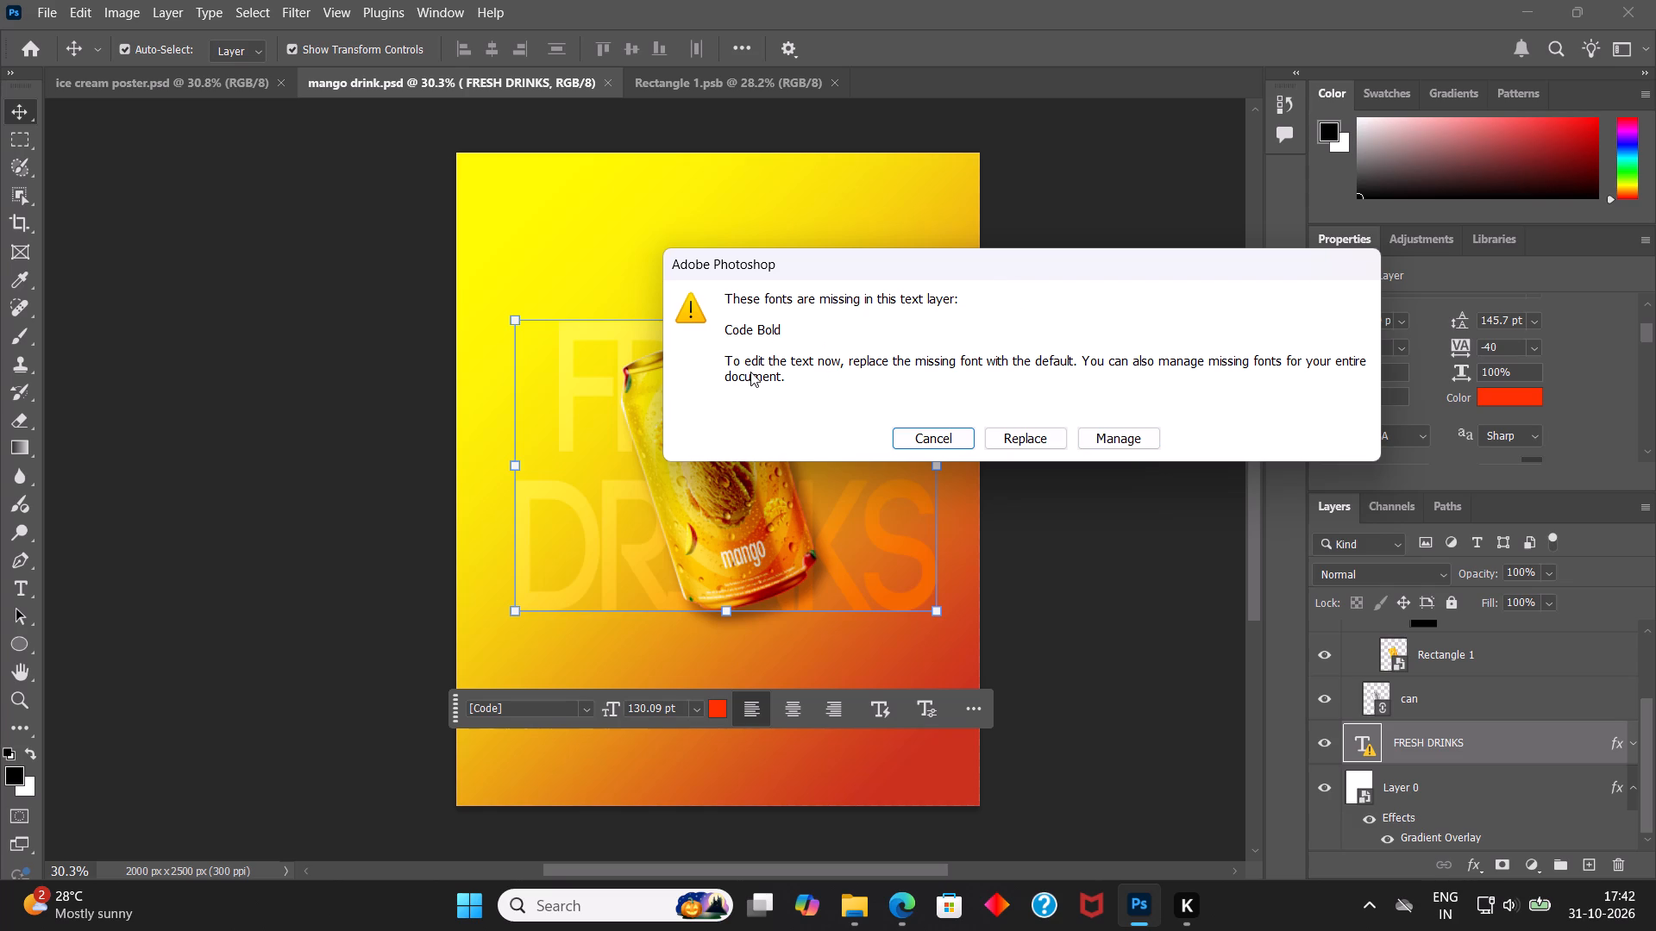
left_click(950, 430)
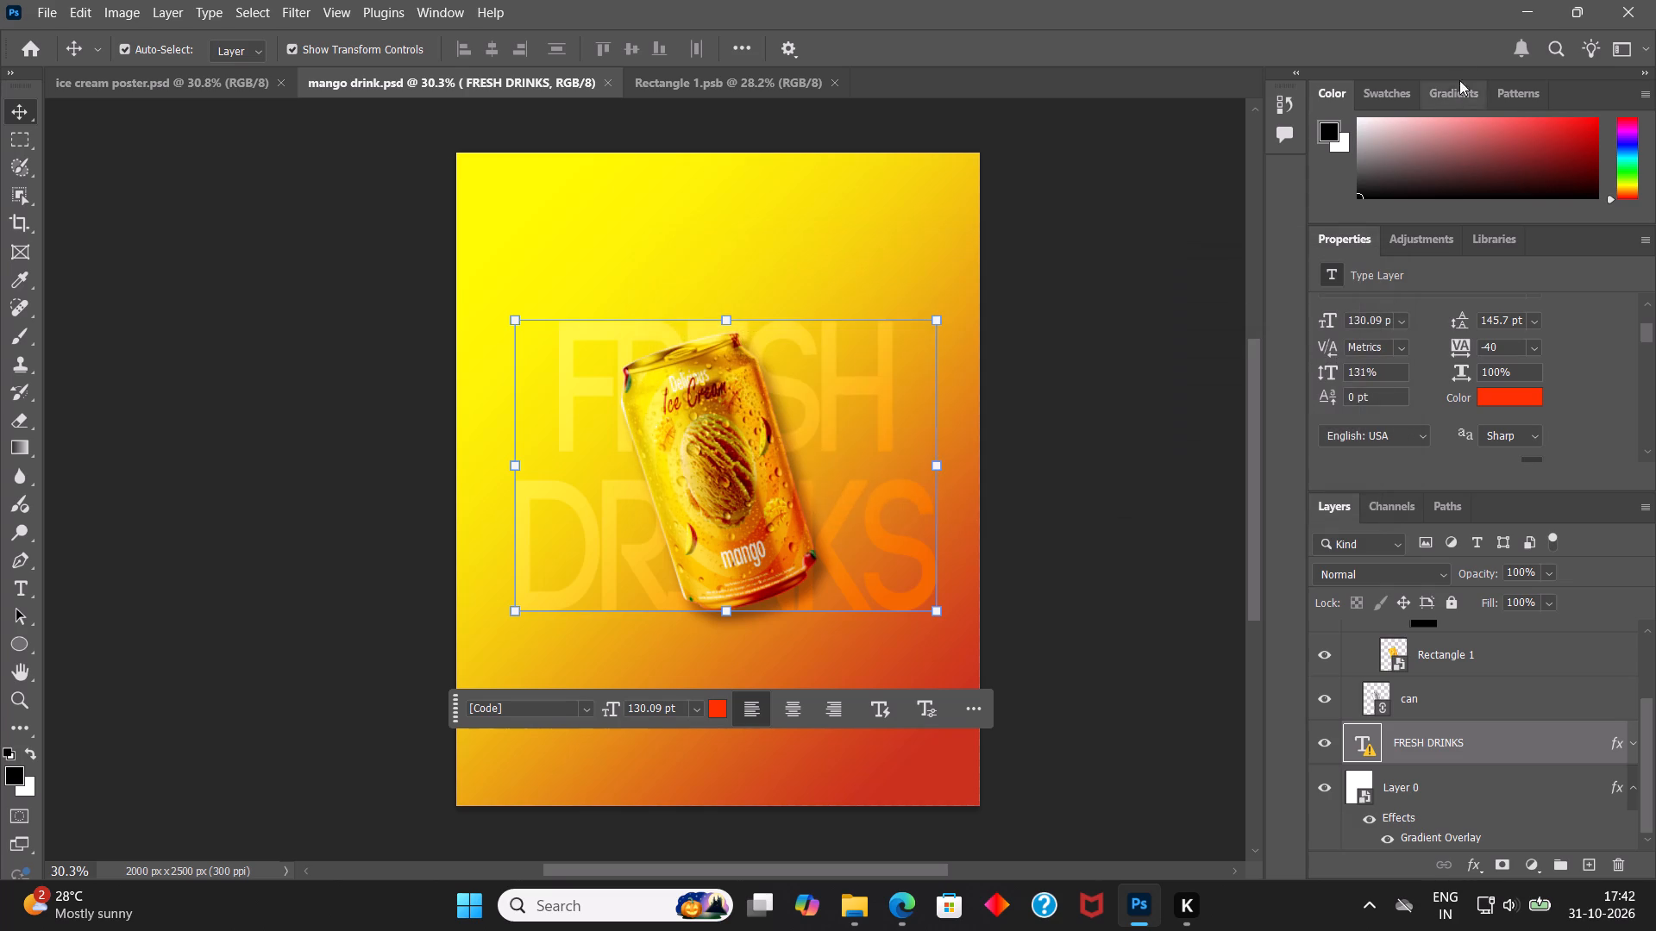
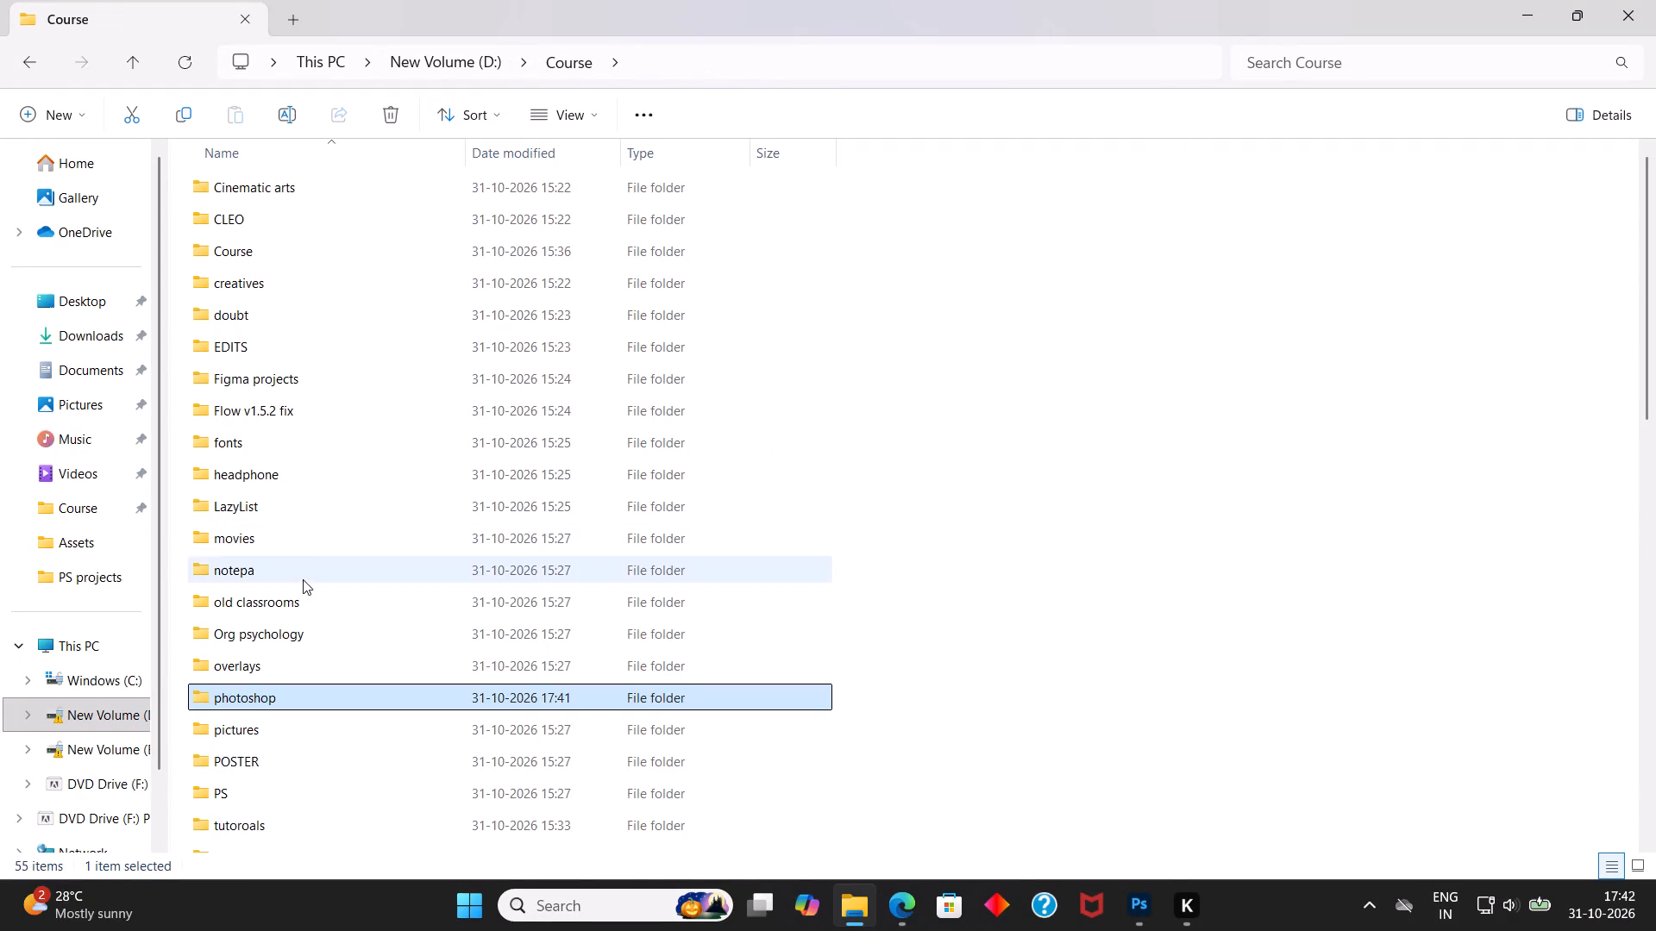
Install the Bold, Light and Regular styles of the Antonio font from the antonio archive in the Course folder.
scroll(322, 608, "down", 3)
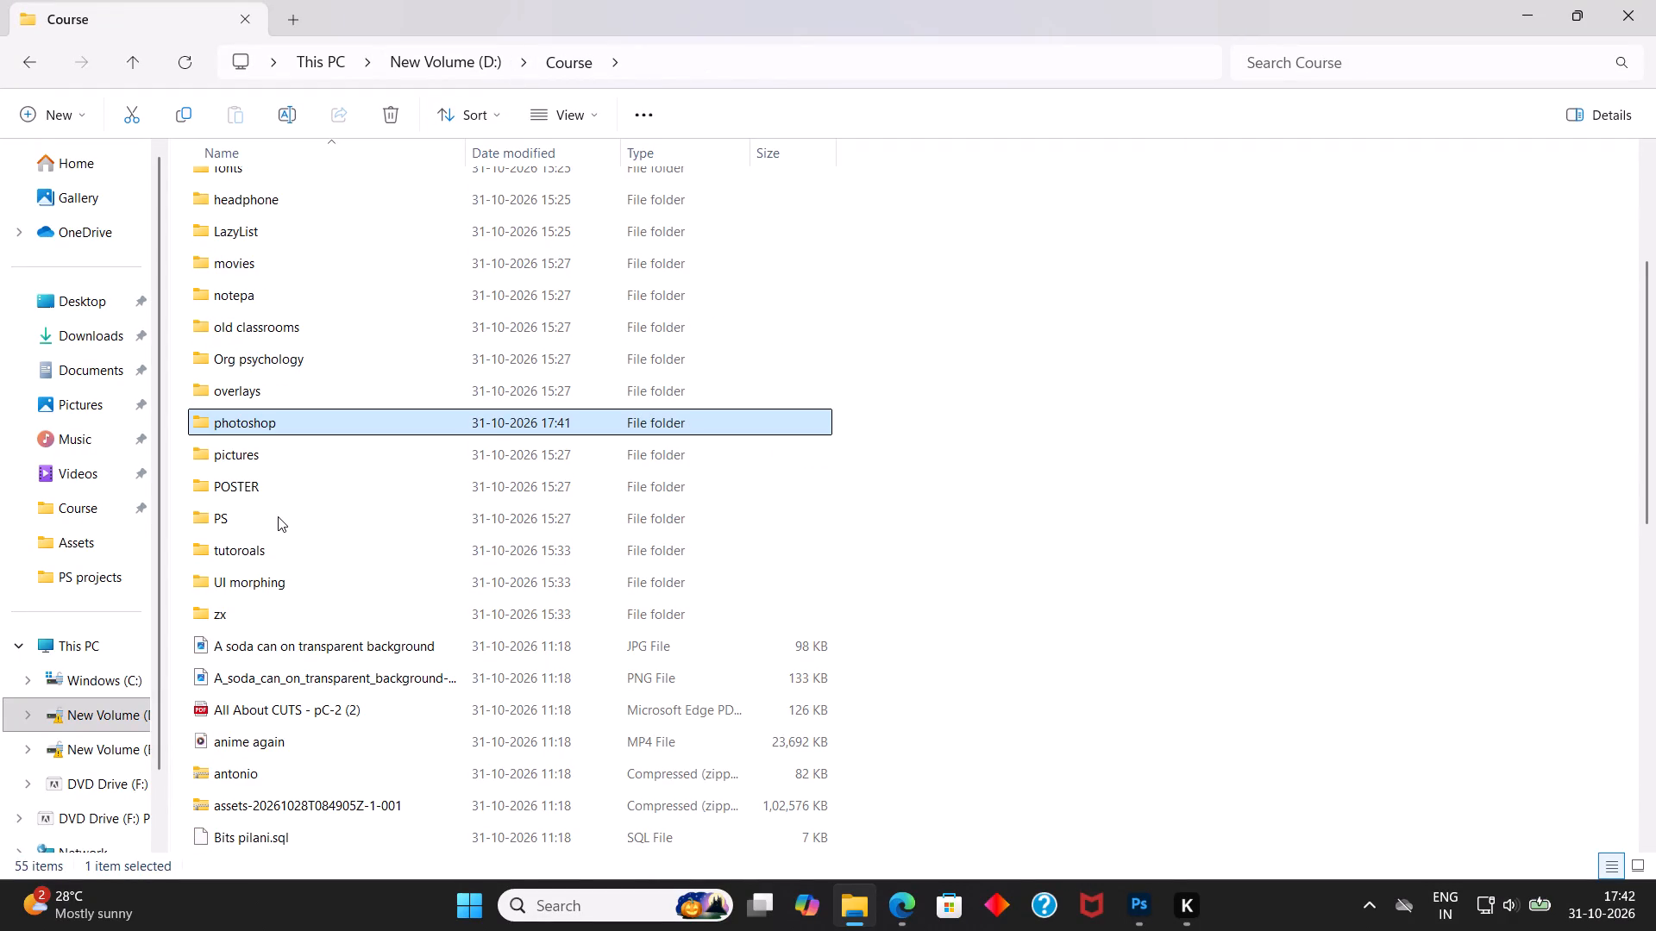
double_click(272, 778)
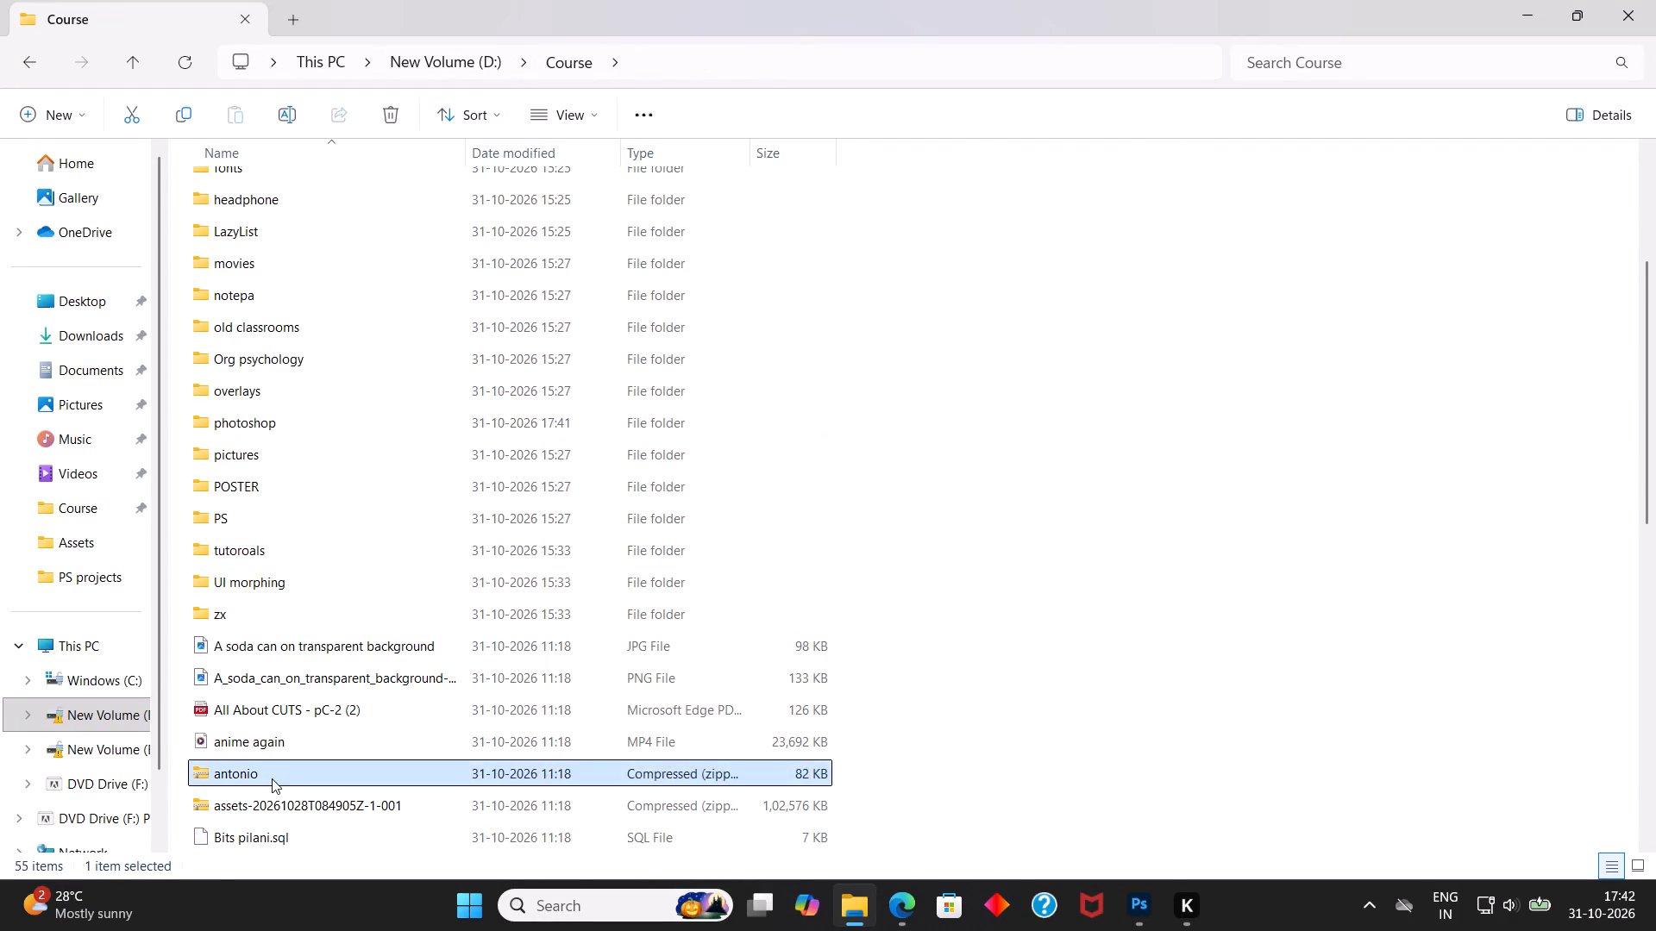
double_click(277, 196)
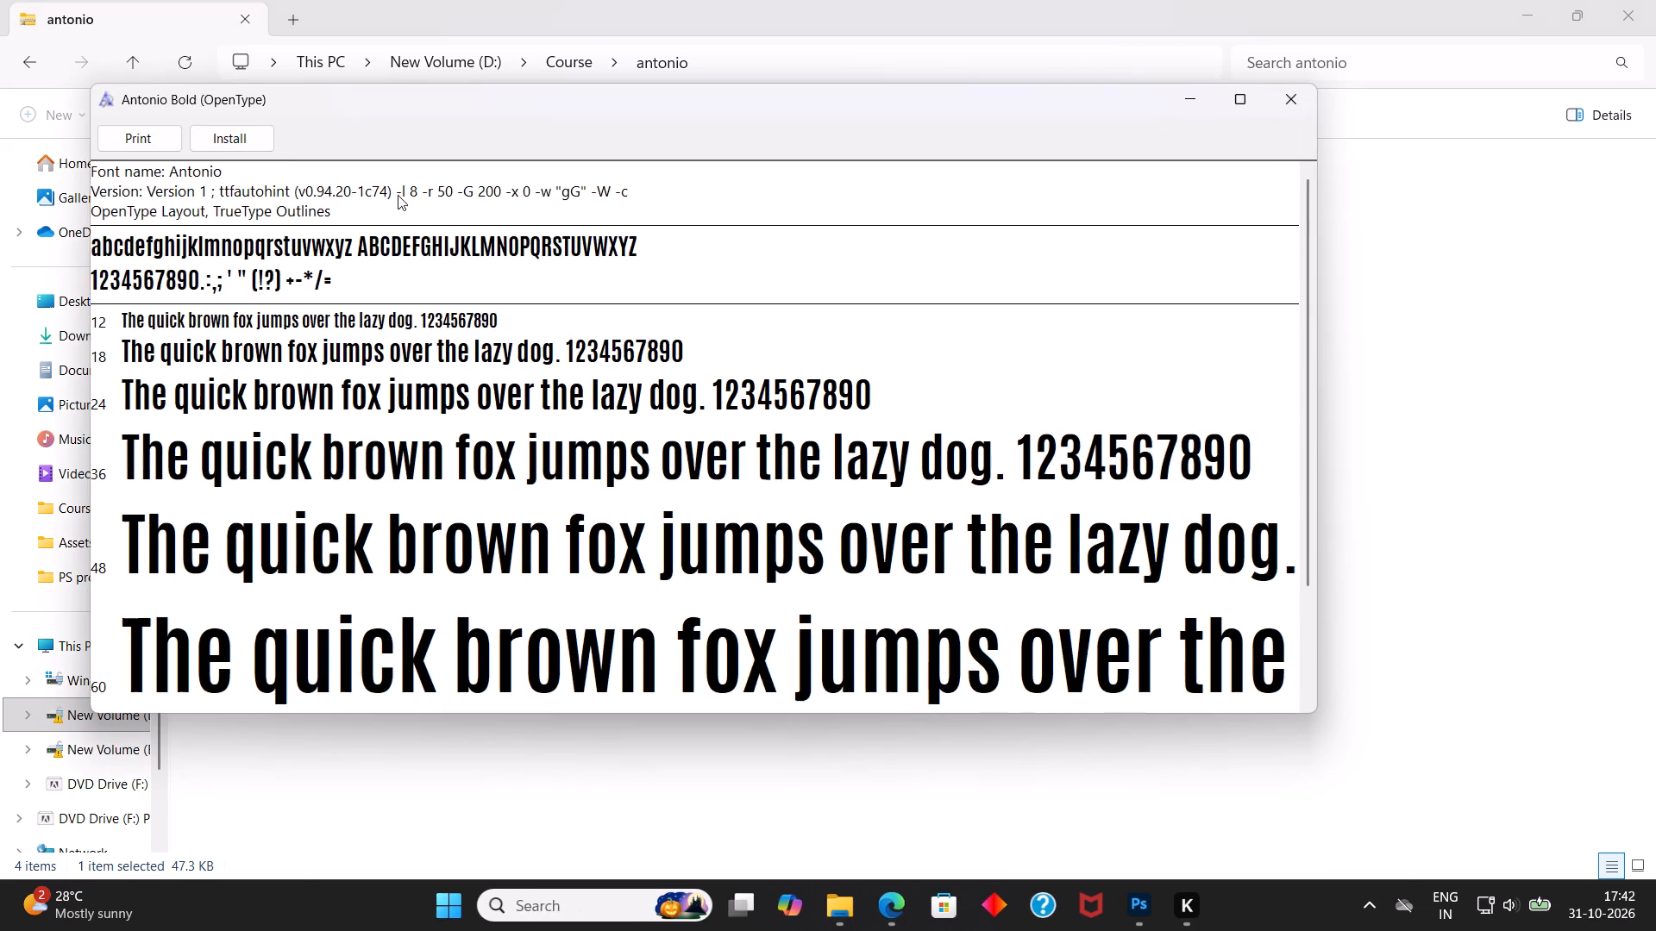
left_click(235, 141)
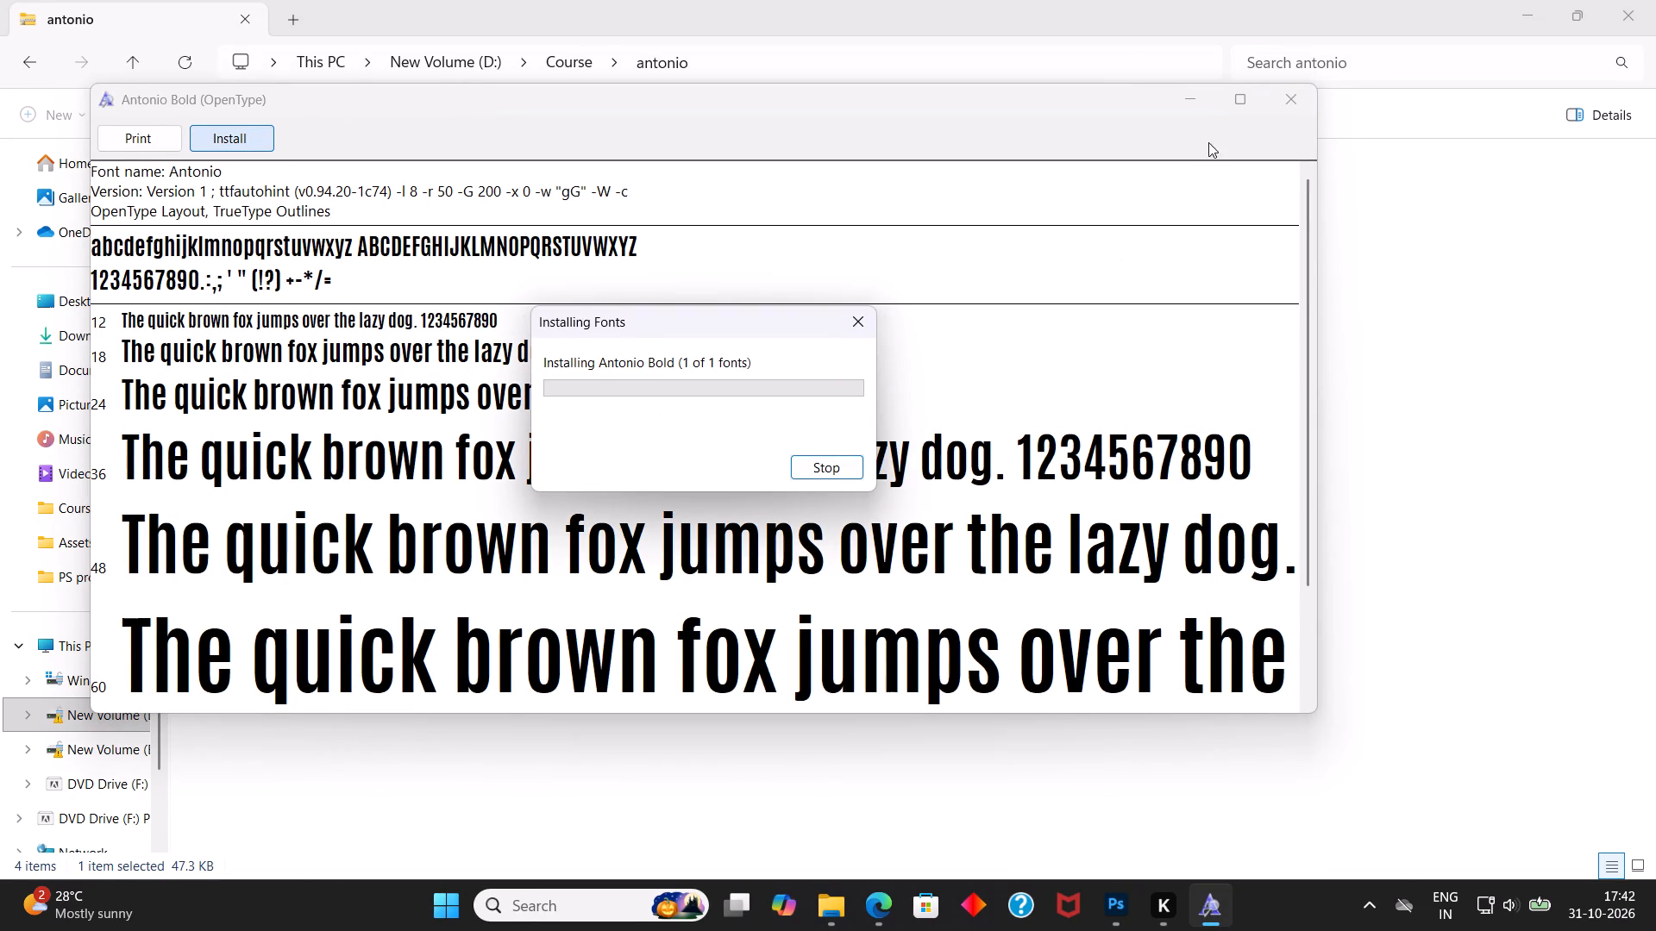
left_click(1294, 99)
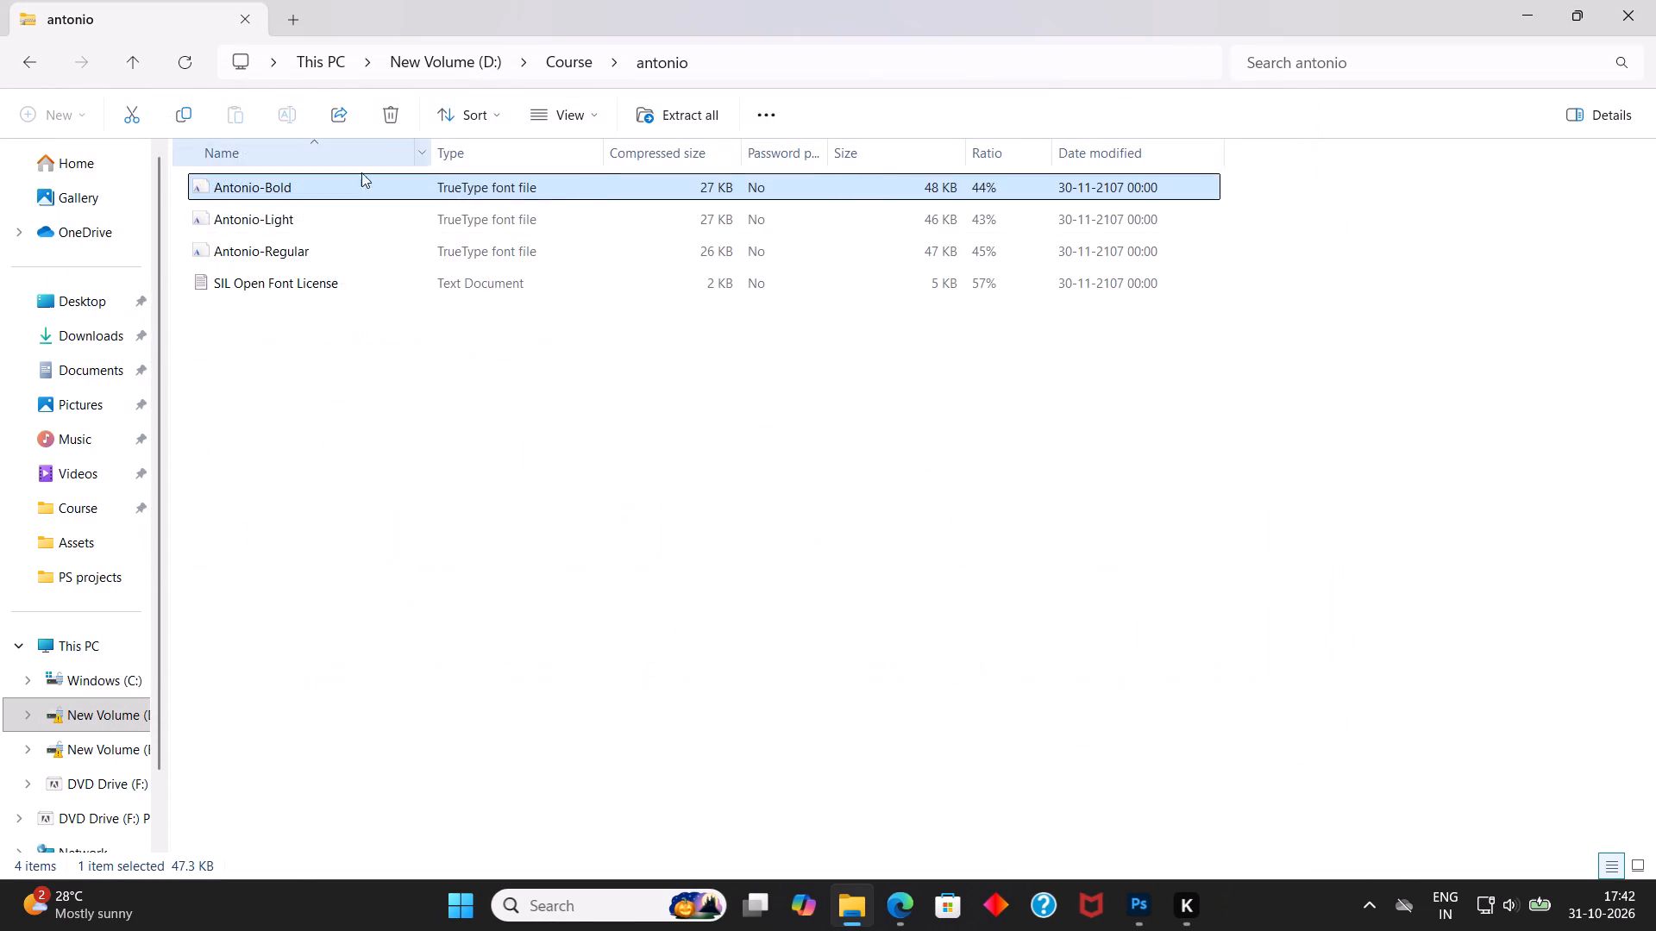
double_click(309, 224)
left_click(260, 171)
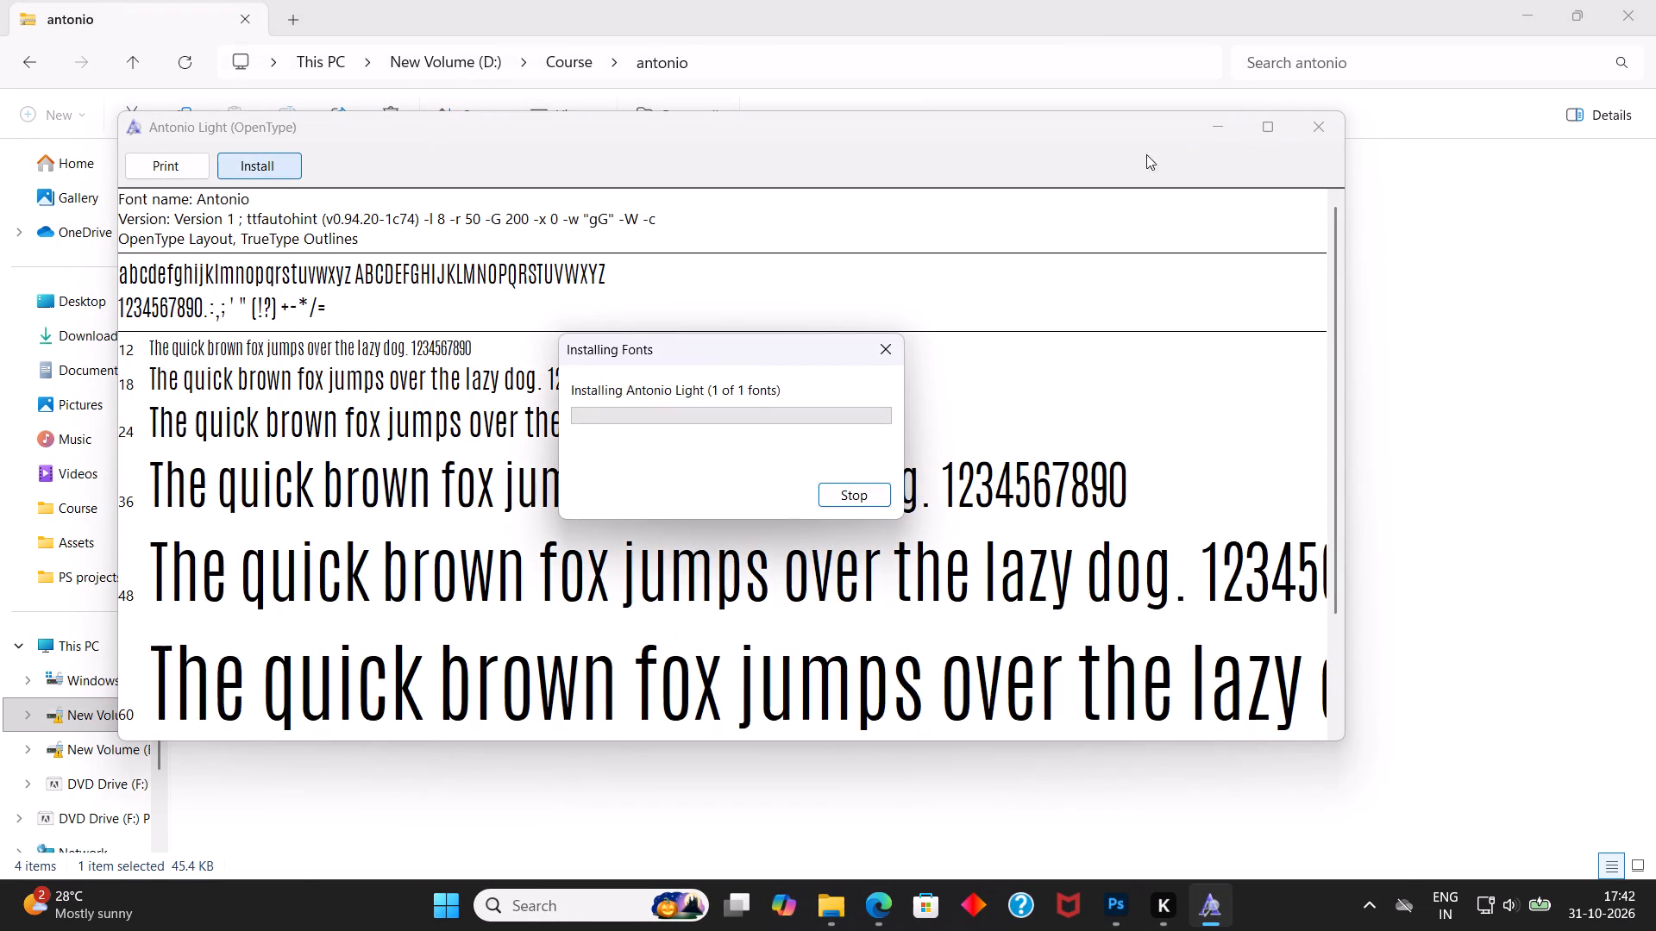
left_click(1314, 128)
double_click(310, 241)
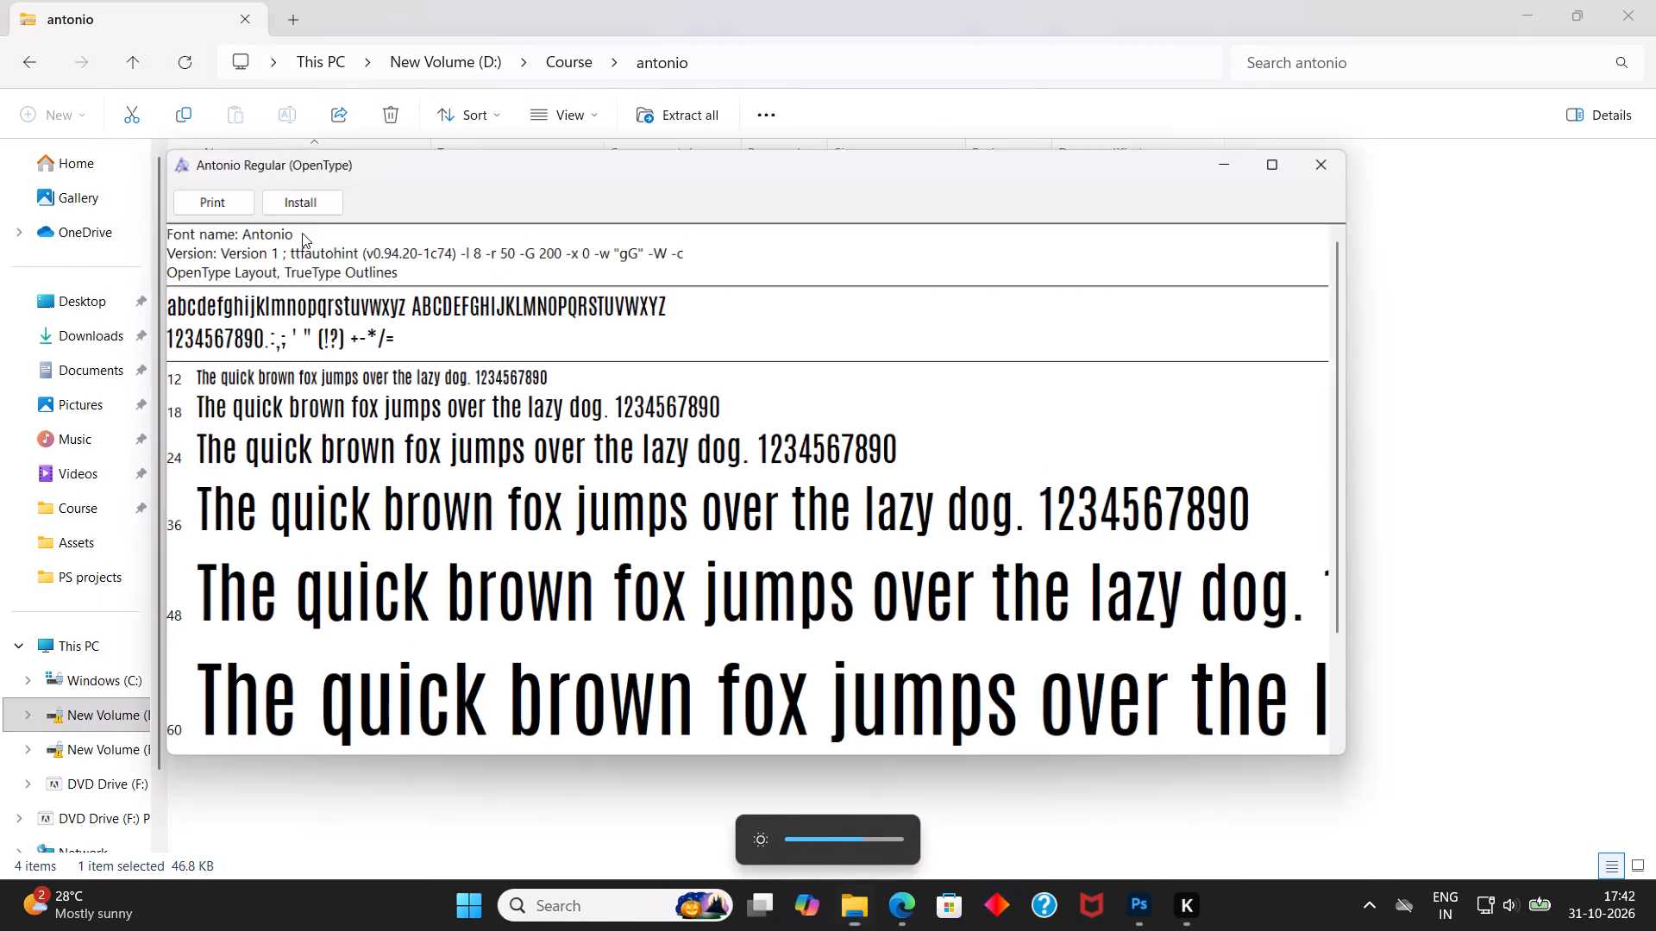
left_click(292, 181)
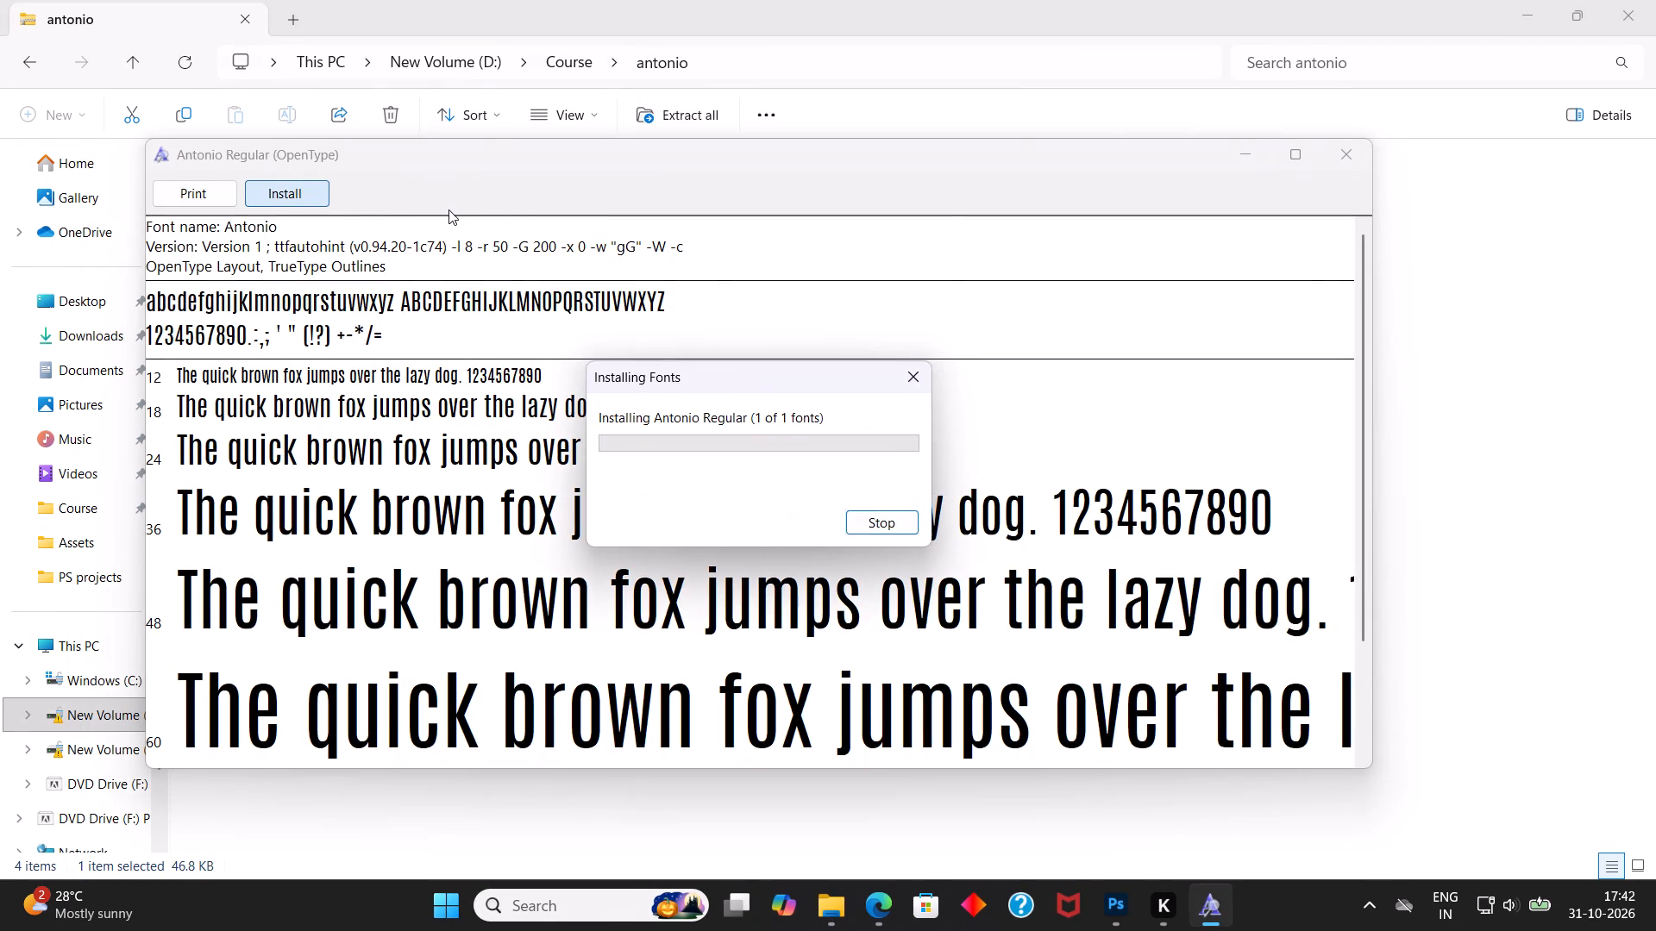
left_click(1338, 167)
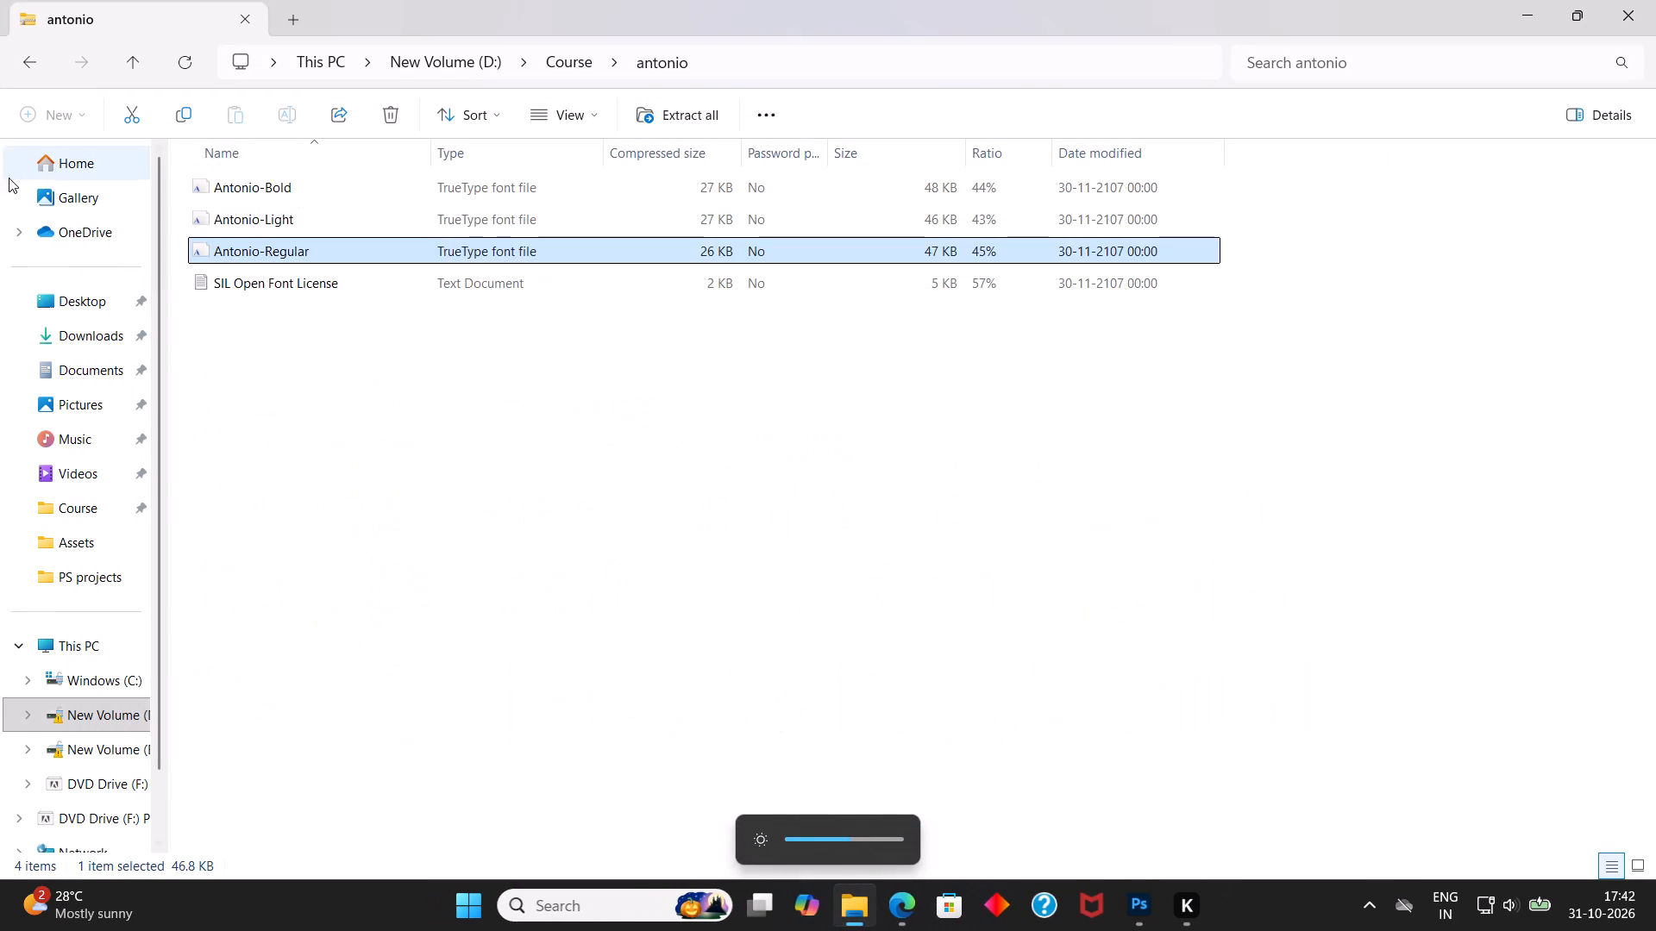
Install the Minecraft font from the minecraft folder inside the fonts-20261028T084821Z-1-001 archive in the Course folder.
left_click(27, 63)
scroll(353, 647, "down", 4)
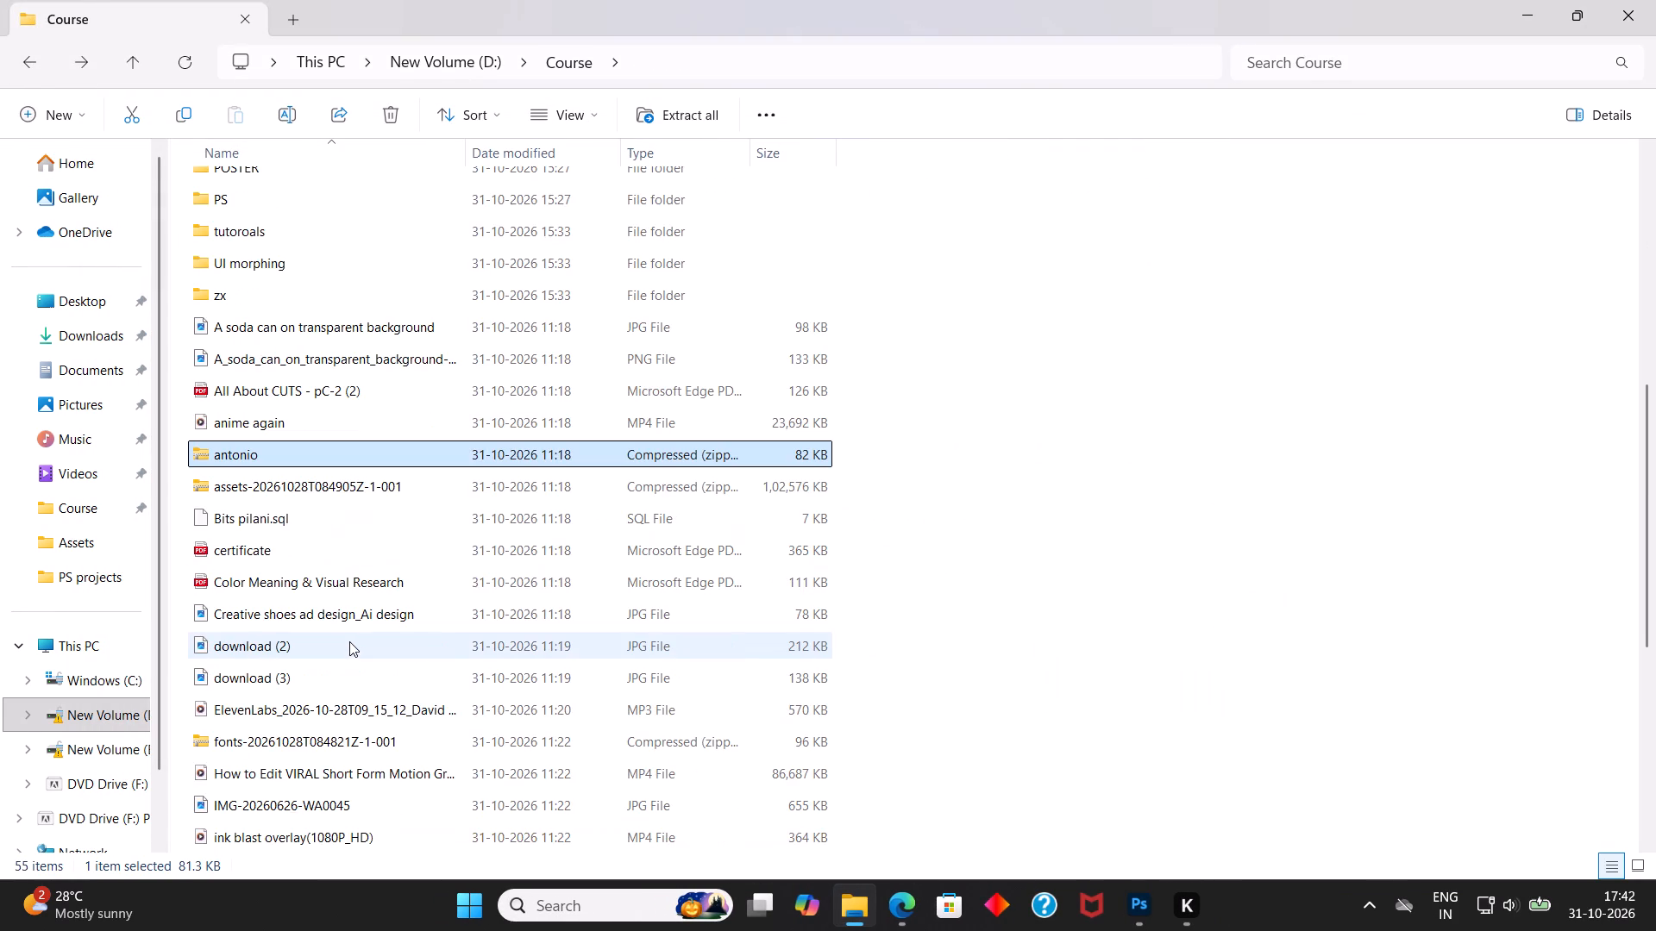
double_click(283, 740)
double_click(272, 193)
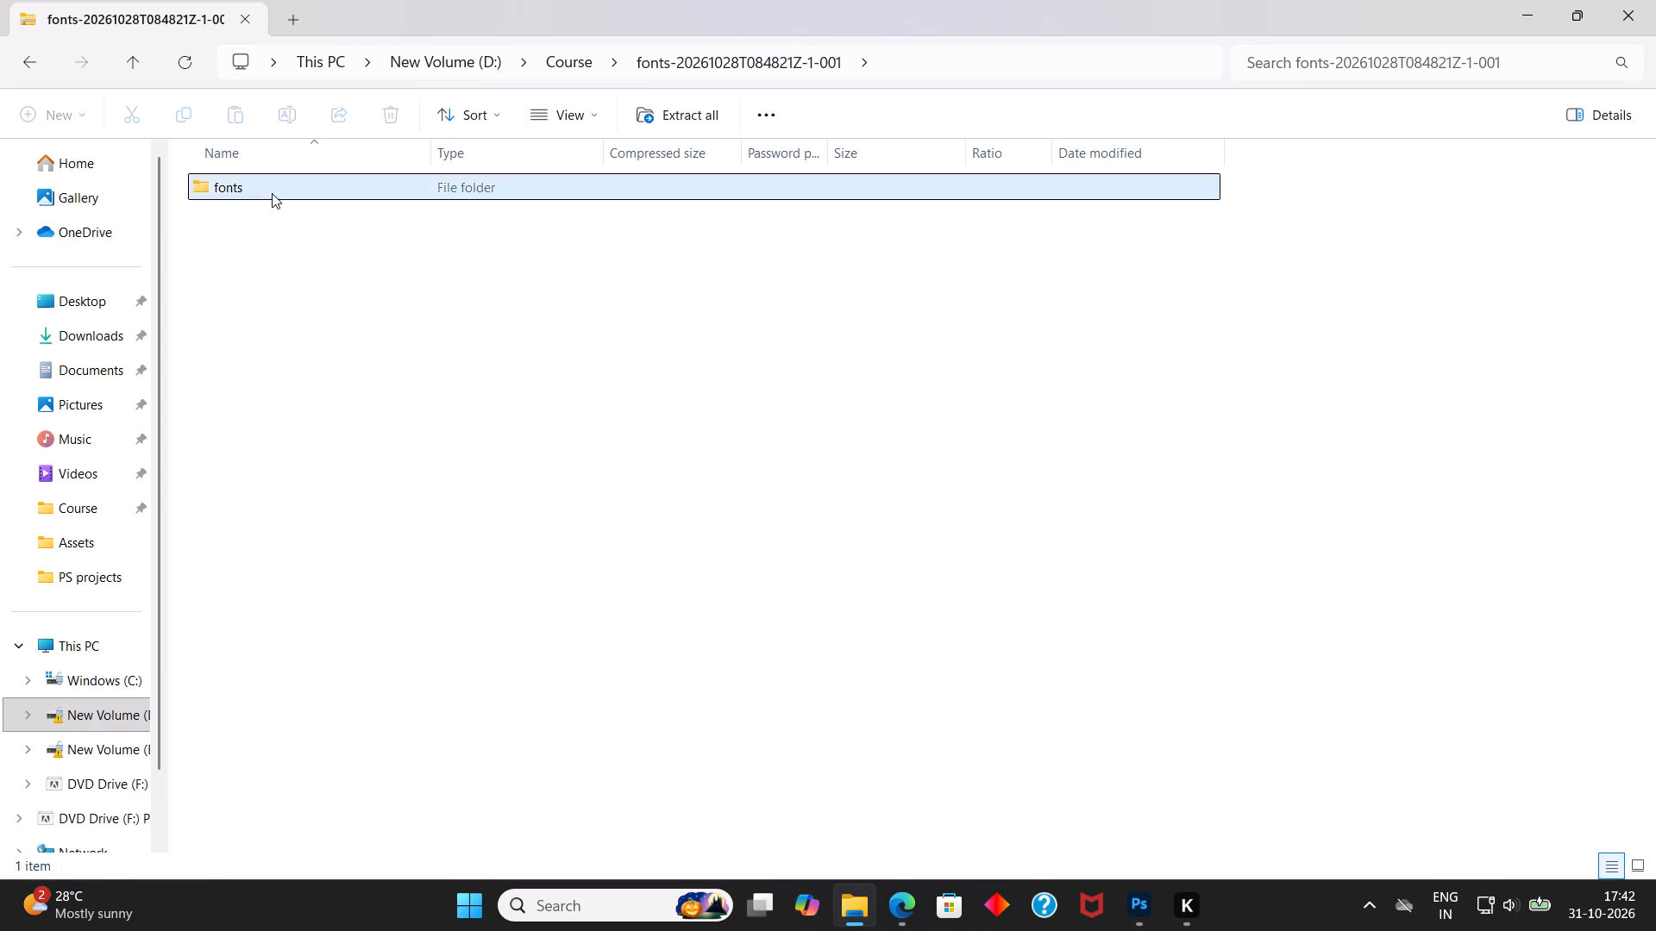
double_click(272, 193)
double_click(272, 193)
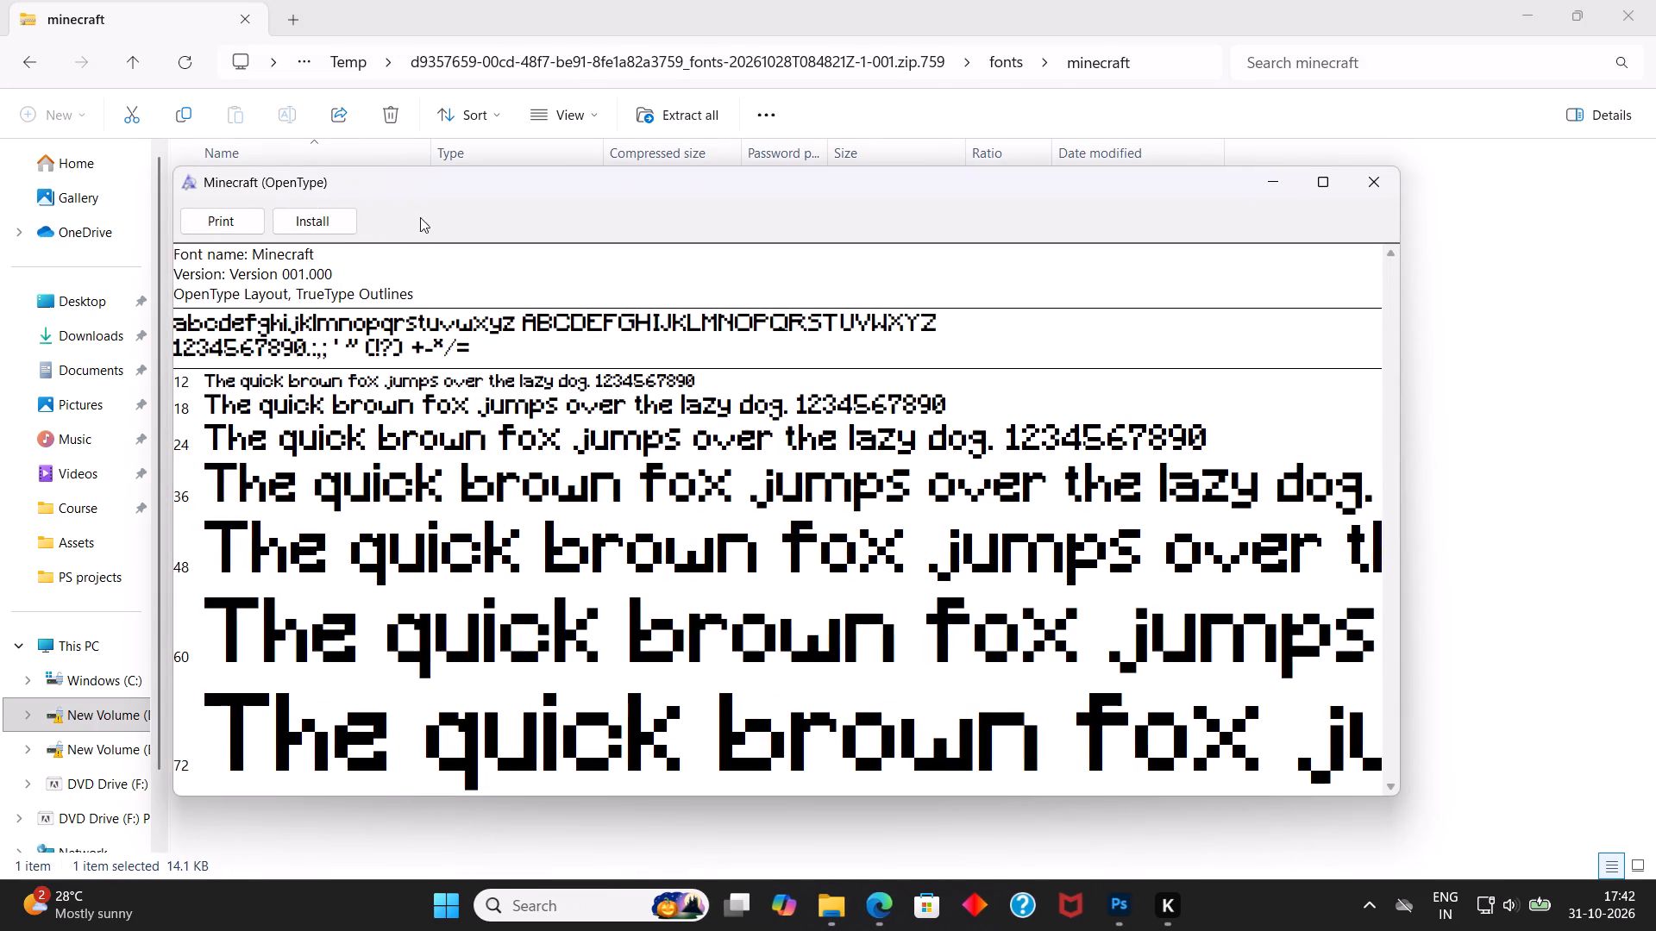
left_click(327, 216)
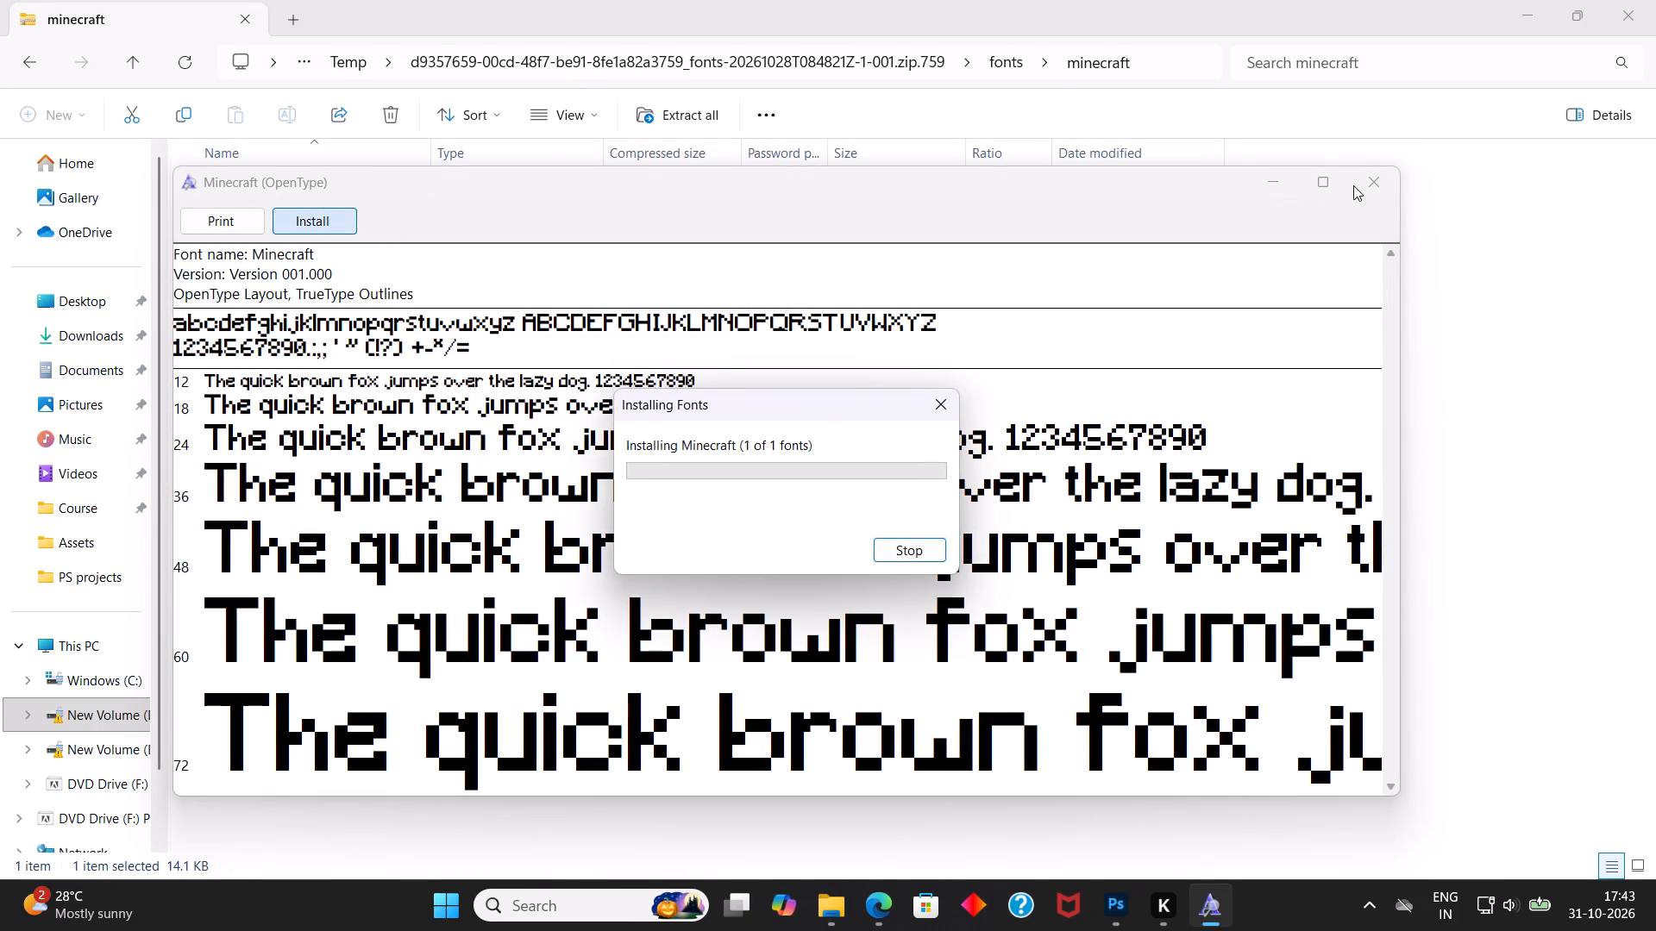
left_click(1372, 185)
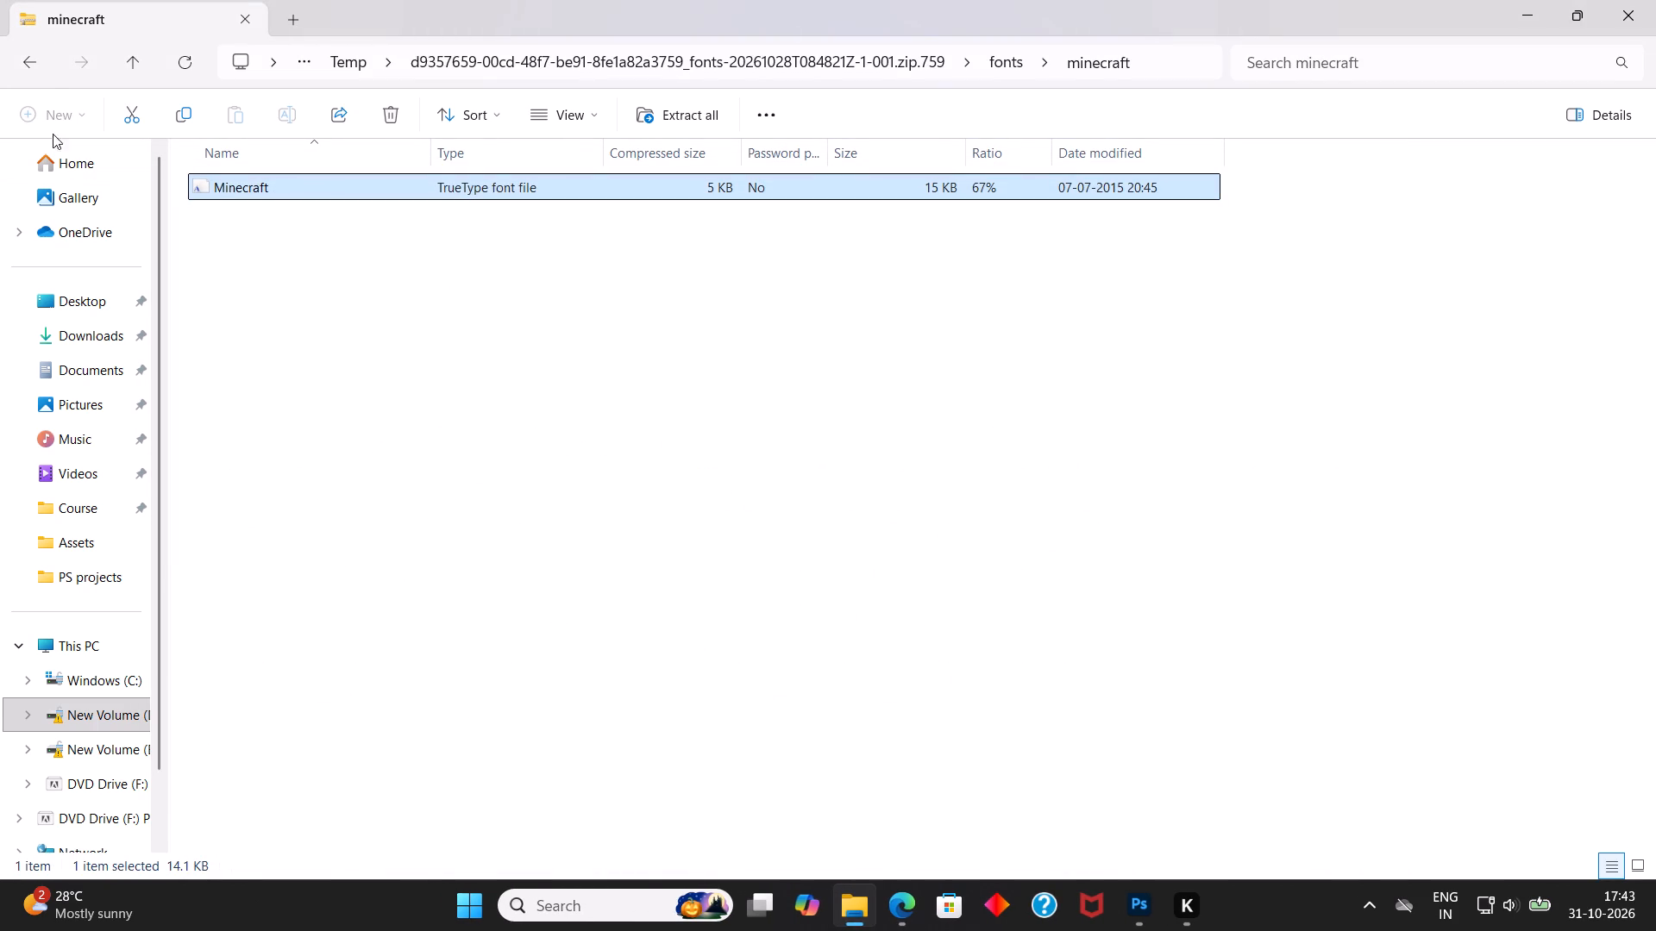
Install the Segoe UI and Segoe UI Bold fonts from the segoe-ui-4 folder of the same fonts archive.
double_click(31, 78)
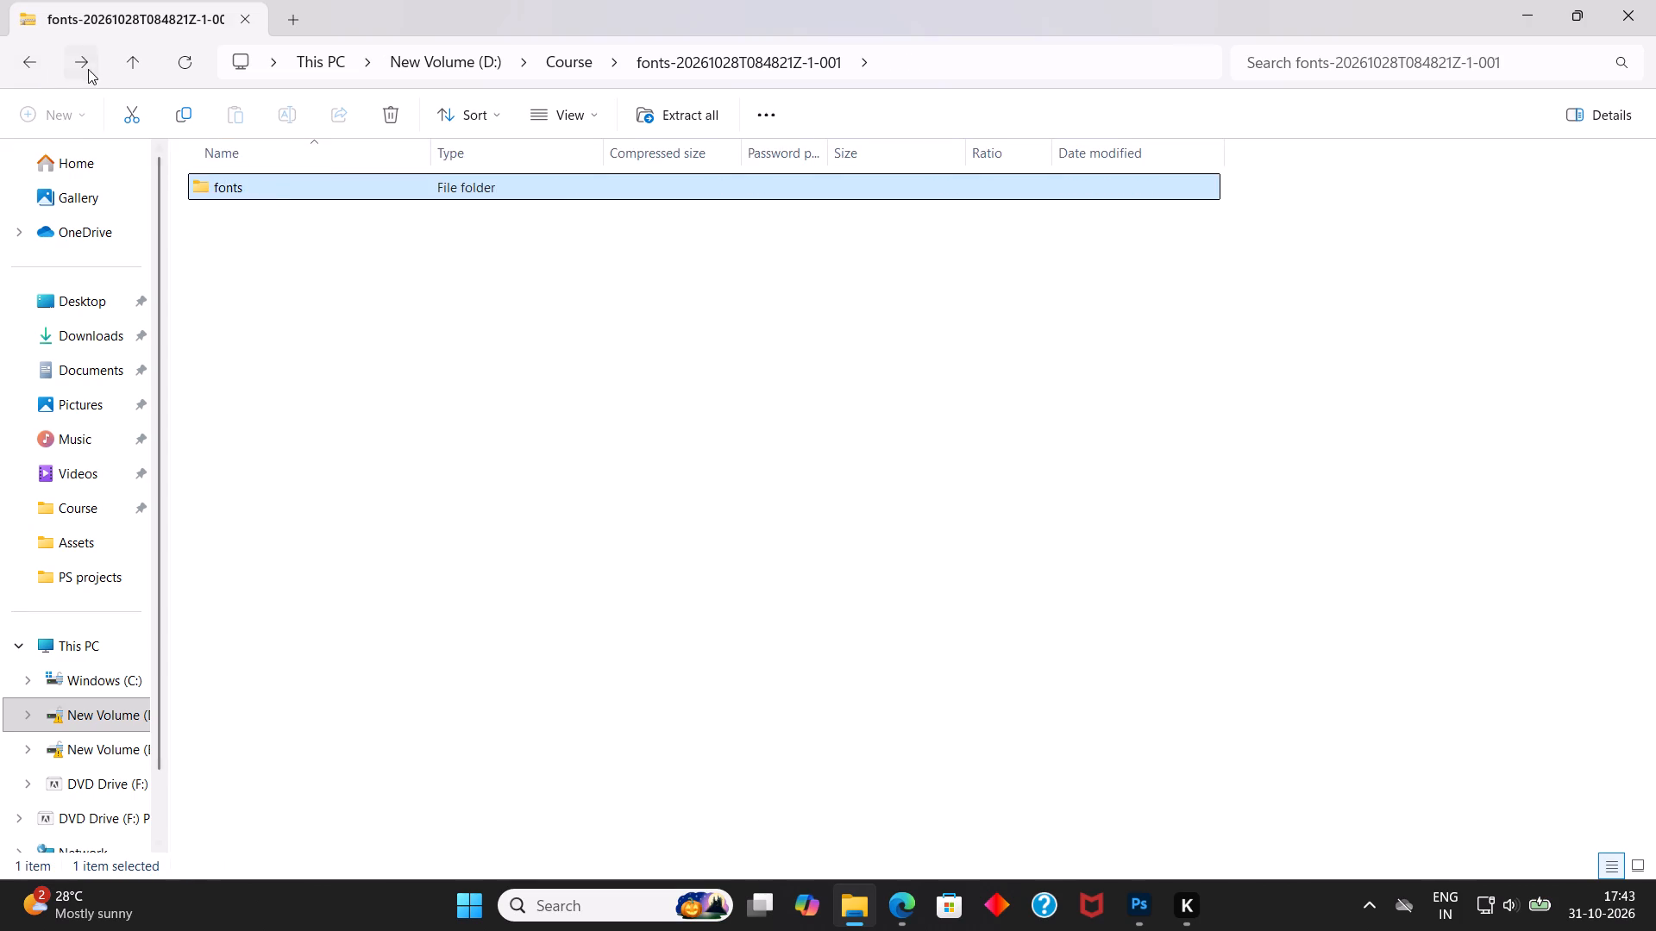
left_click(88, 67)
double_click(245, 226)
double_click(268, 192)
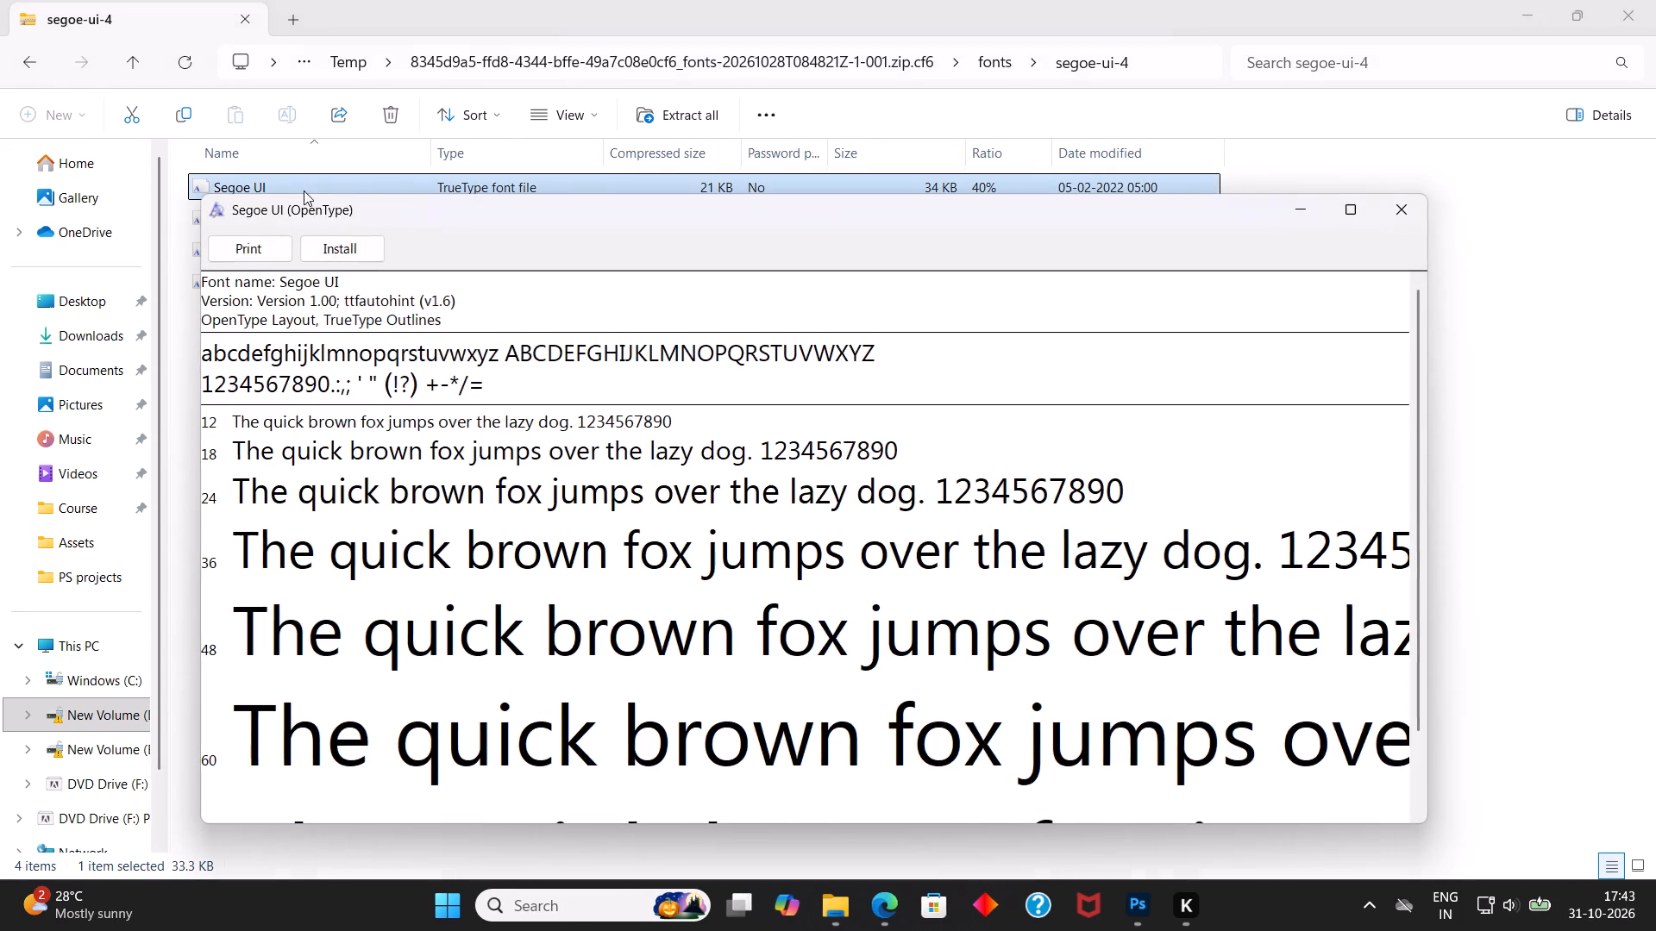
left_click(336, 253)
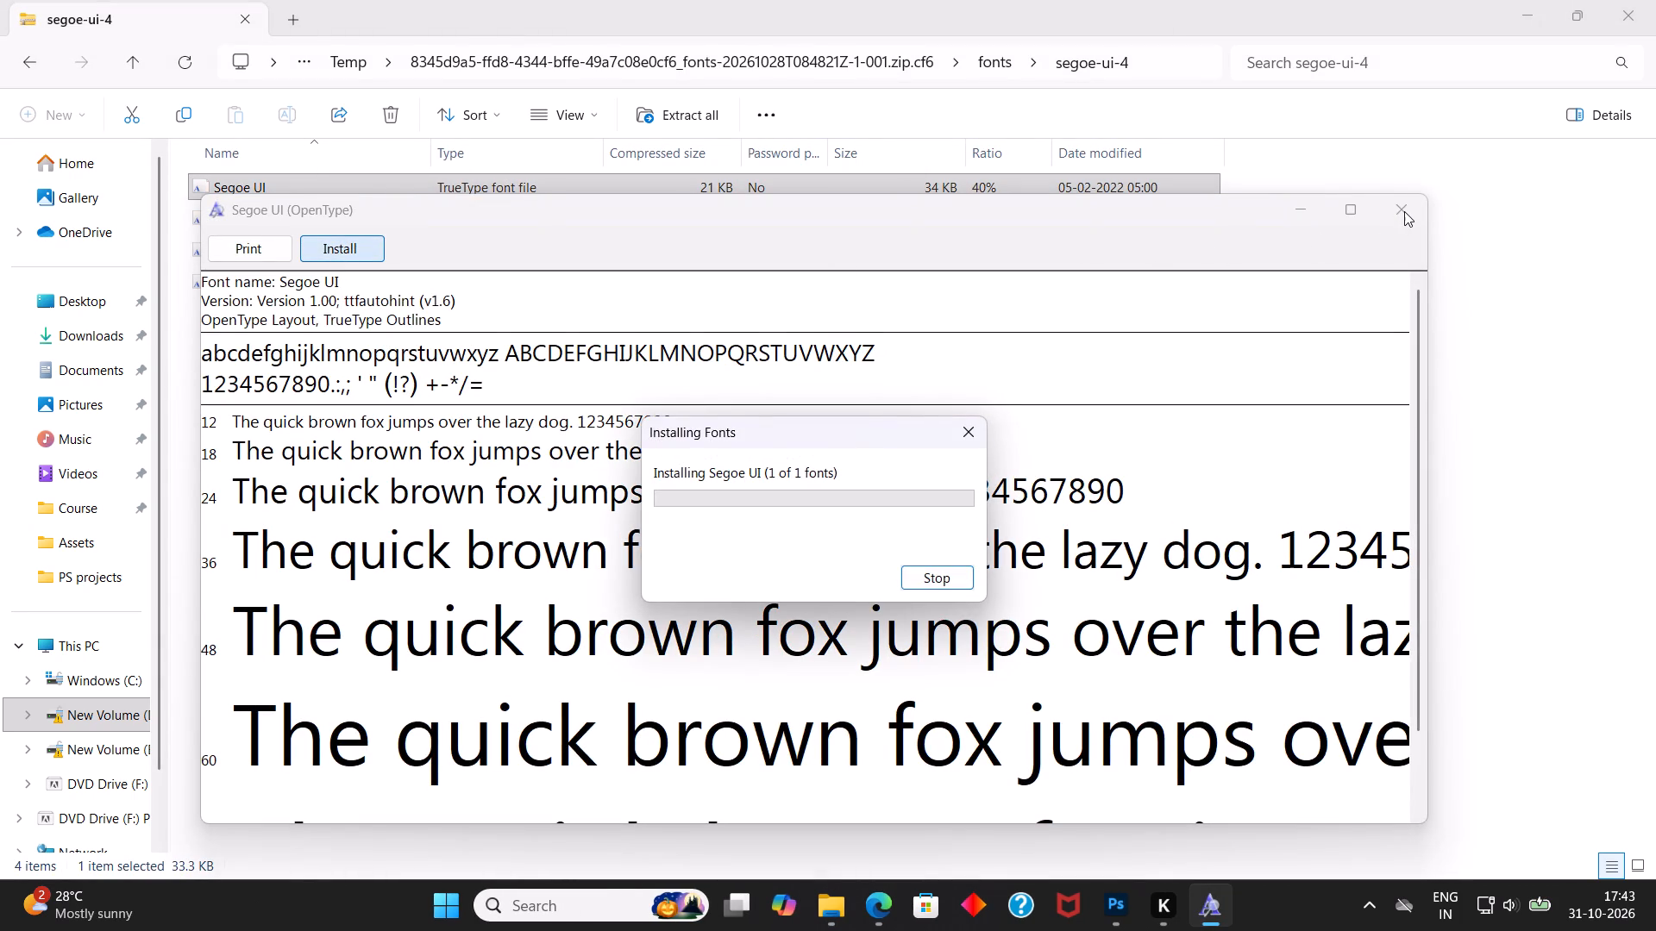
left_click(1404, 211)
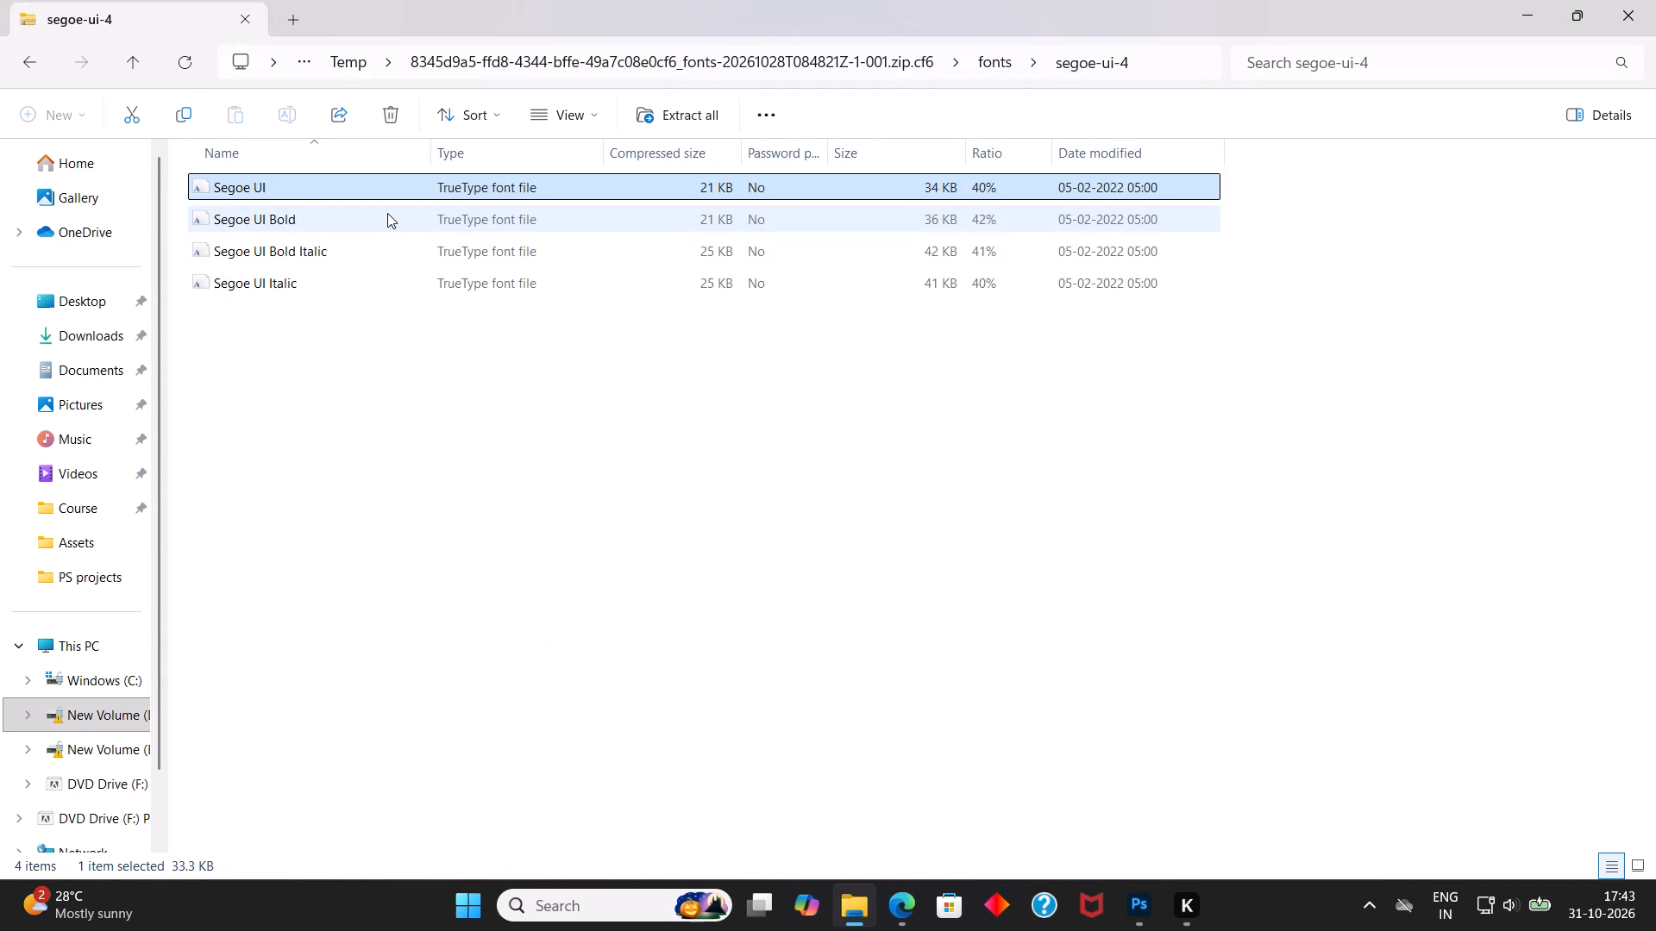
double_click(387, 213)
left_click(192, 89)
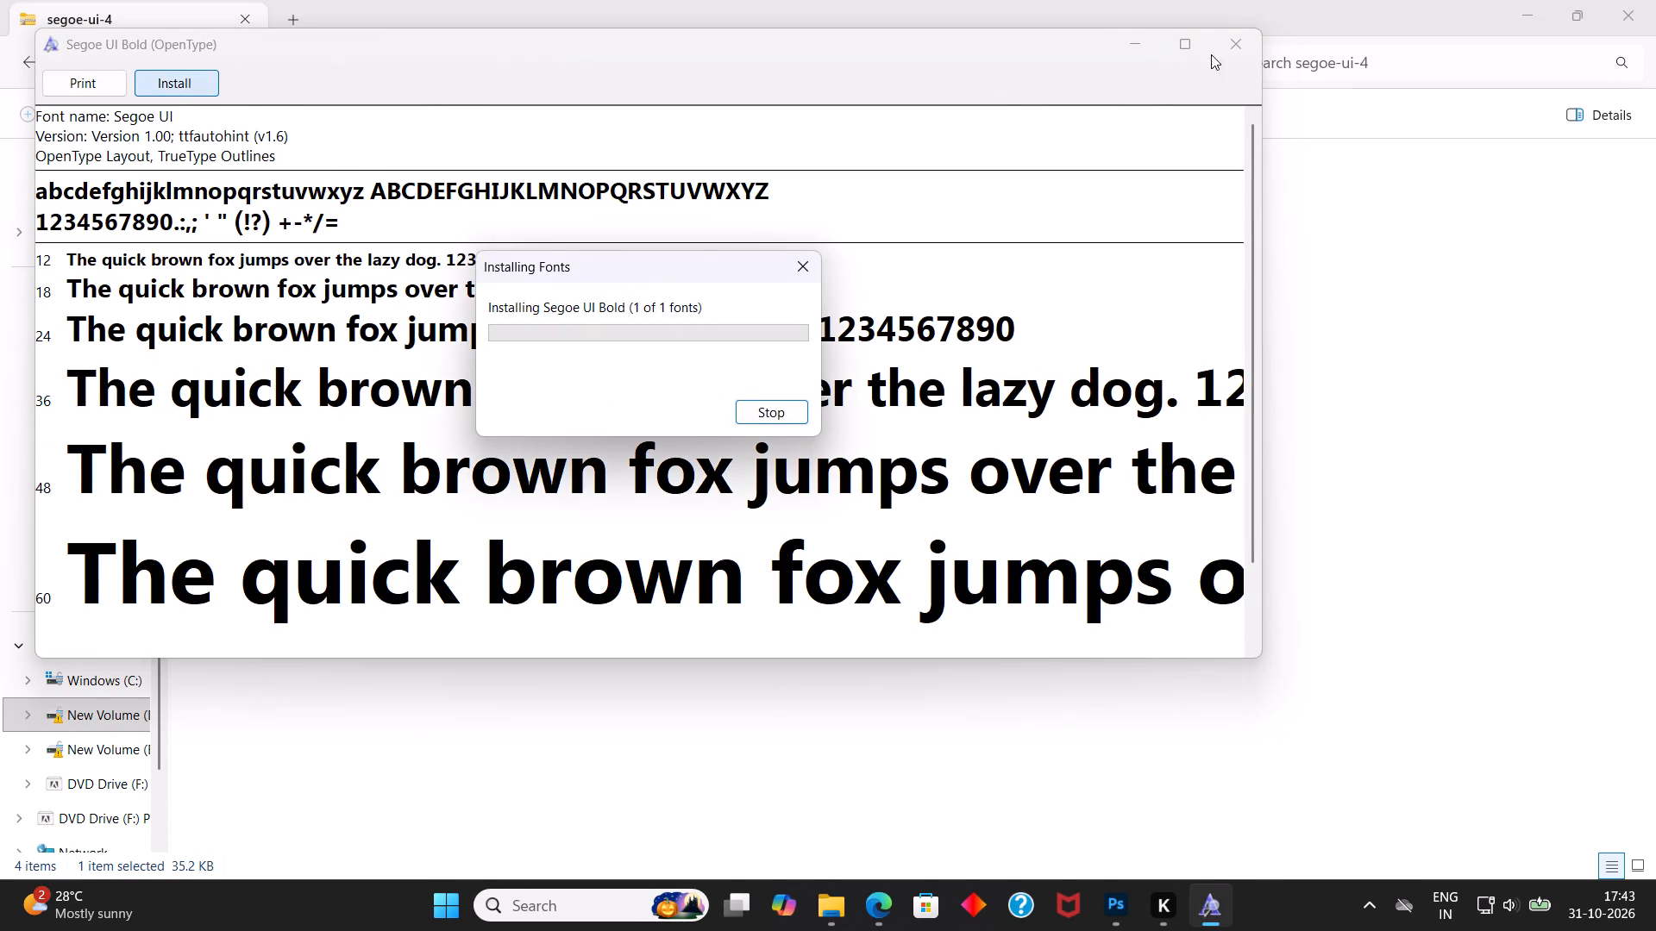
left_click(1229, 38)
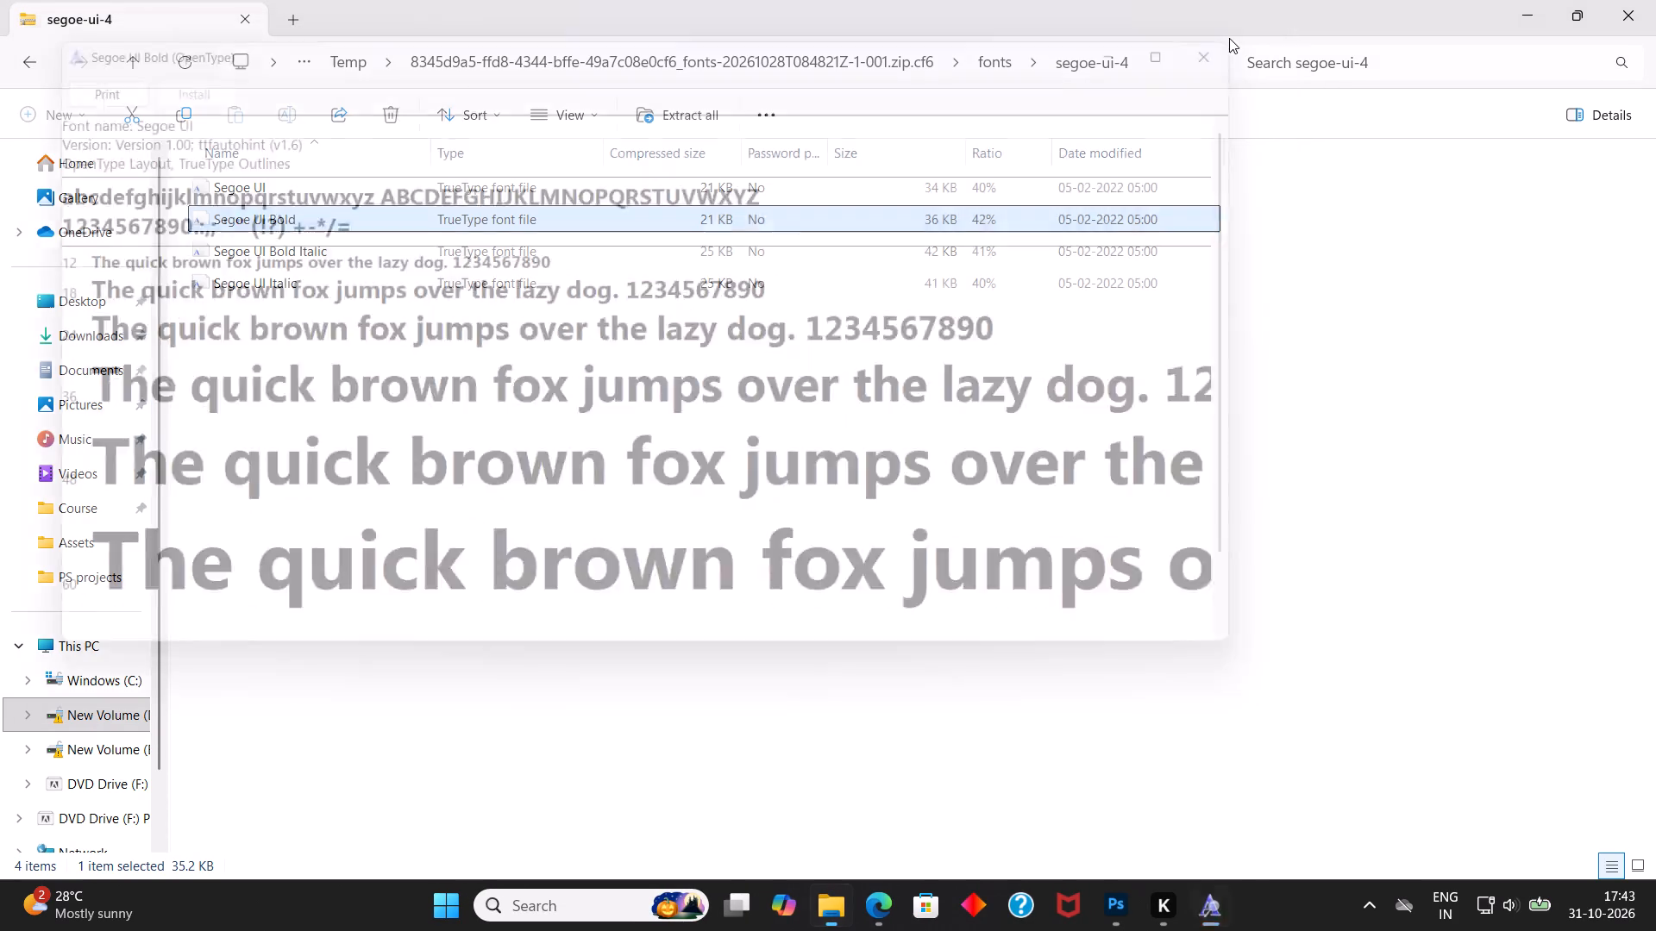
Install the Segoe UI Bold Italic and Segoe UI Italic fonts, and run the Bold Italic installation a second time.
double_click(343, 251)
left_click(219, 111)
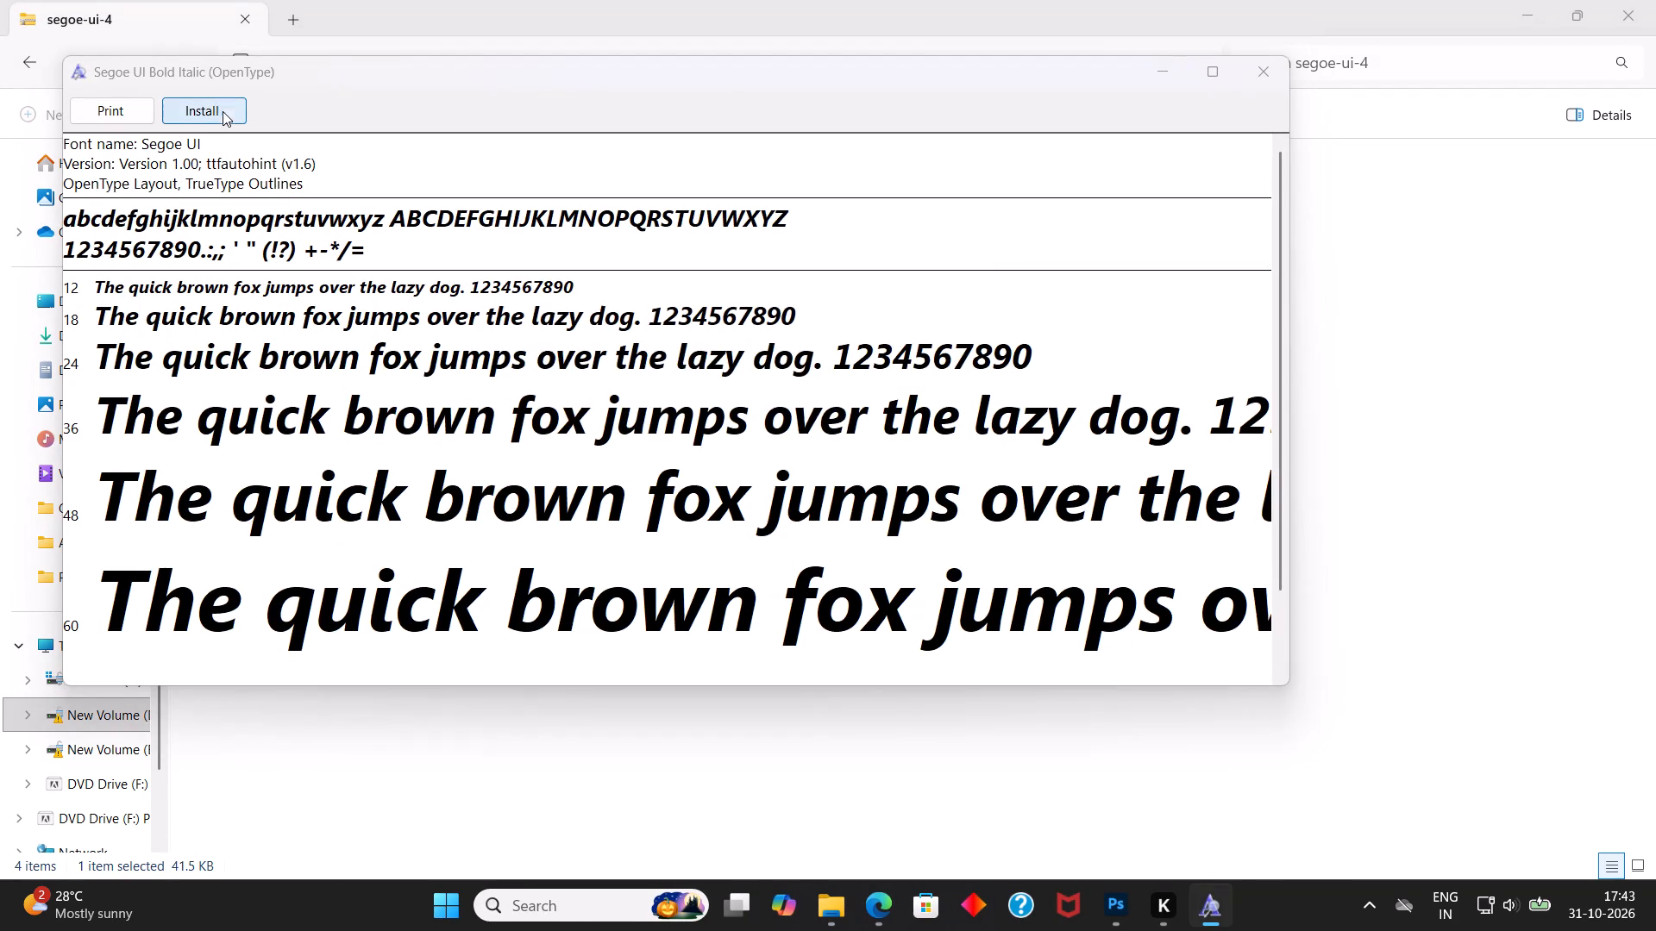
left_click(1256, 72)
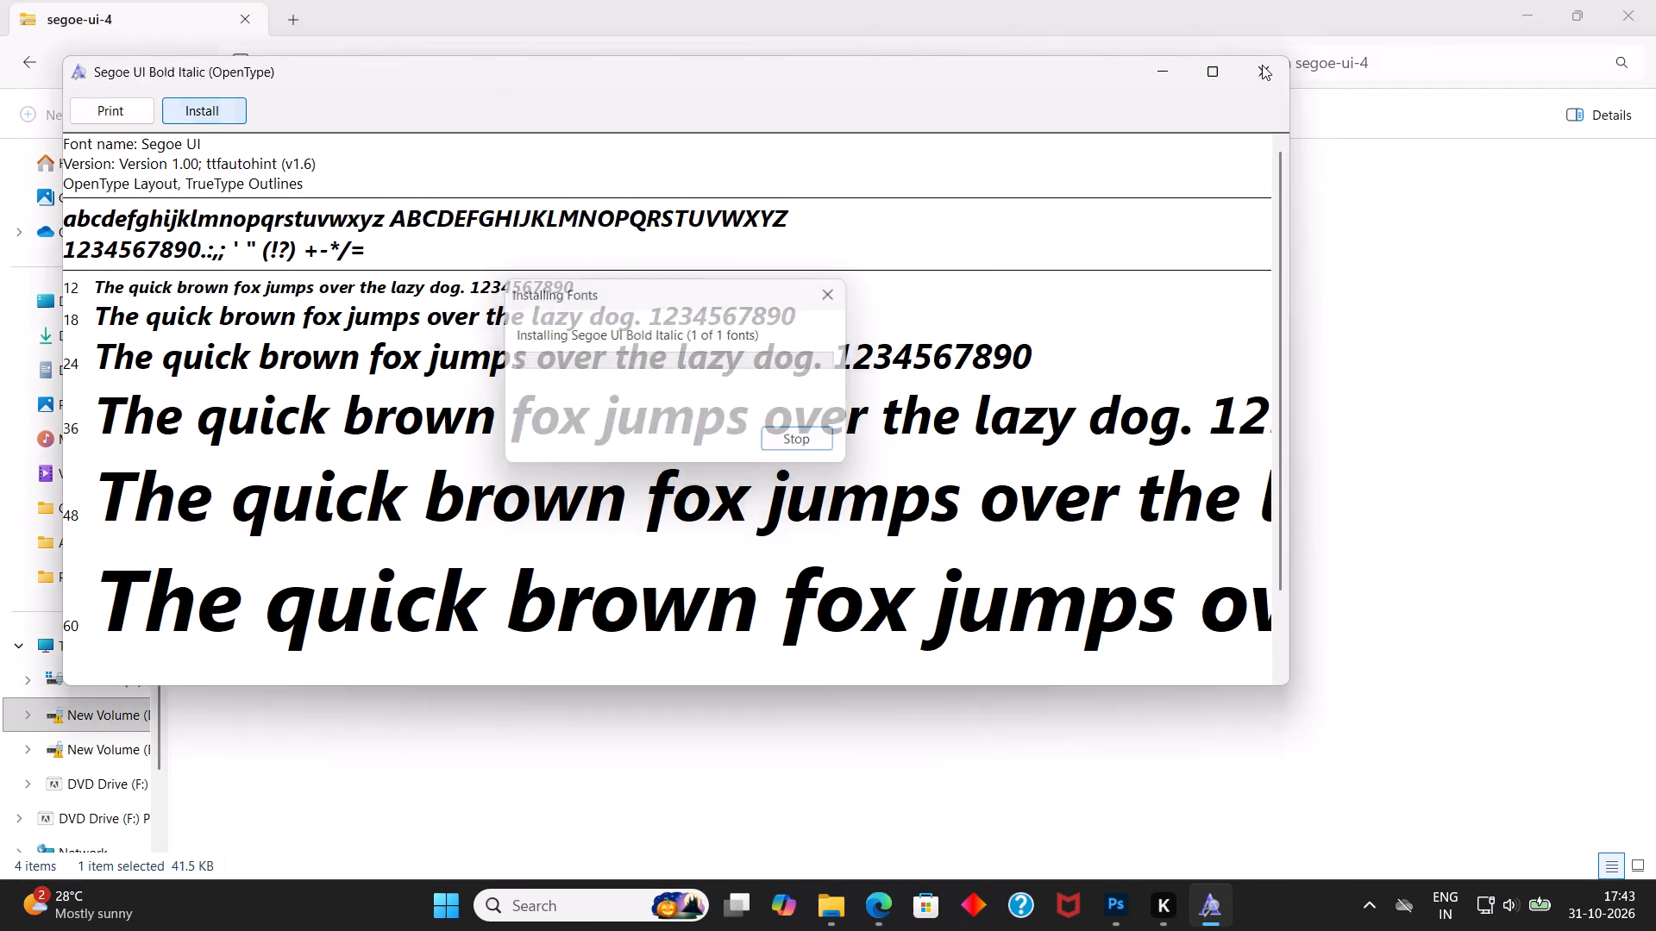
double_click(254, 284)
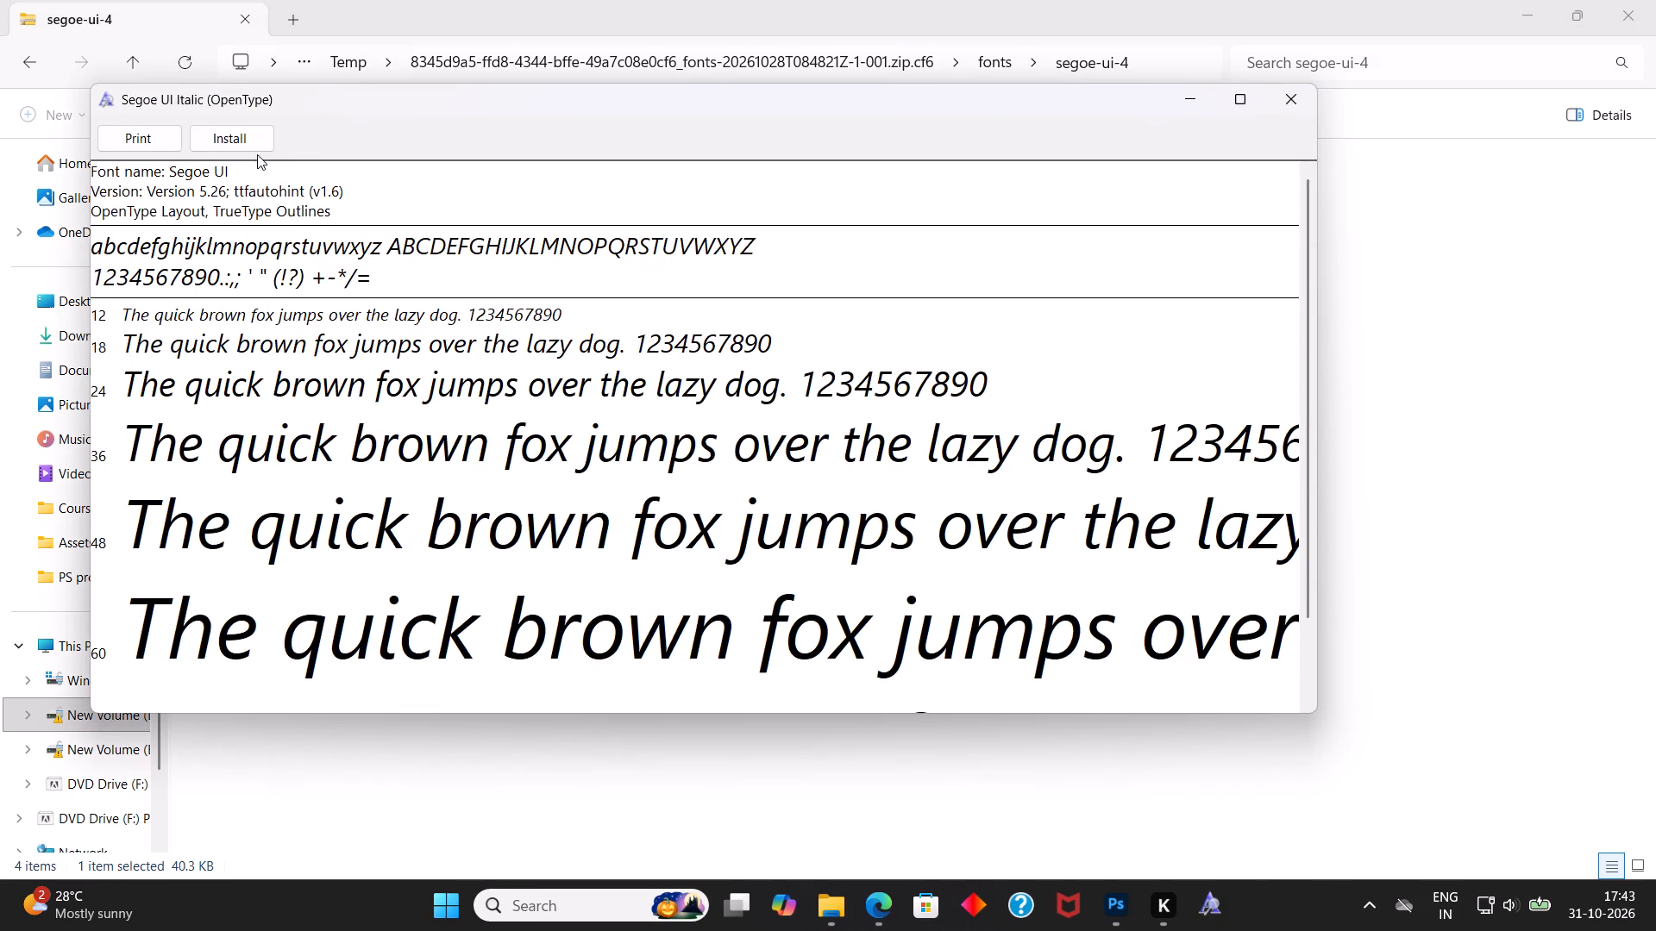
left_click(252, 147)
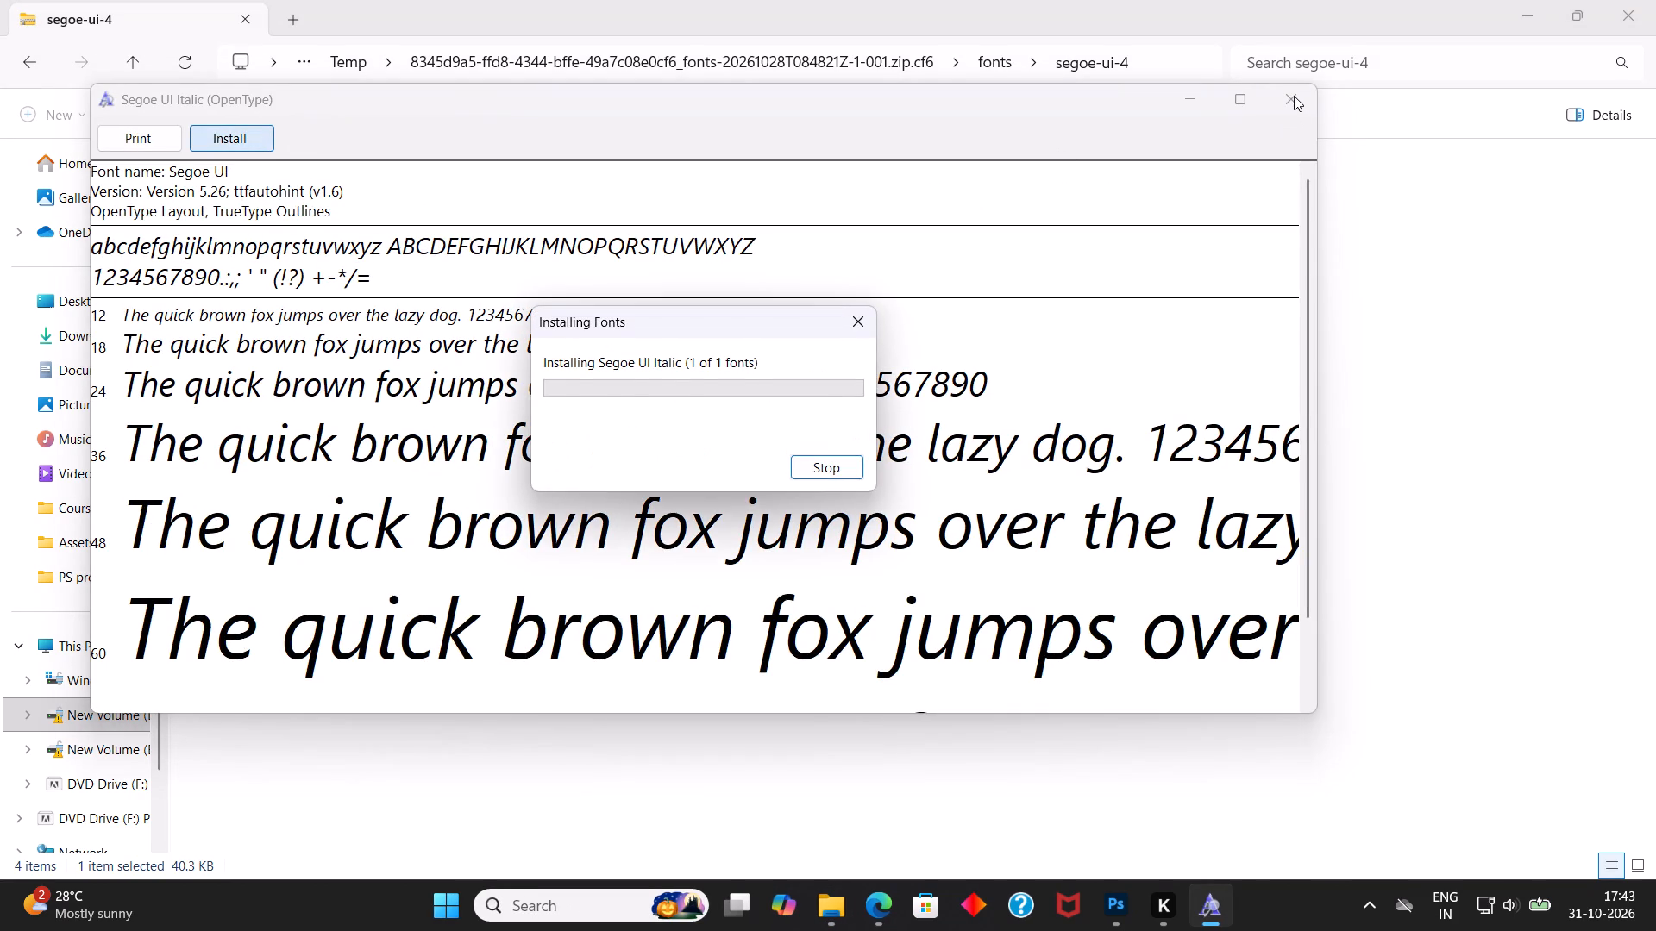
left_click(1278, 107)
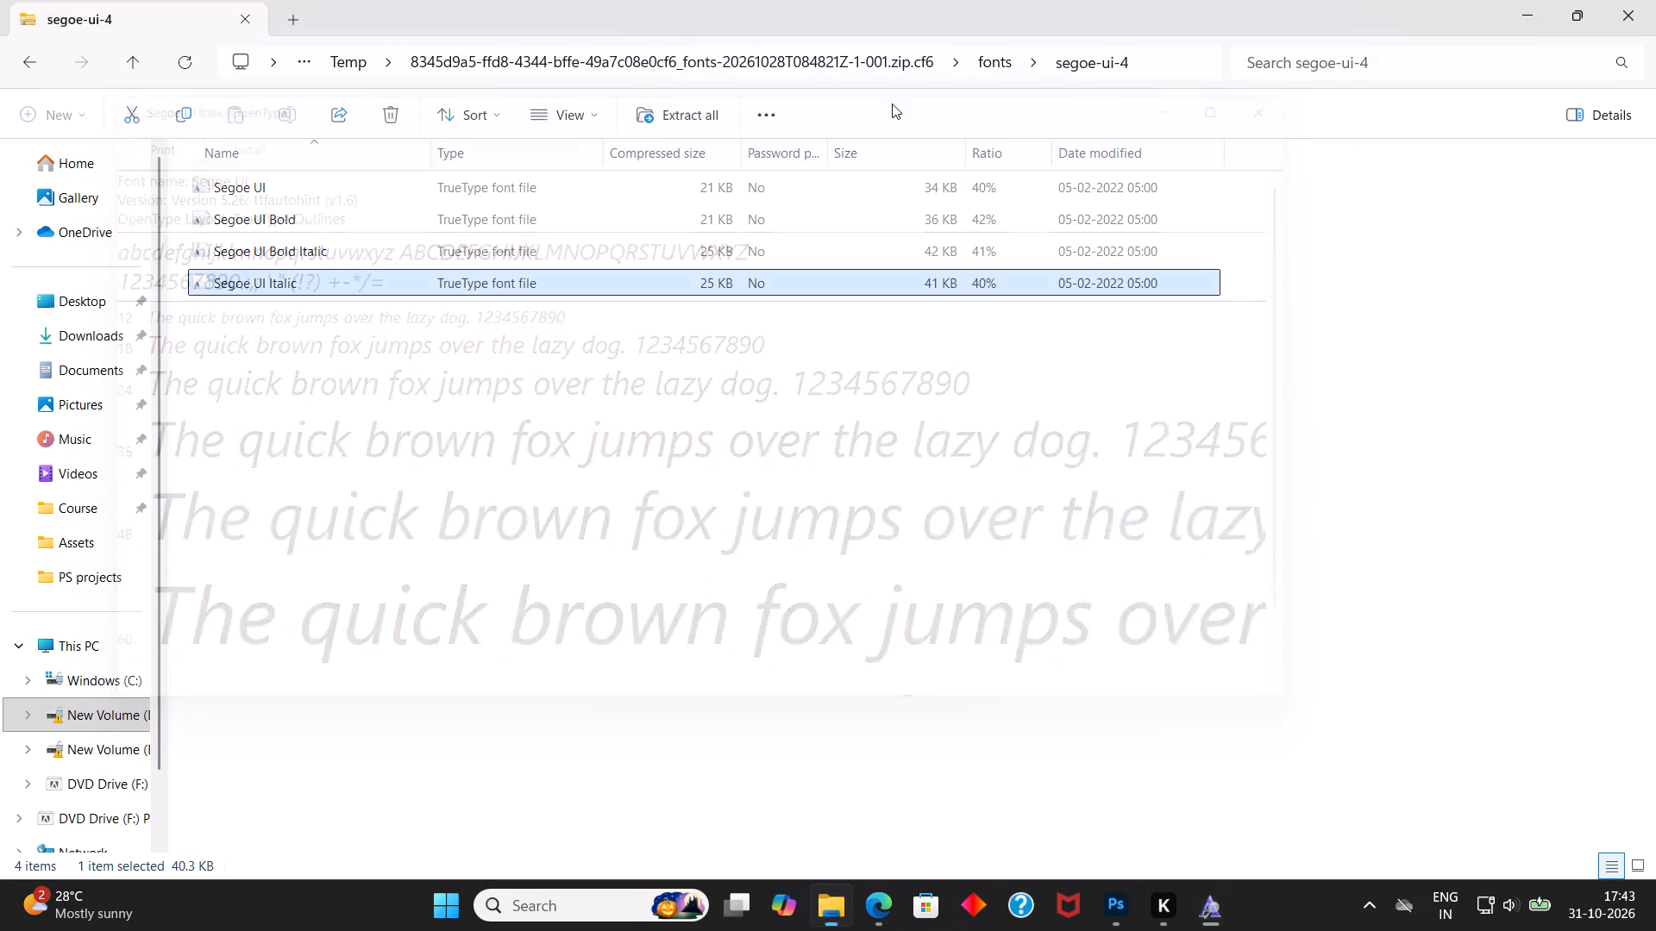
double_click(273, 238)
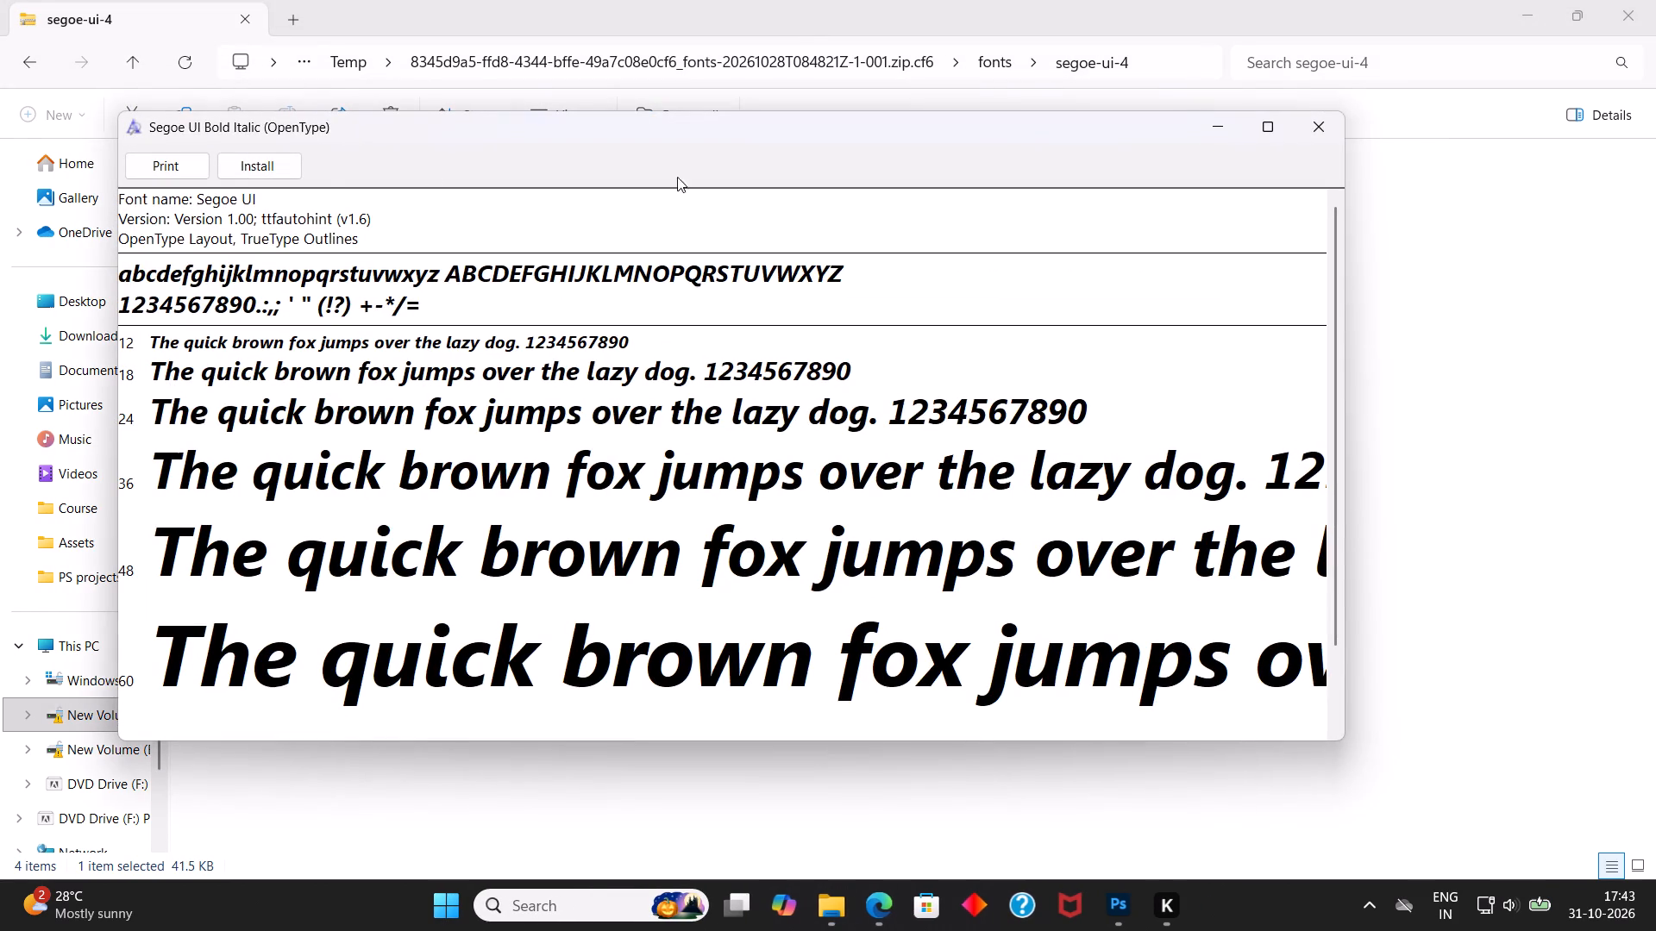
left_click(220, 168)
left_click(957, 458)
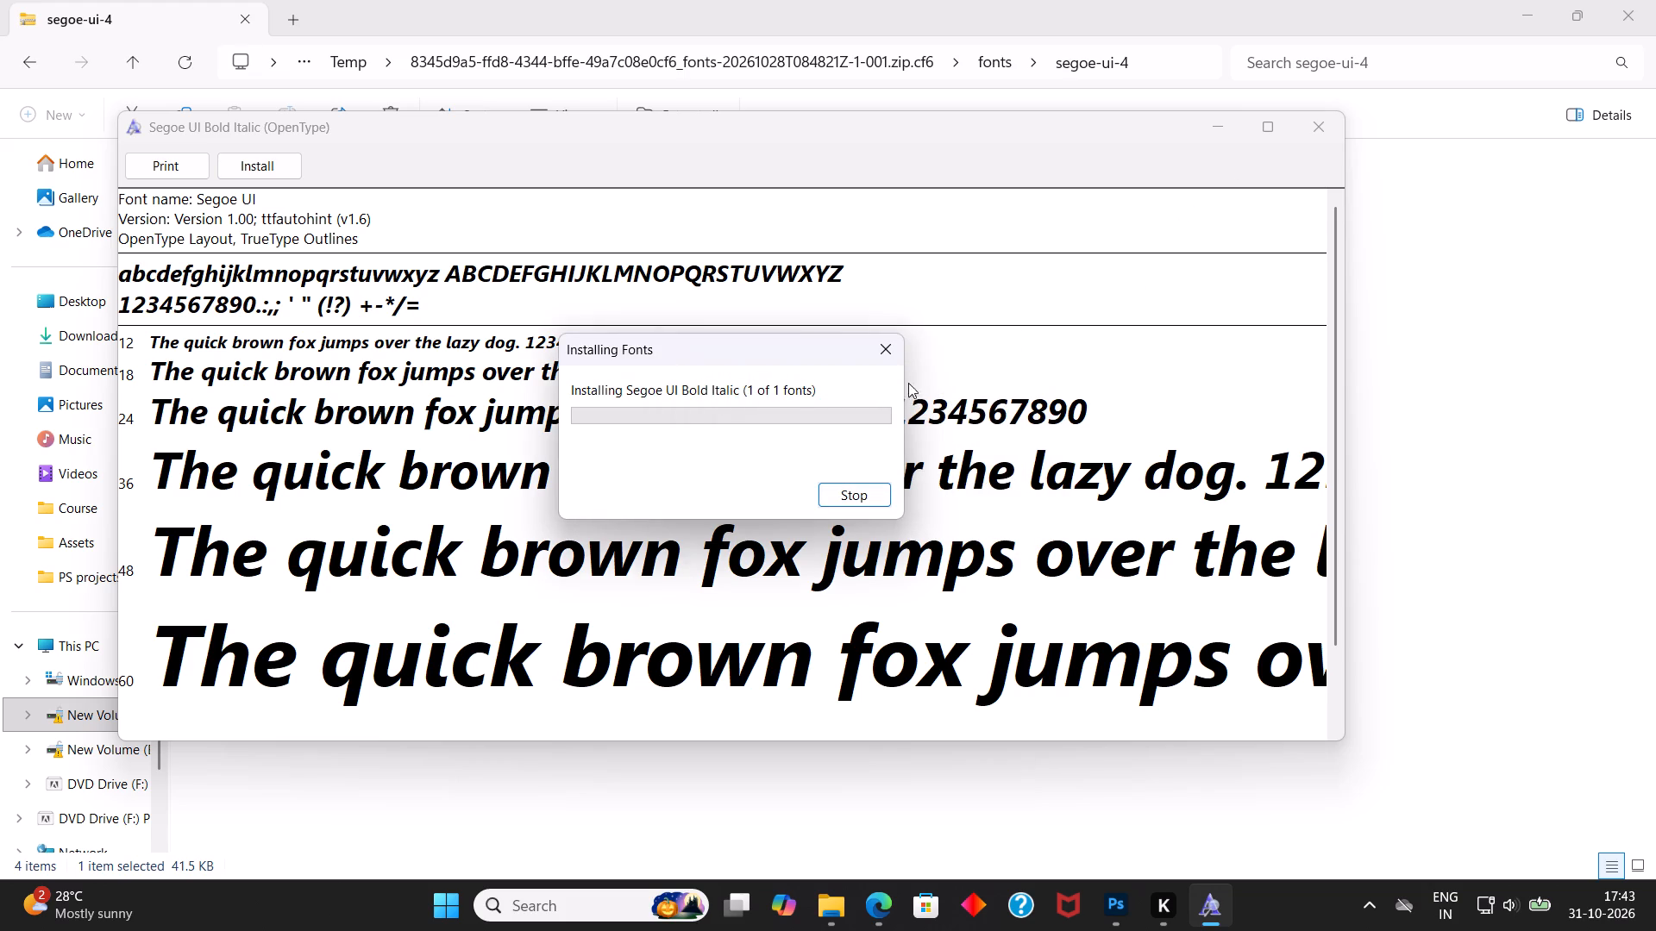
left_click(1302, 146)
left_click(1317, 139)
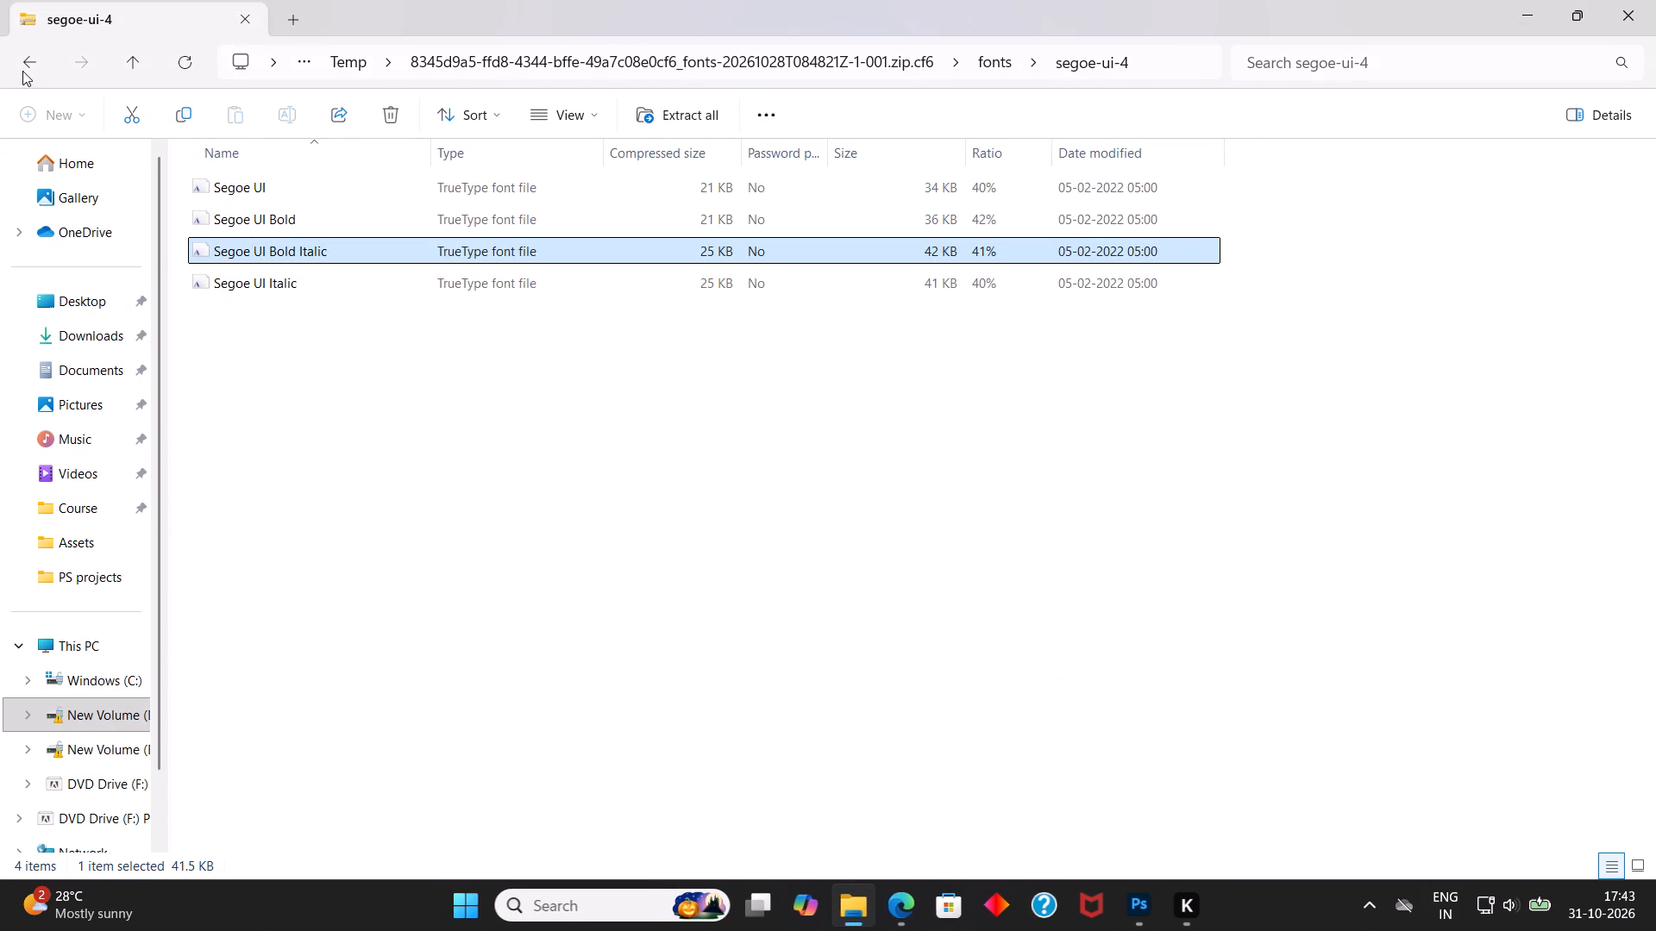
Return to the Course folder, look through it for more fonts and open its fonts folder.
double_click(32, 66)
left_click(30, 71)
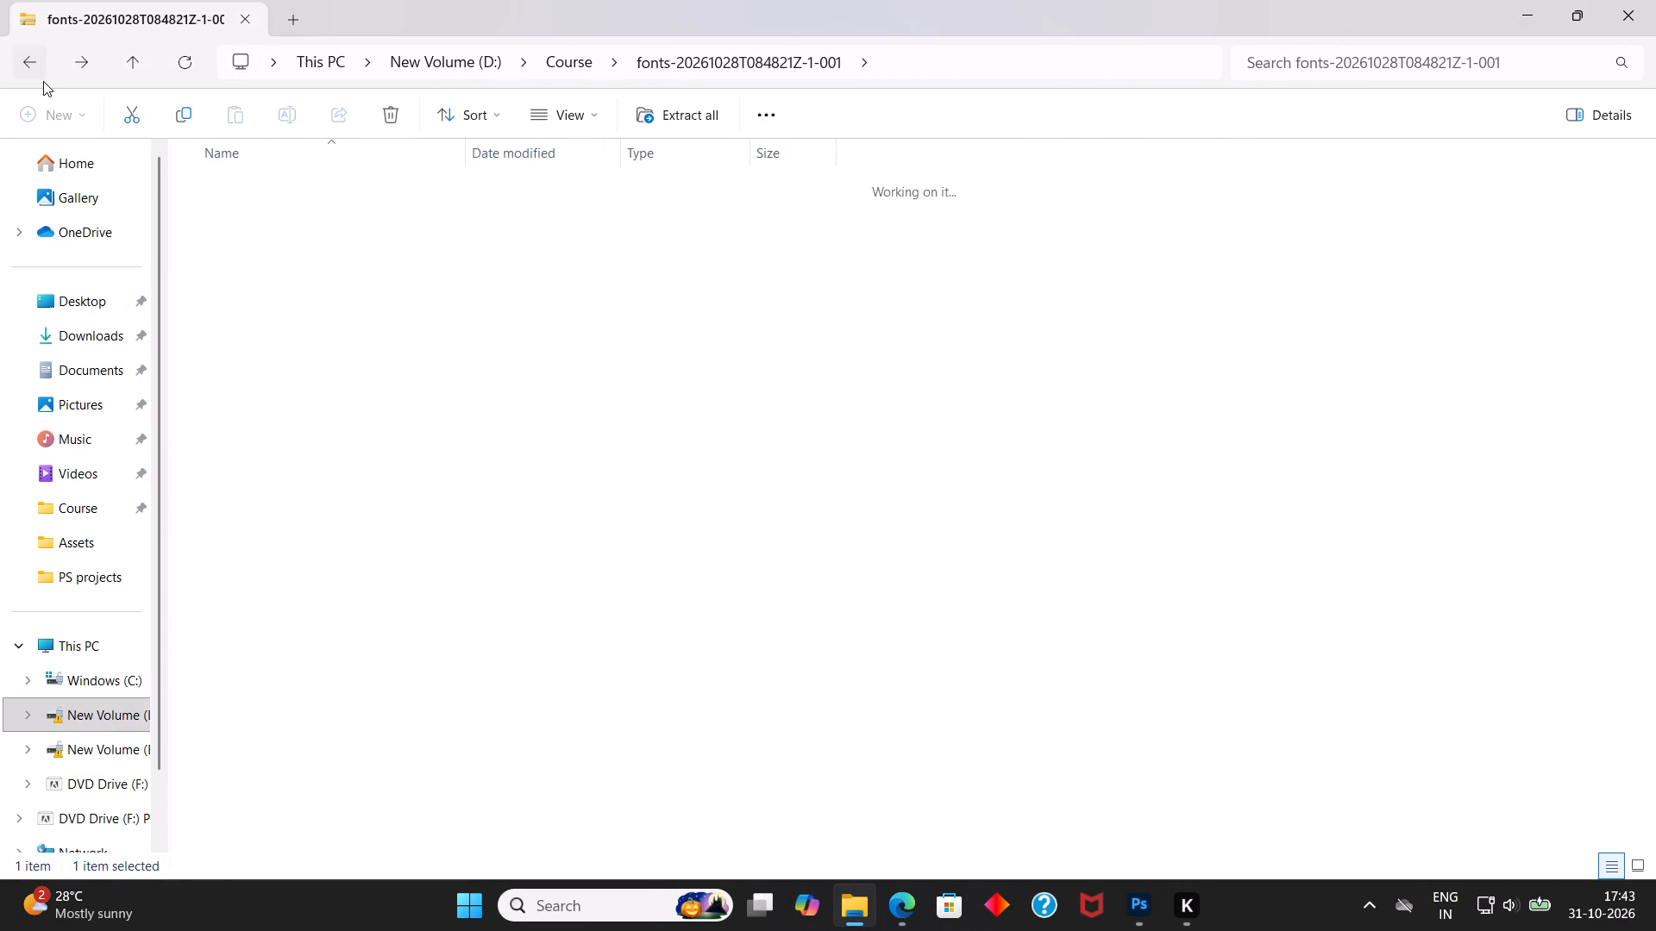
scroll(395, 569, "down", 5)
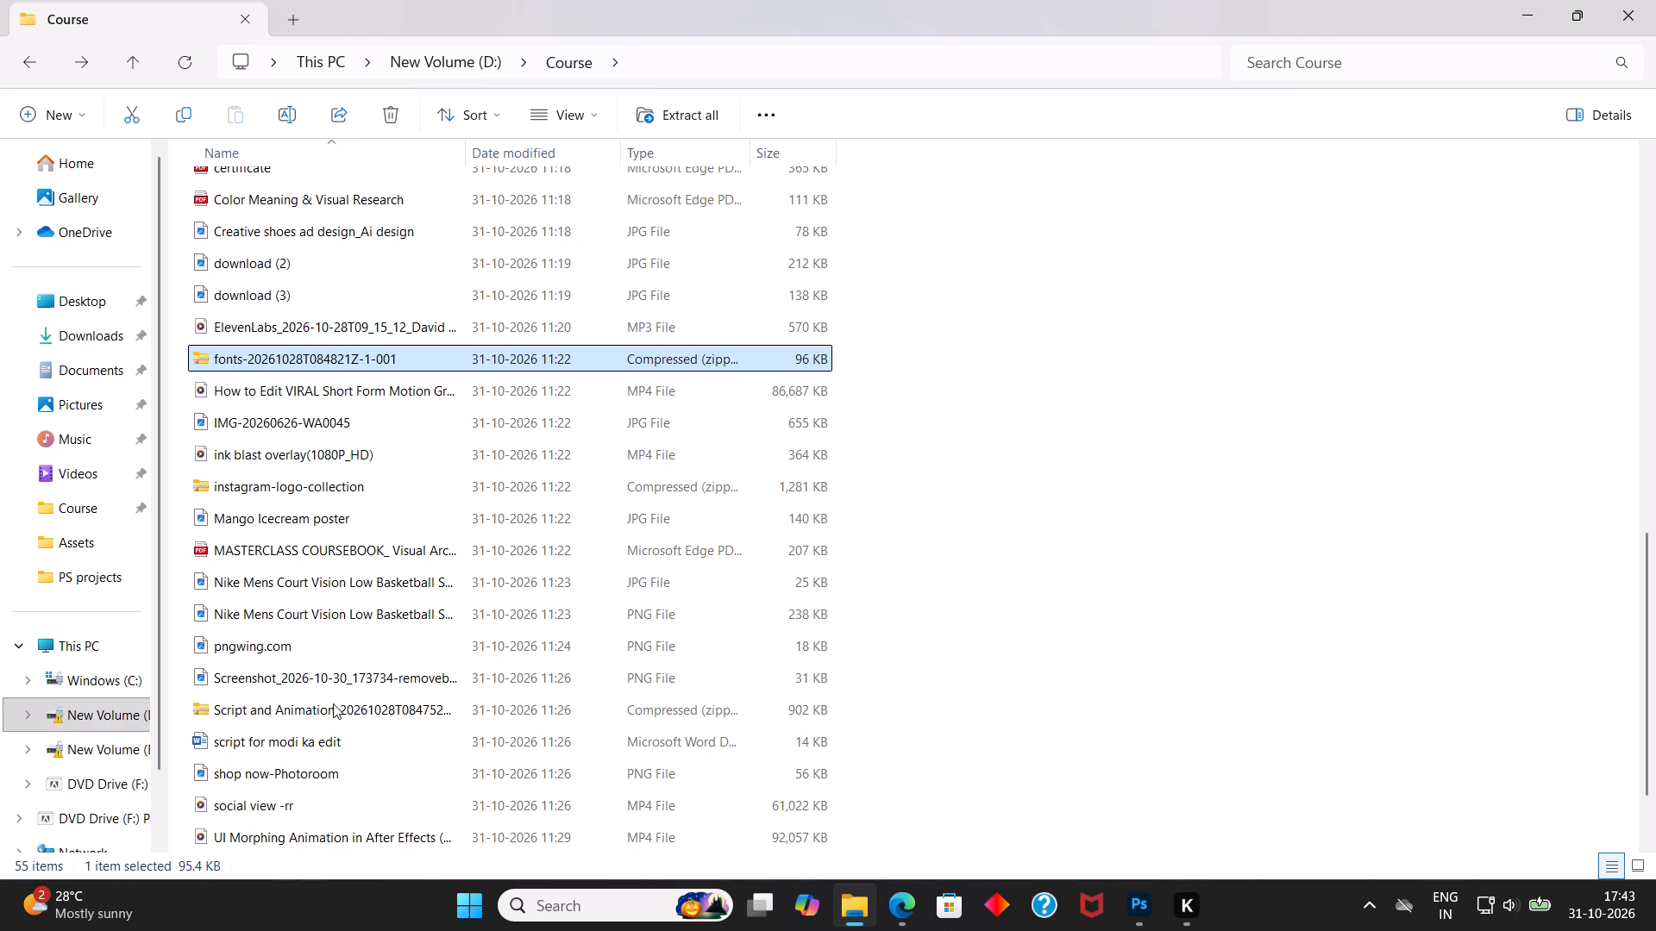
scroll(338, 490, "down", 5)
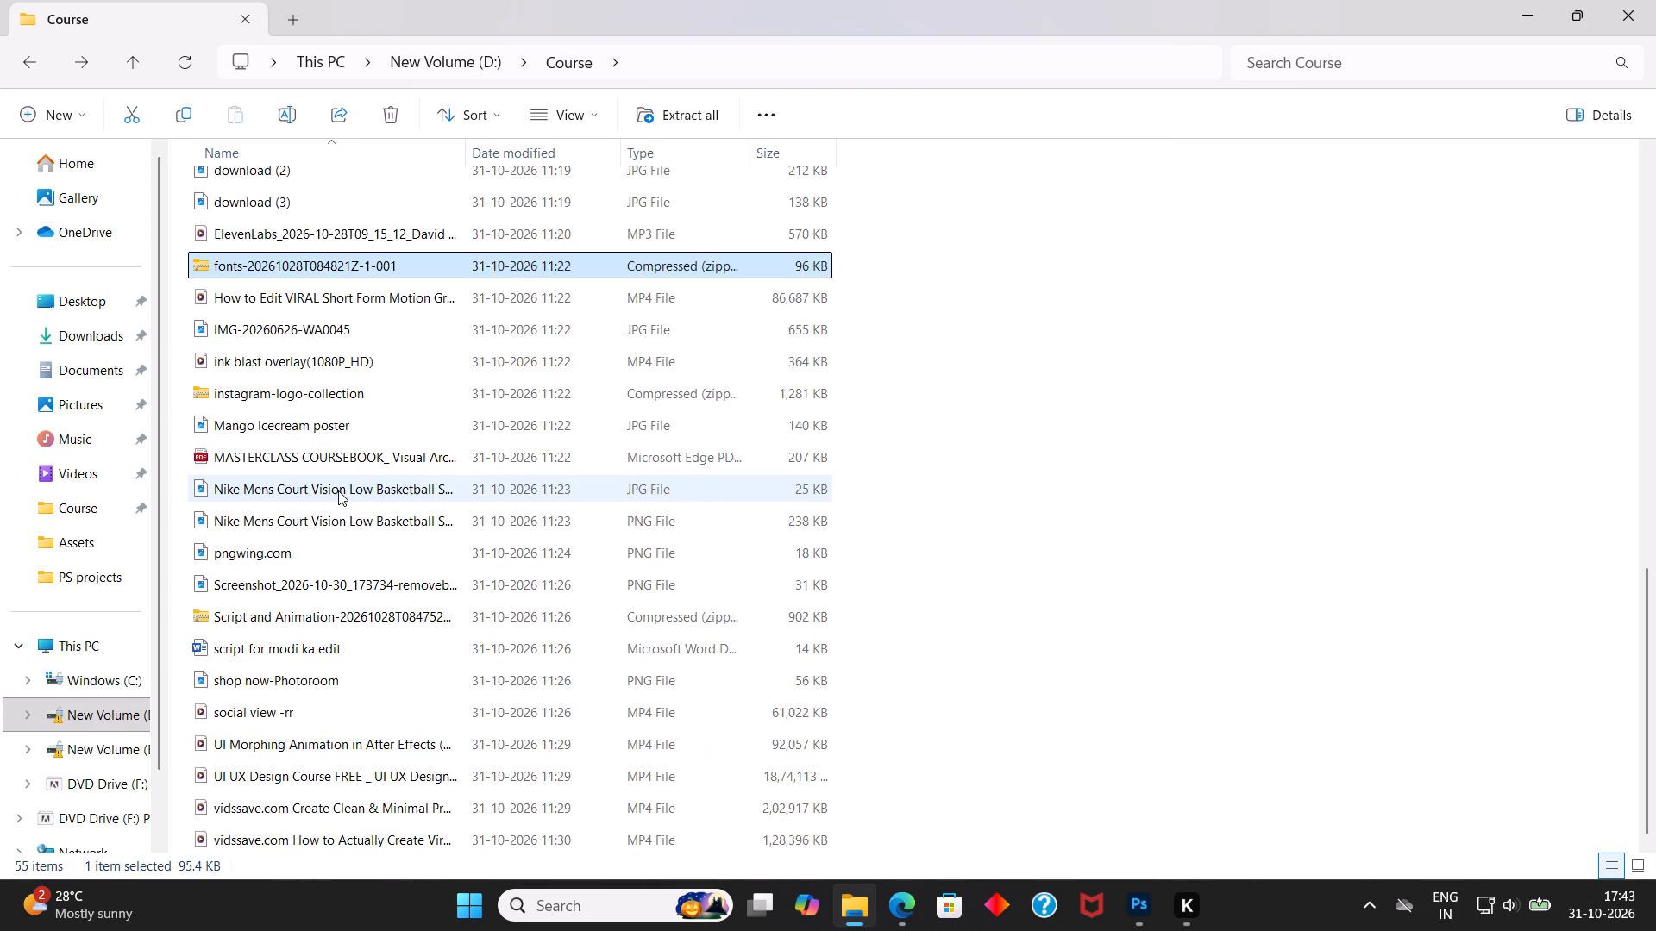
scroll(338, 490, "down", 4)
scroll(338, 490, "up", 7)
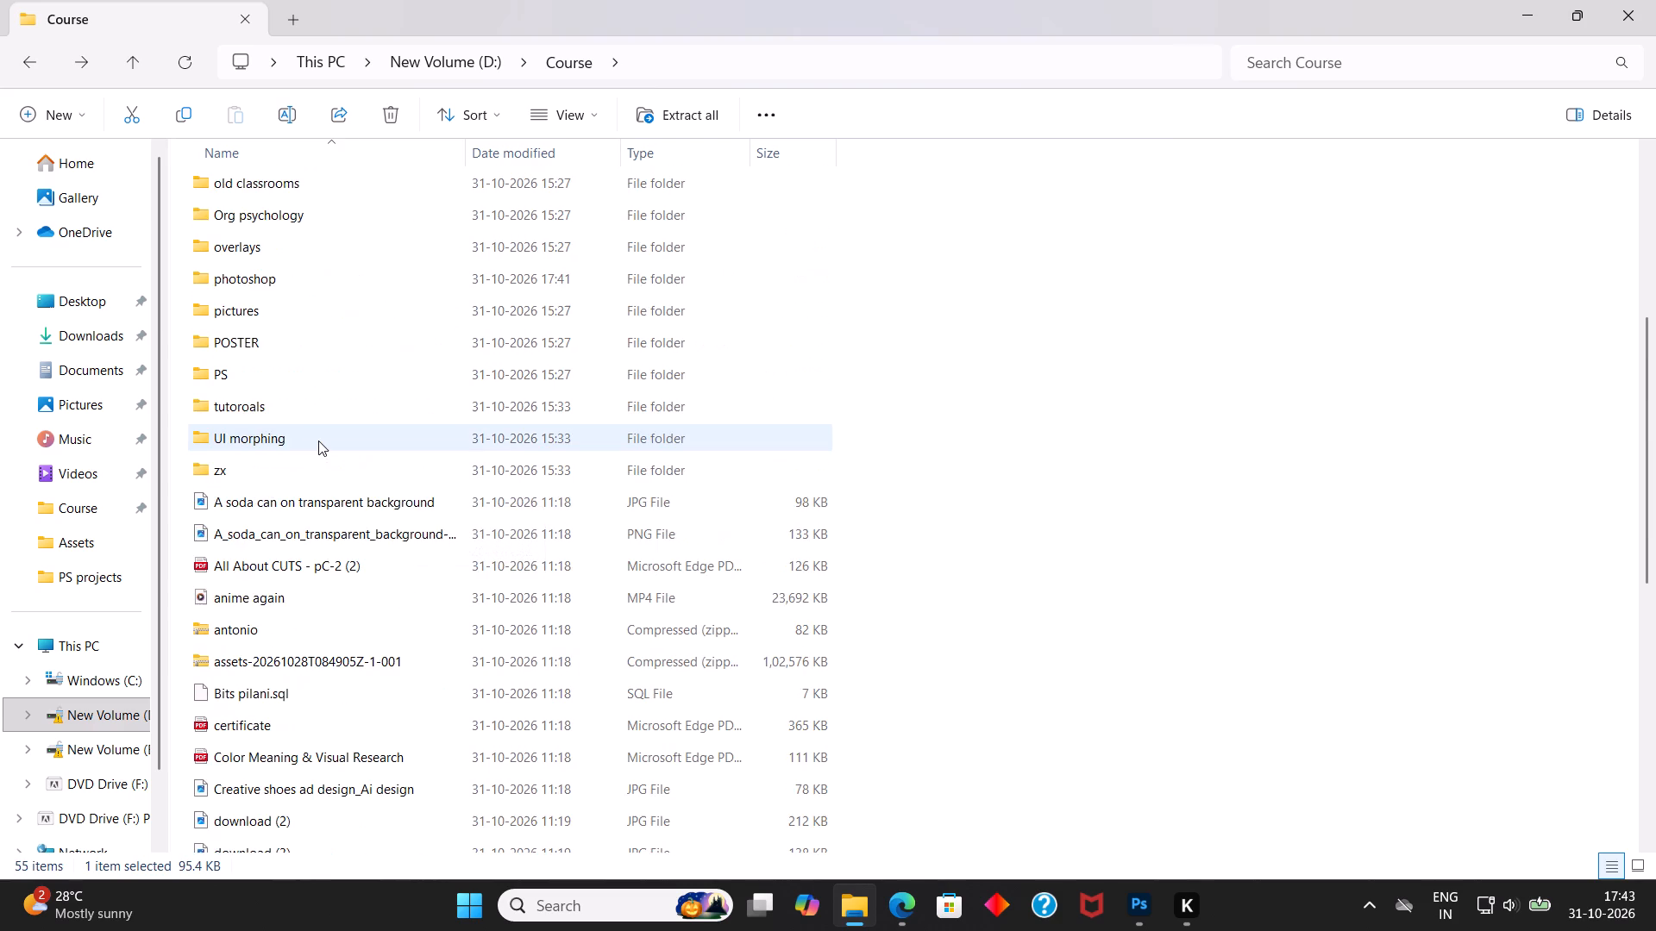
scroll(318, 441, "up", 4)
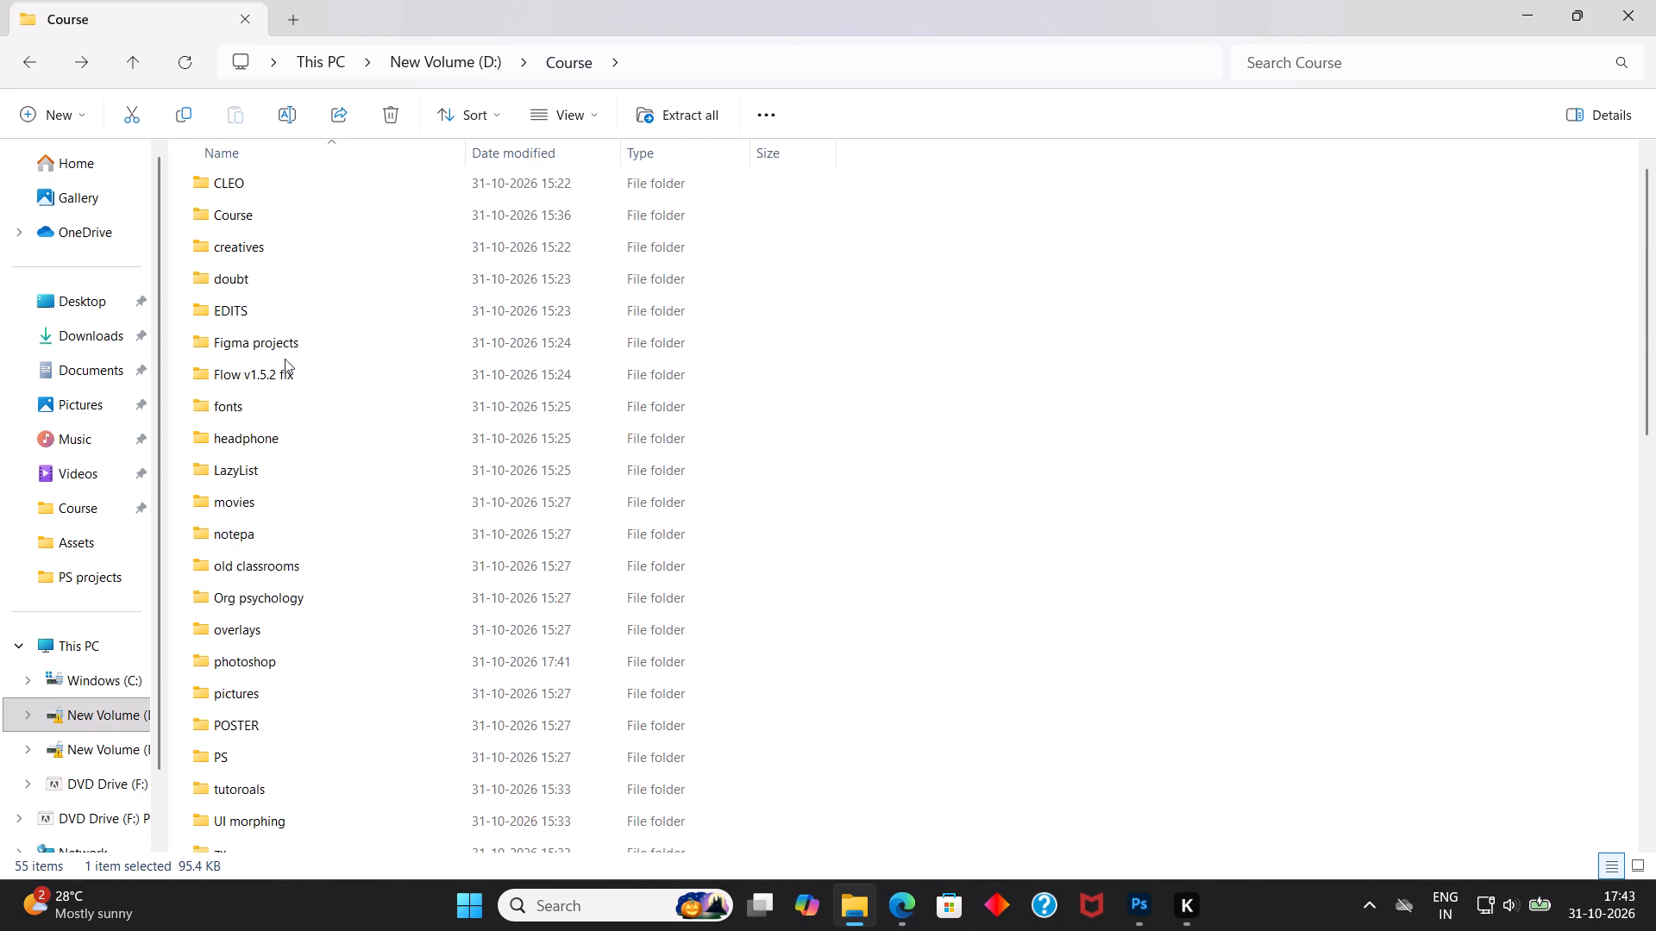
scroll(298, 460, "up", 3)
scroll(297, 456, "down", 1)
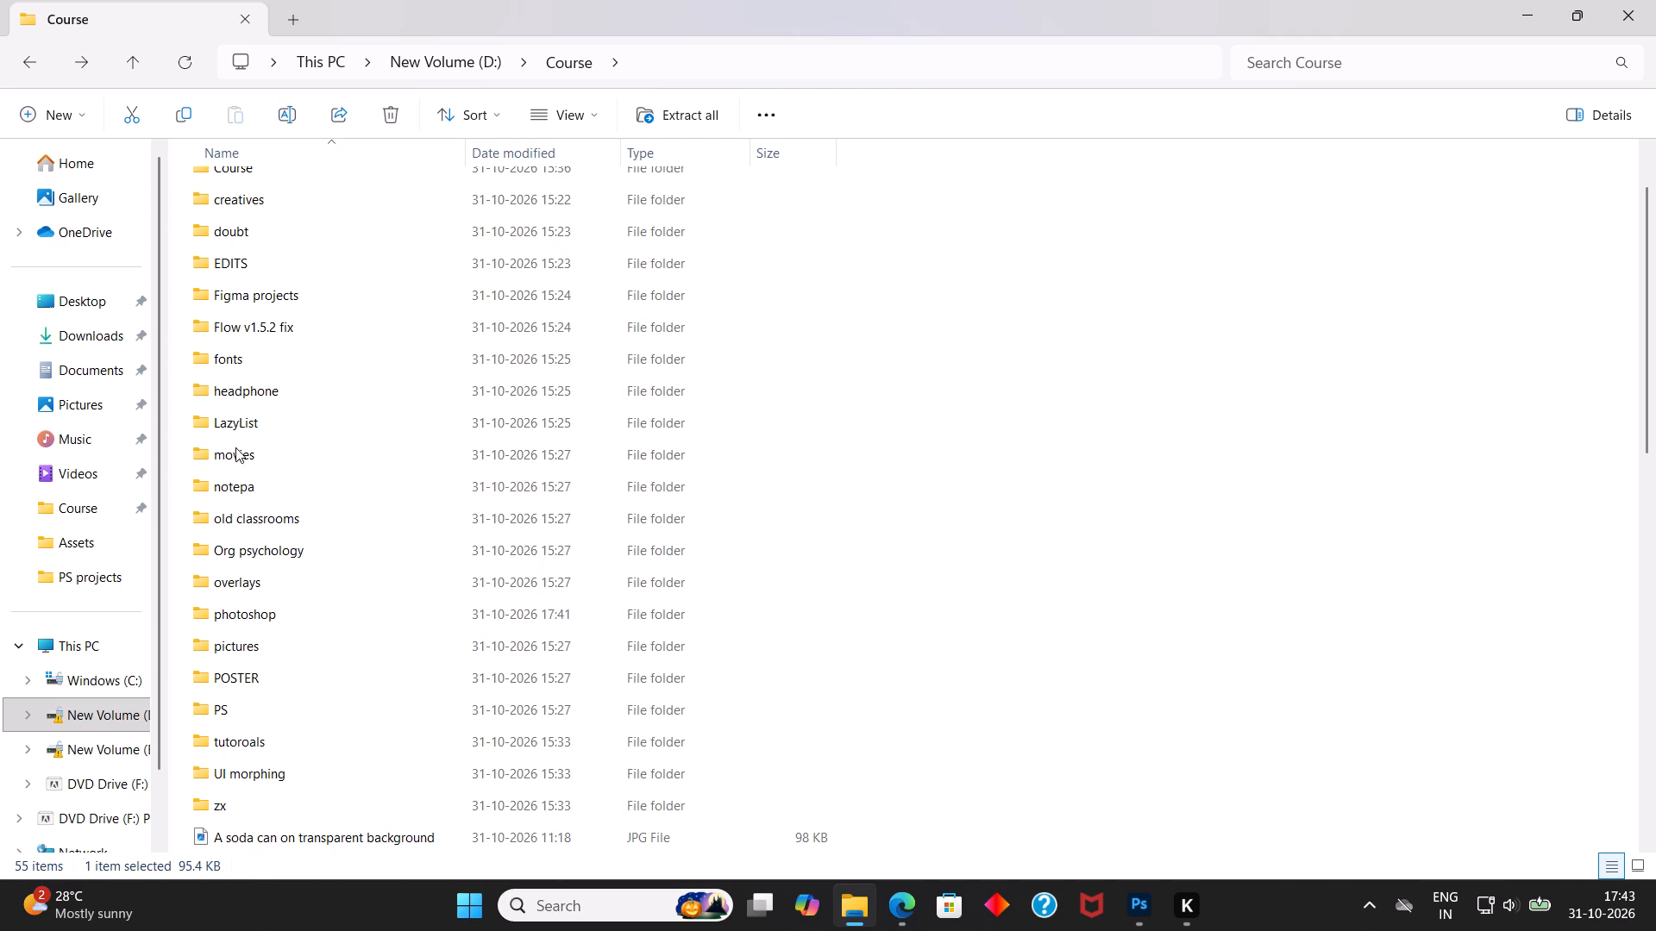
scroll(310, 398, "up", 2)
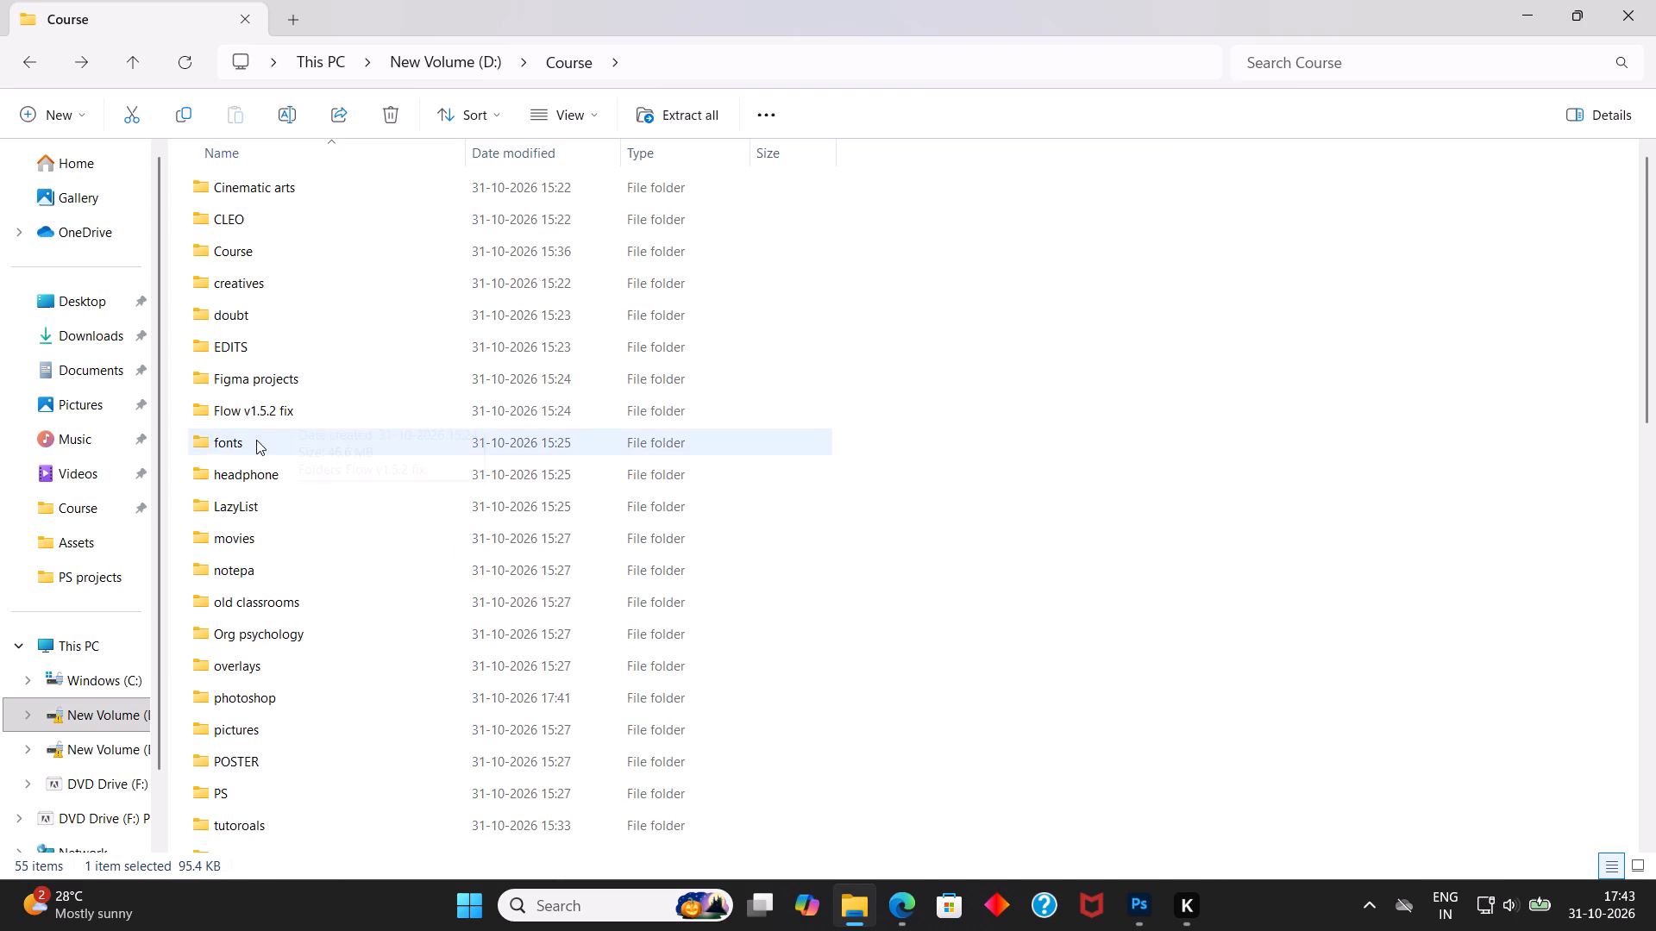
double_click(256, 440)
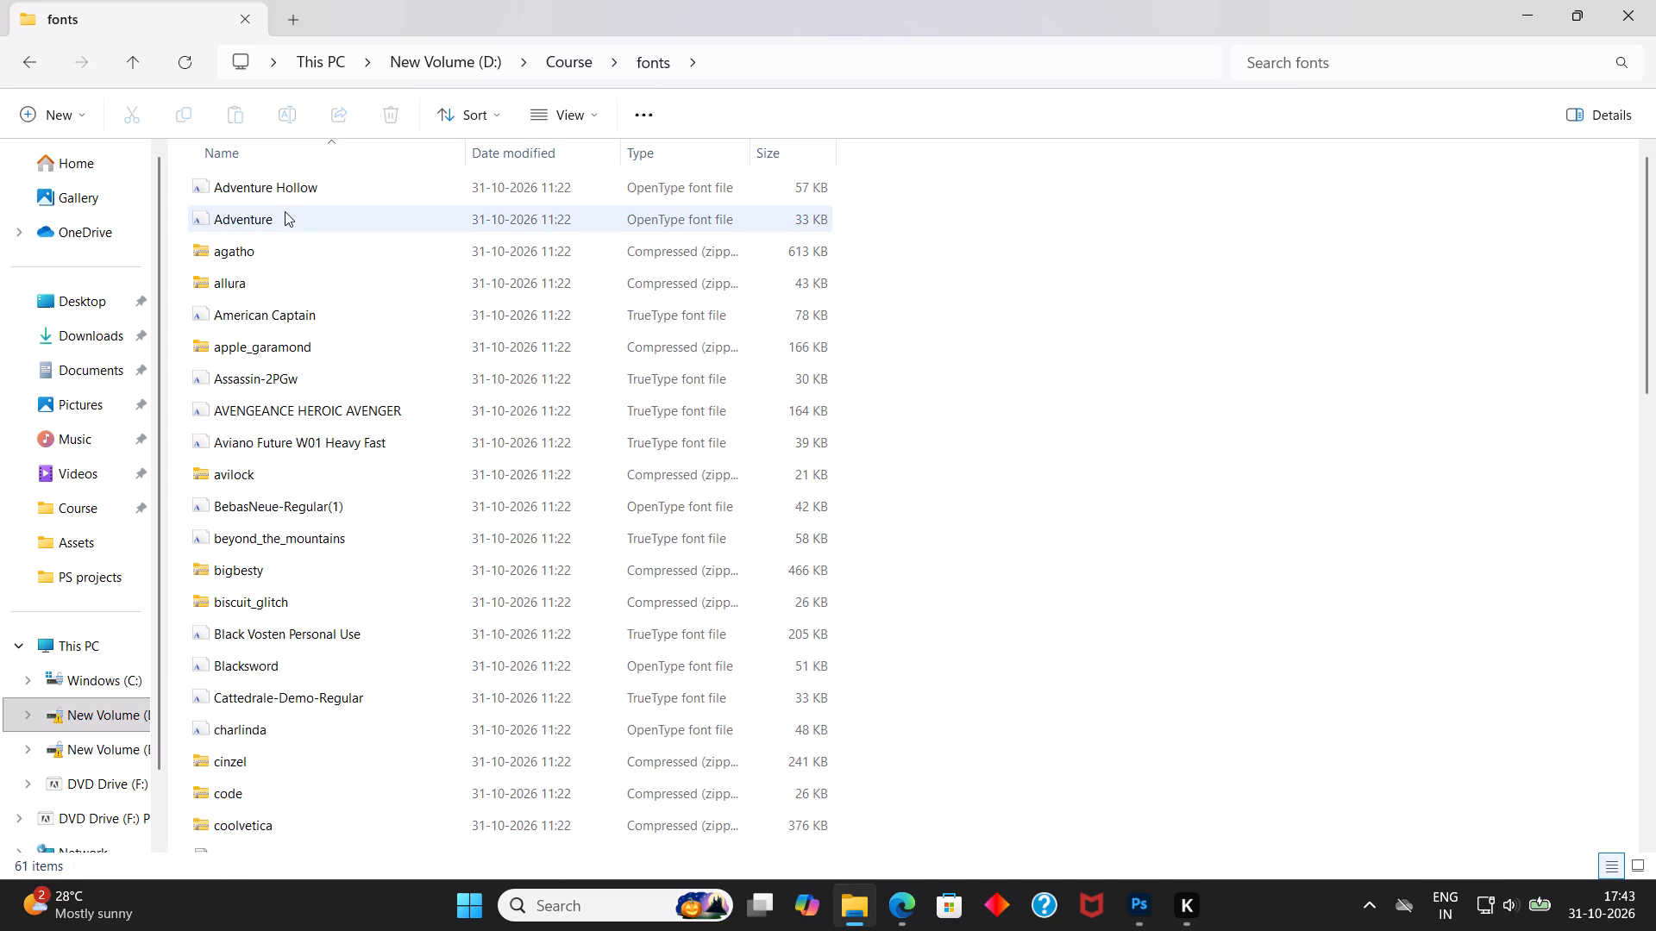
Install the Adventure Hollow and Adventure fonts from the fonts folder.
double_click(288, 197)
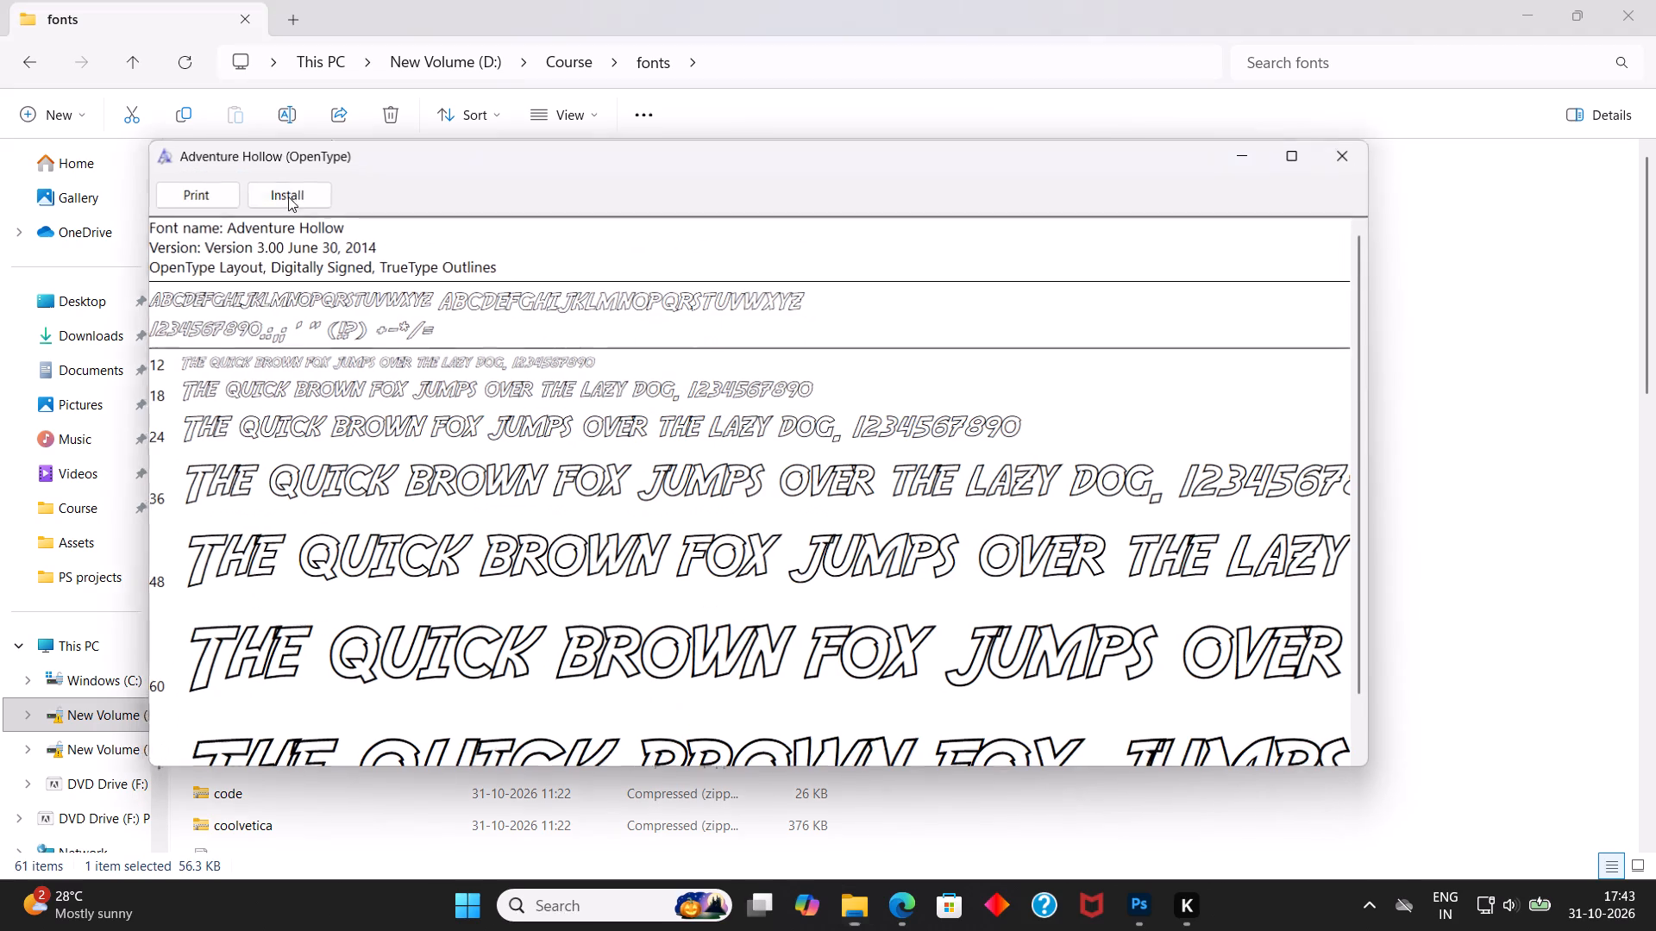
left_click(290, 192)
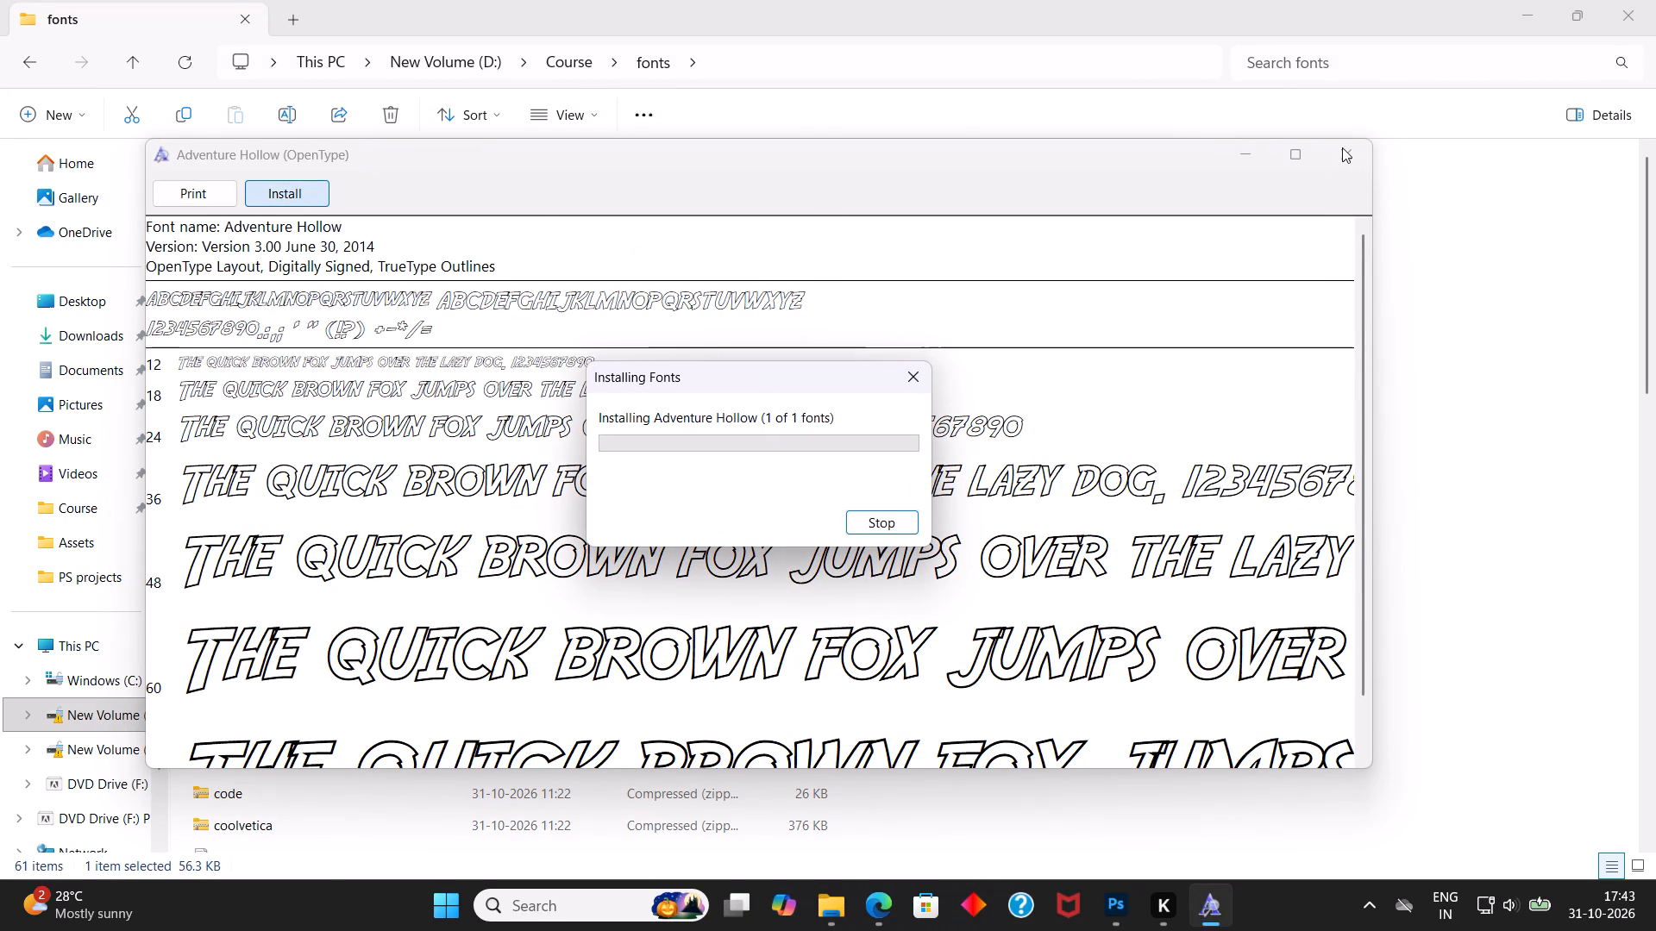
left_click(1341, 152)
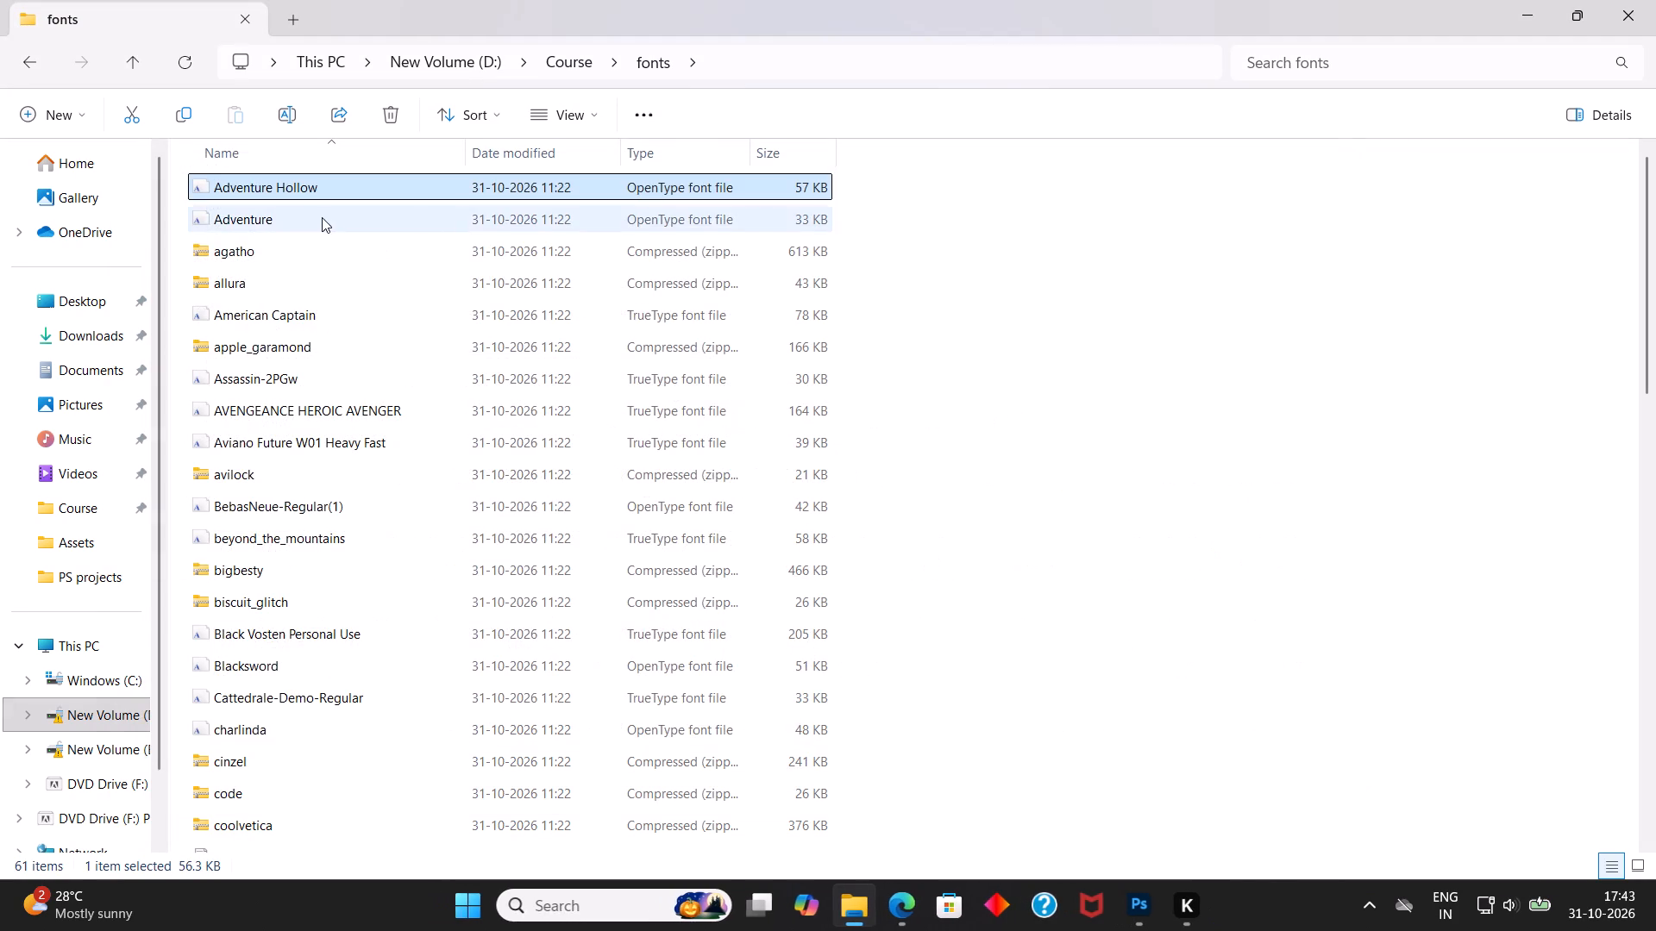
double_click(317, 217)
left_click(318, 223)
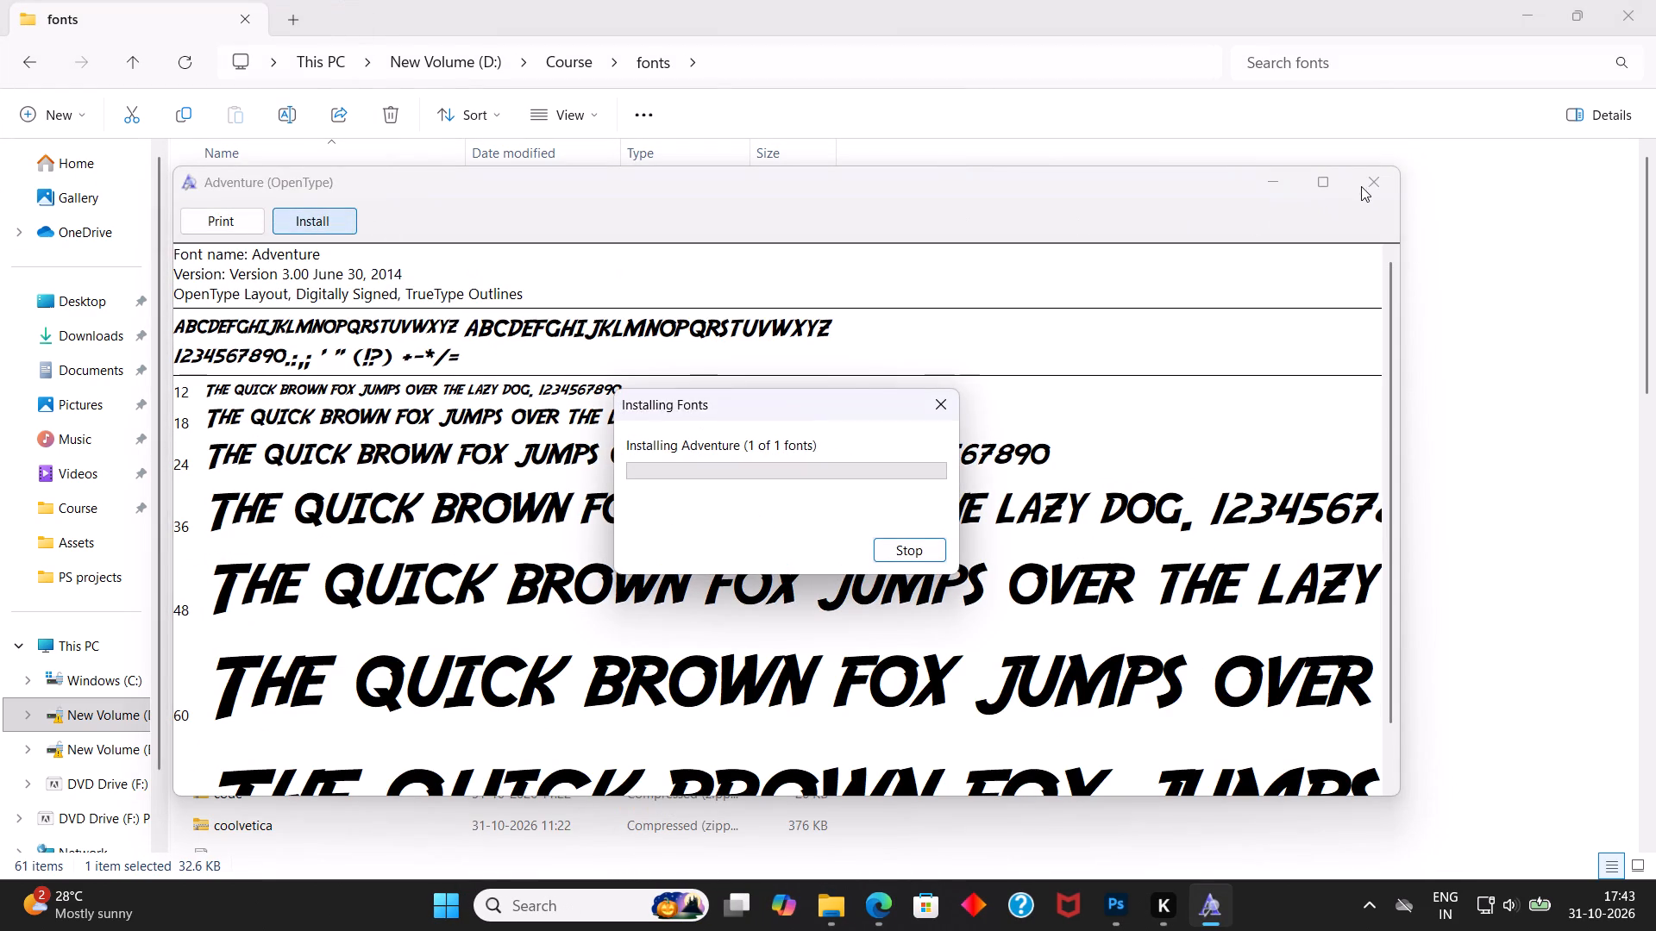
left_click(1364, 183)
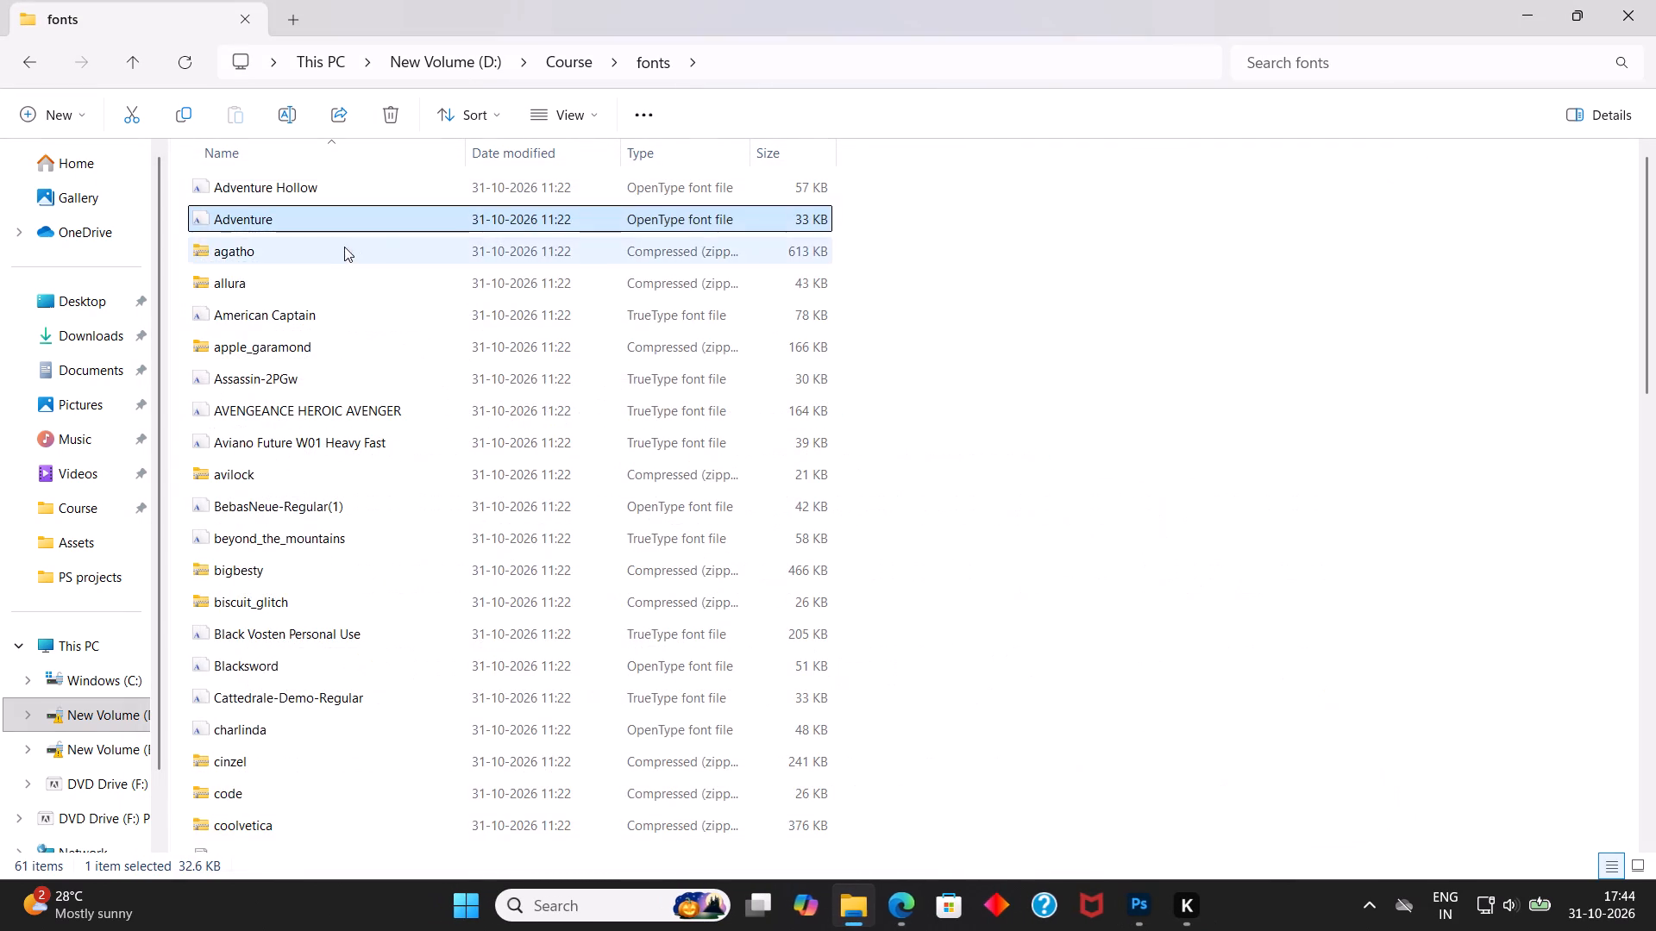
Install the Bold, BoldCAPS, Light and LightCAPS styles of the Agatho font from the agatho archive.
double_click(335, 249)
double_click(270, 184)
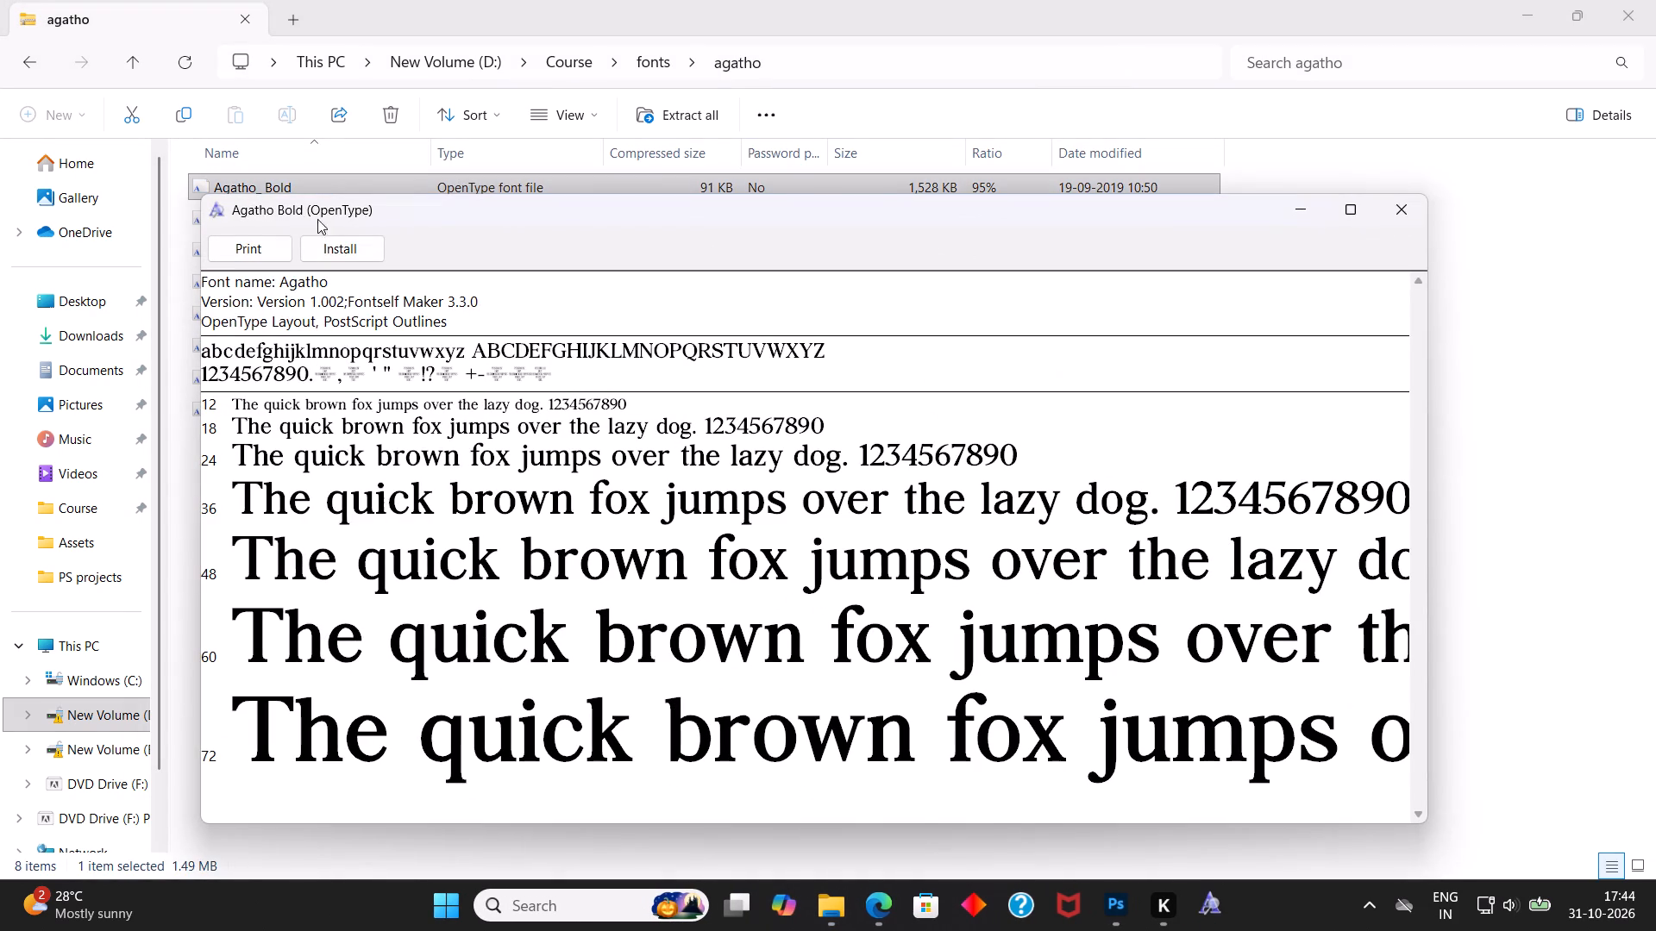
left_click(325, 242)
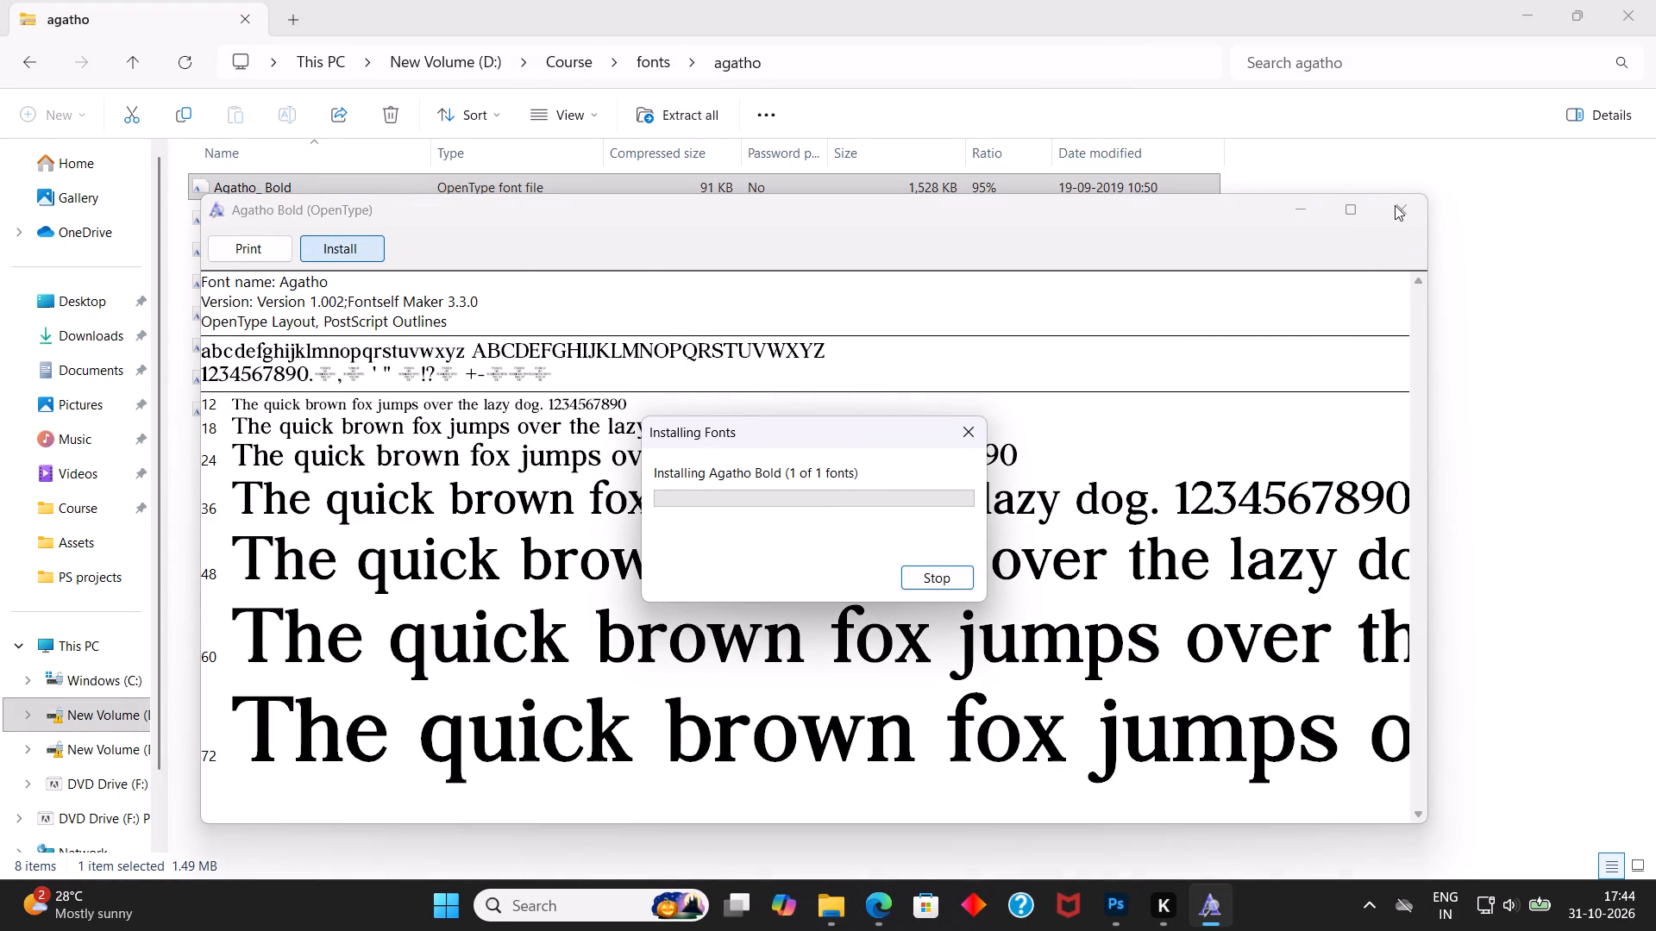
left_click(1395, 205)
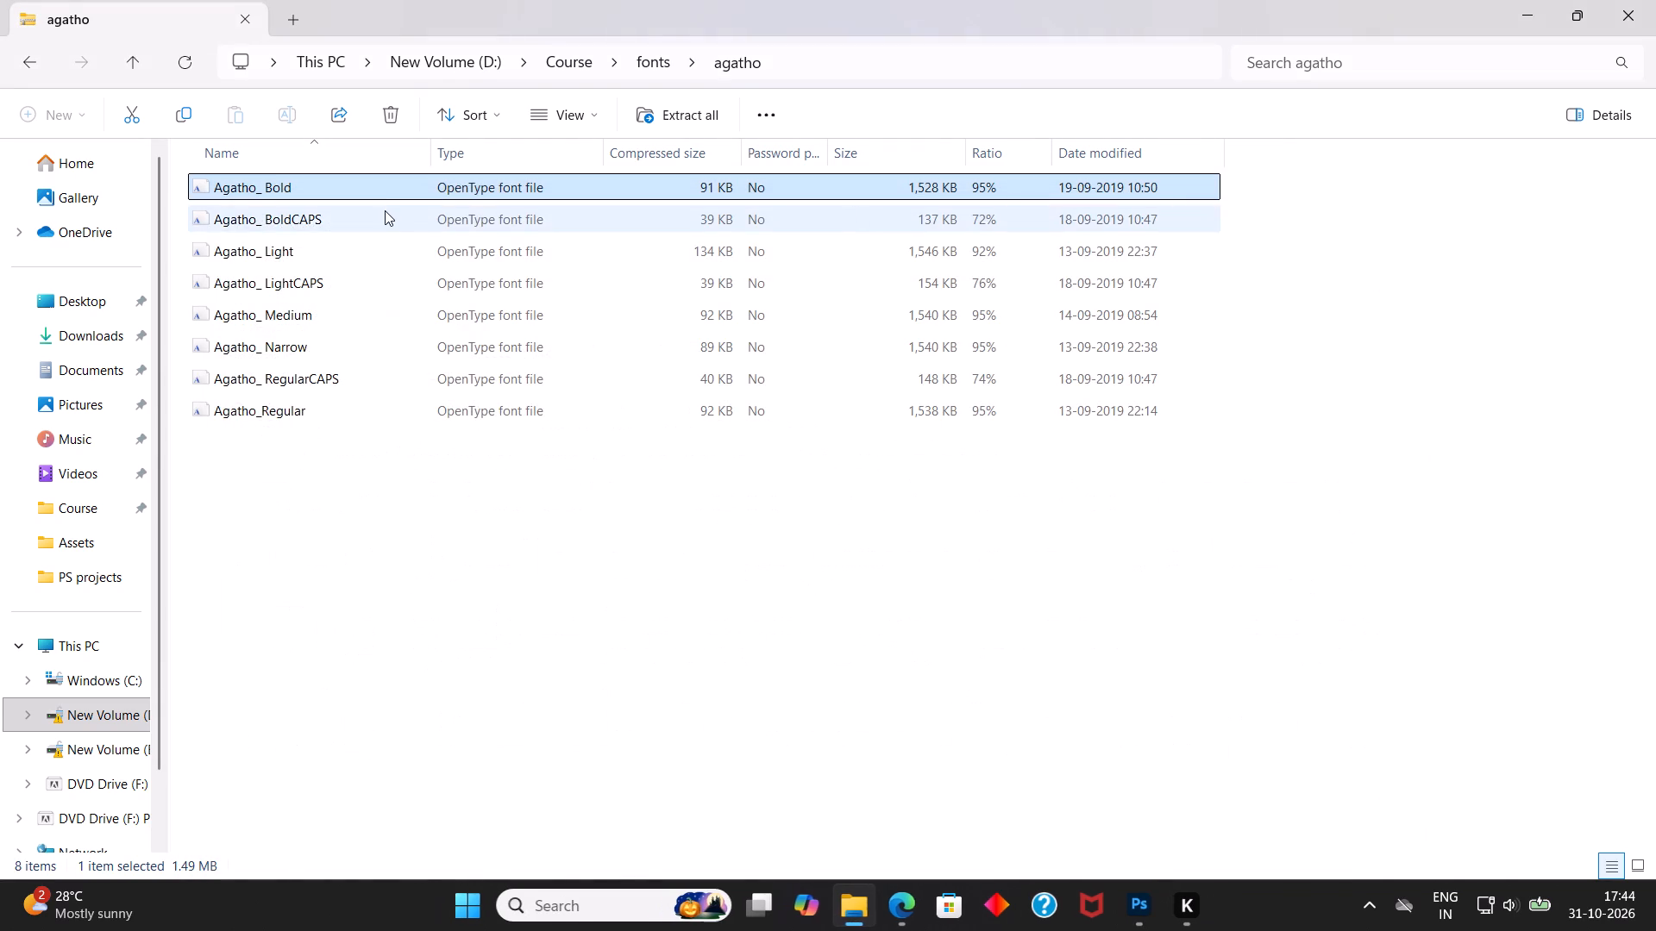
double_click(386, 210)
left_click(196, 90)
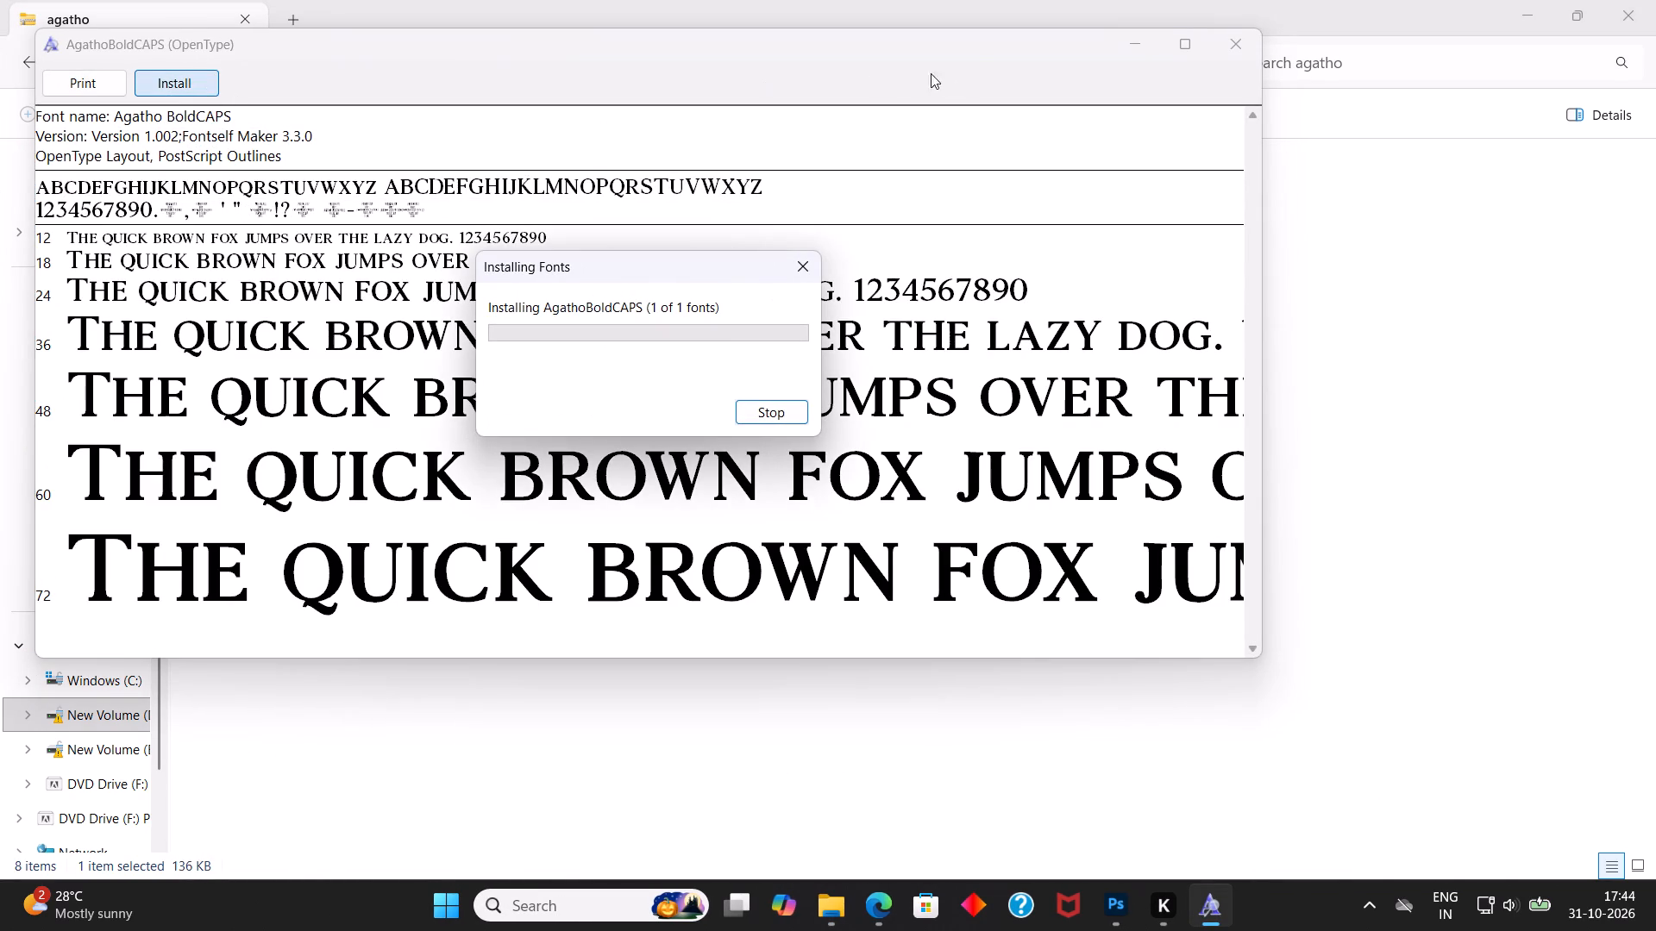
left_click(1244, 44)
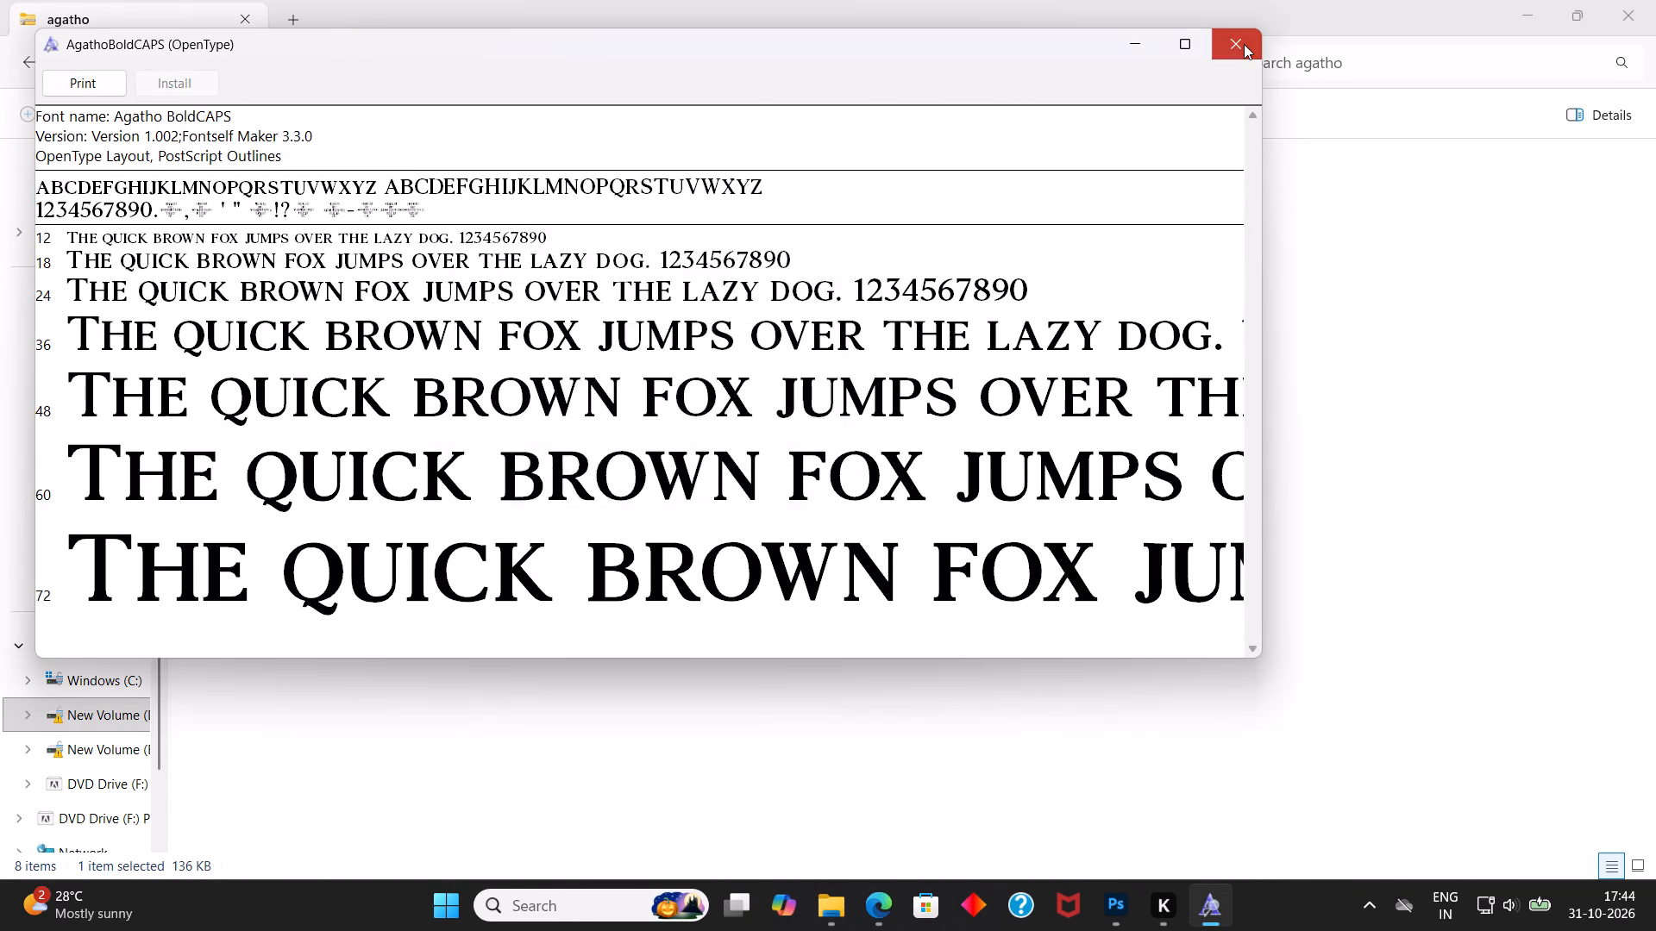
double_click(346, 260)
left_click(232, 109)
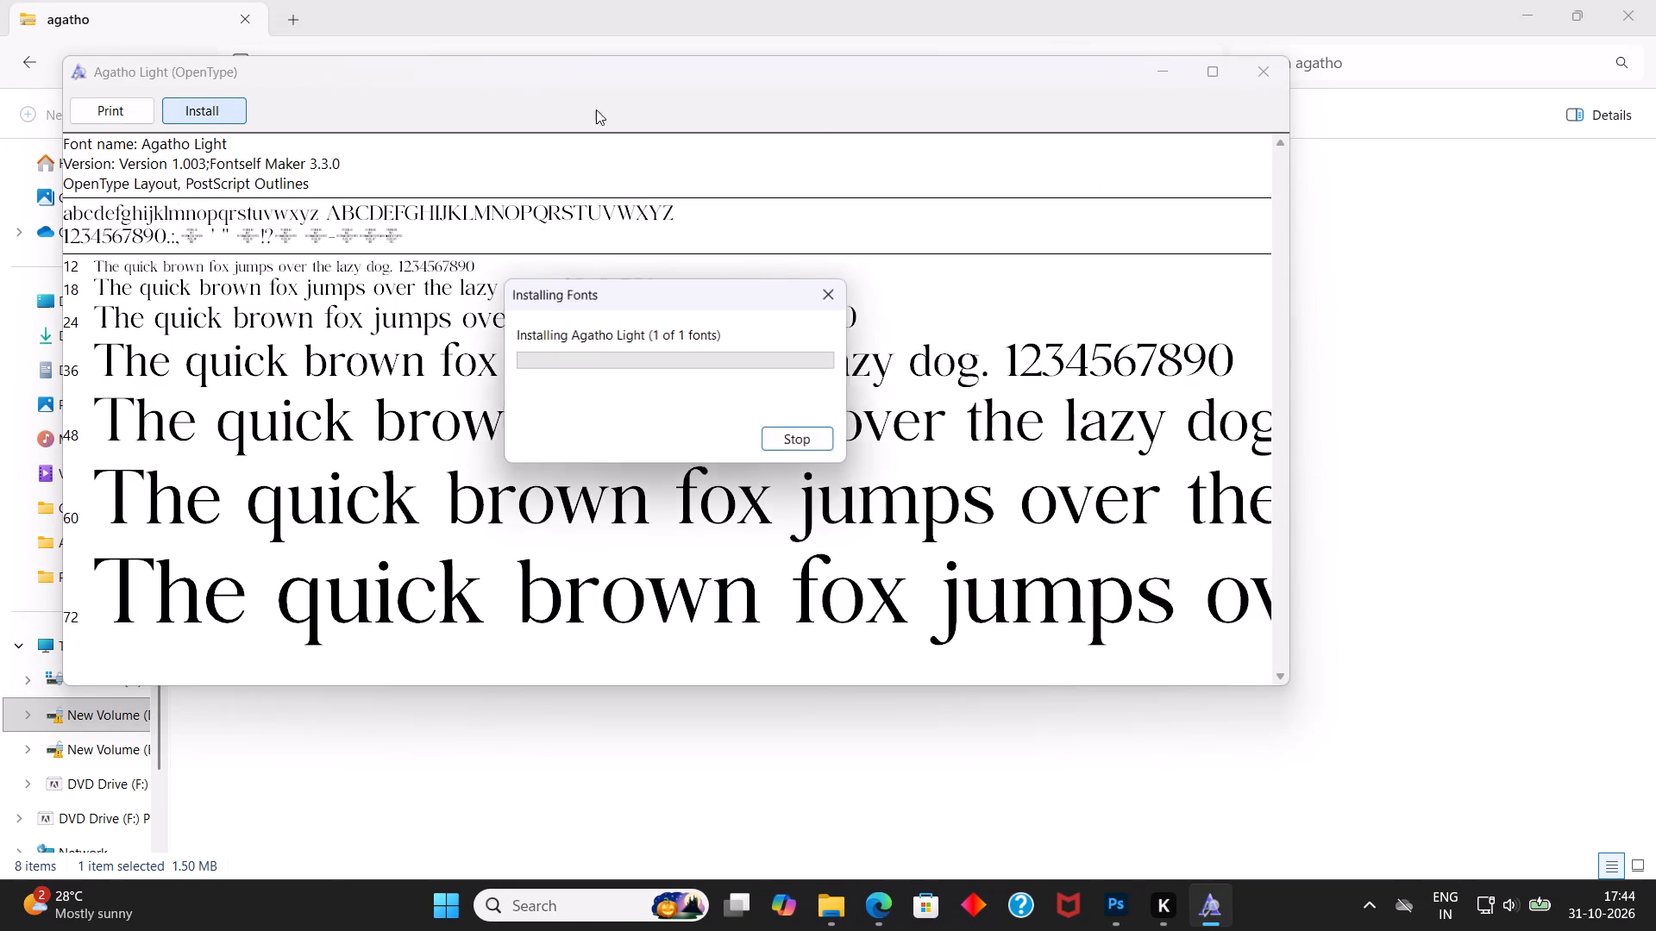
left_click(1265, 66)
double_click(303, 278)
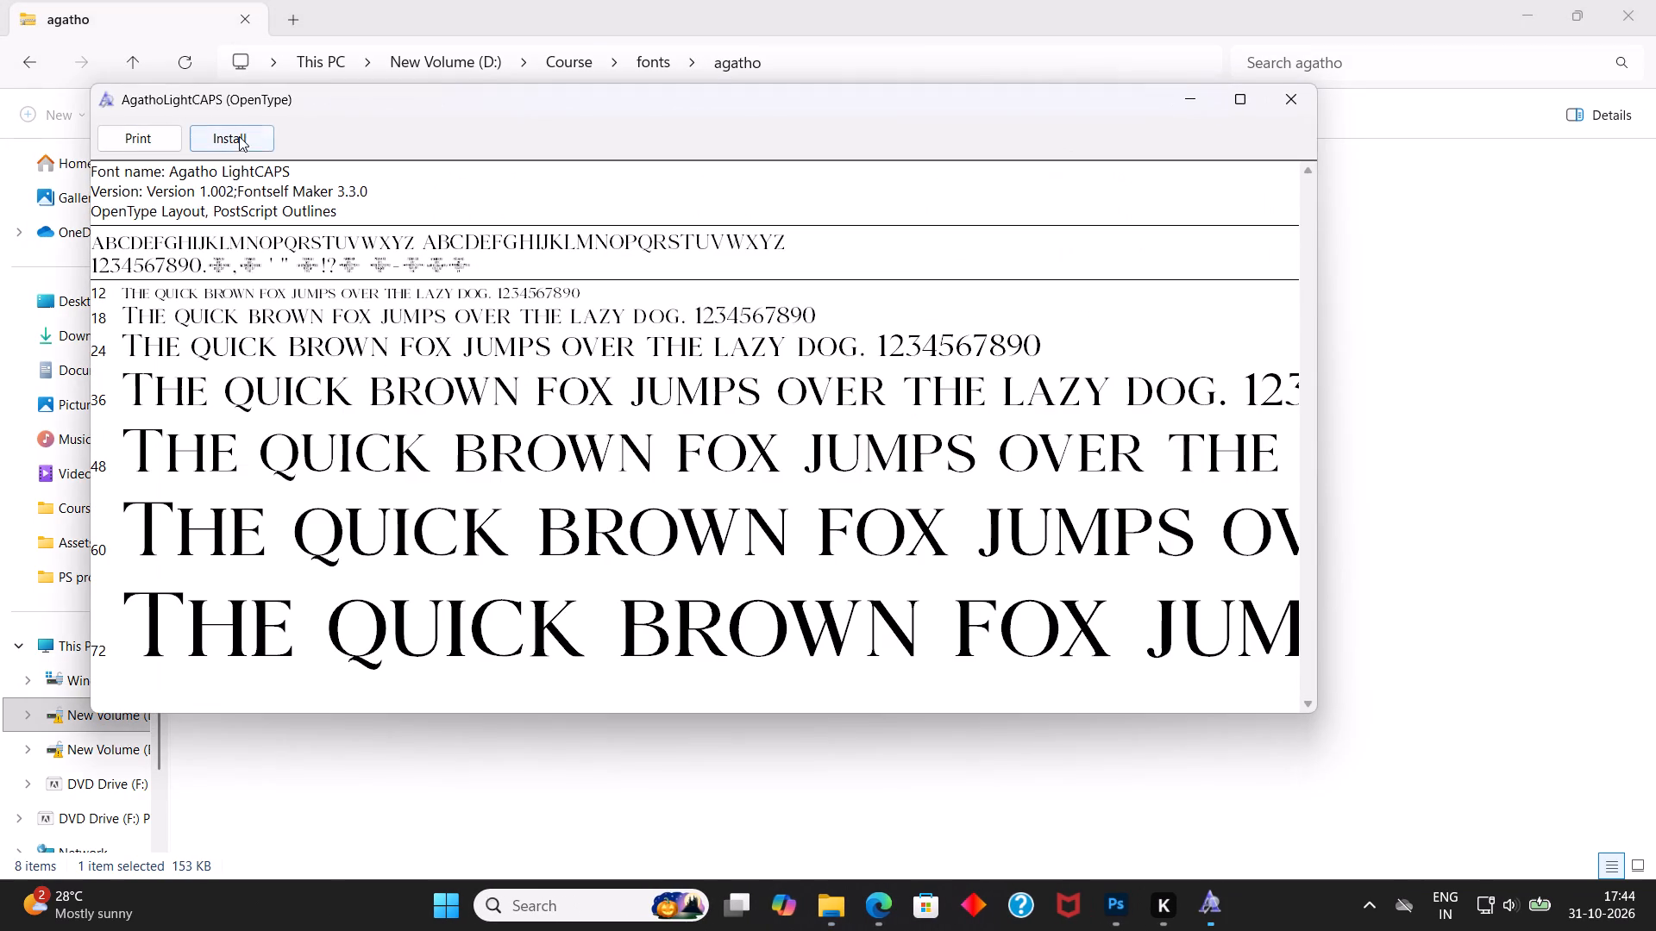
left_click(239, 136)
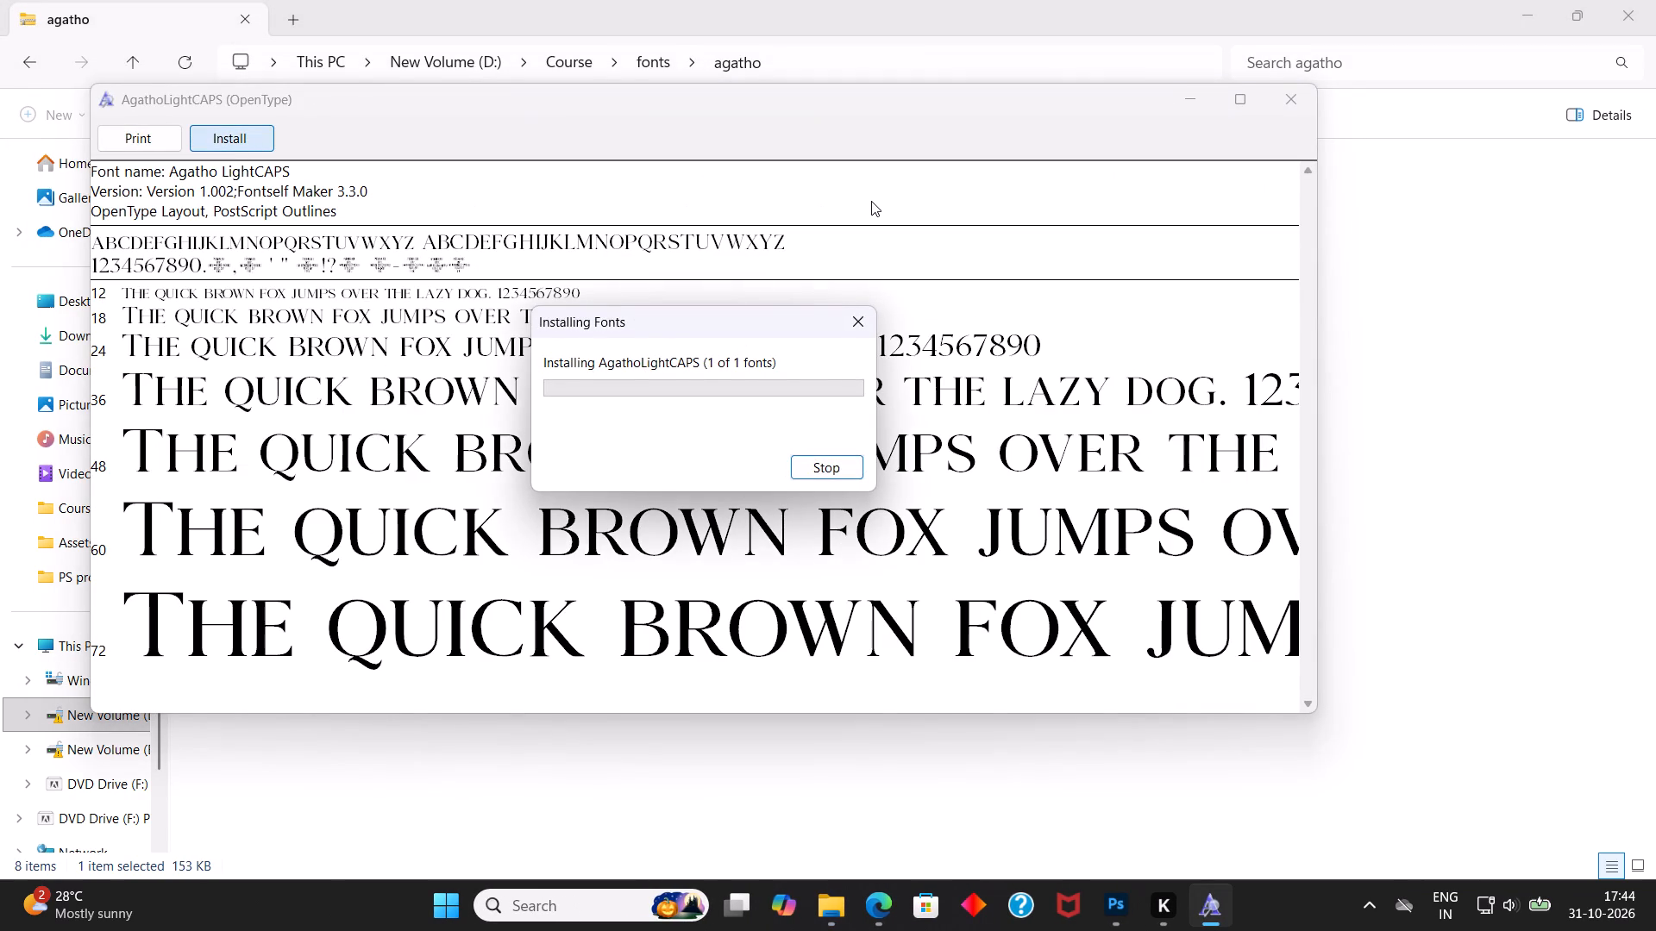
left_click(1268, 108)
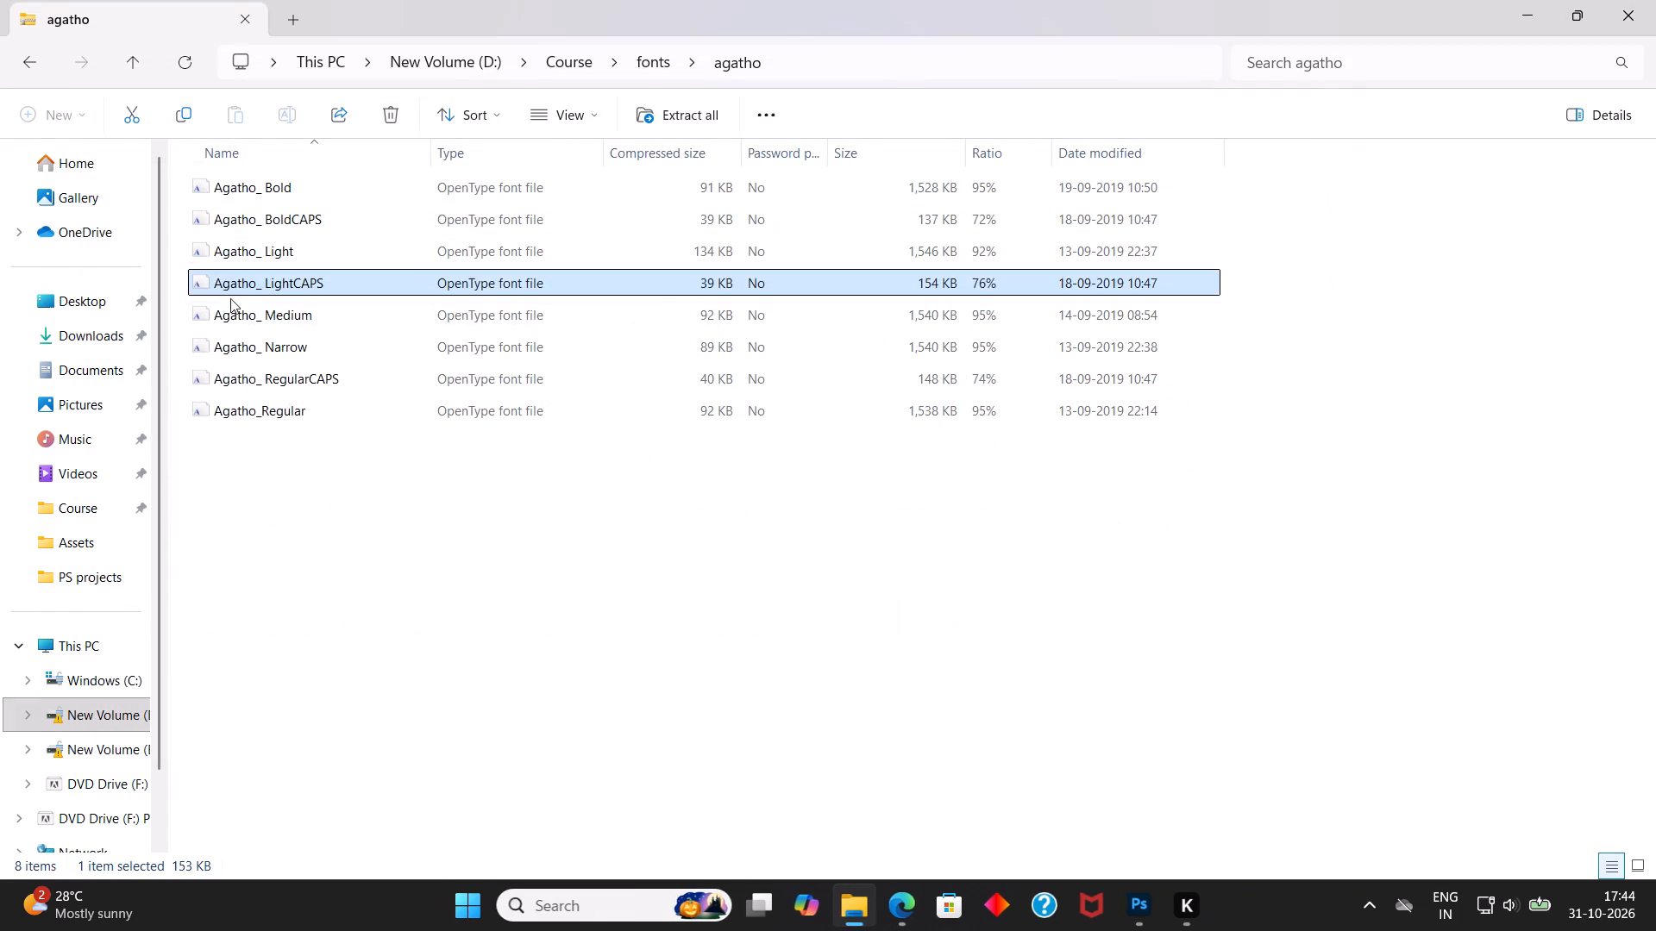
Install the Medium, Narrow, RegularCAPS and Regular styles of the Agatho font from the same archive.
double_click(243, 313)
left_click(268, 159)
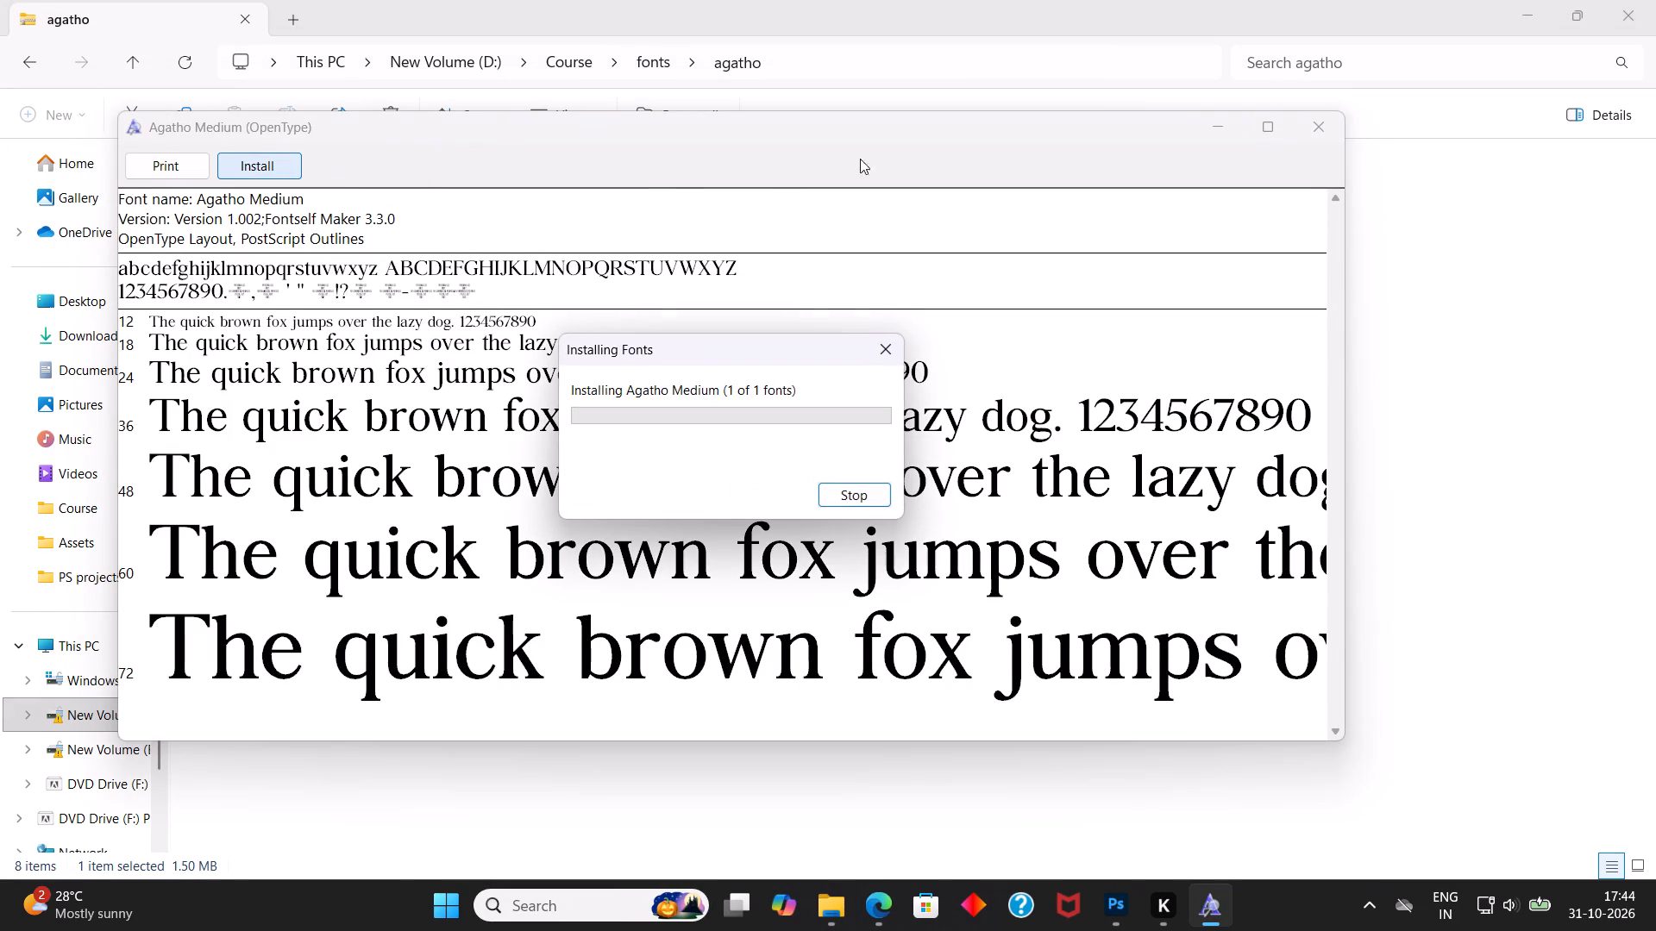
left_click(1322, 127)
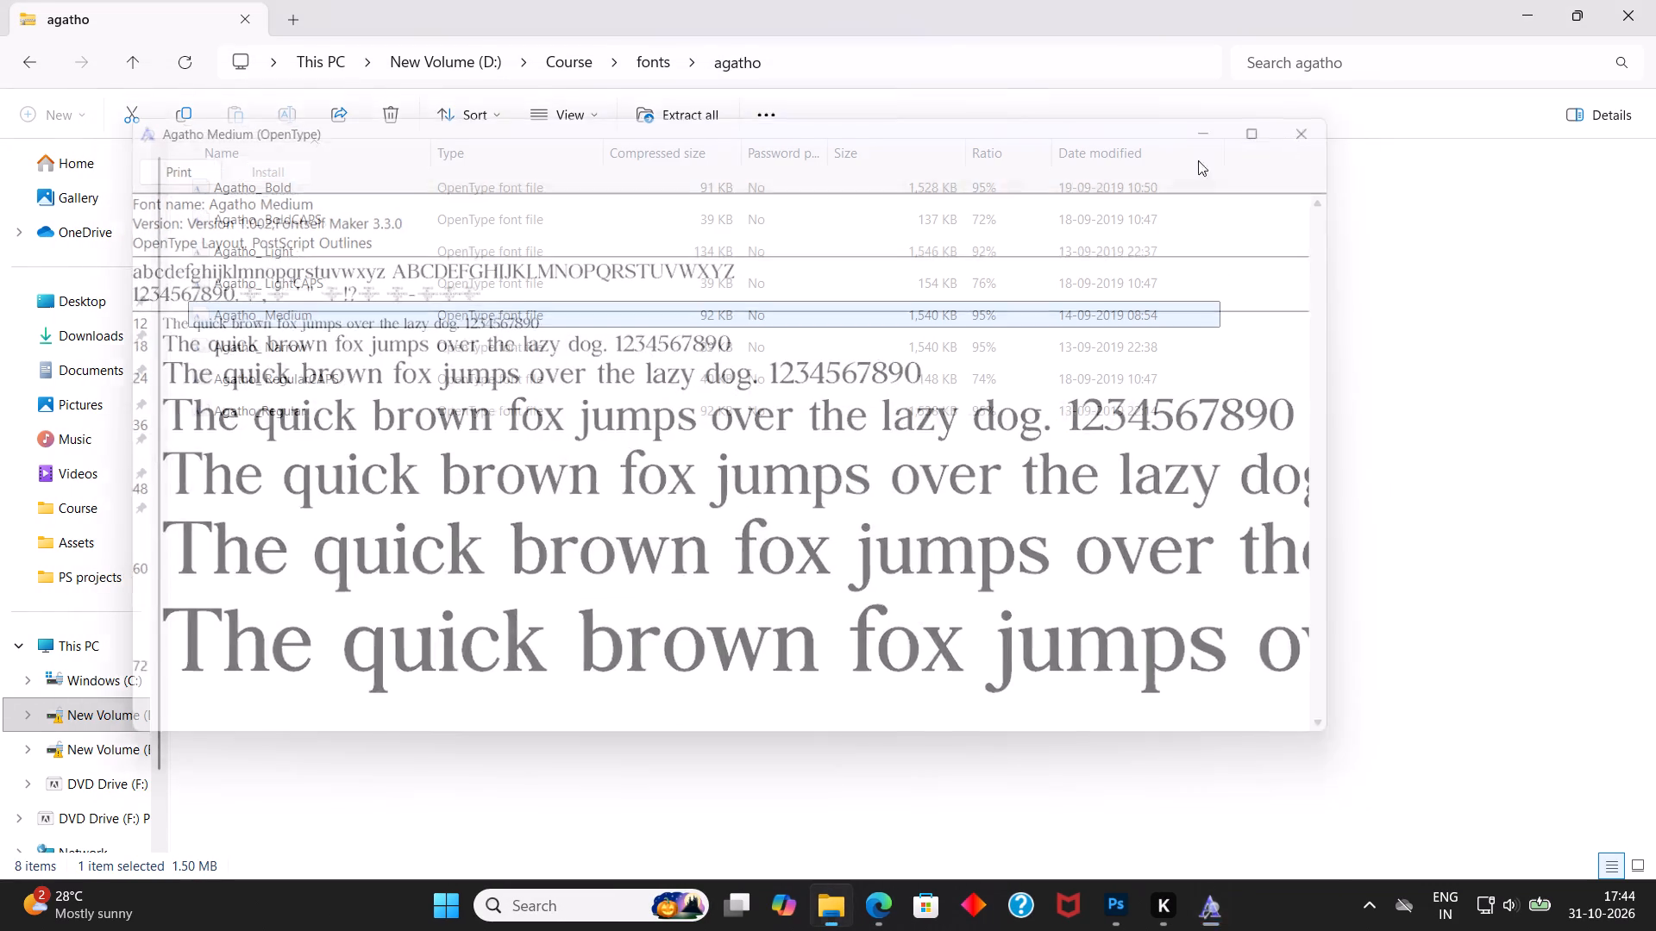
double_click(395, 335)
left_click(276, 192)
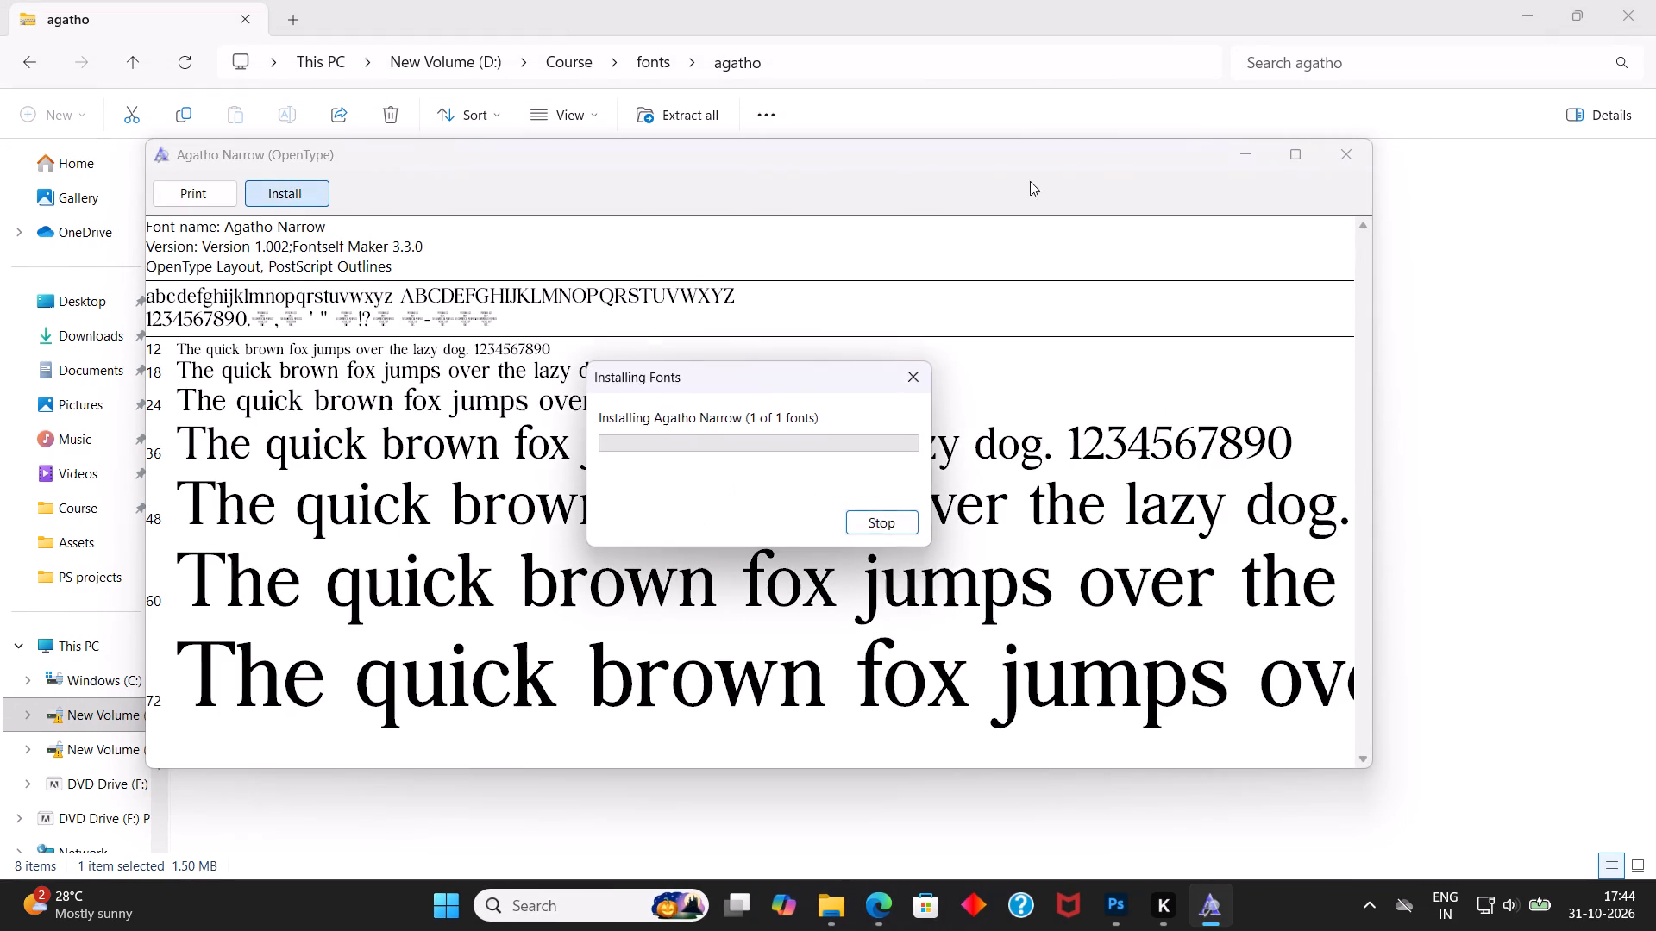
left_click(1346, 169)
double_click(348, 384)
left_click(332, 231)
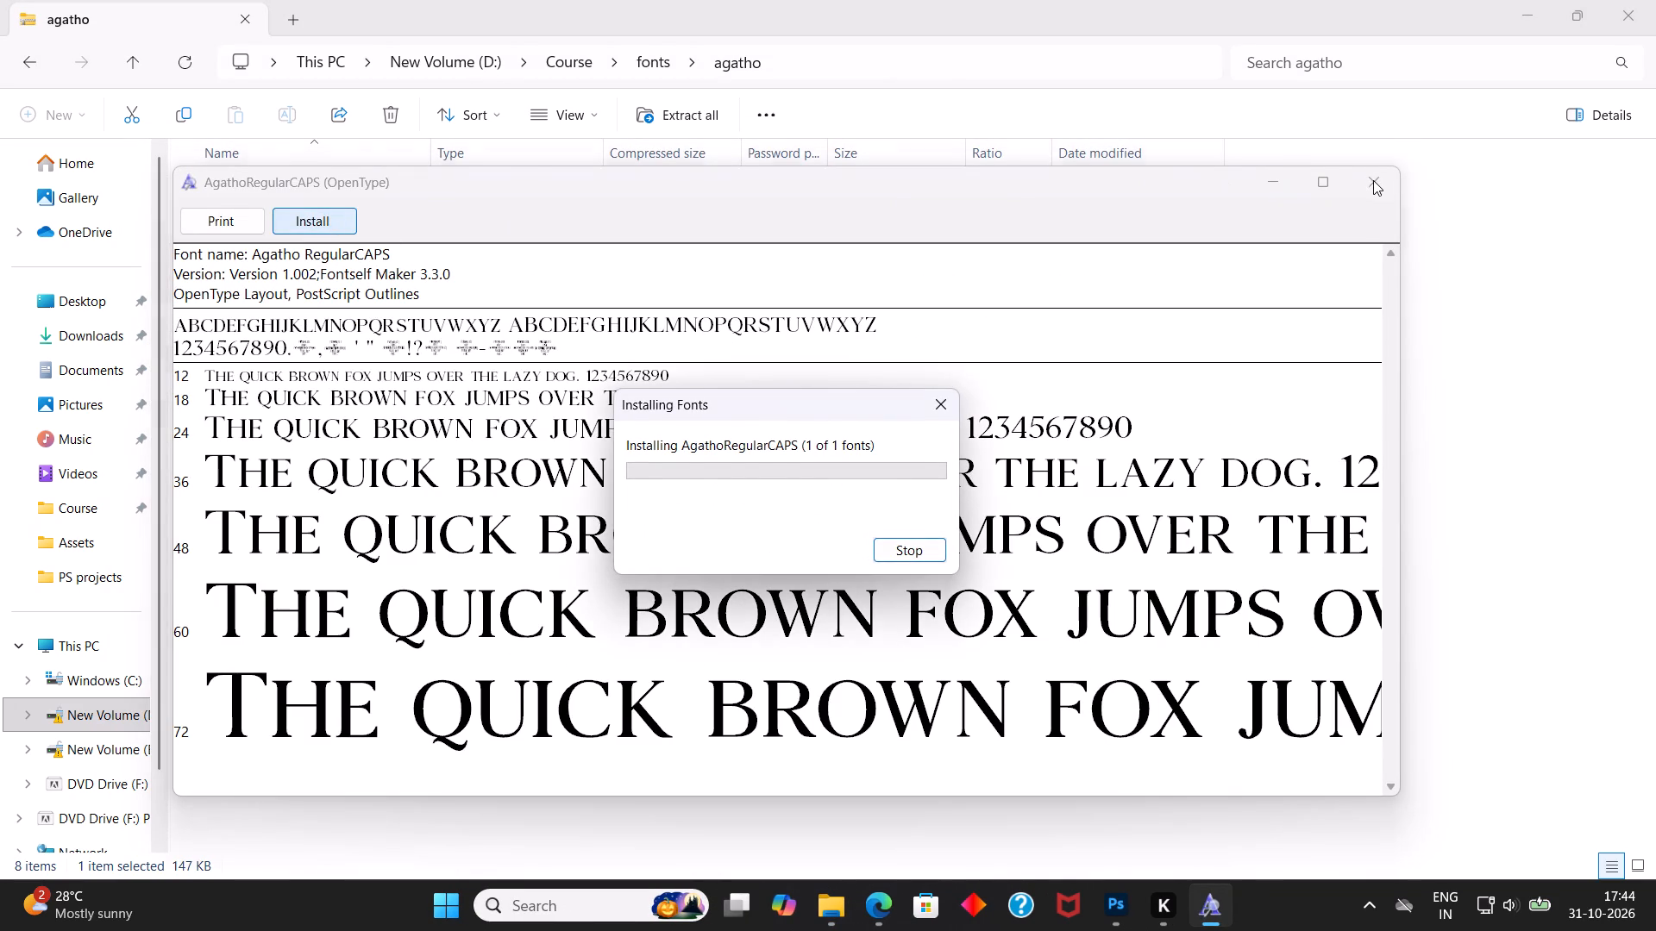
left_click(1373, 180)
double_click(419, 407)
left_click(335, 245)
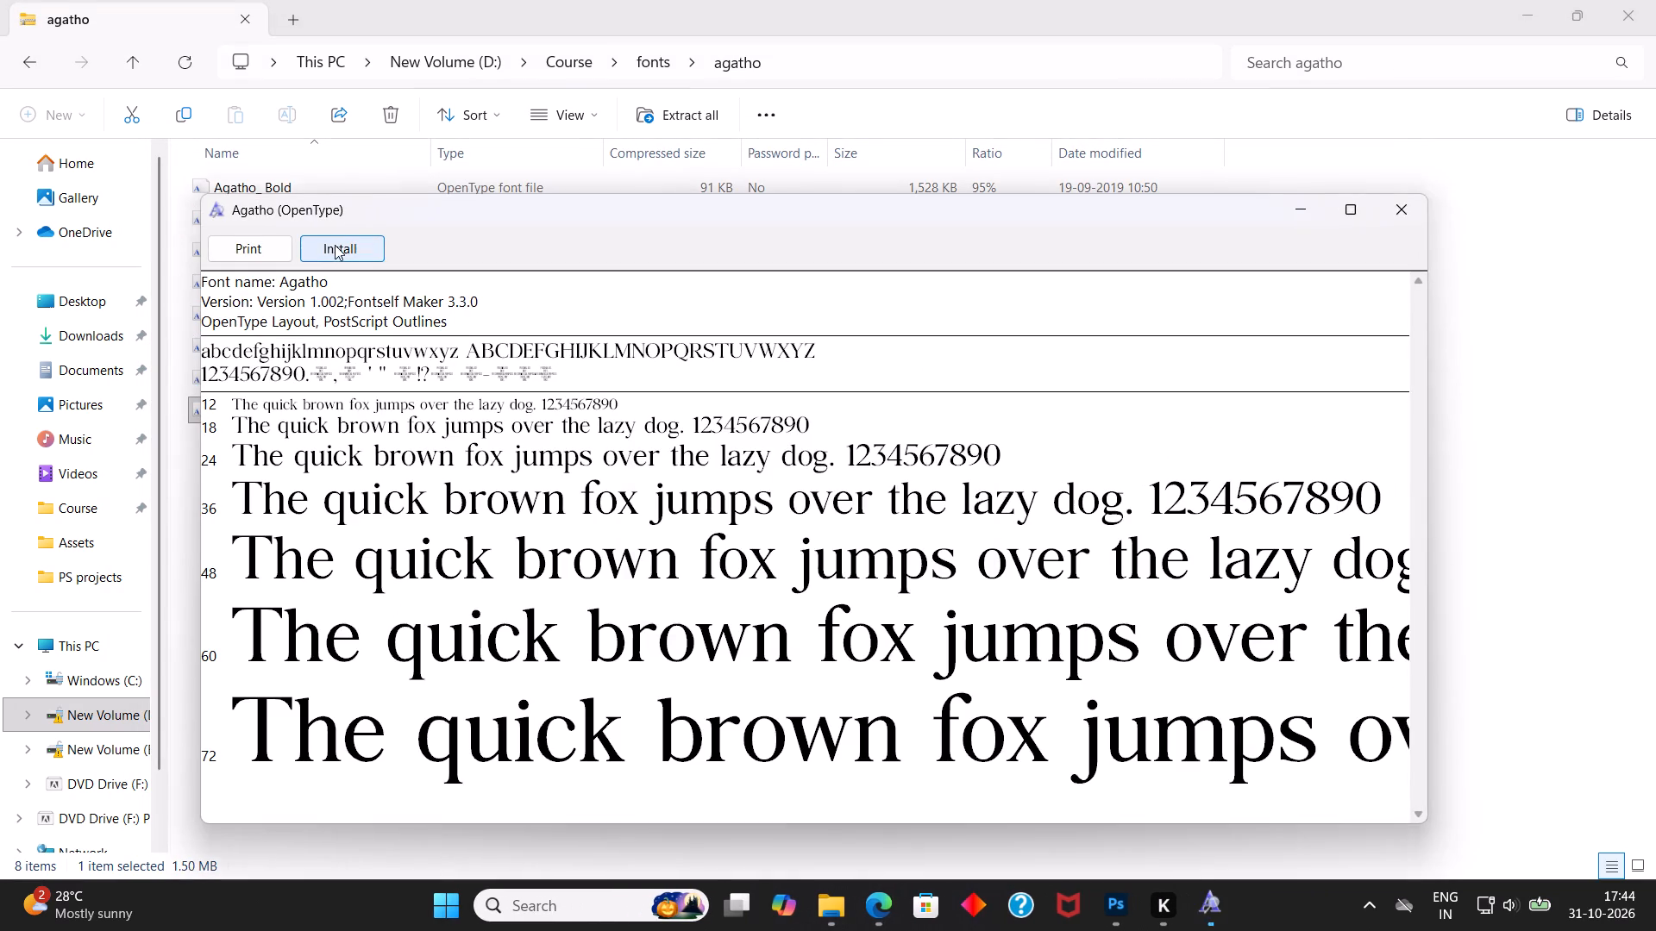
left_click(1400, 203)
Install the Allura-Regular font from the allura archive in the fonts folder.
left_click(20, 69)
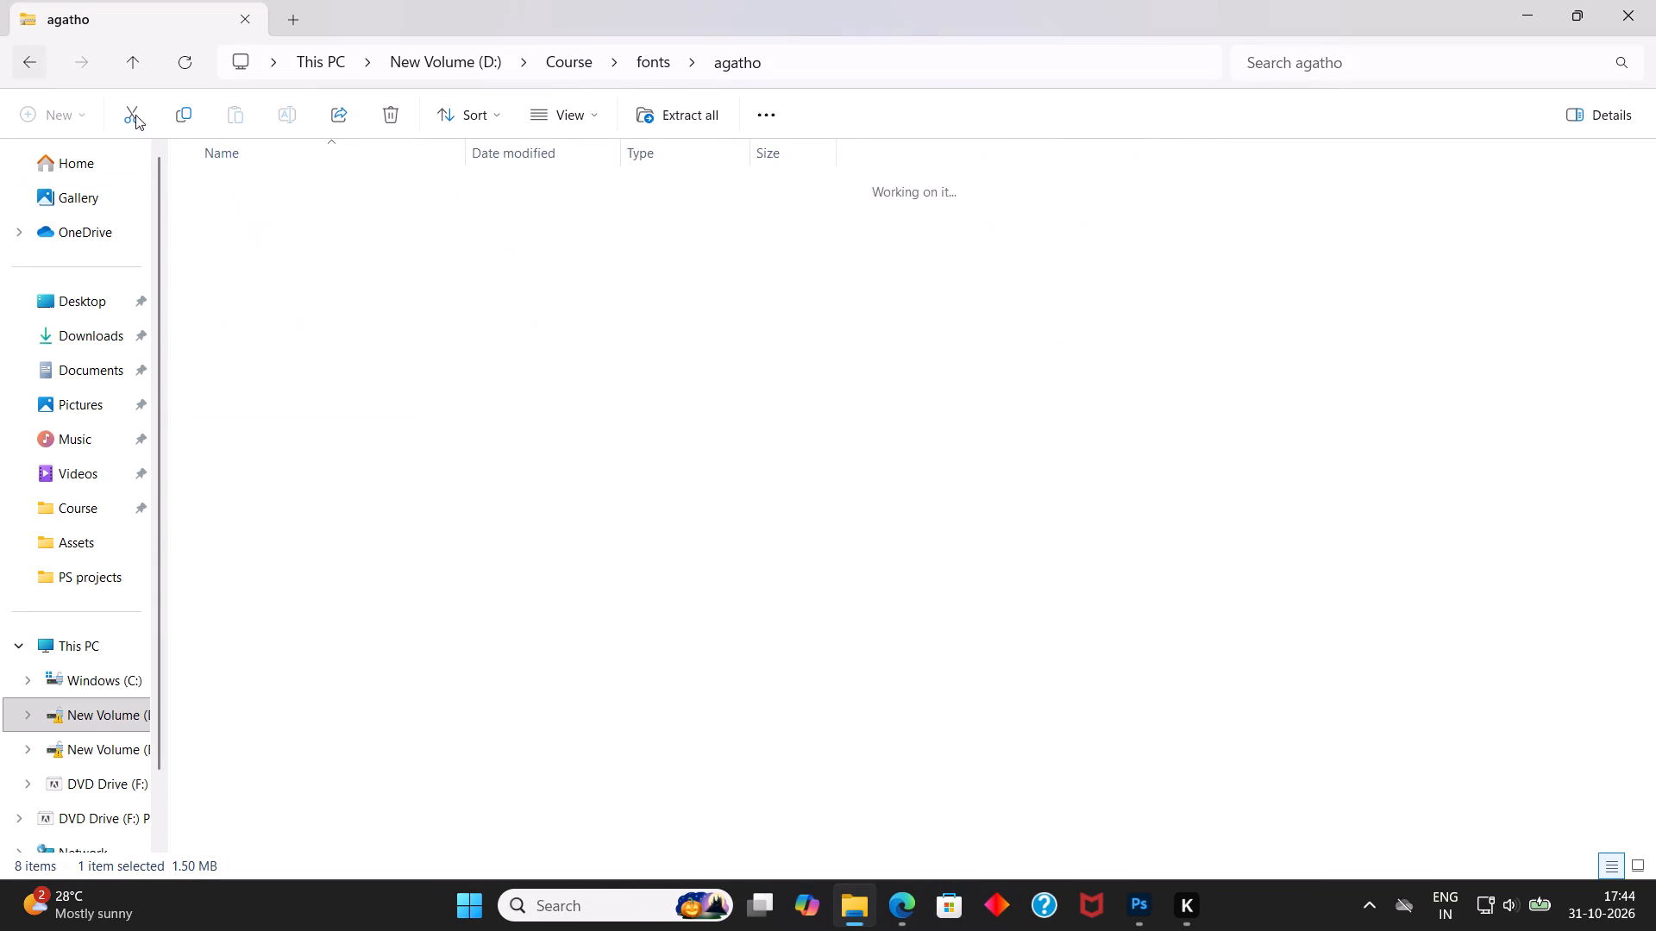
double_click(253, 279)
double_click(259, 186)
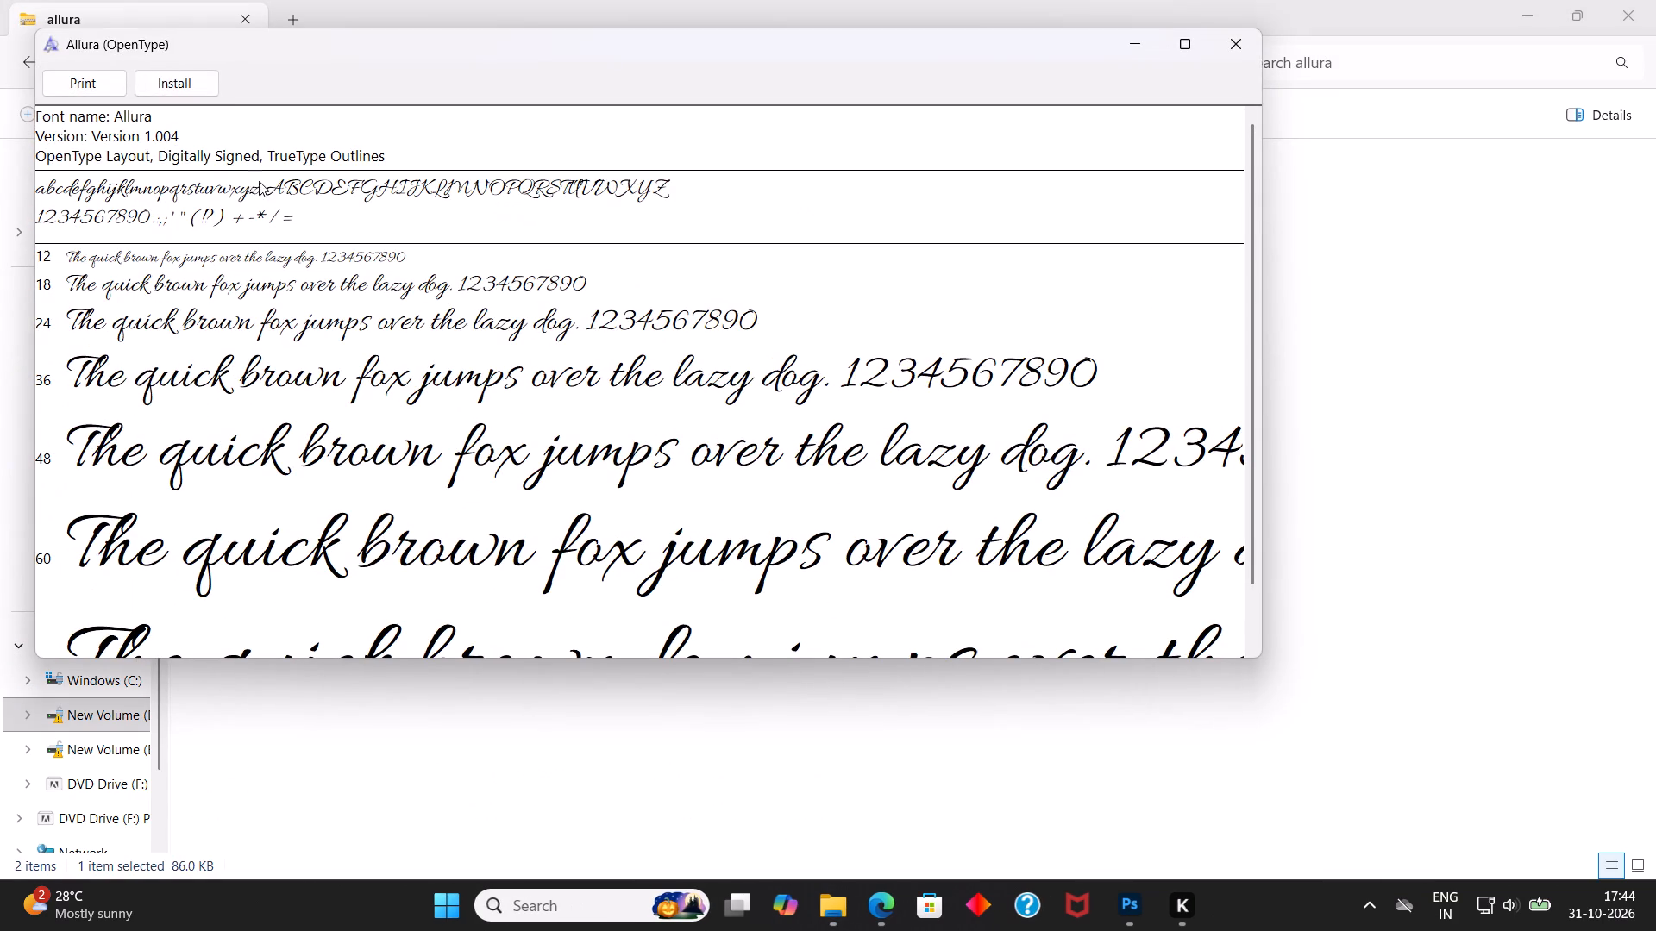
left_click(204, 83)
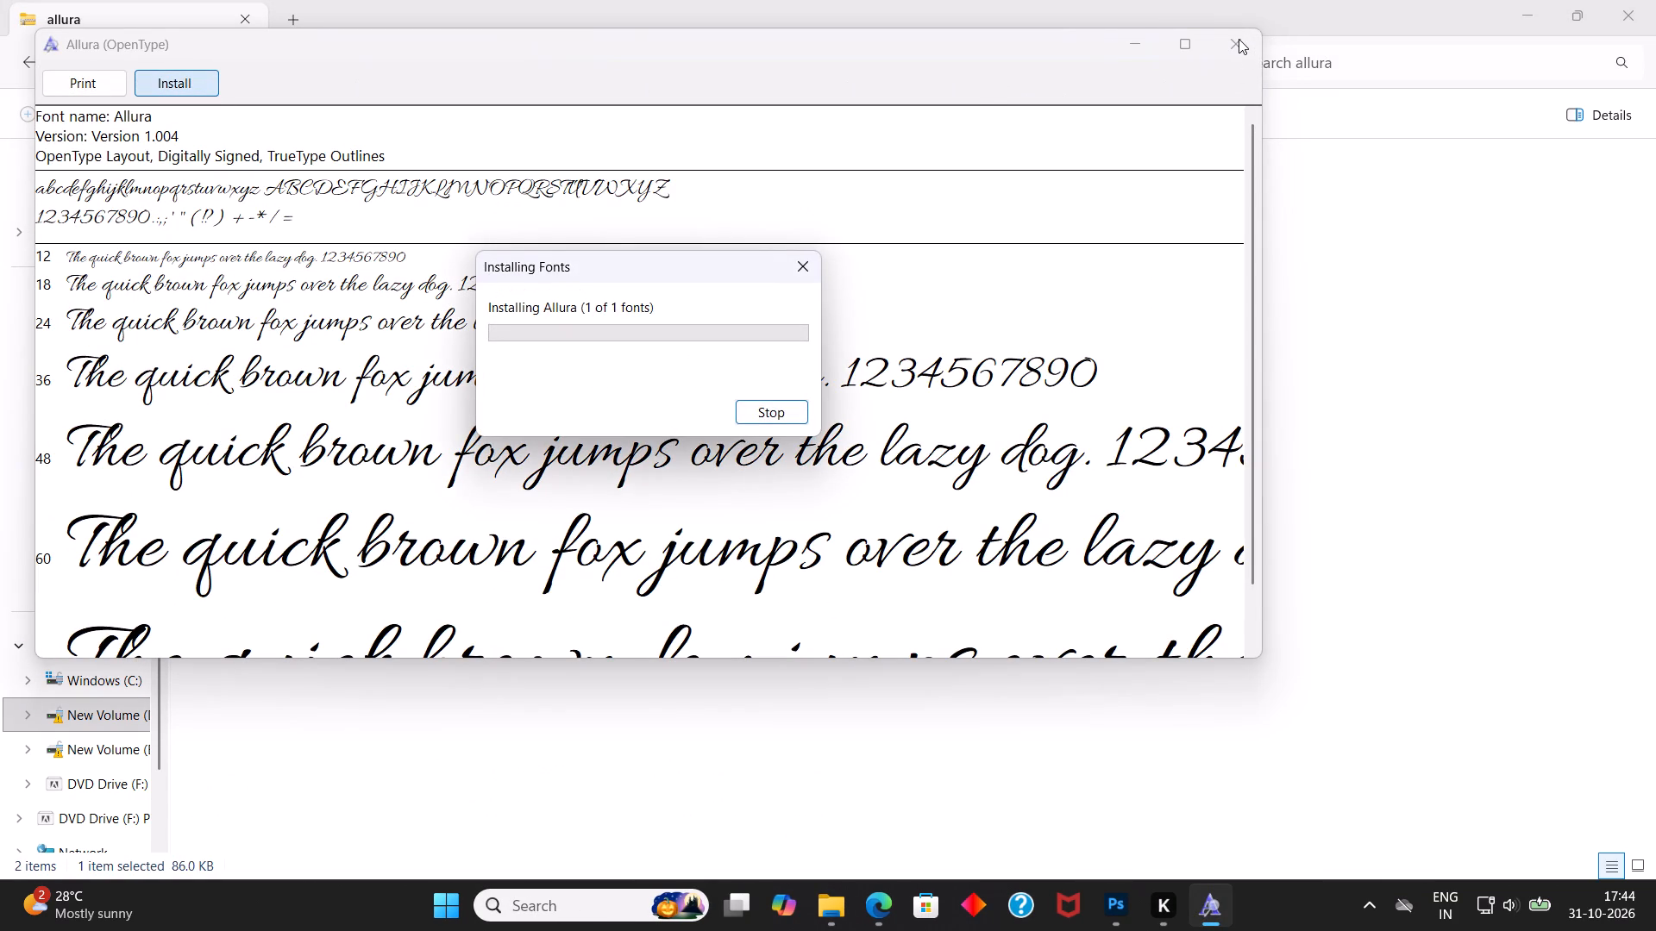
left_click(1239, 39)
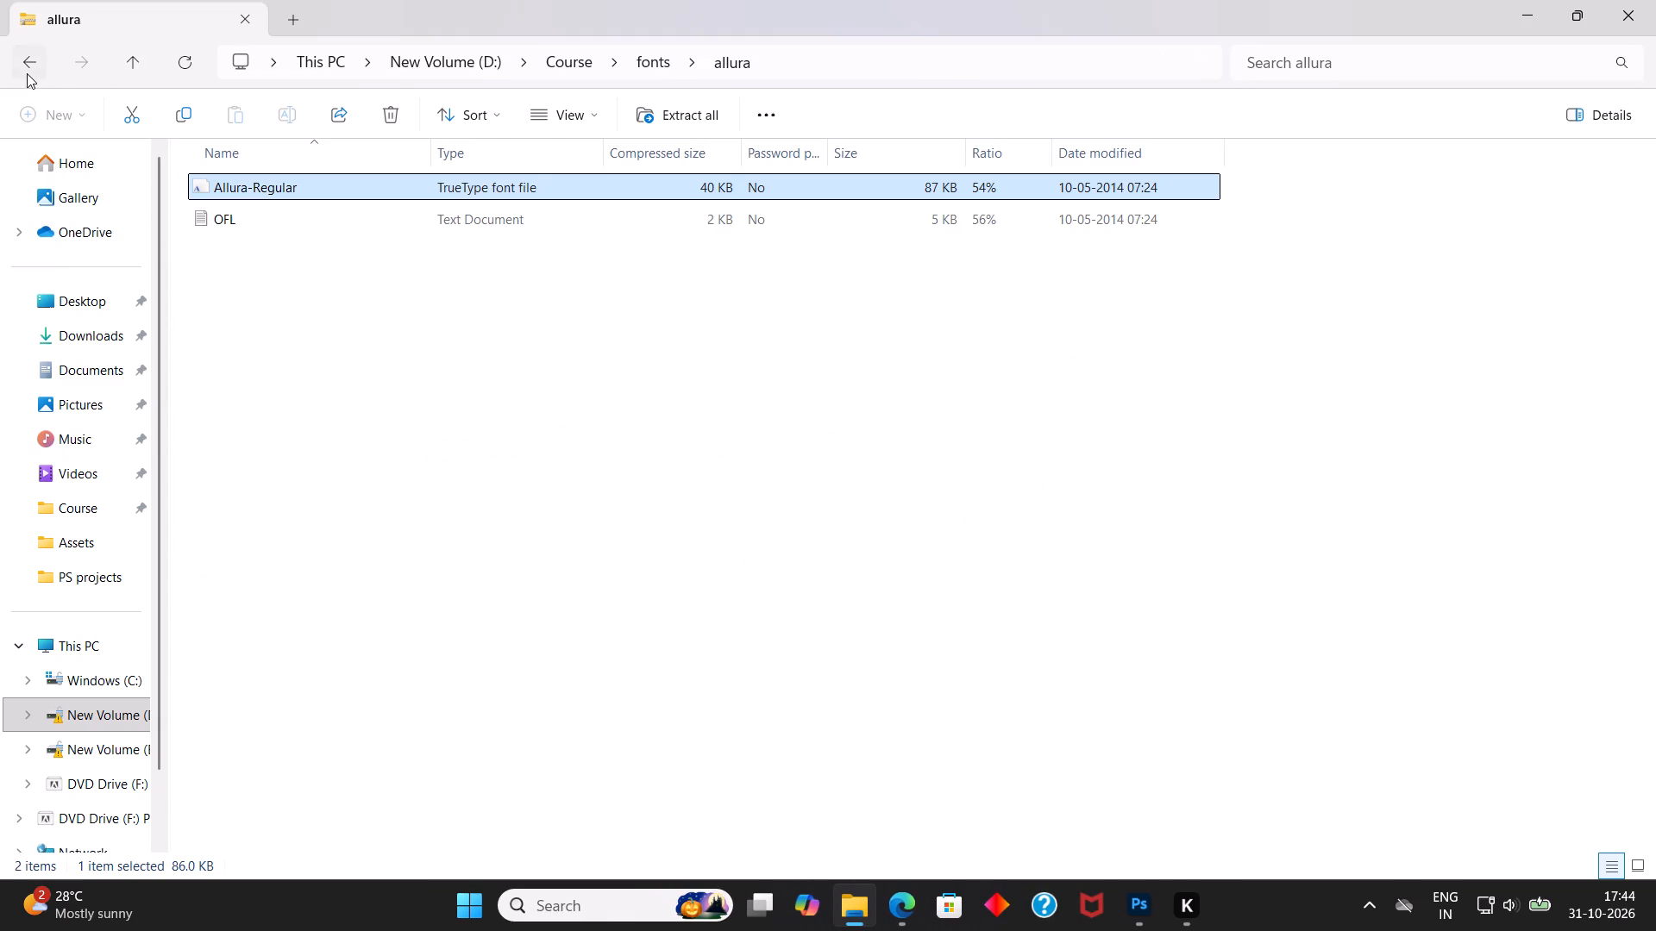
Go back to the fonts folder and install the American Captain font.
left_click(27, 73)
double_click(296, 316)
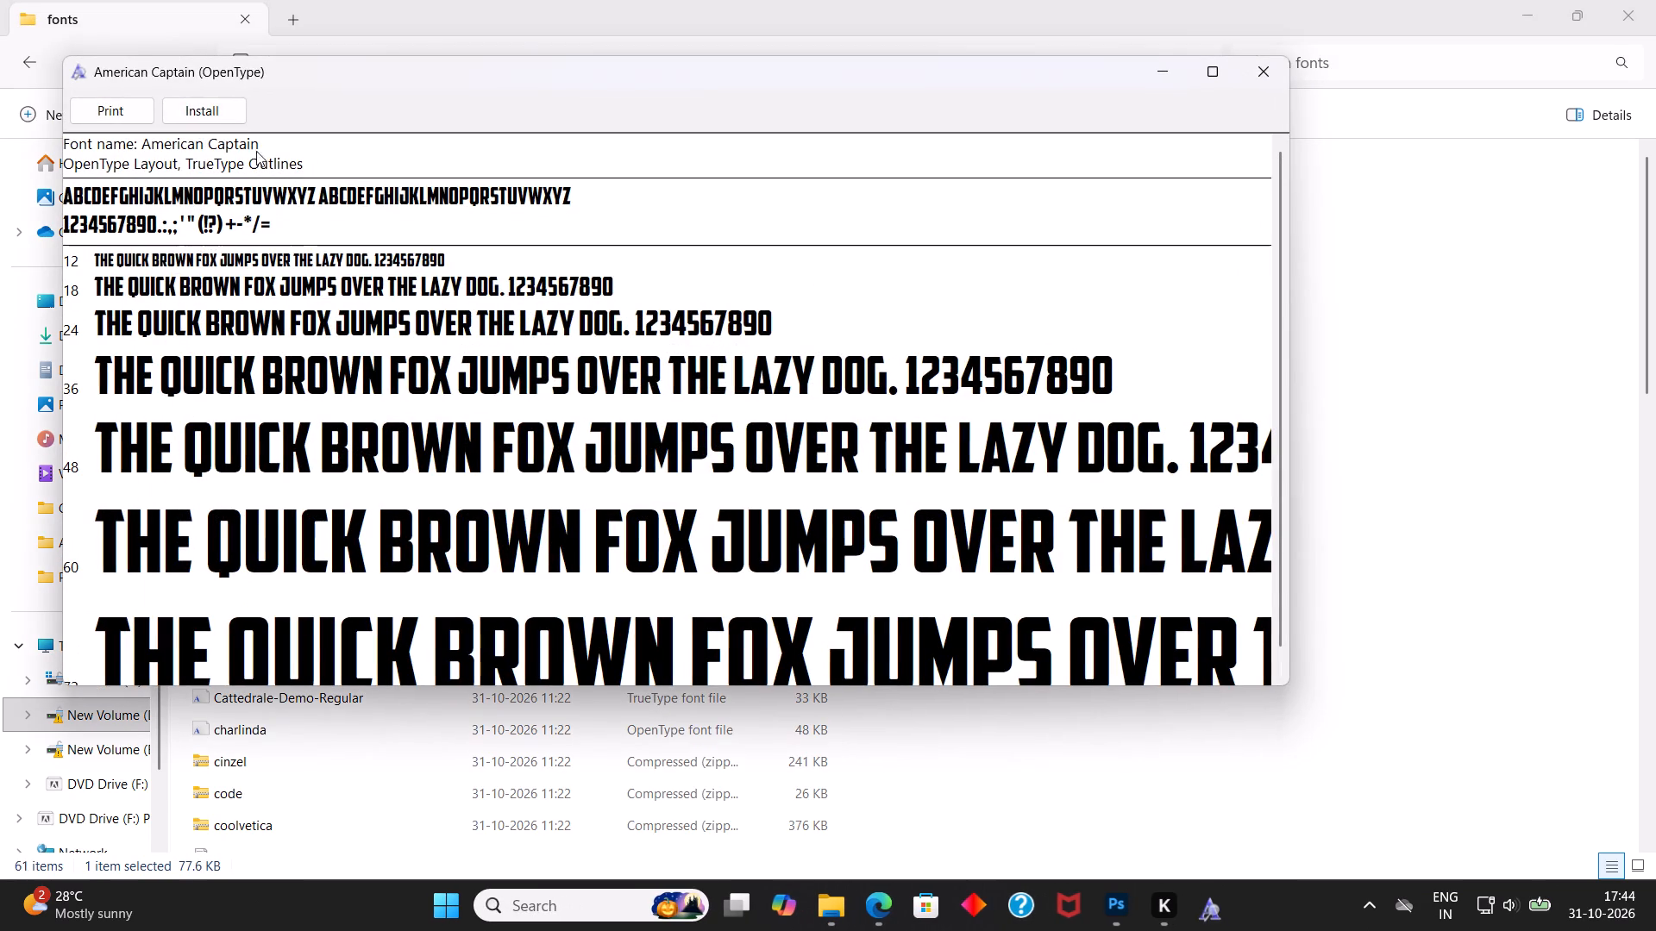
left_click(232, 103)
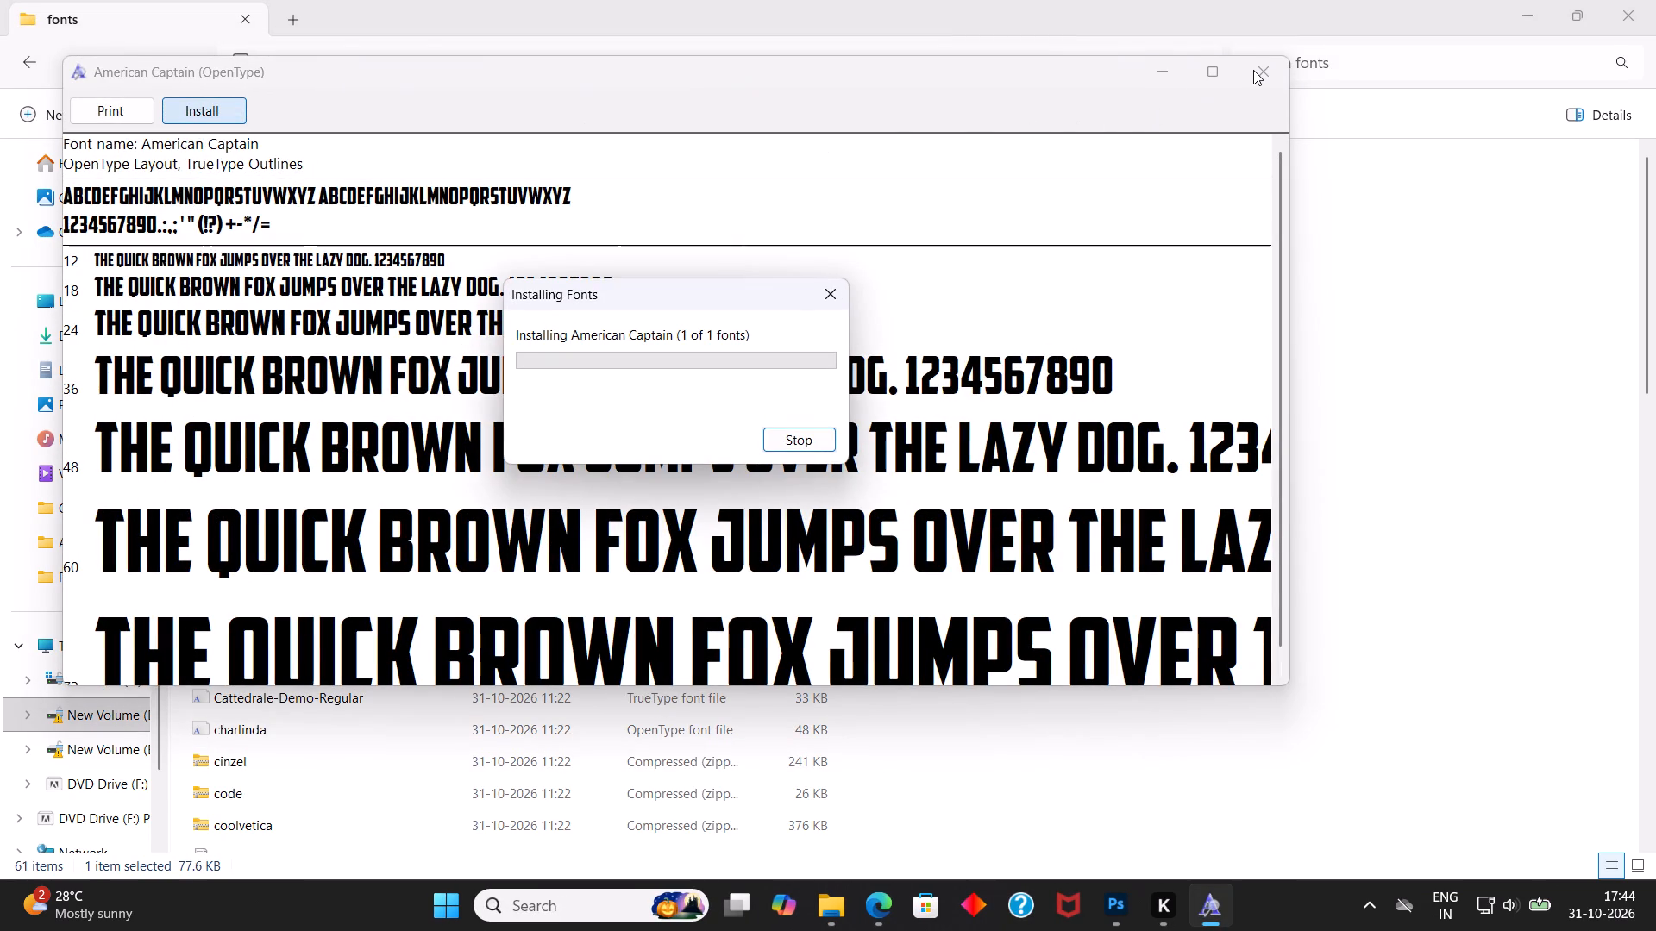
left_click(1253, 70)
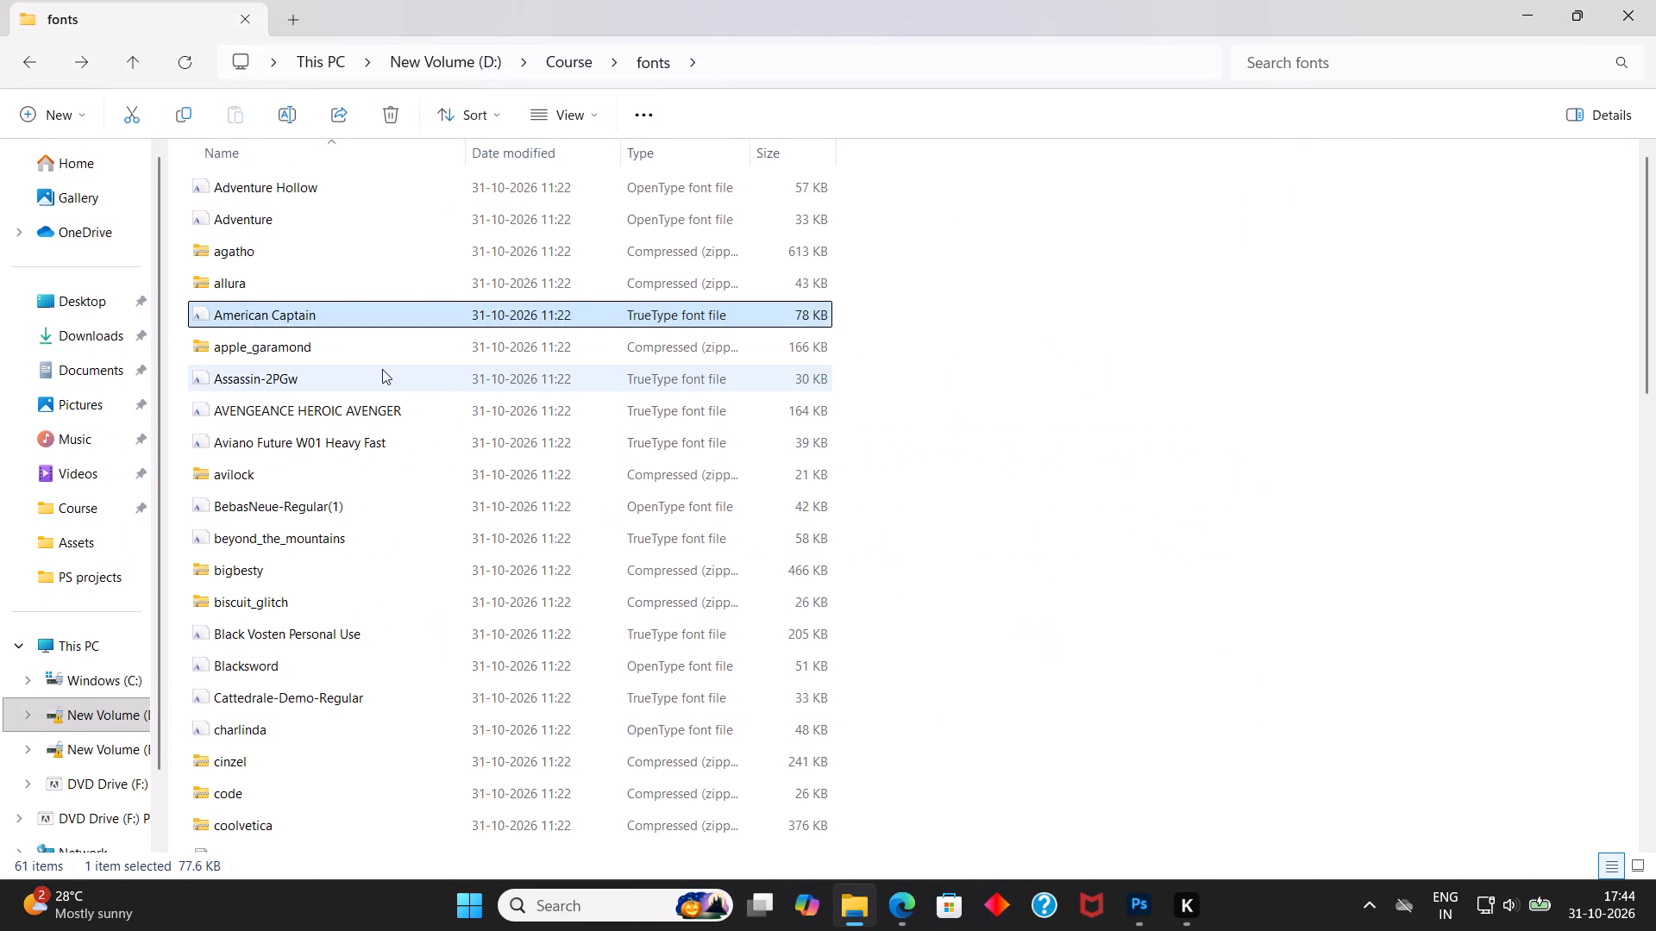
Install the regular, Bold and BoldItalic styles of Apple Garamond from the apple_garamond archive.
double_click(374, 353)
double_click(287, 191)
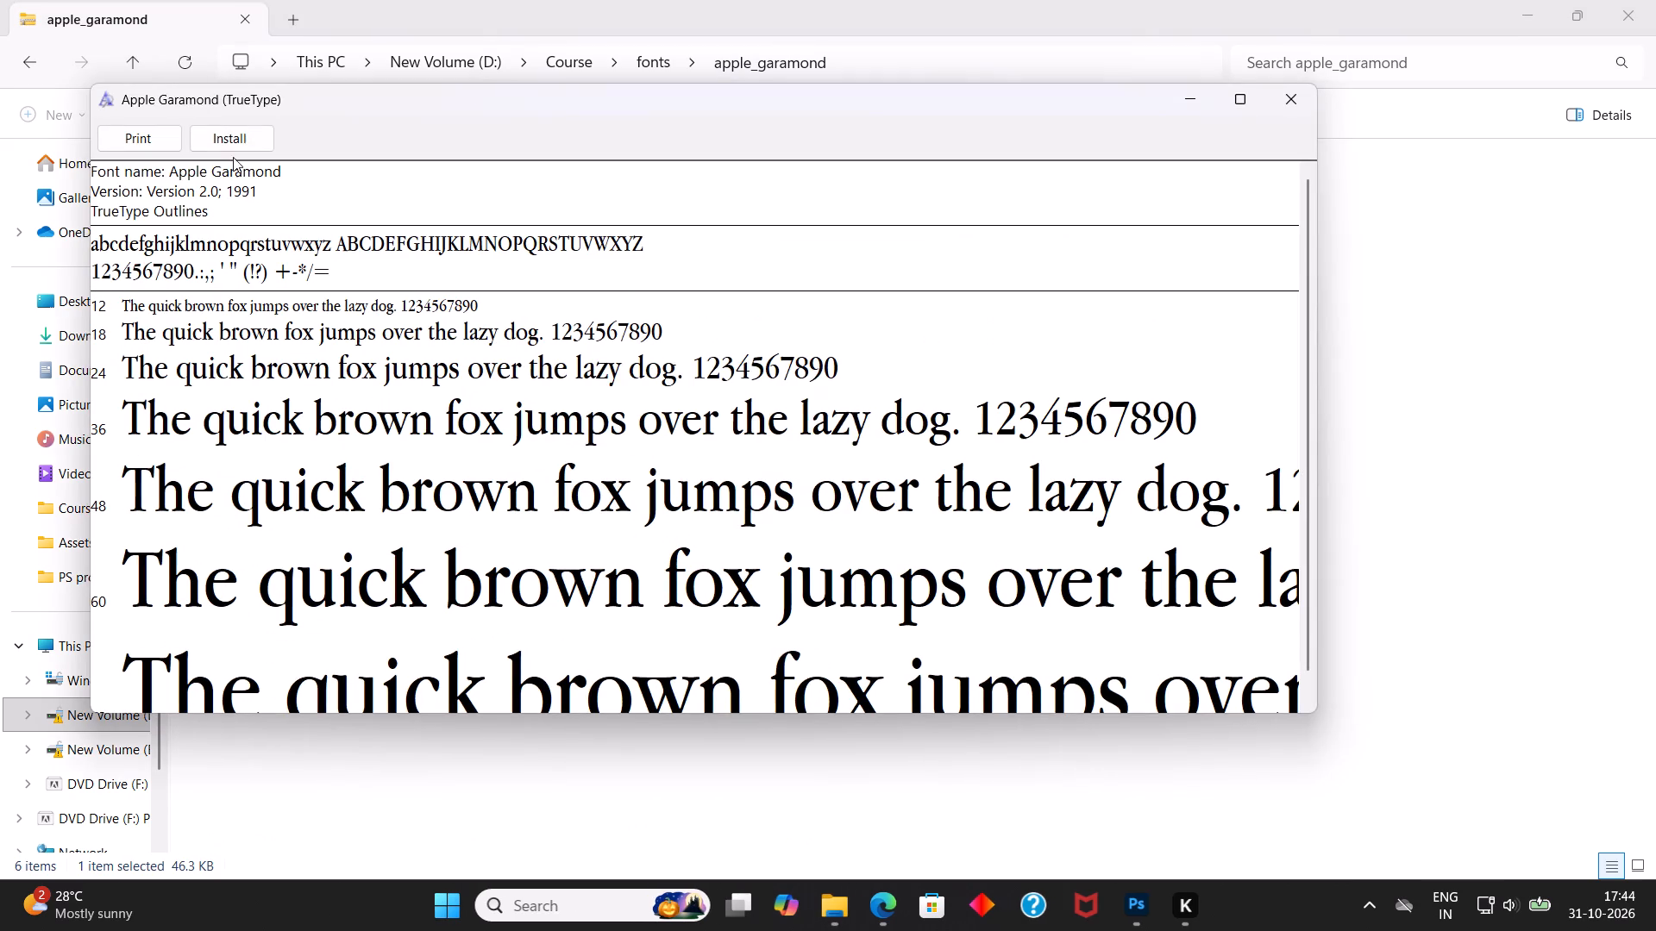
left_click(235, 137)
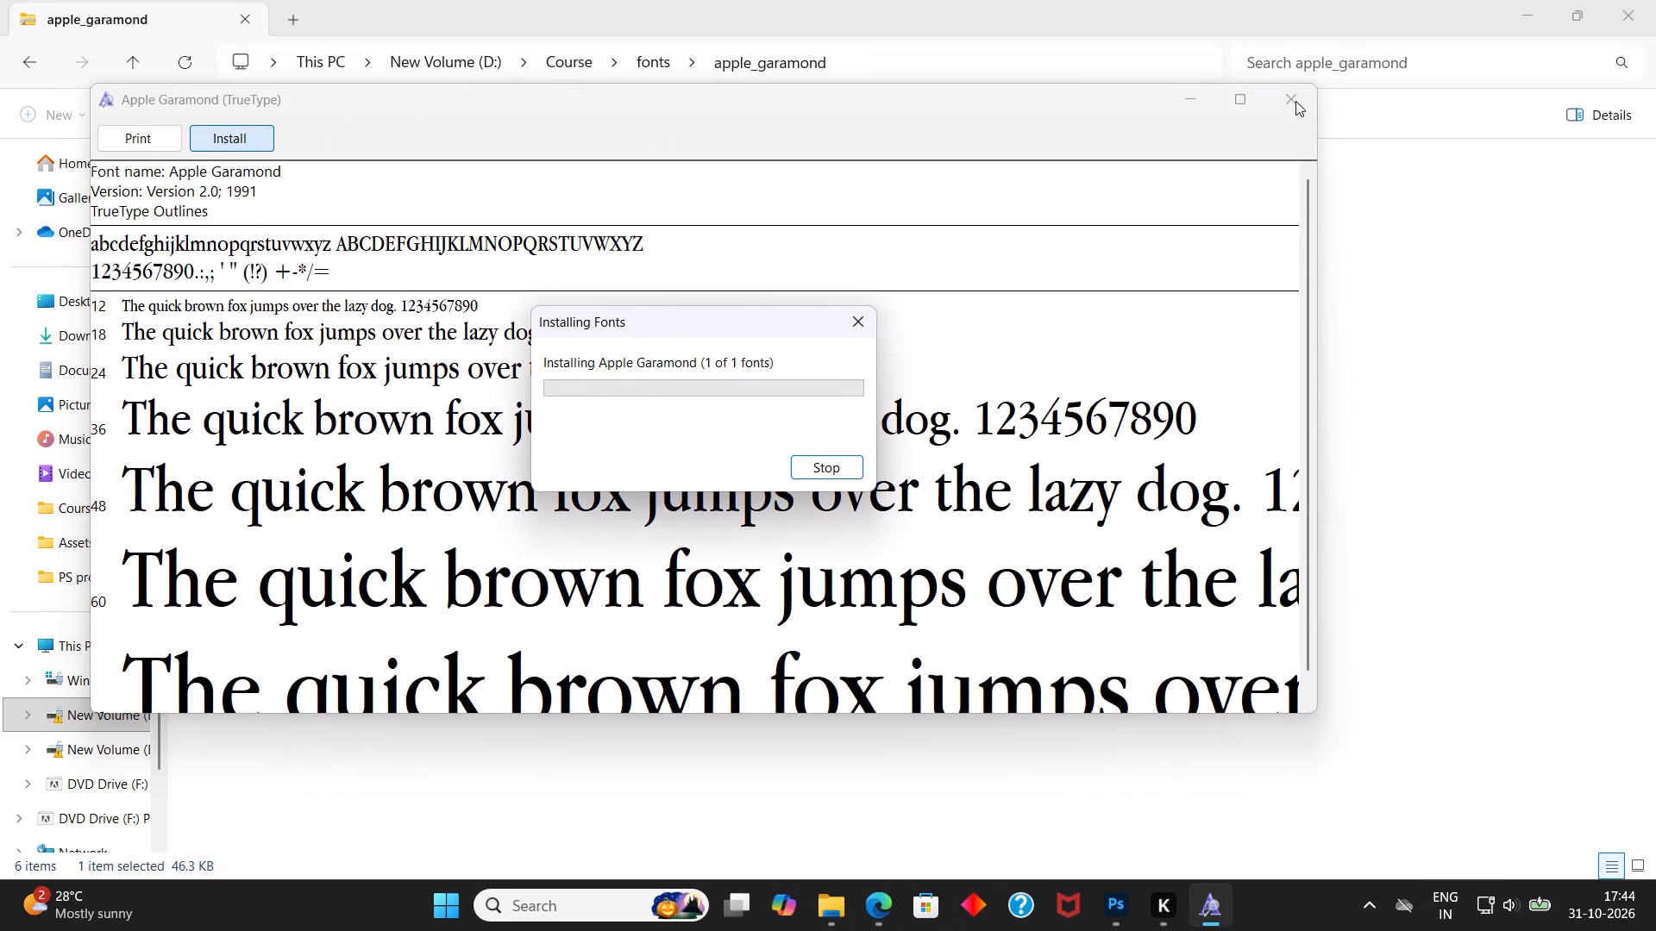
left_click(1295, 101)
double_click(310, 215)
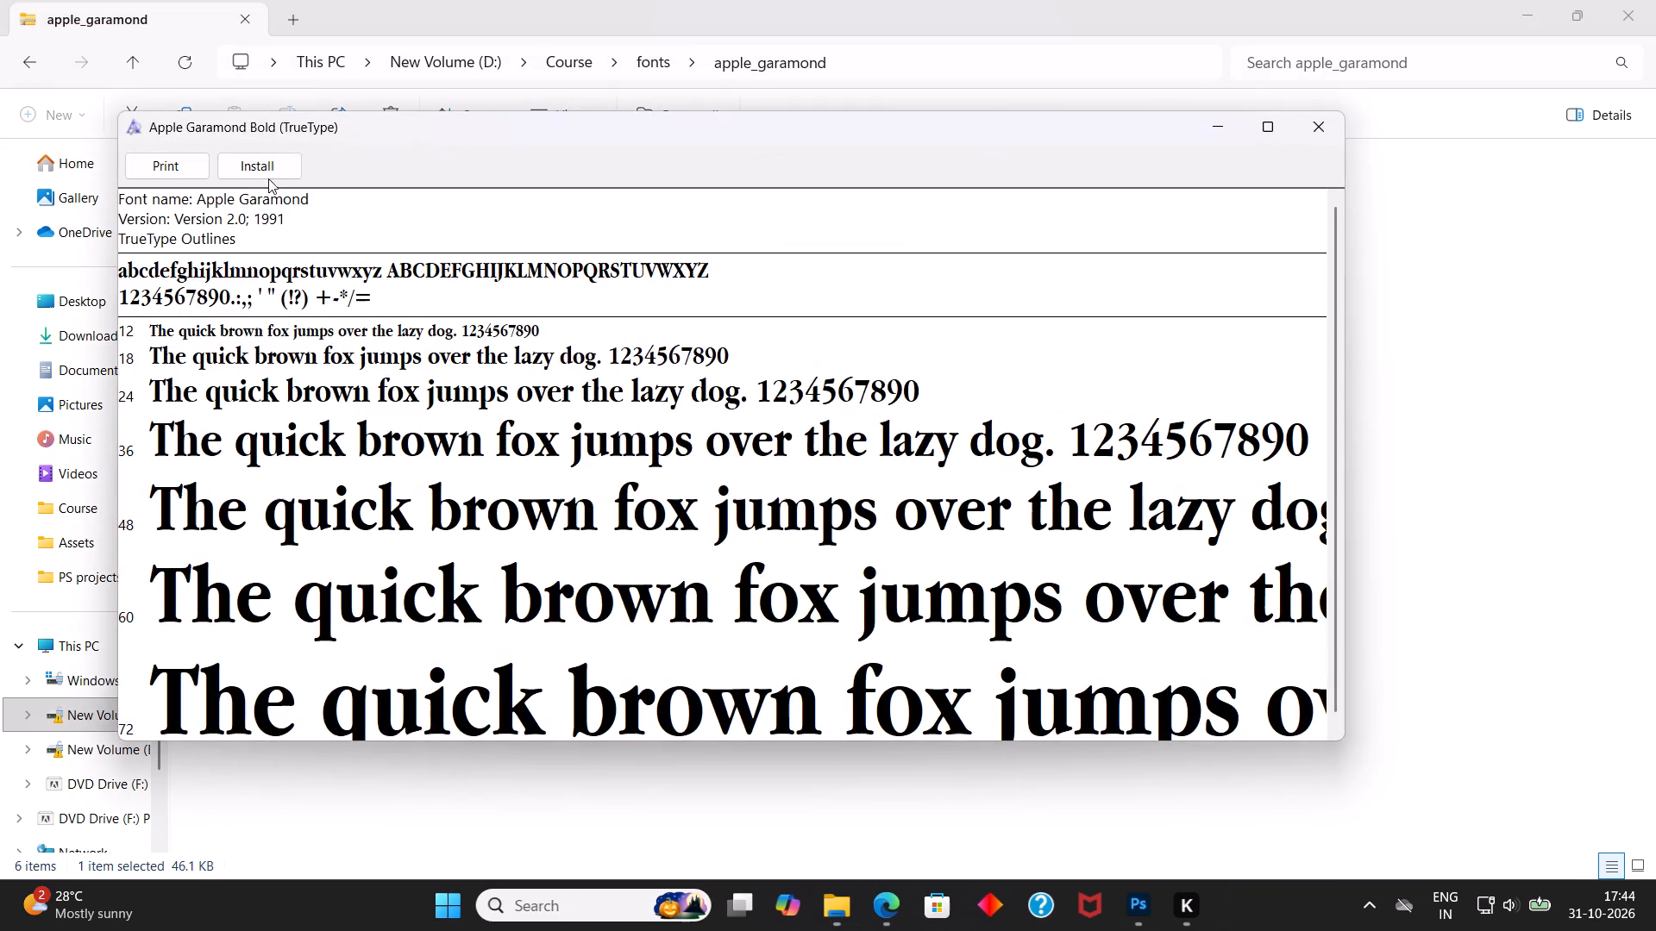
left_click(265, 167)
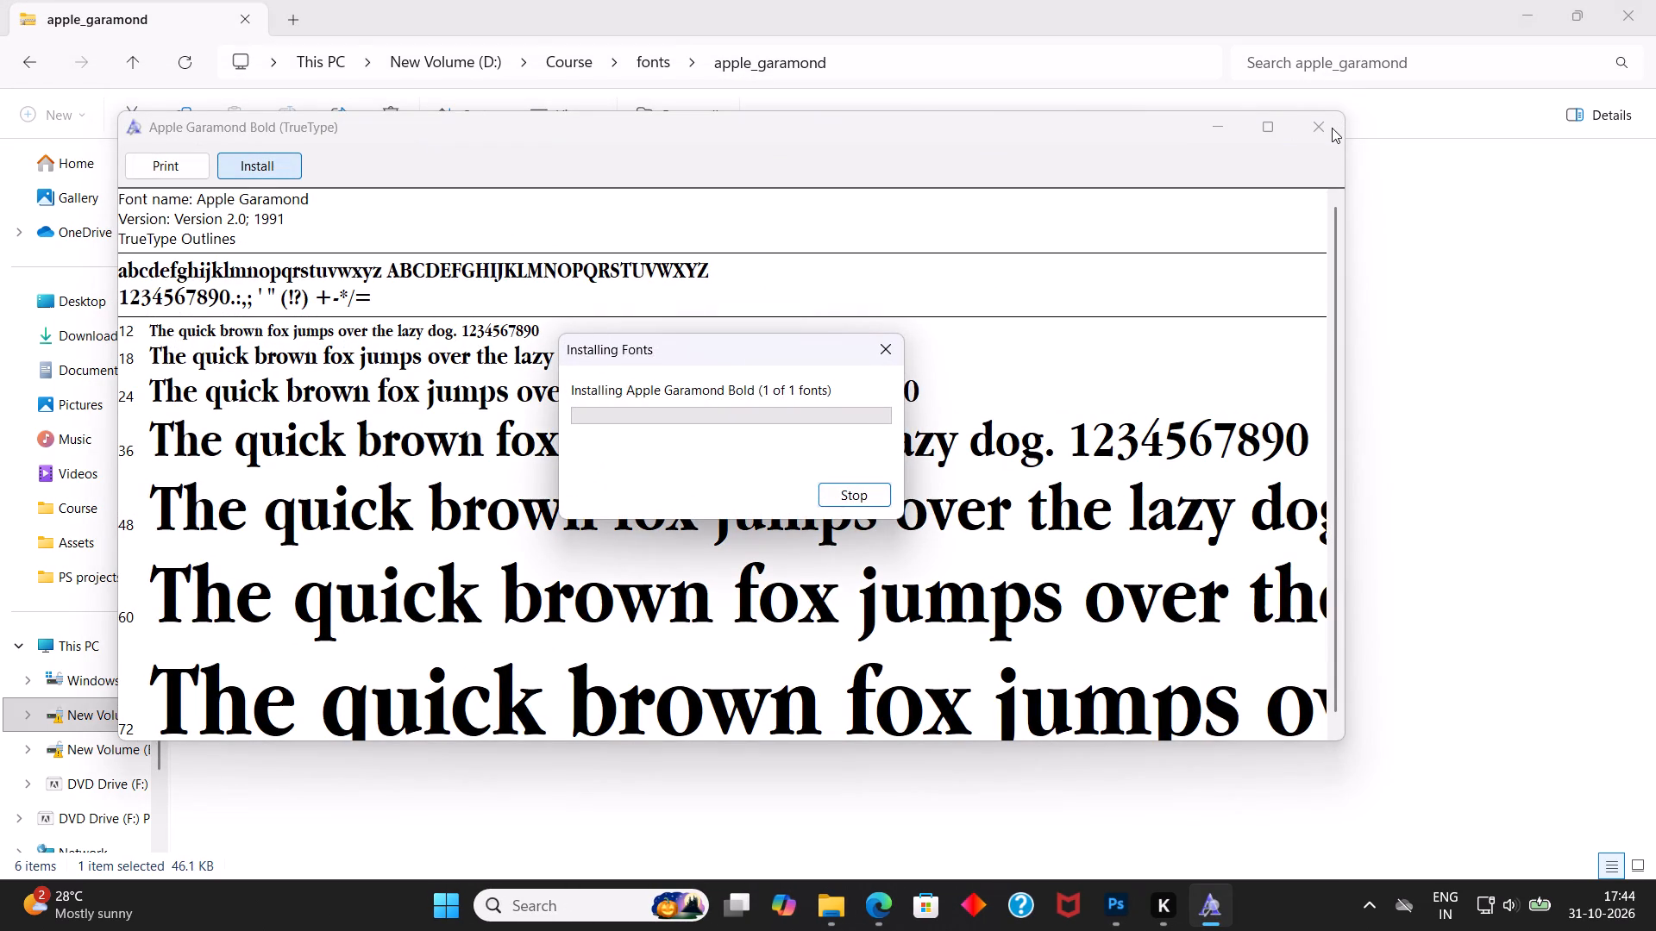
left_click(1322, 128)
double_click(447, 260)
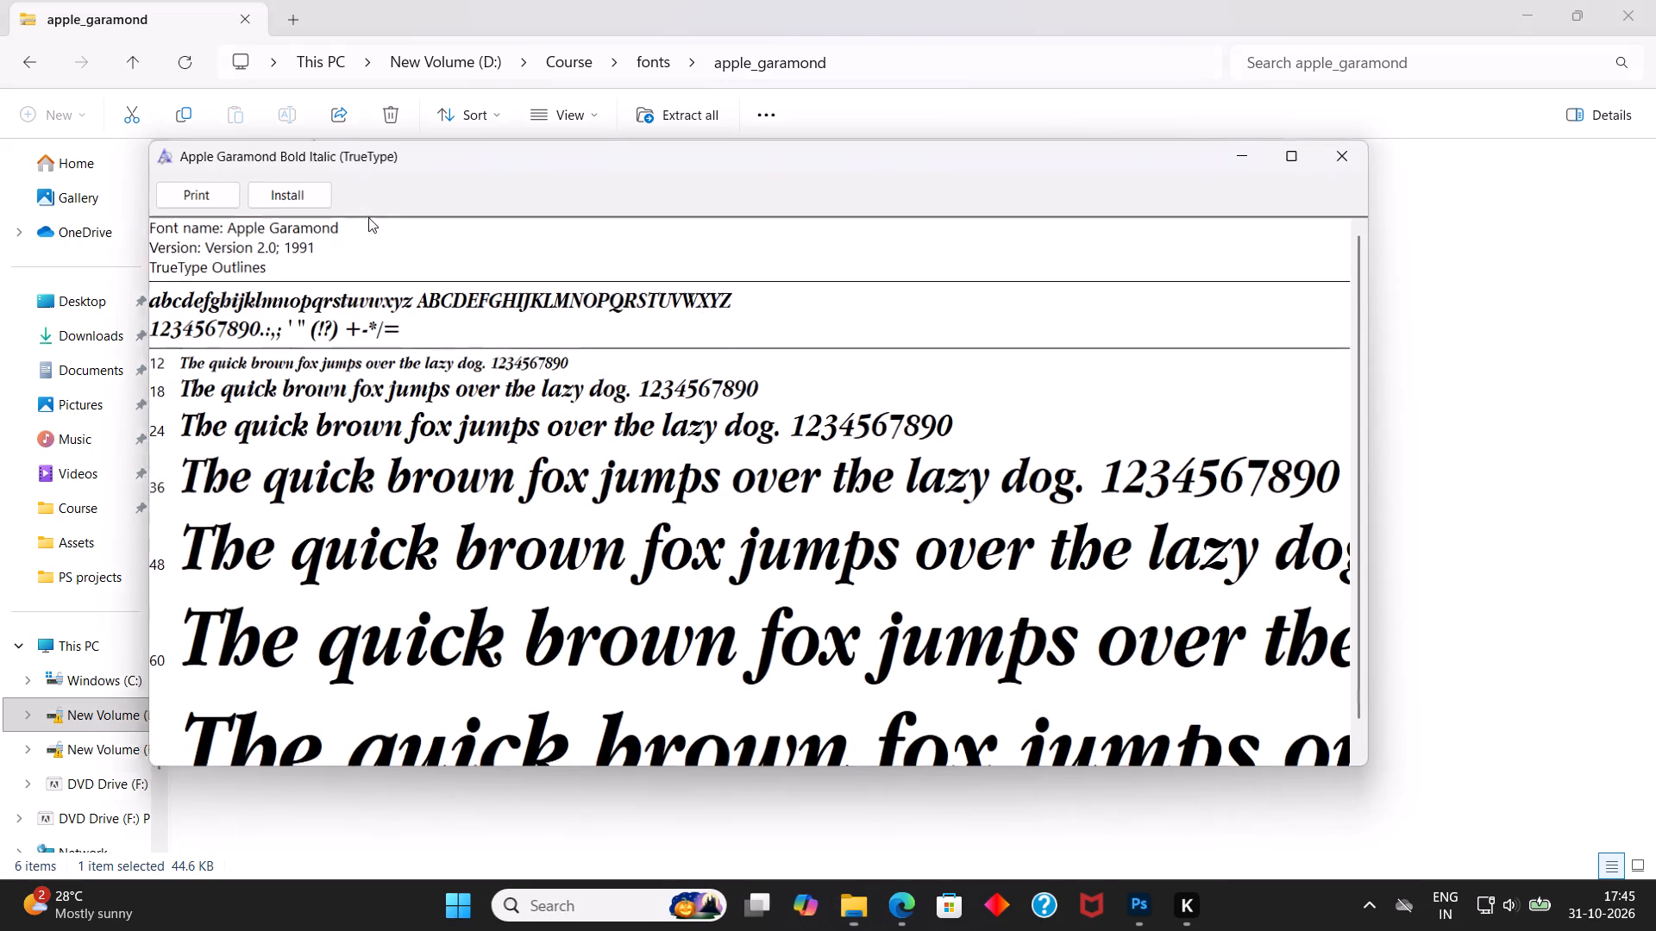
left_click(317, 197)
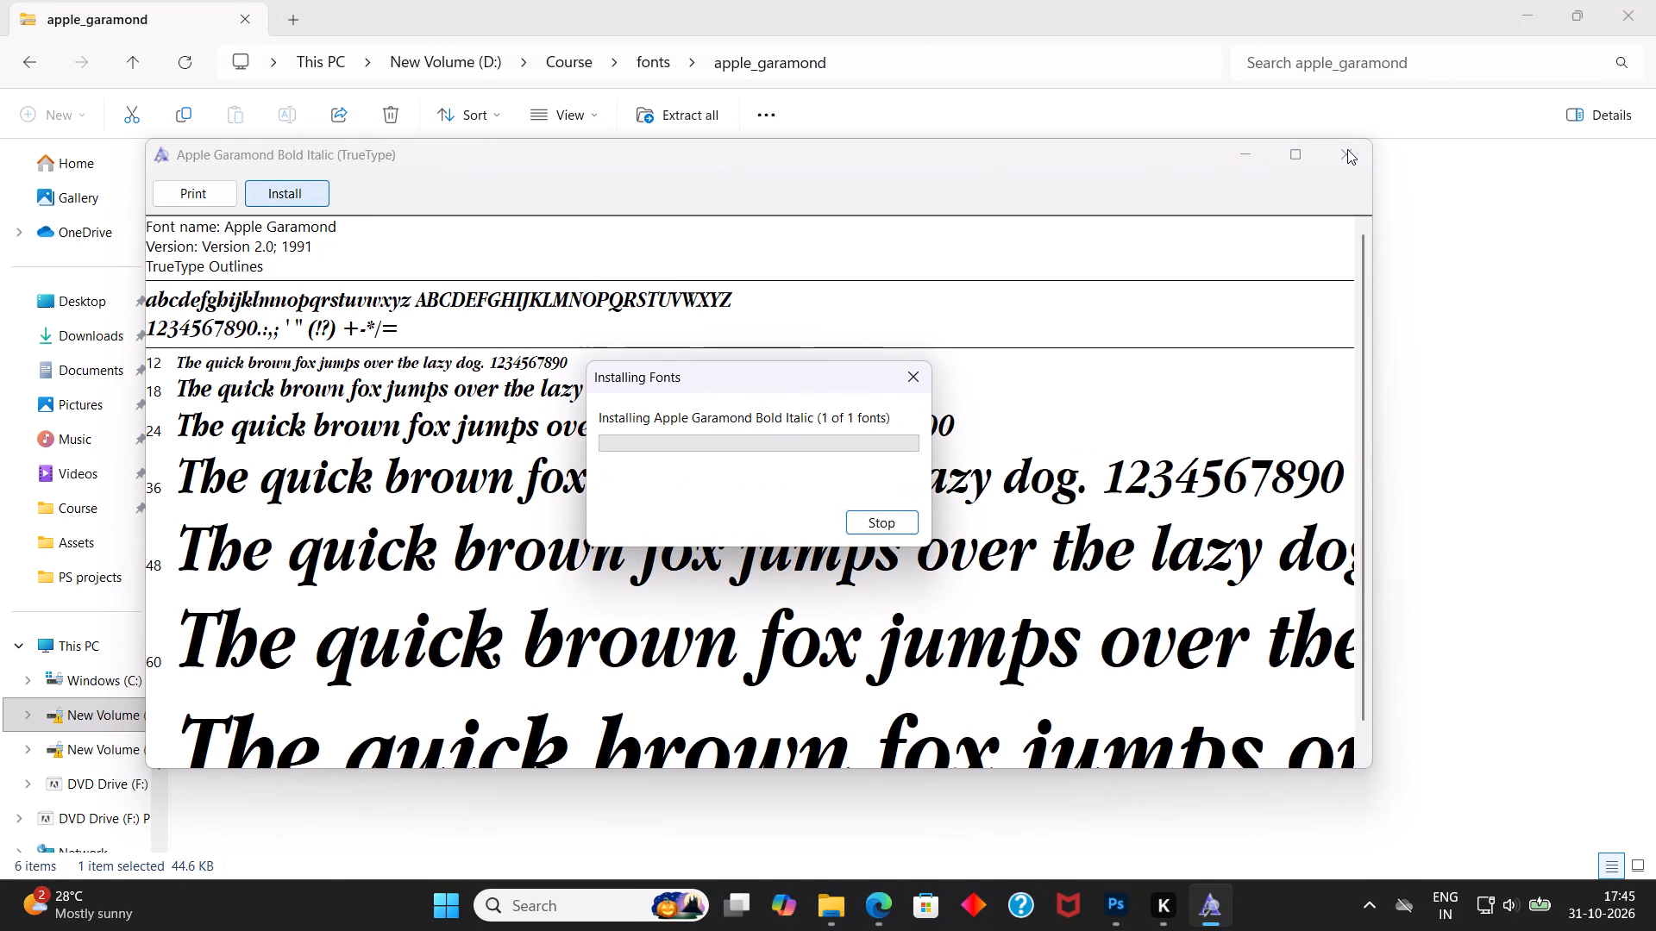
left_click(1347, 149)
Install the Italic, Light and LightItalic styles of Apple Garamond from the same archive.
double_click(434, 284)
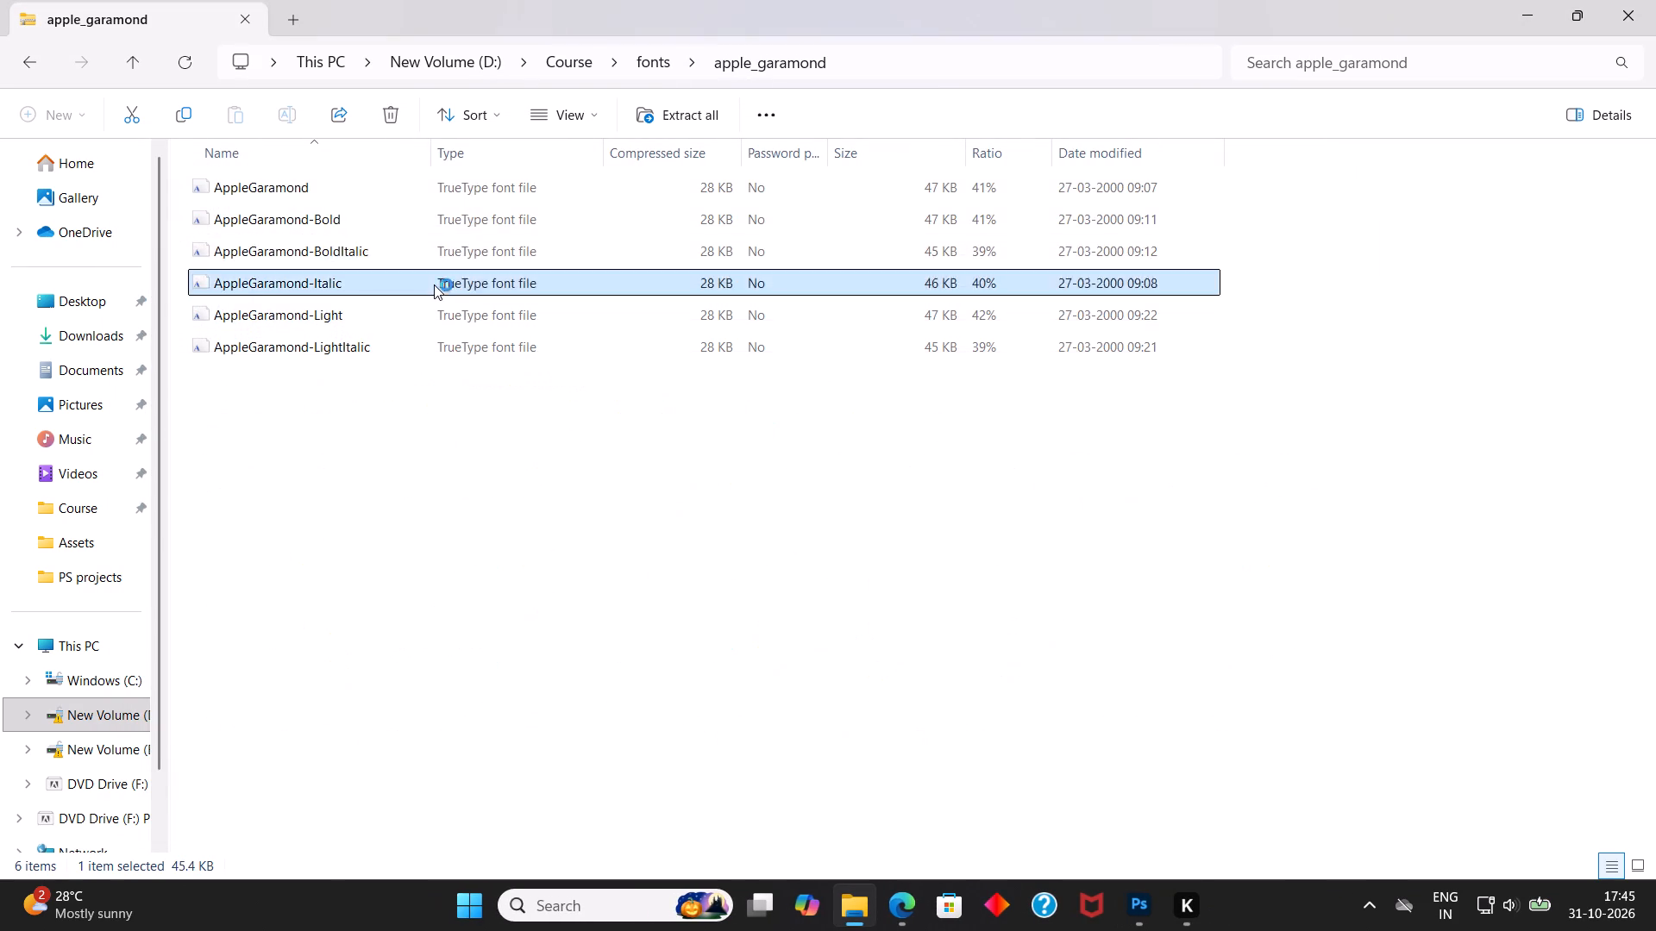
left_click(325, 229)
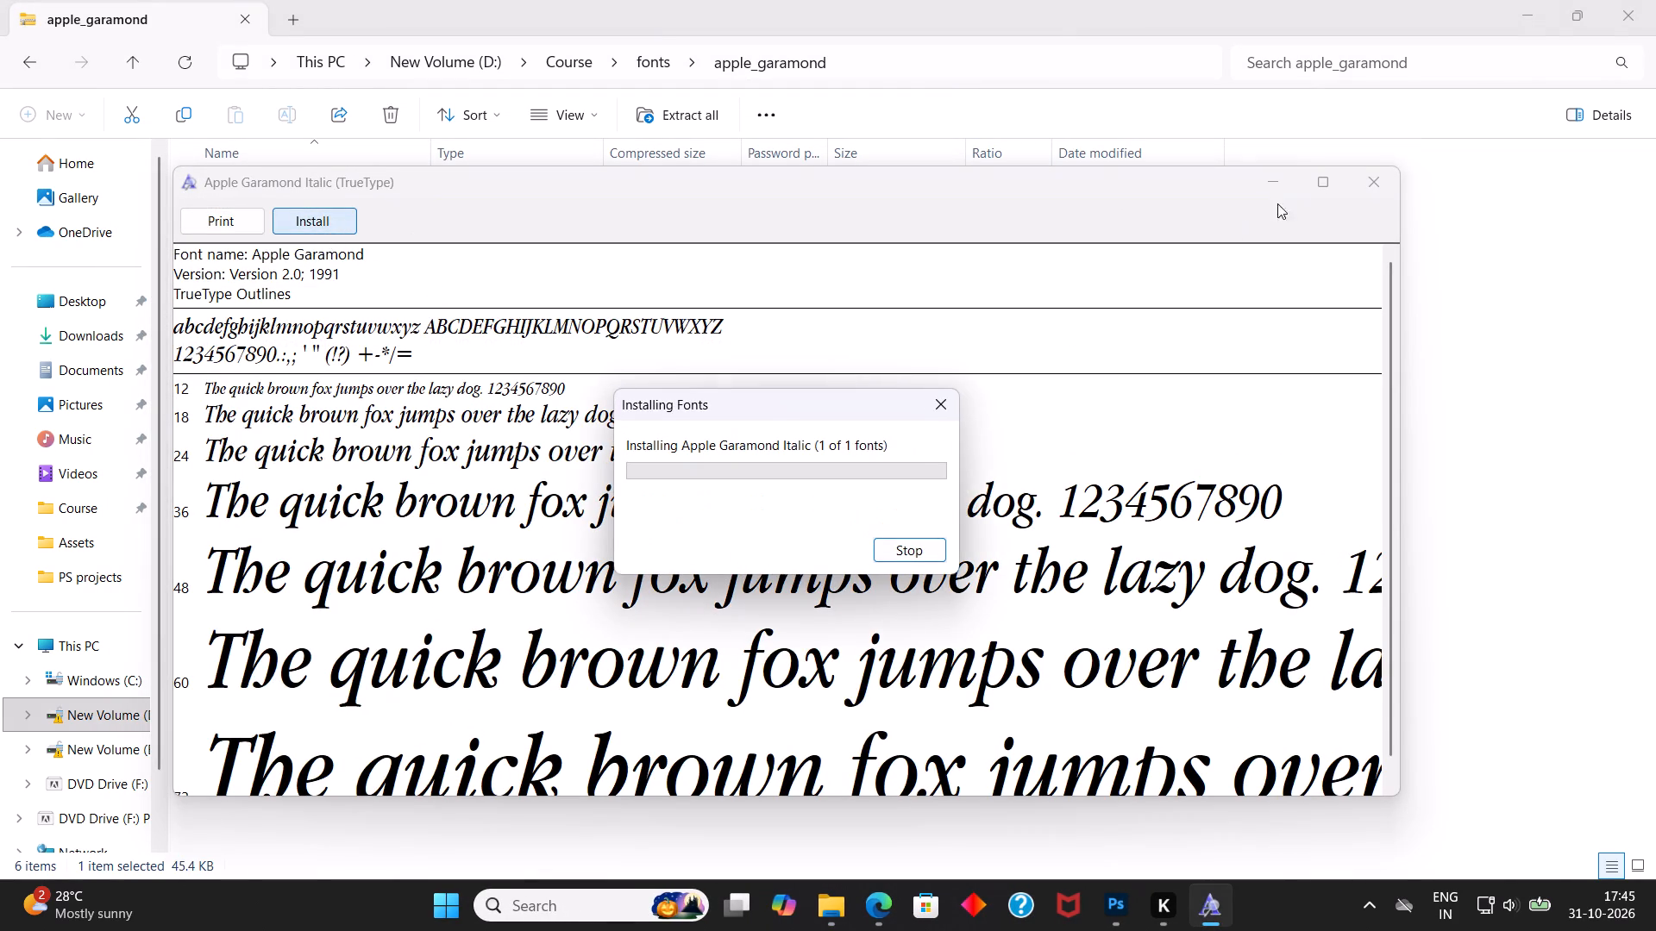
left_click(1371, 188)
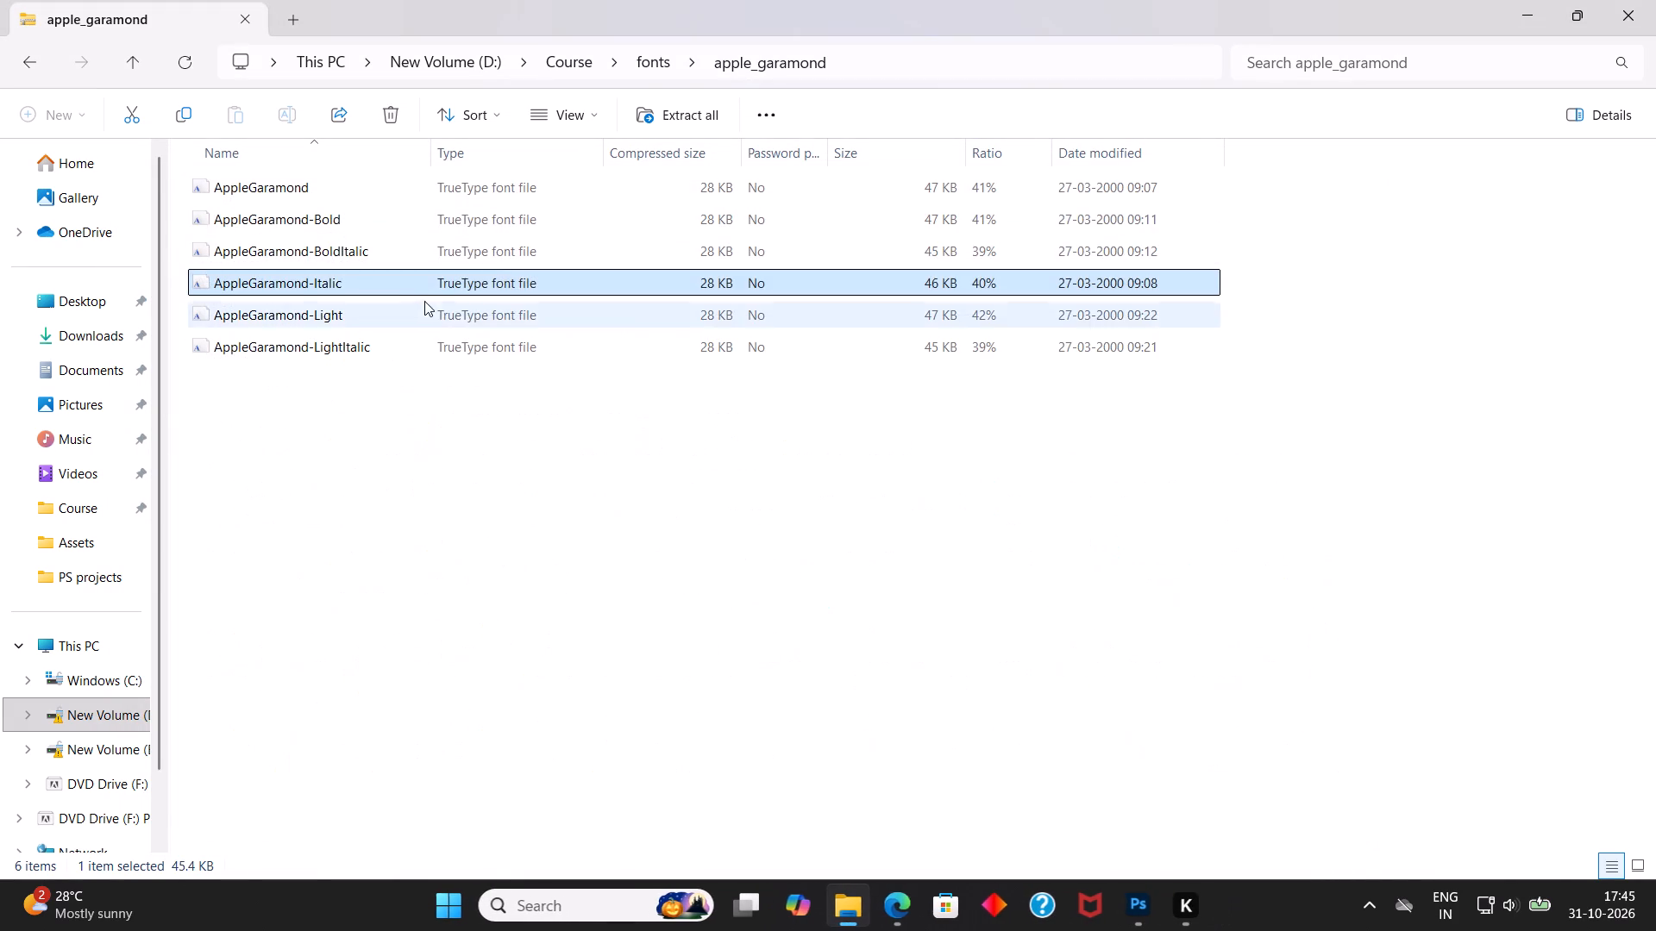
double_click(411, 305)
left_click(366, 242)
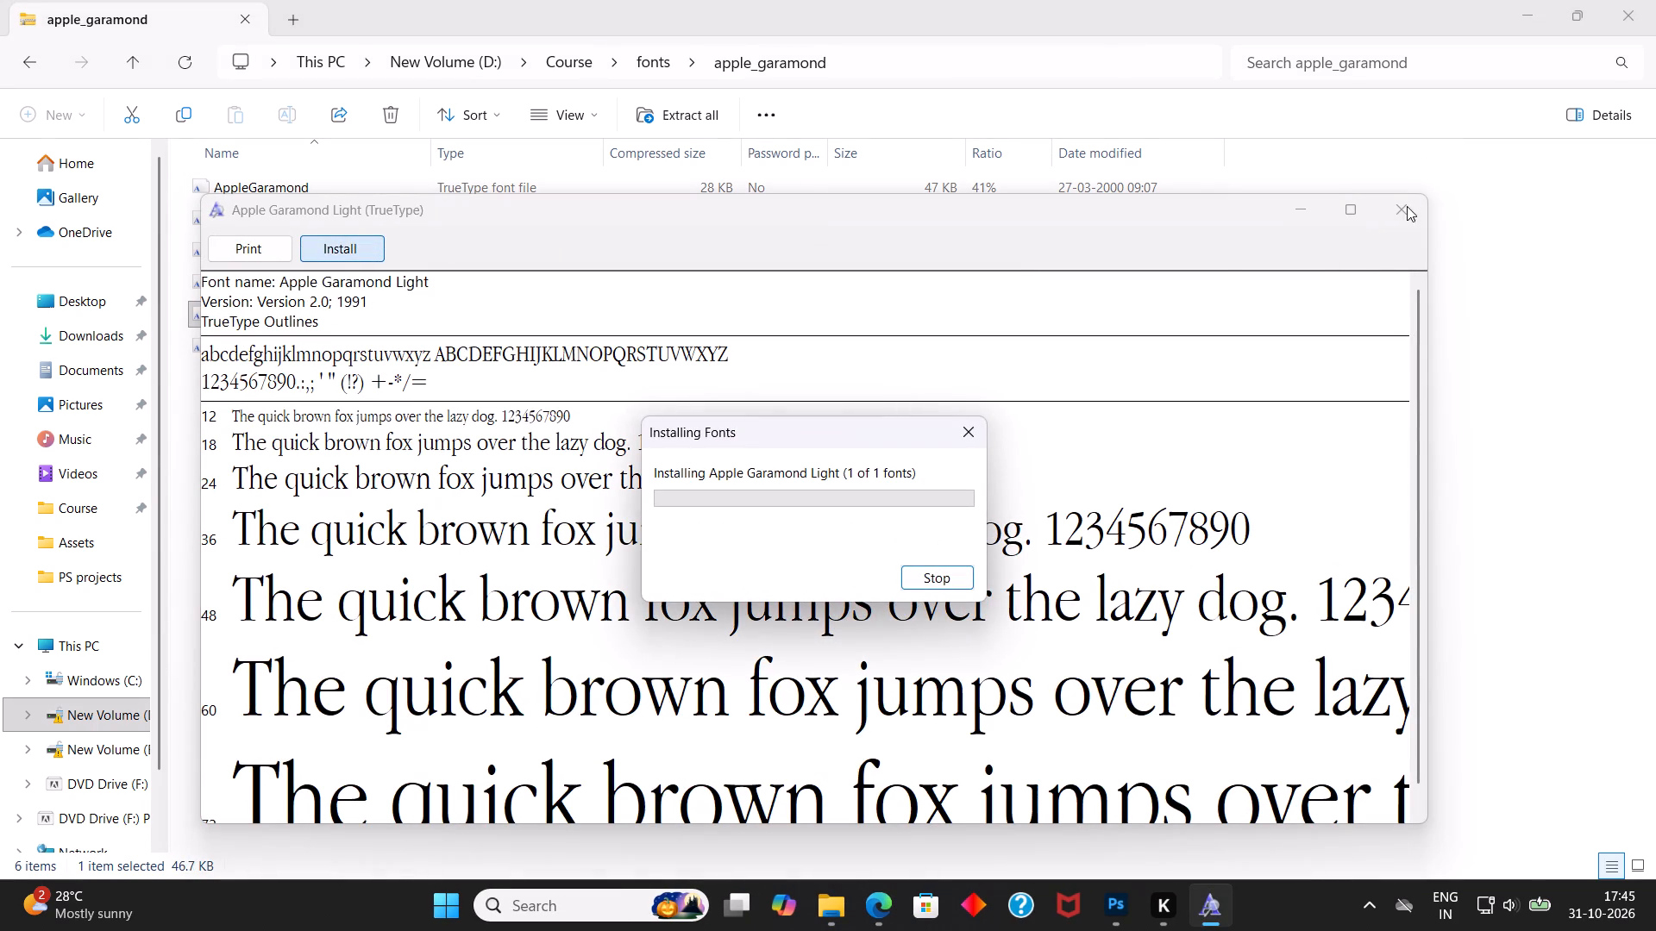
left_click(1401, 215)
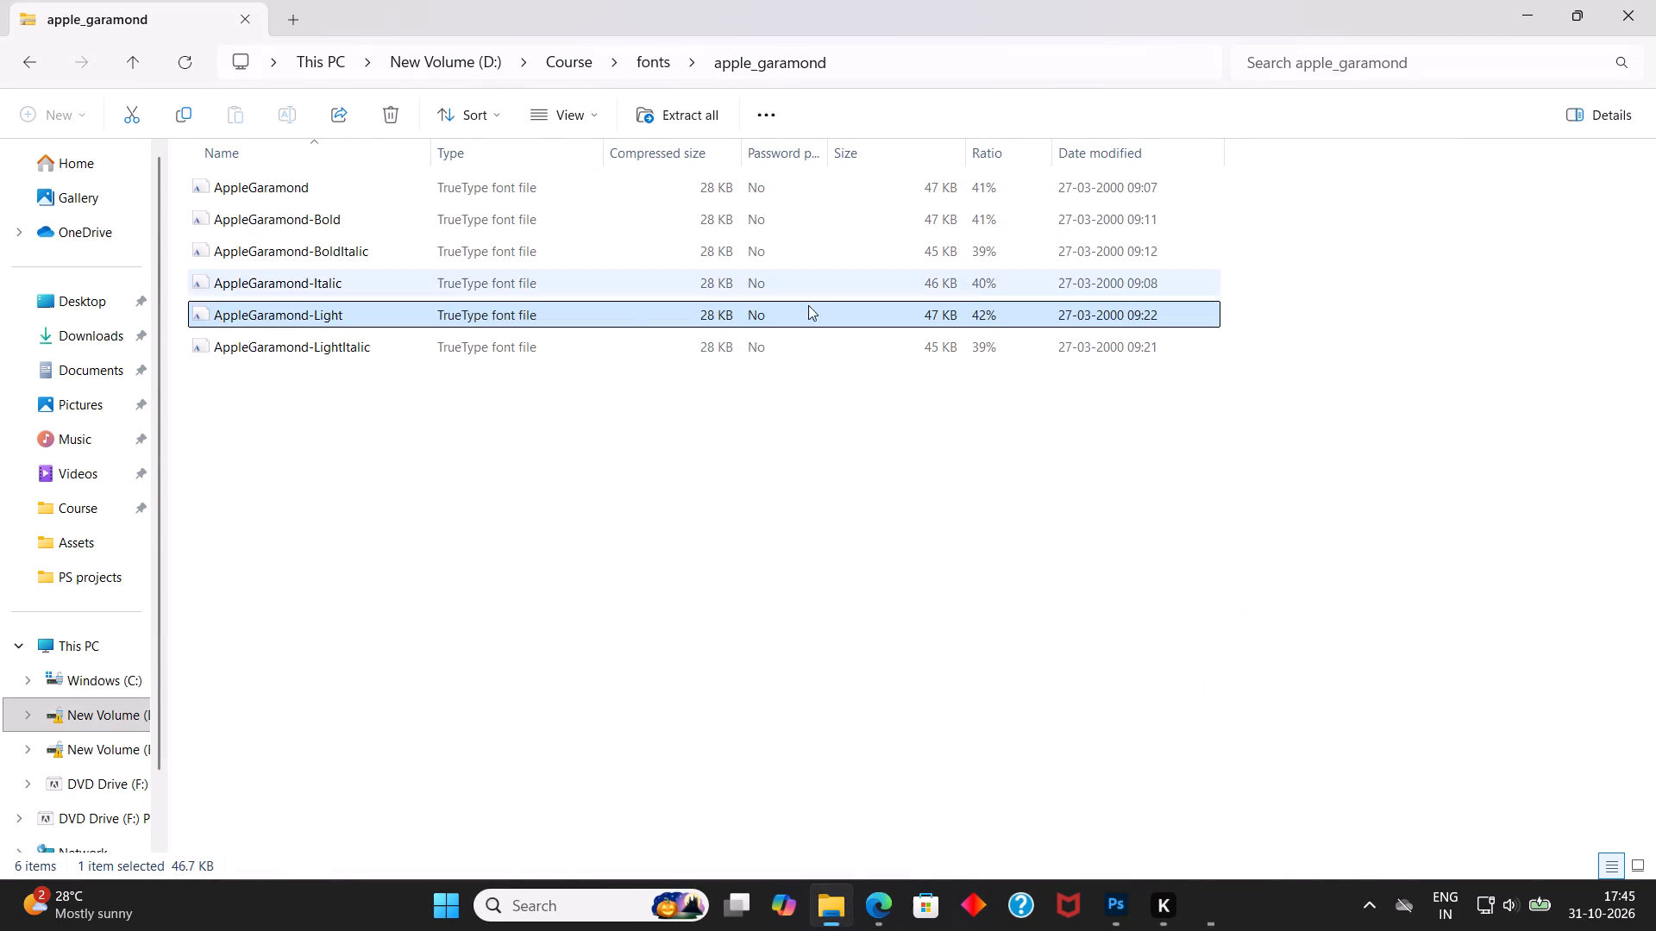
double_click(445, 347)
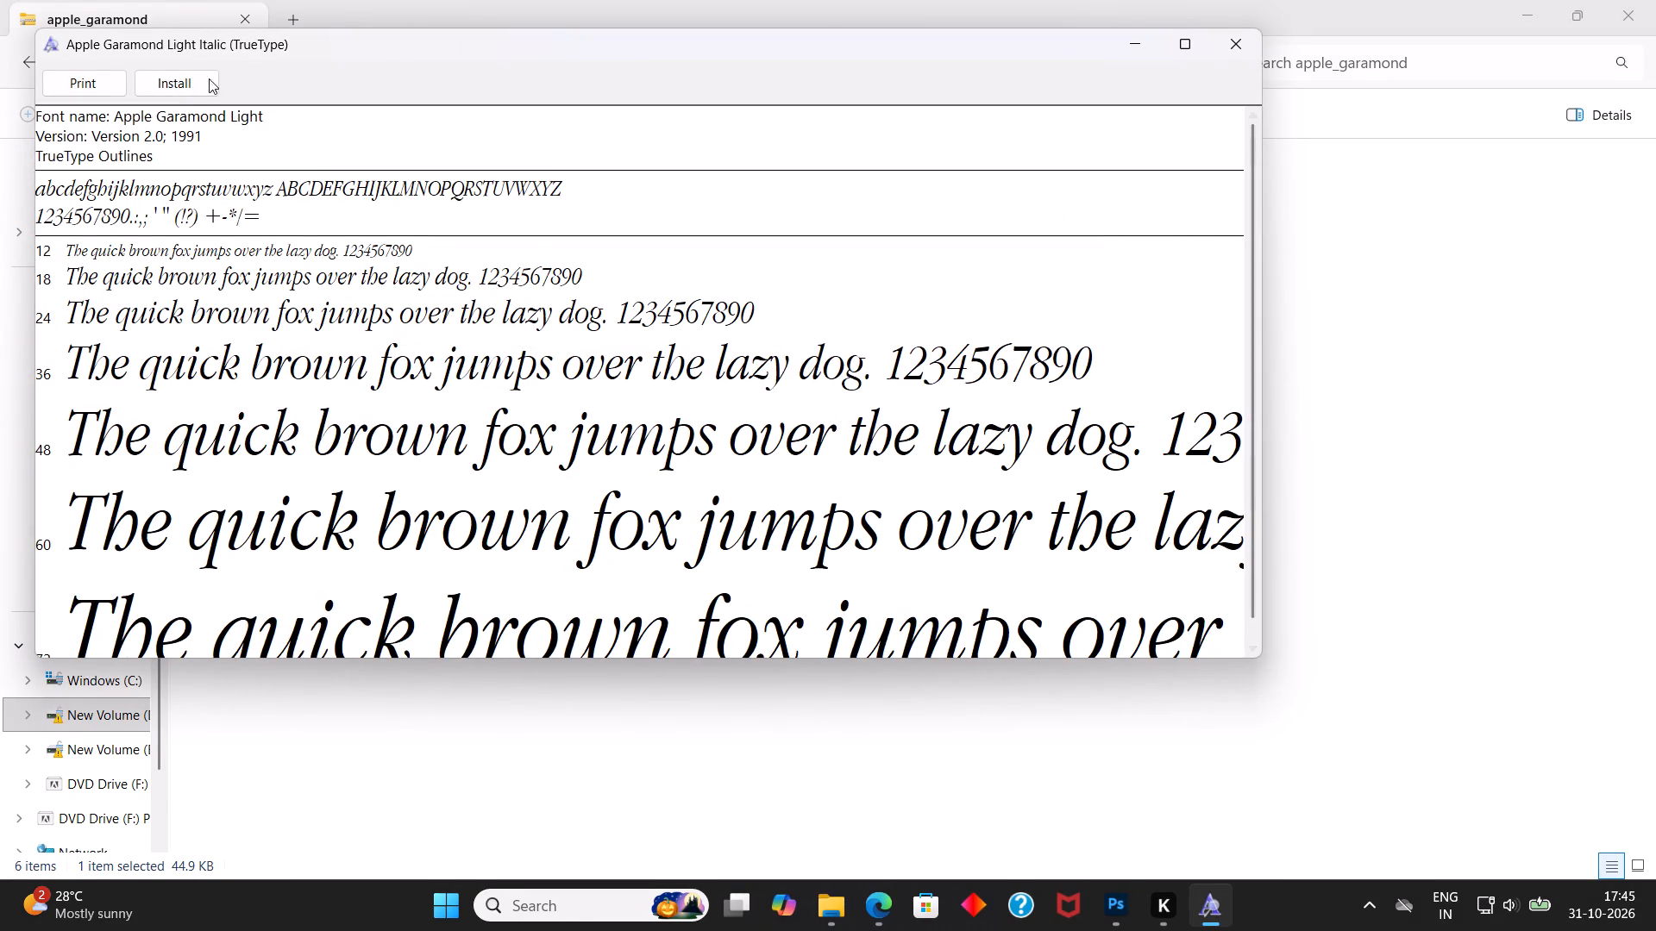
left_click(185, 88)
left_click(1226, 37)
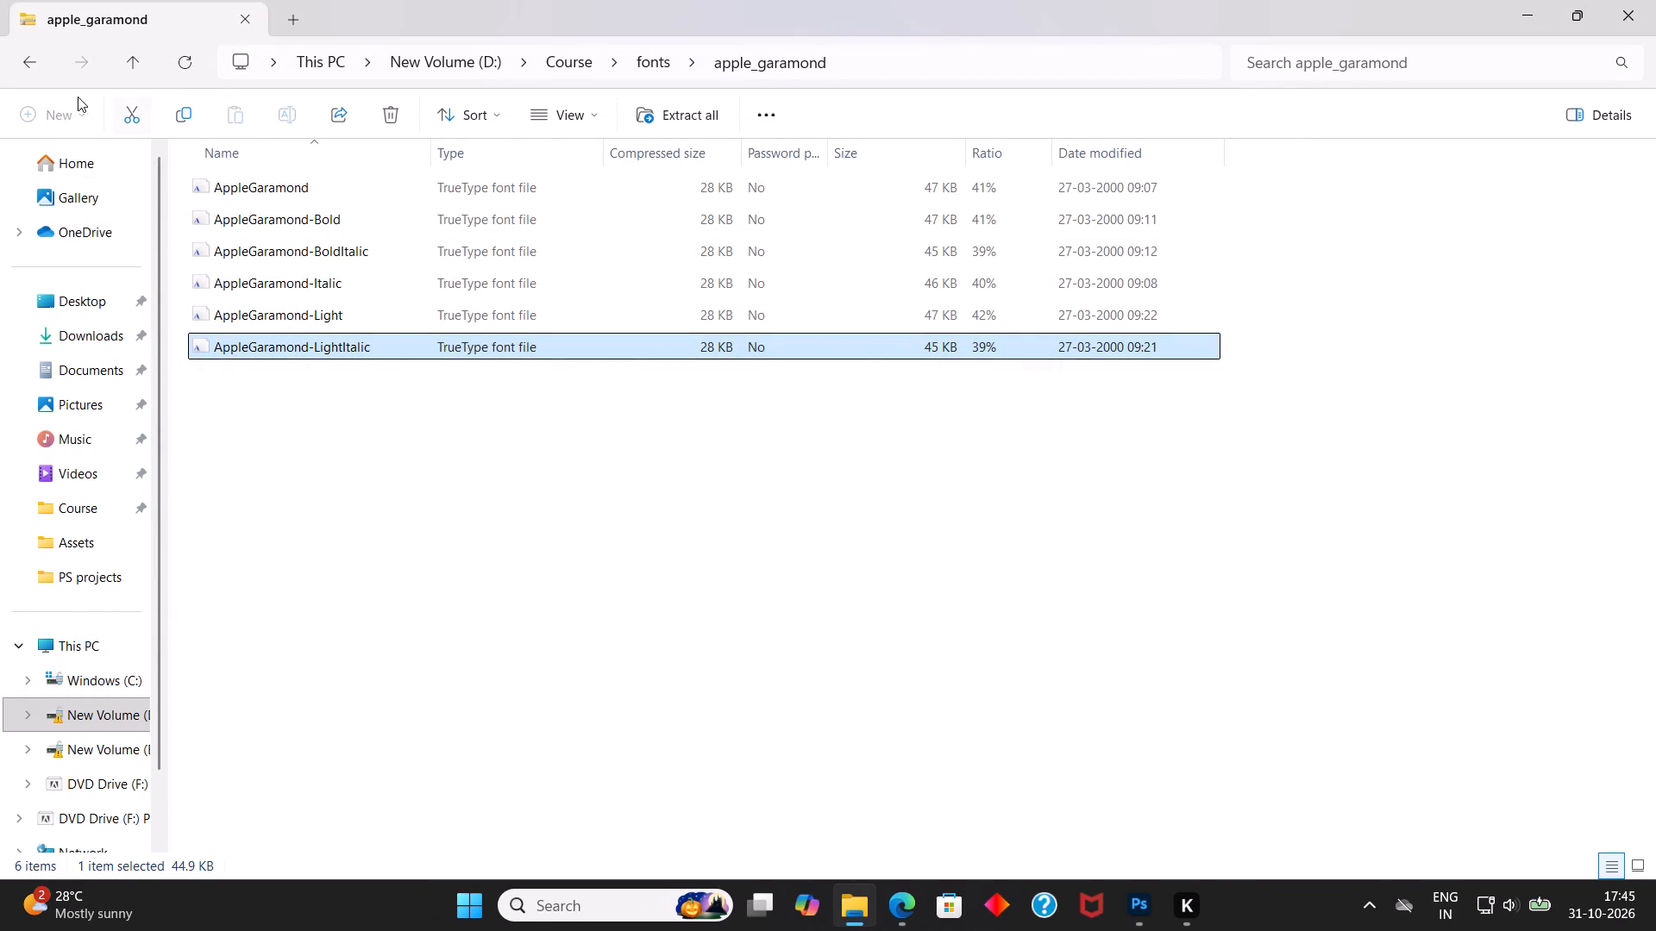
Go back to the fonts folder and install the Assassin, Avengeance Heroic Avenger and Aviano Future W01 Heavy Fast fonts.
left_click(34, 77)
double_click(288, 380)
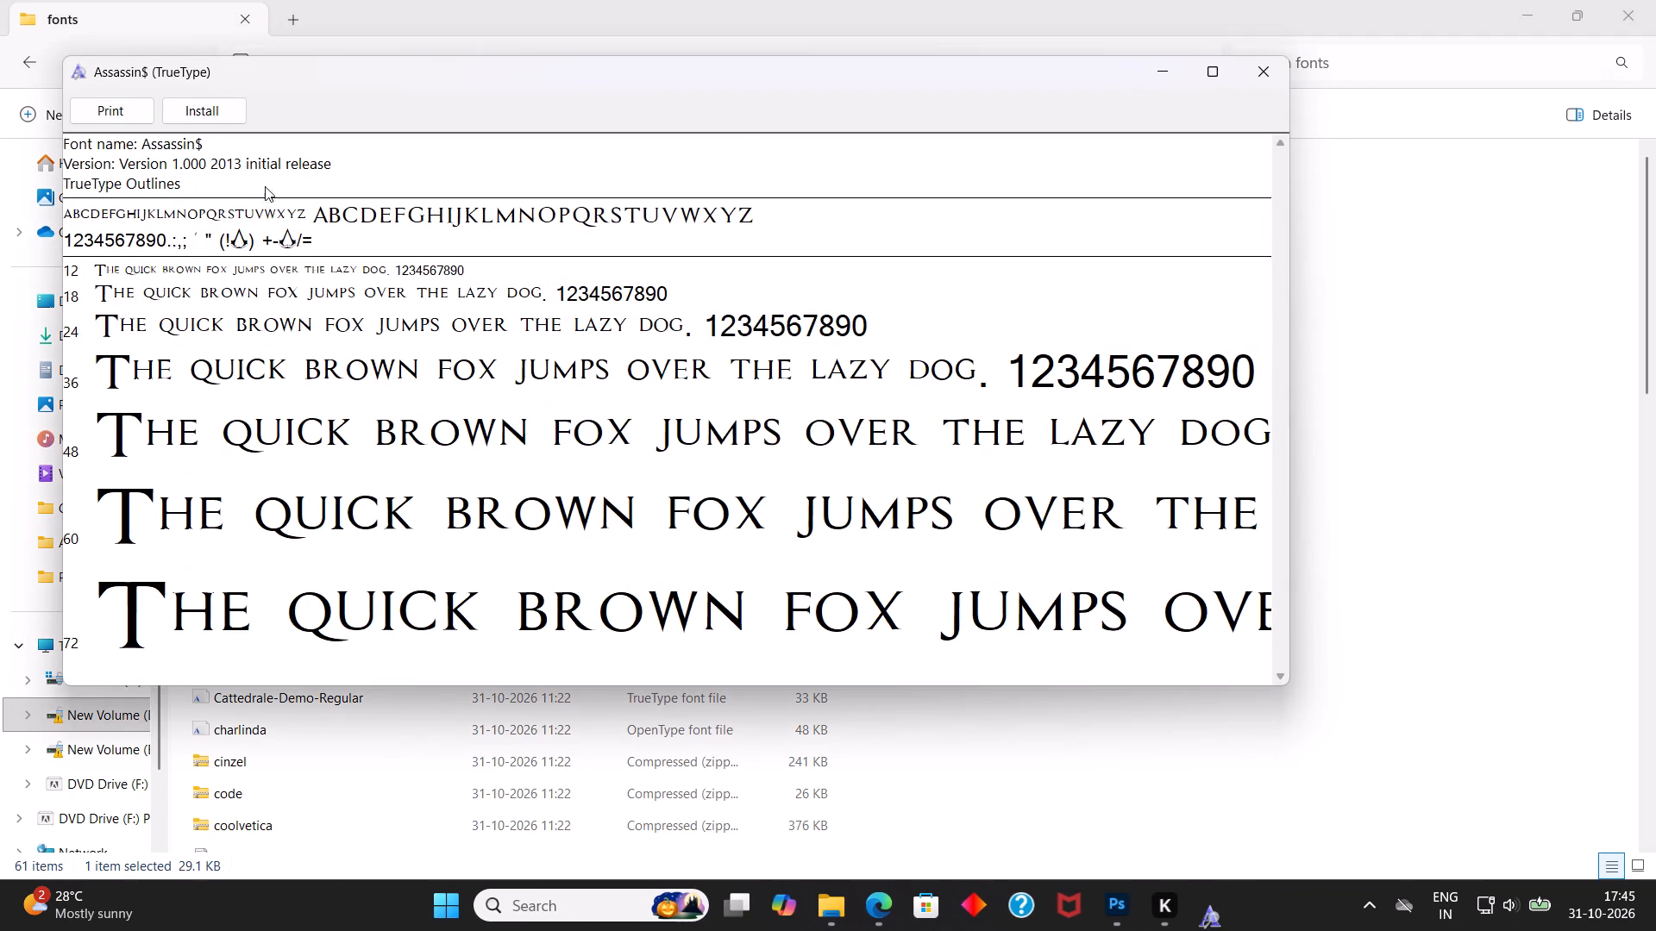
left_click(205, 117)
left_click(1267, 63)
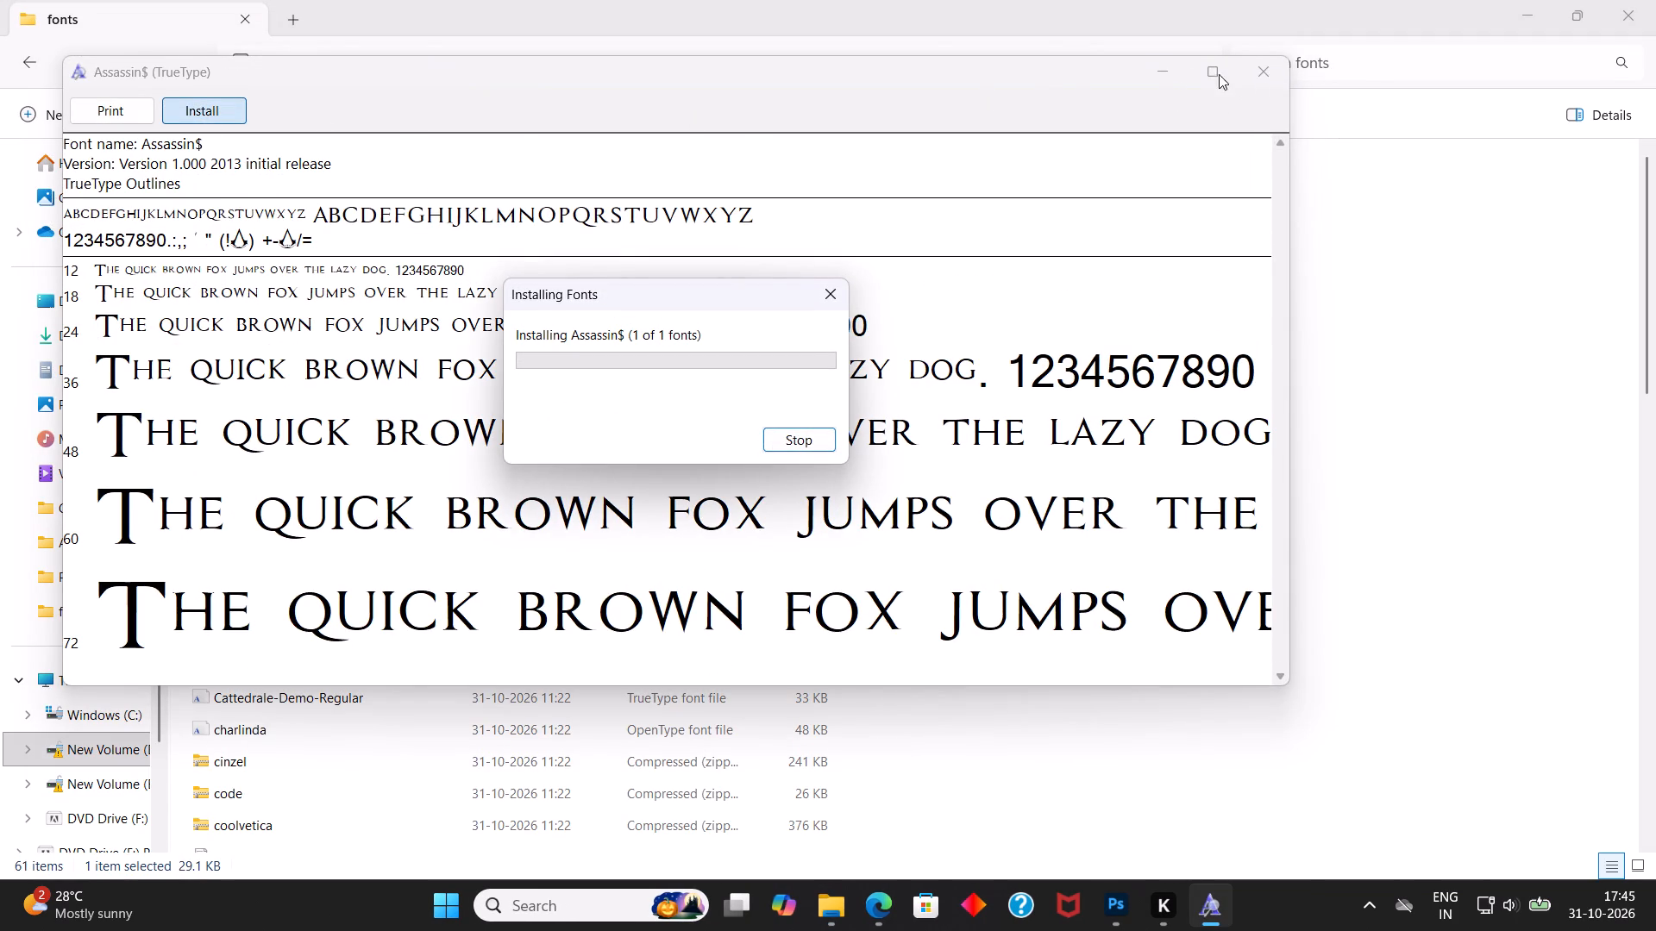
double_click(329, 413)
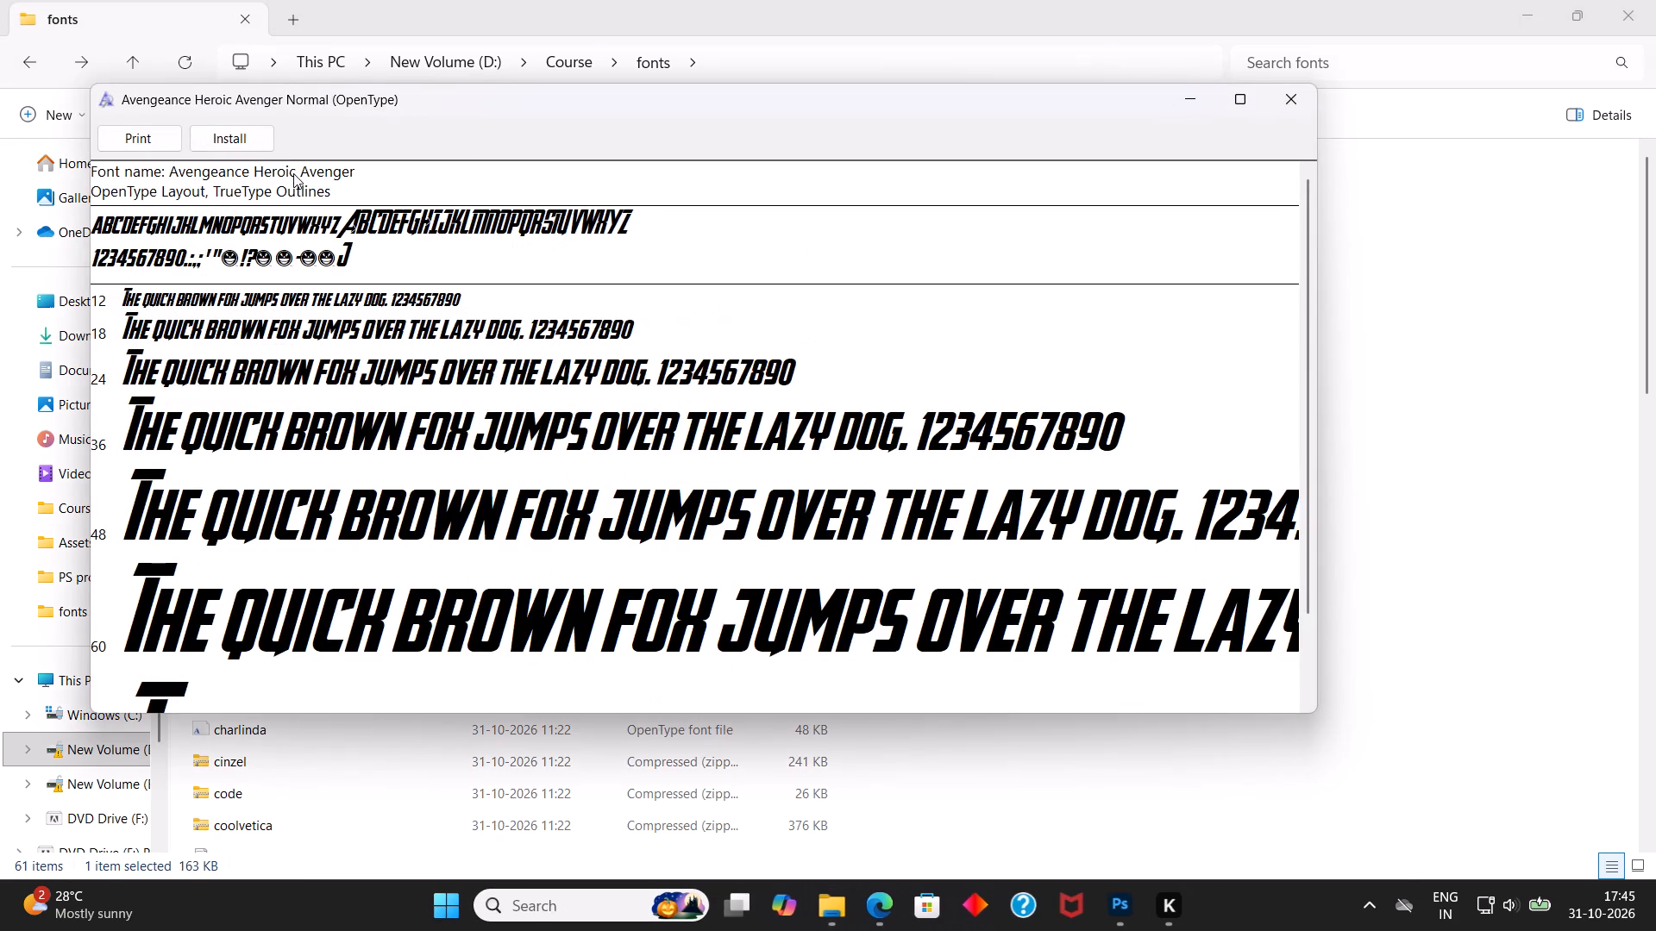
left_click(263, 141)
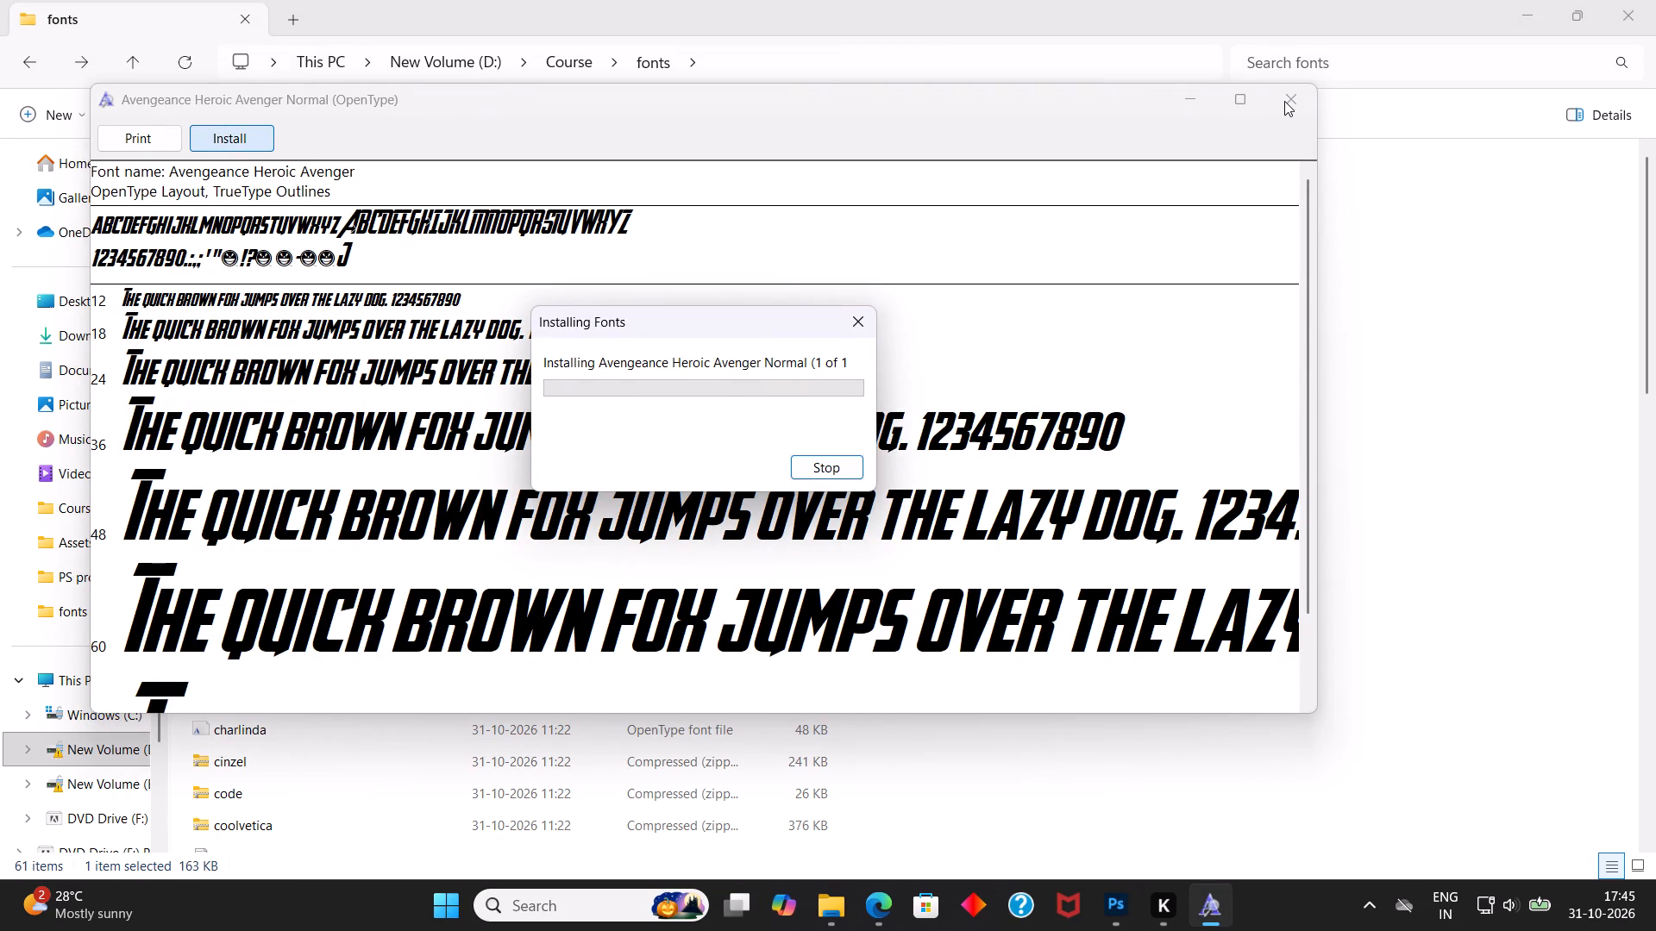
left_click(1284, 101)
double_click(440, 446)
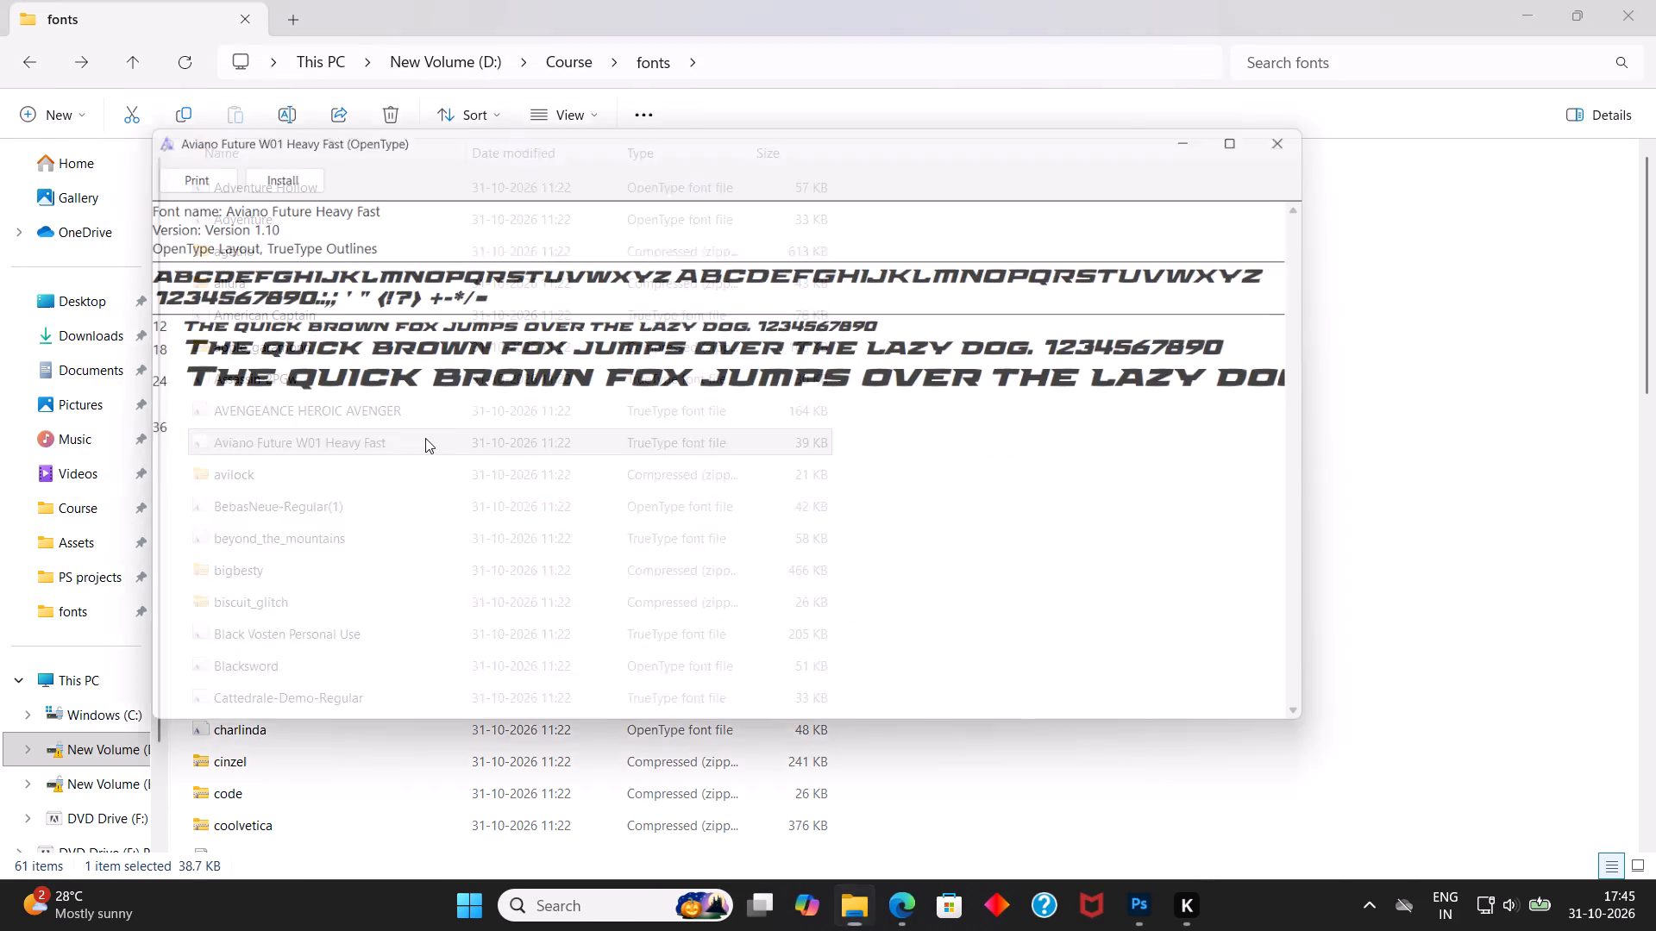
left_click(257, 157)
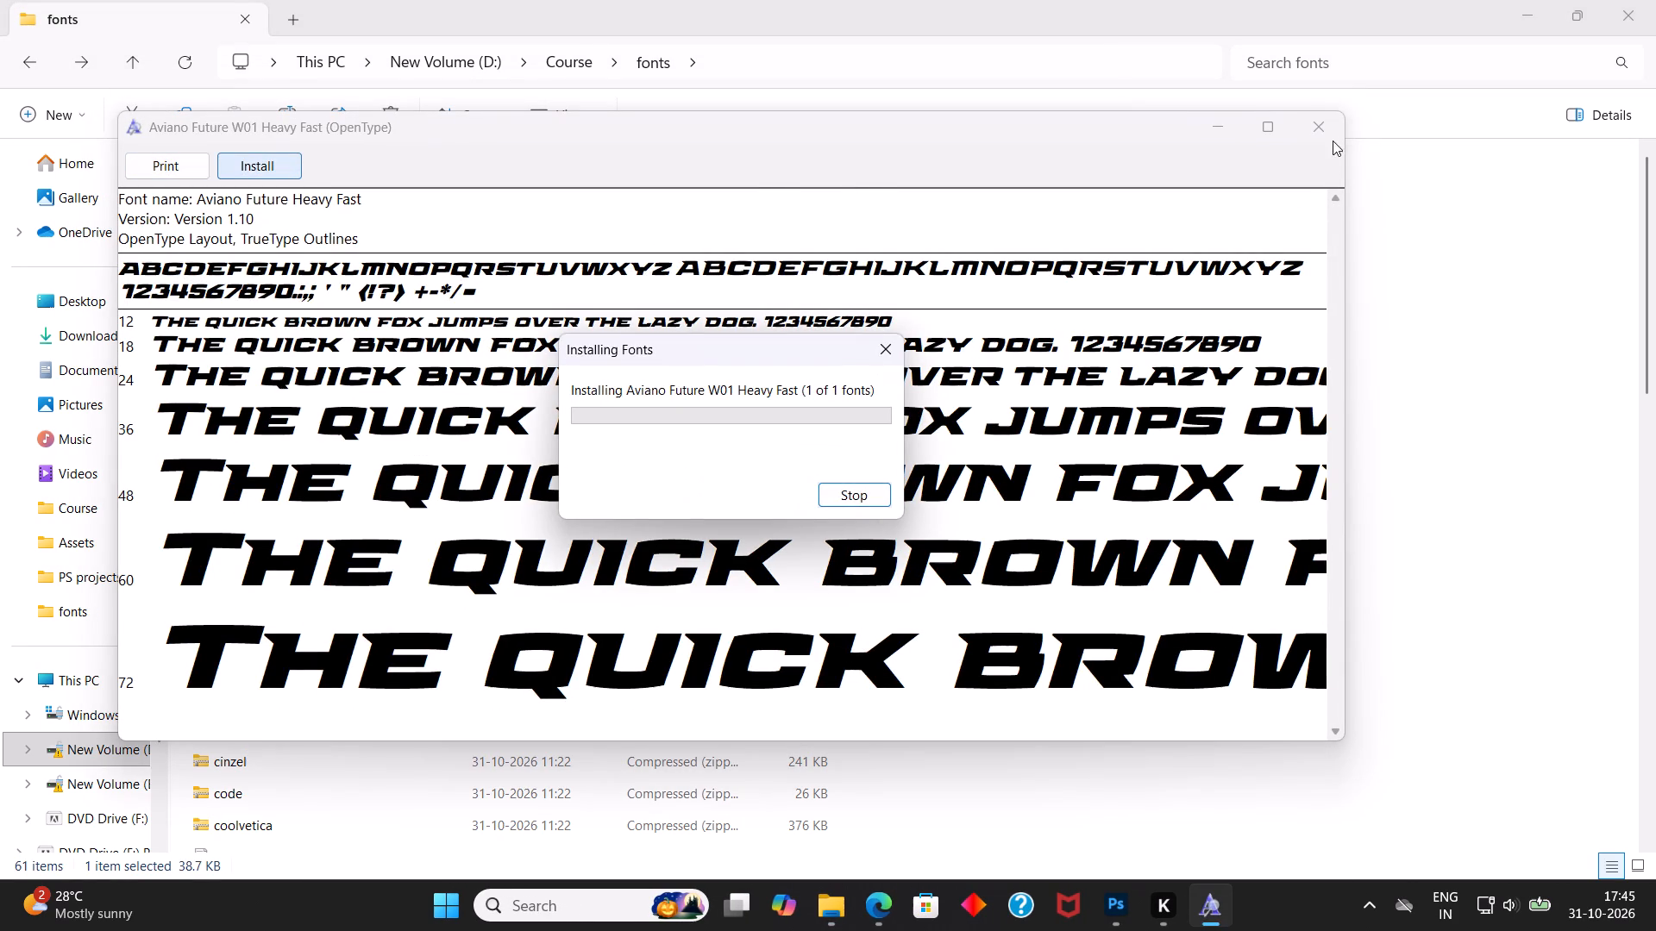
left_click(1324, 124)
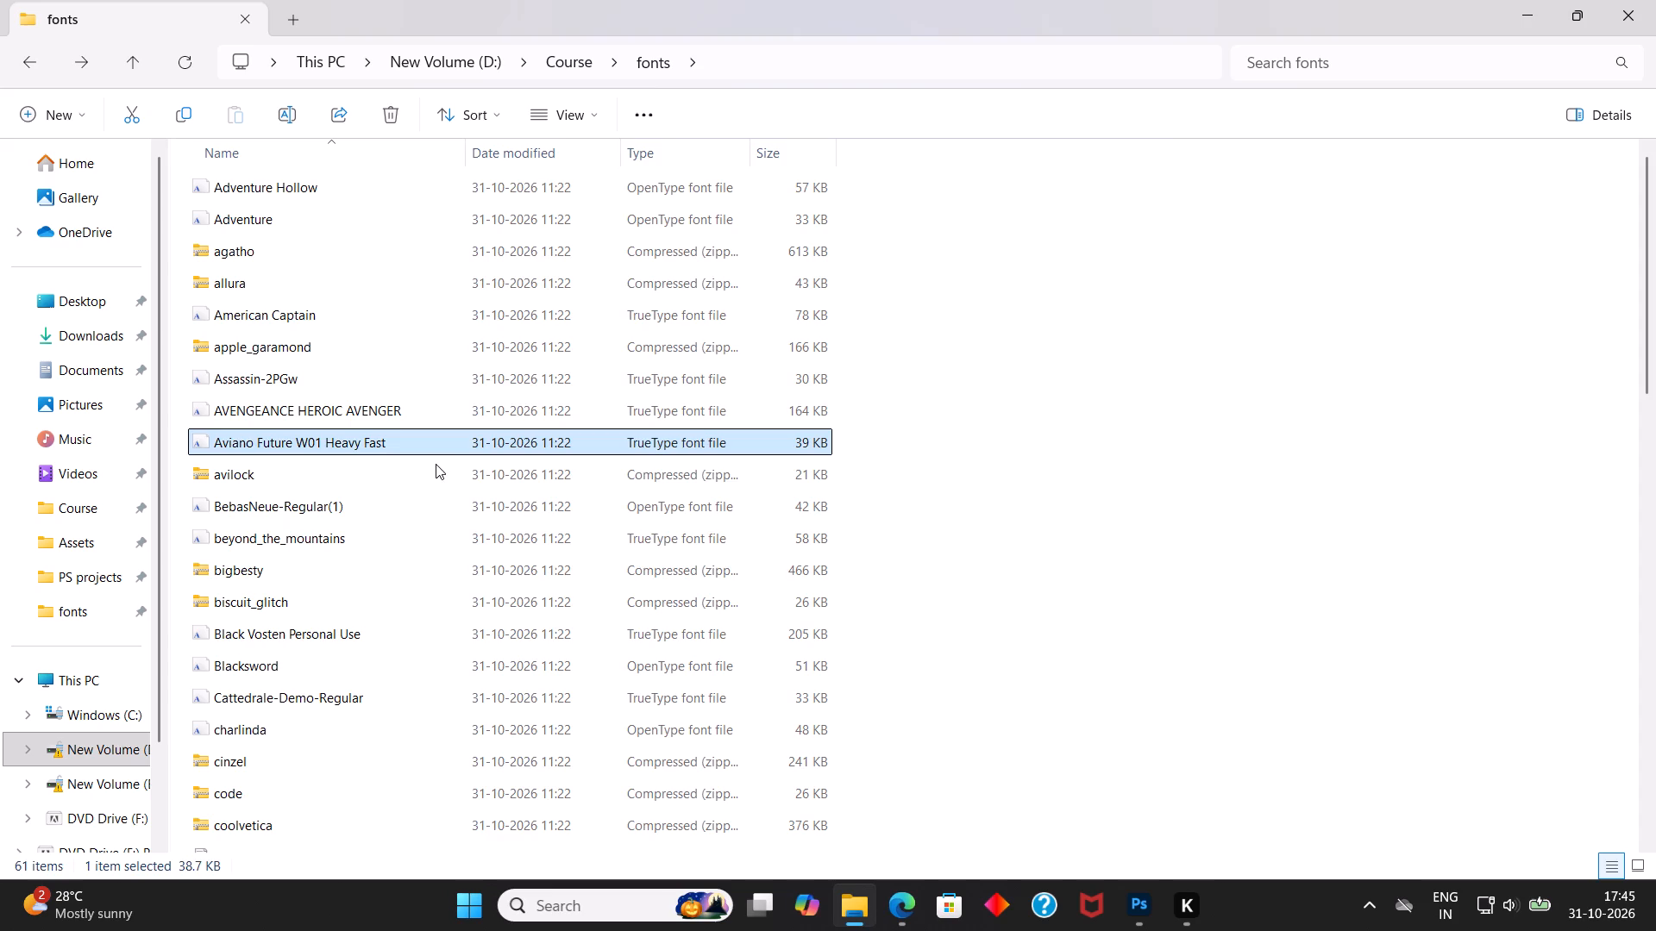
Install the Avilock Bold font from the avilock archive in the fonts folder.
double_click(363, 466)
double_click(302, 197)
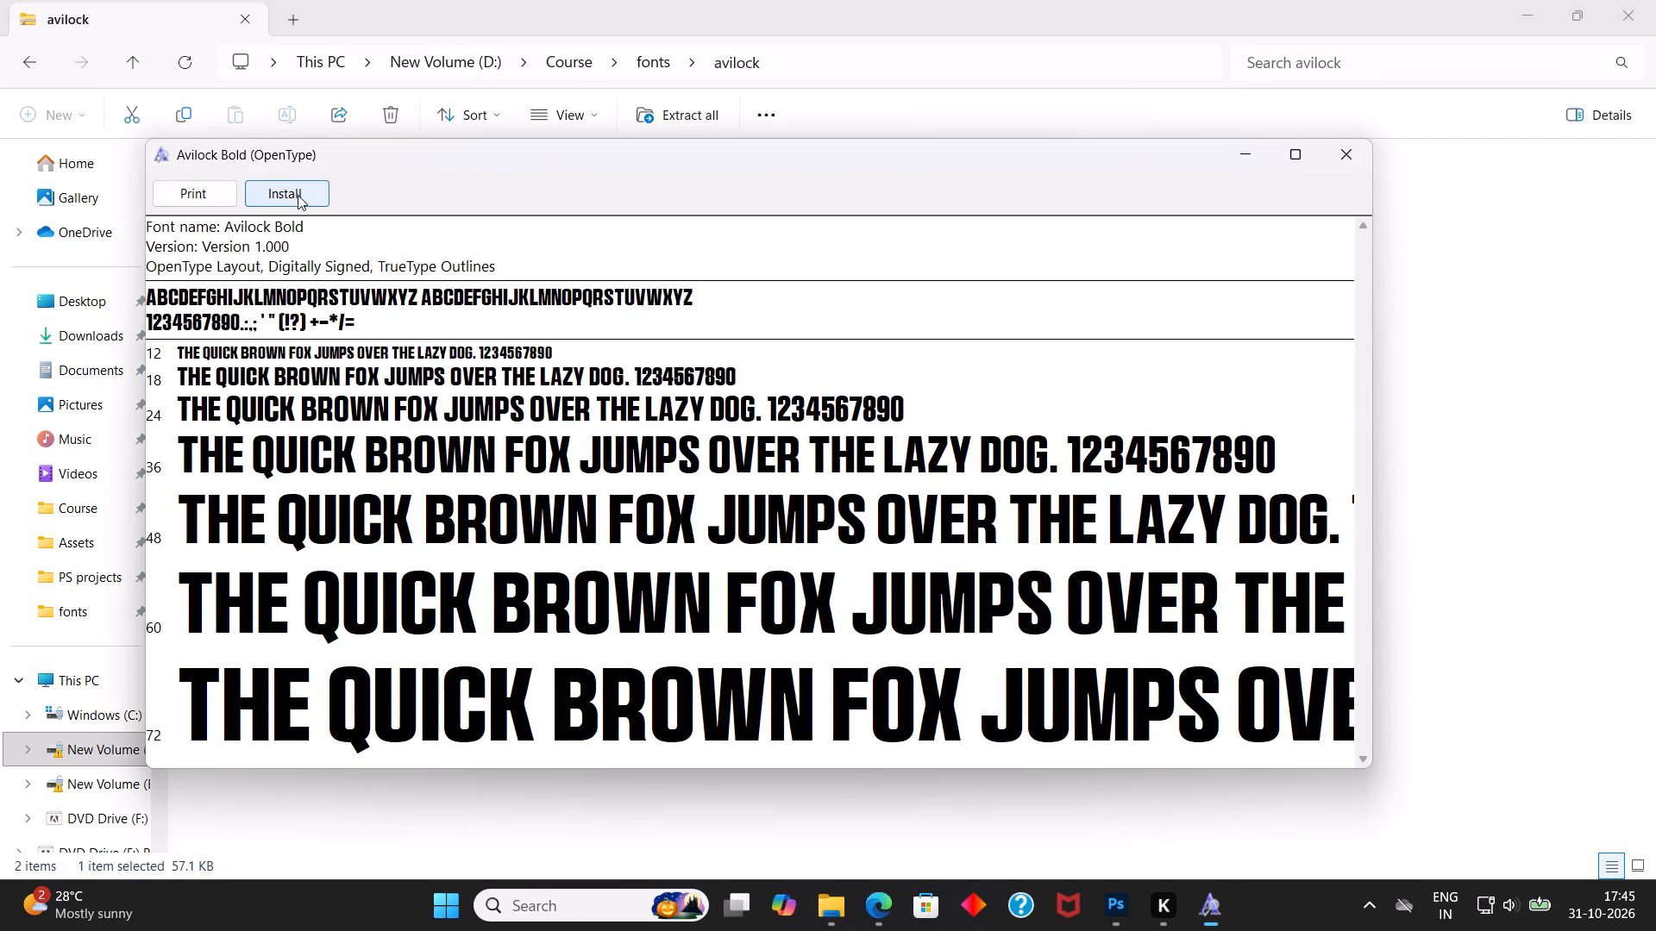
left_click(298, 195)
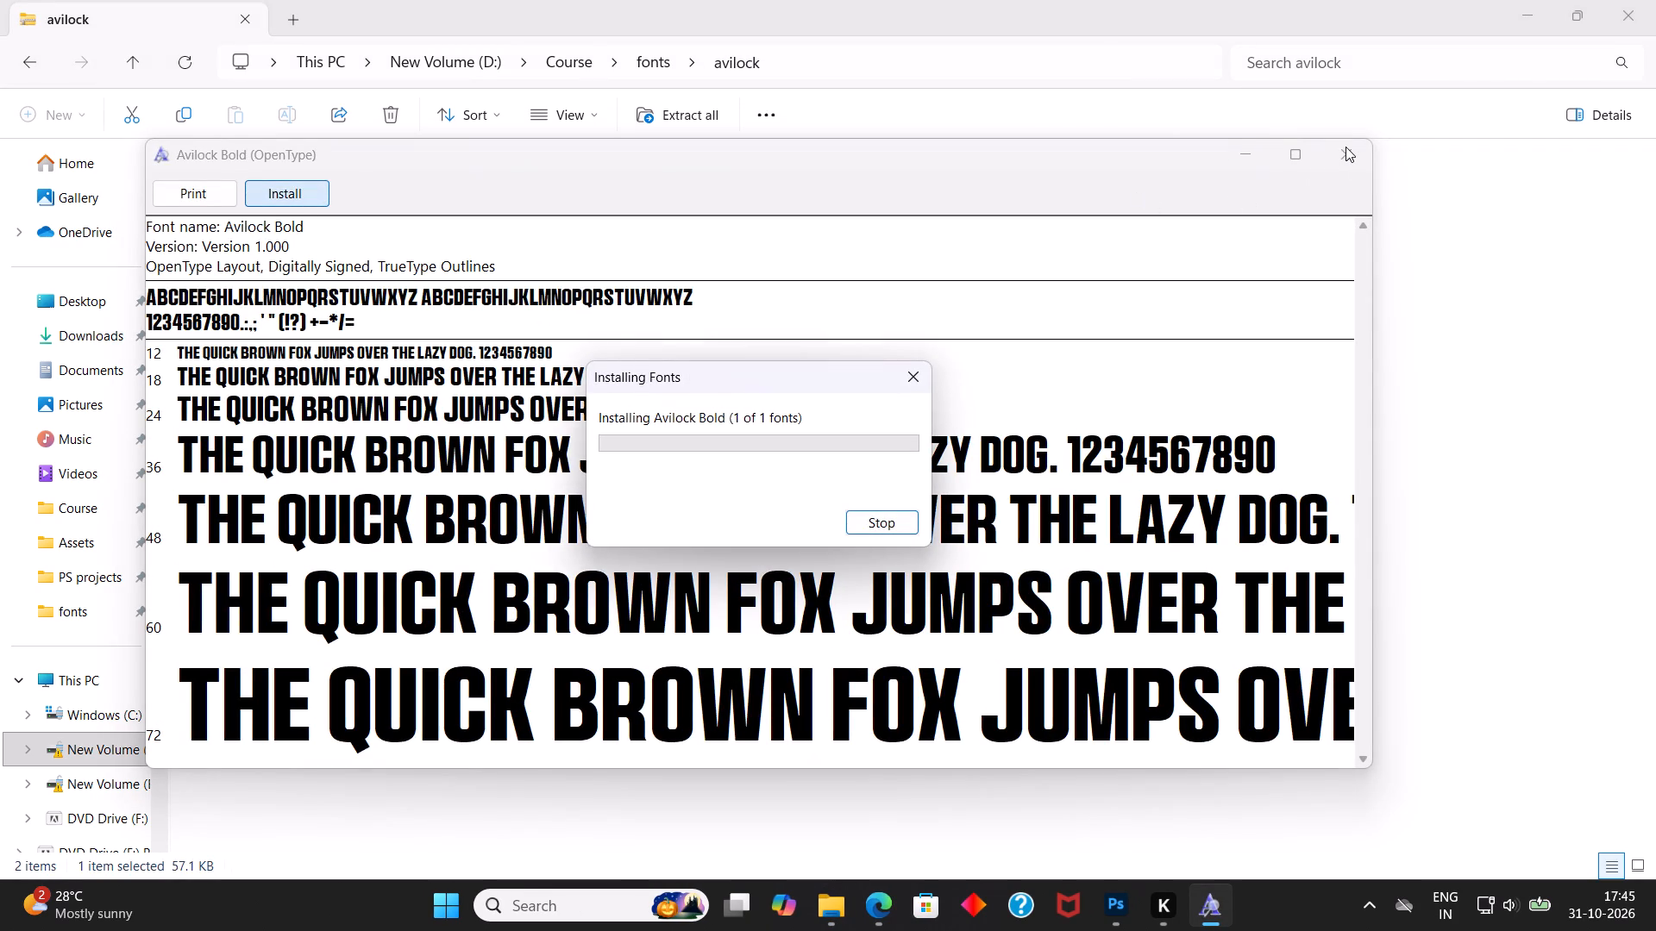
left_click(1345, 147)
Go back to the fonts folder and install the Bebas Neue Regular and Beyond The Mountains fonts.
left_click(30, 77)
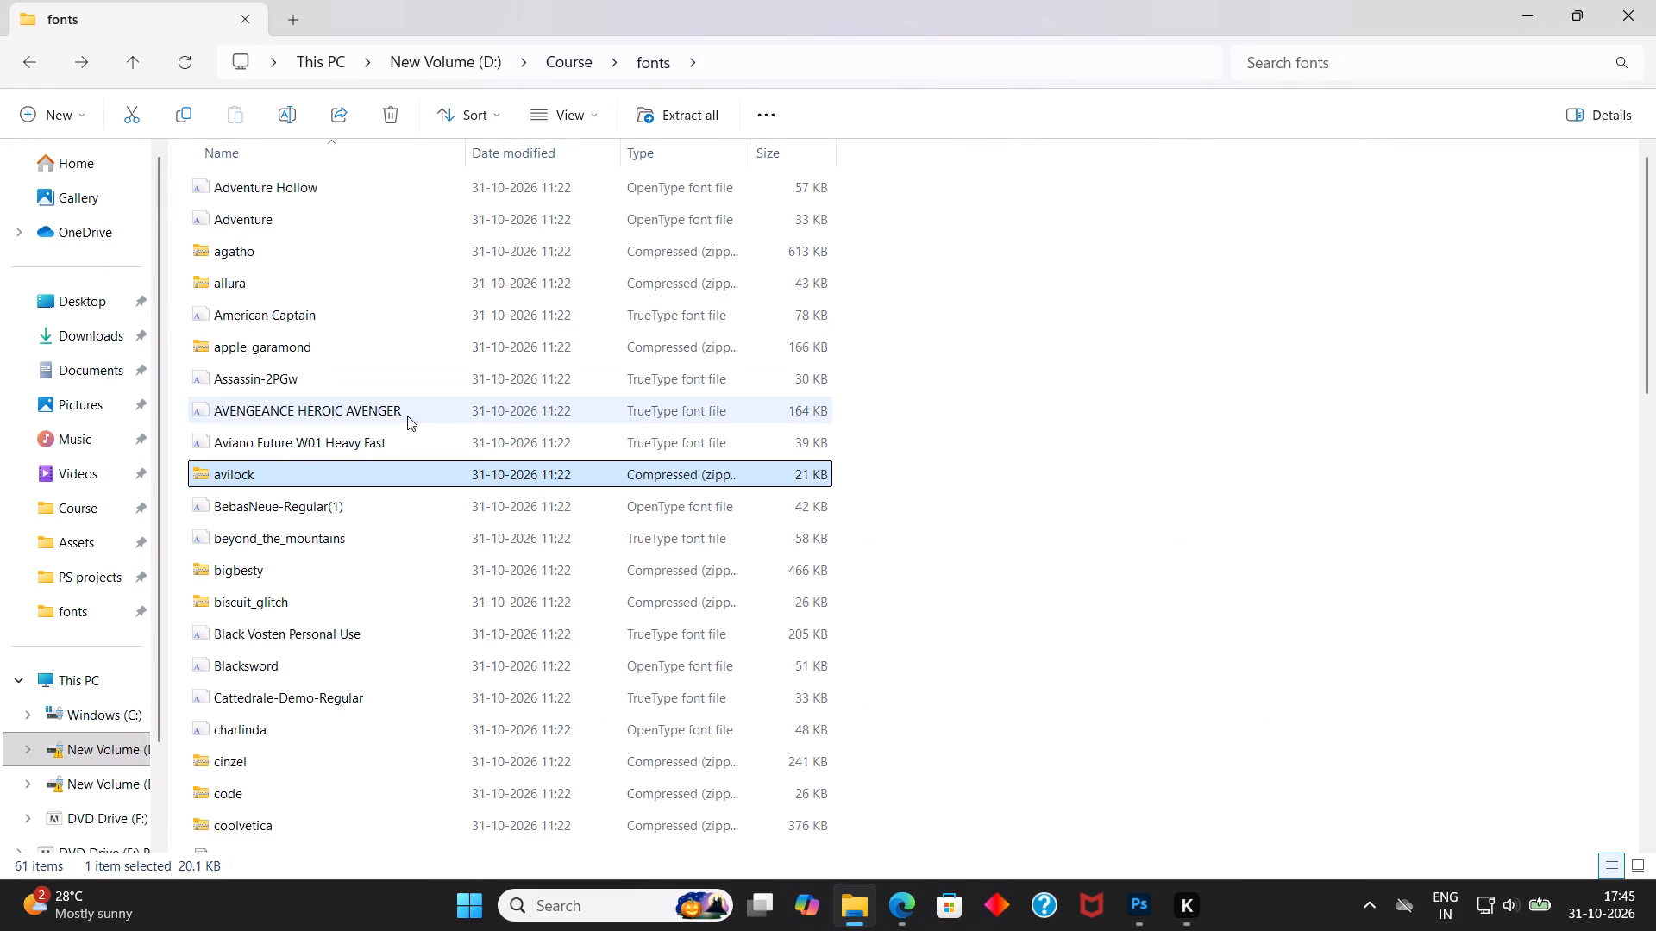
scroll(407, 416, "down", 4)
scroll(326, 221, "up", 1)
double_click(326, 221)
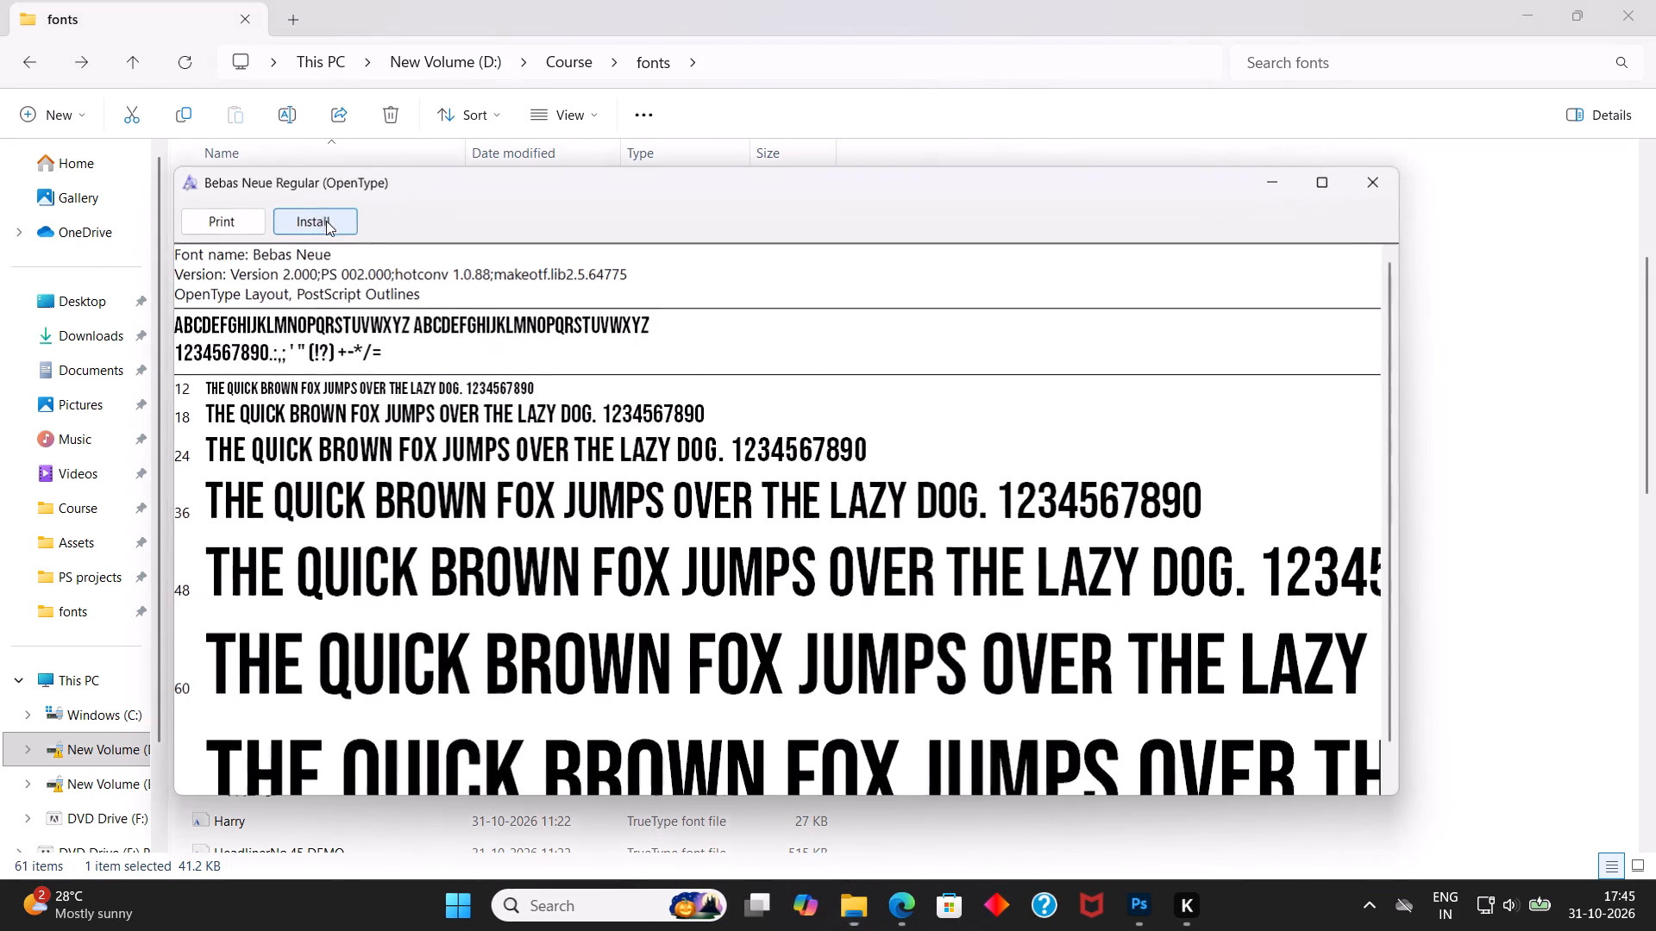
left_click(315, 217)
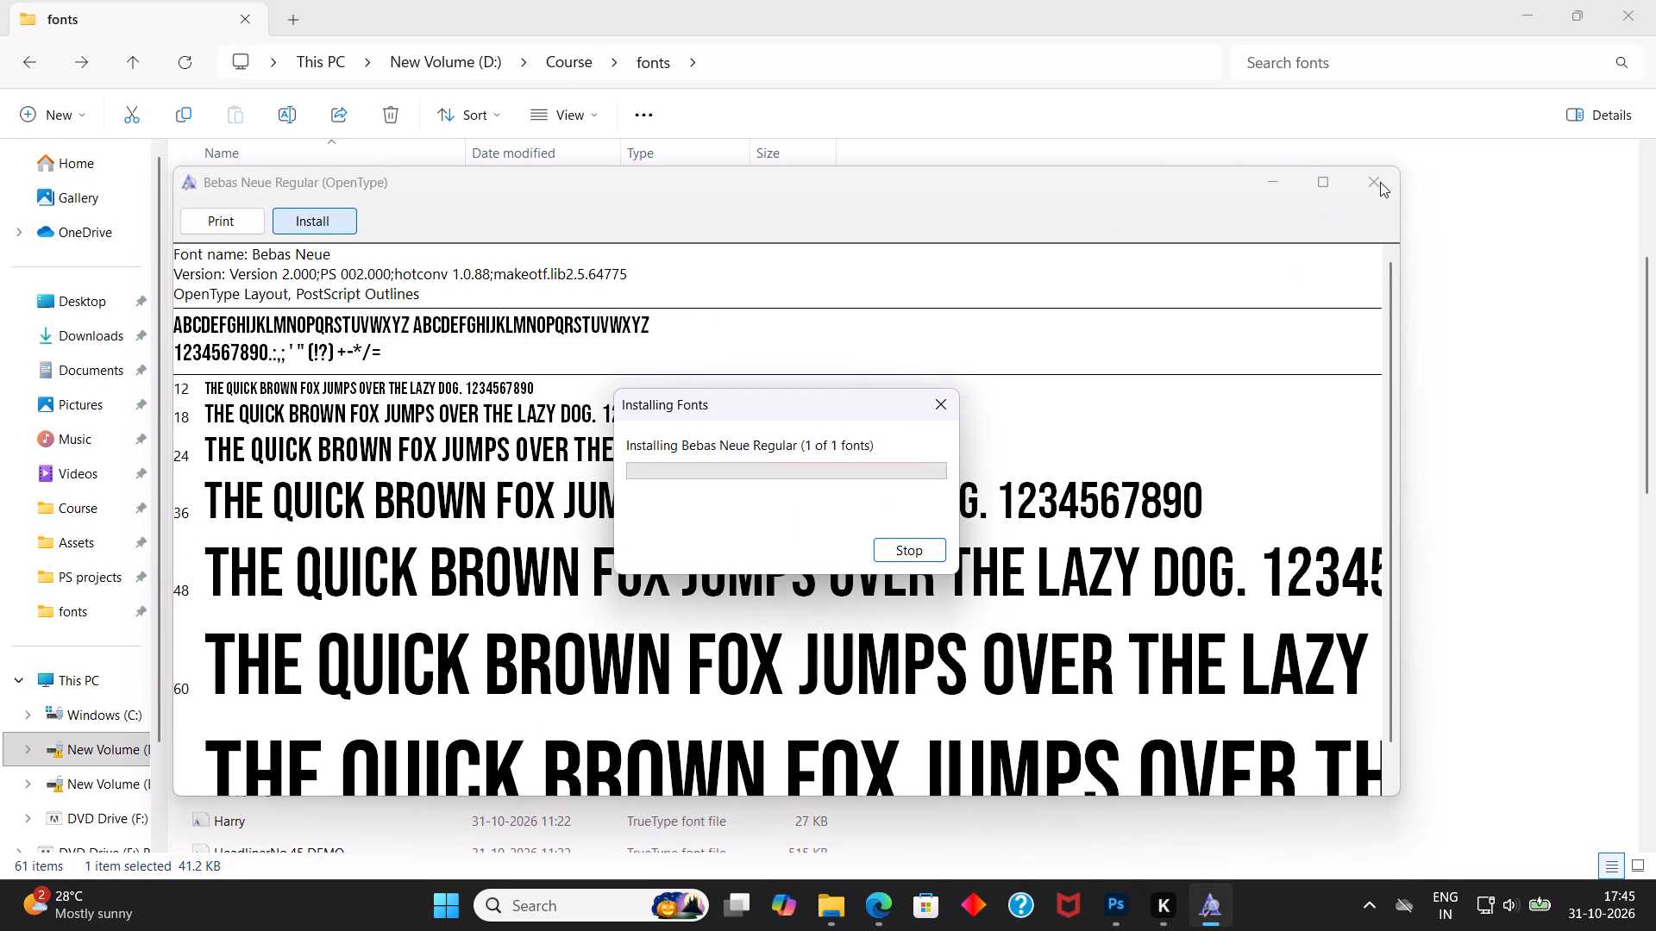
left_click(1374, 181)
double_click(305, 252)
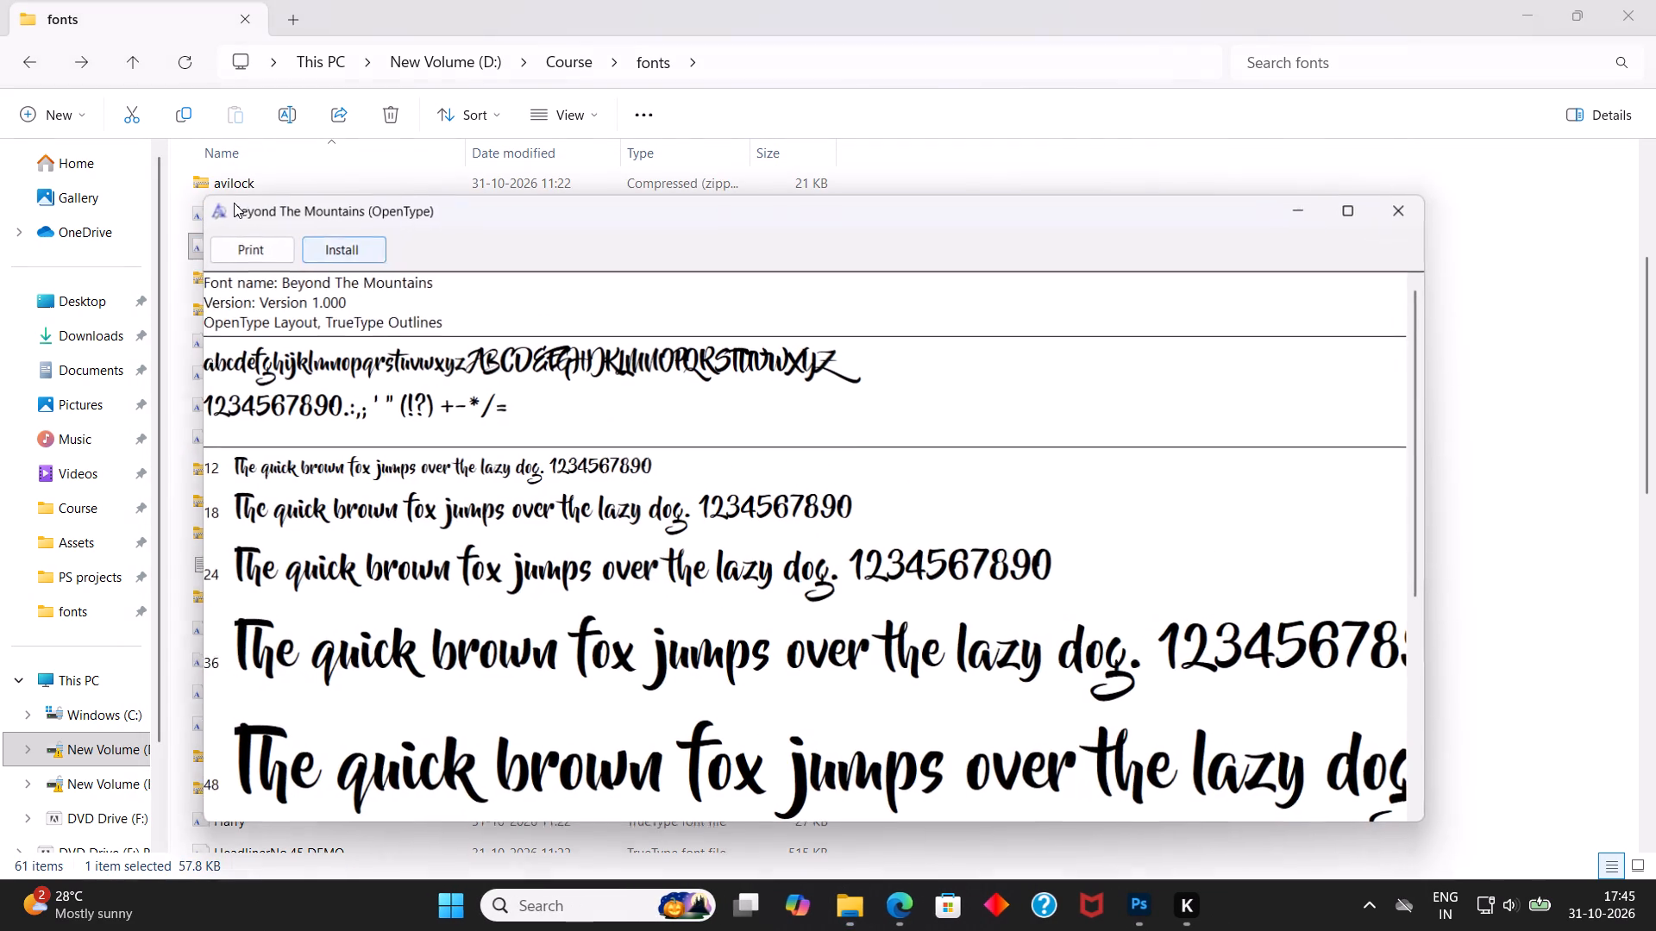
left_click(349, 234)
left_click(342, 248)
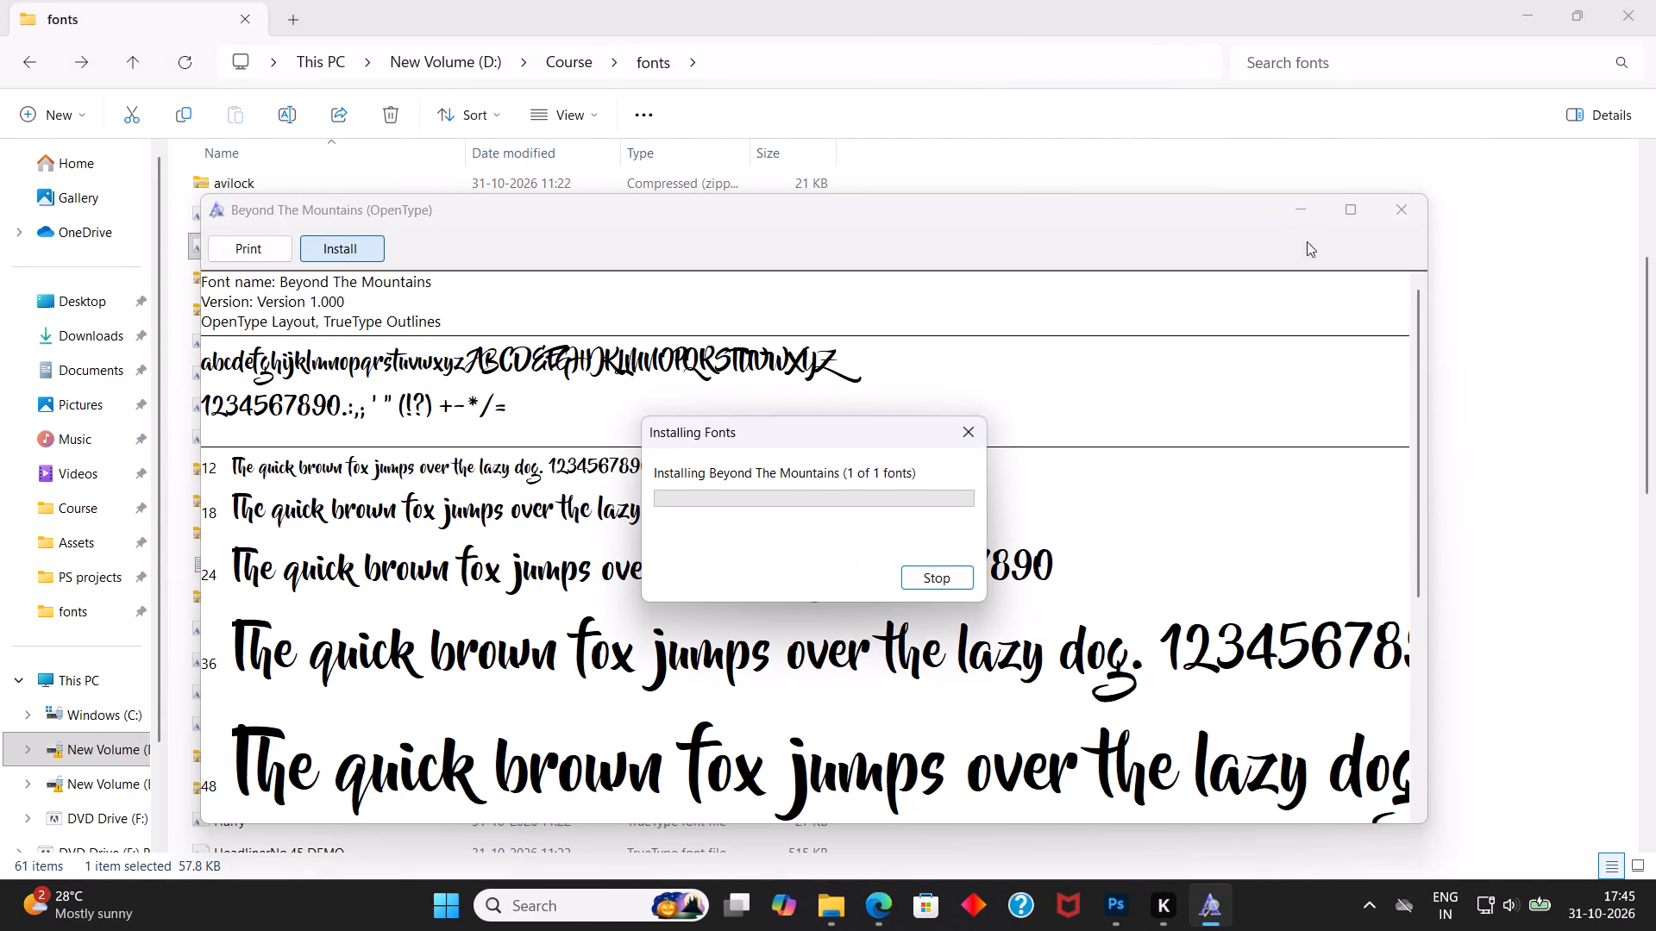
left_click(1396, 209)
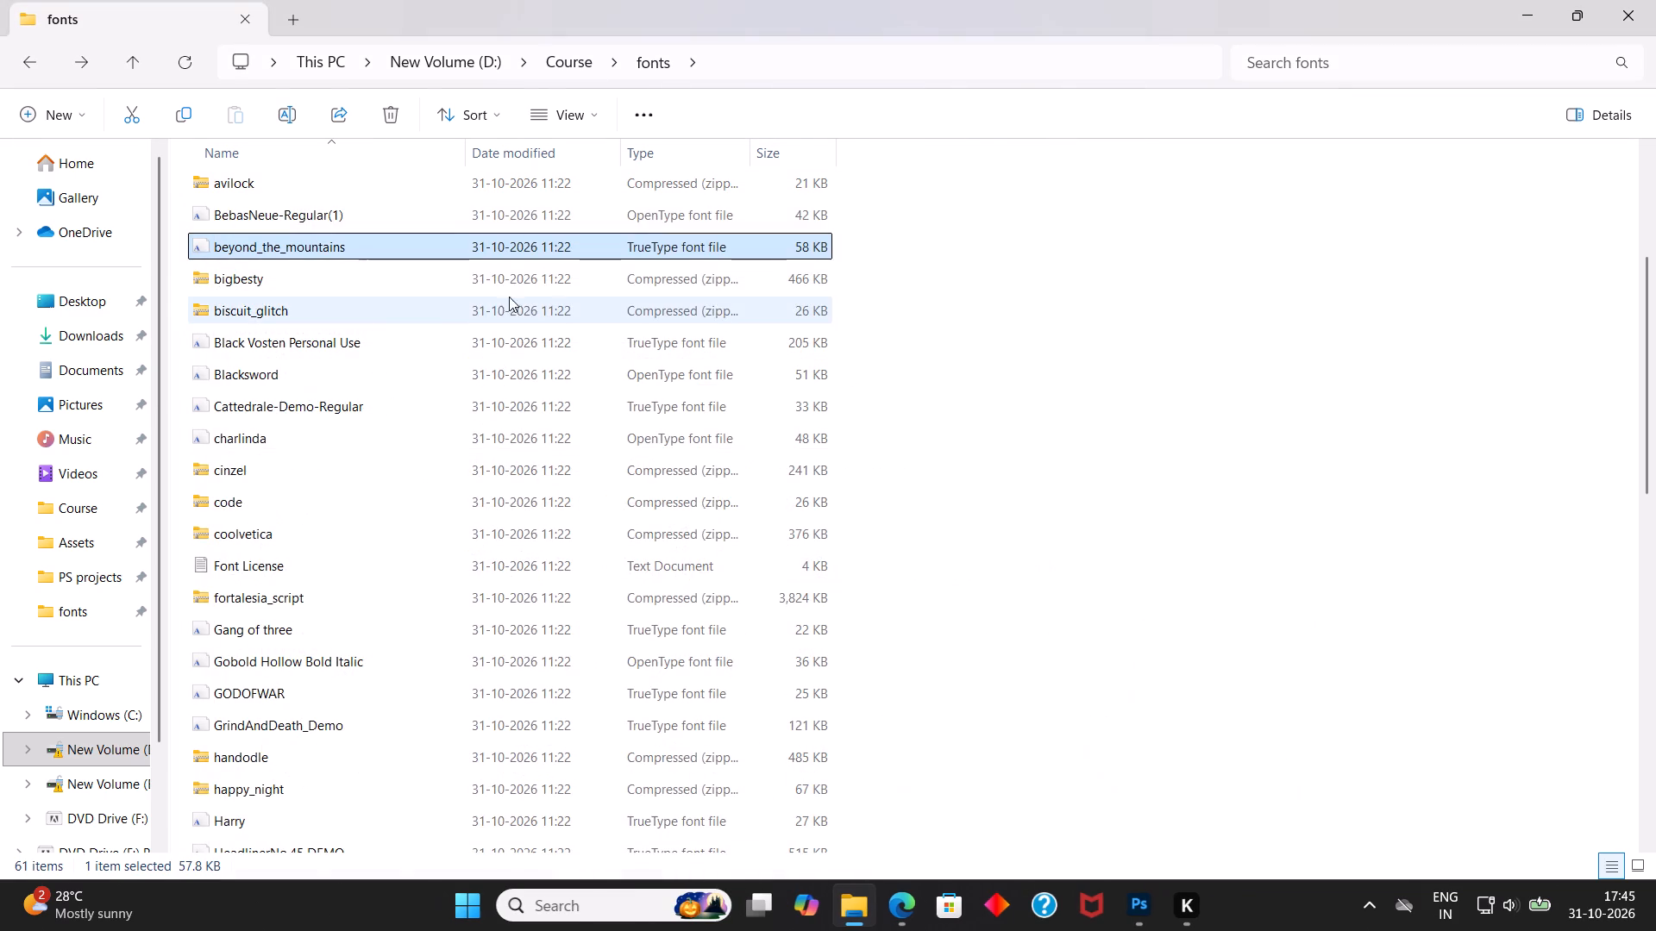
Install the Bigbesty font from the bigbesty archive in the fonts folder.
double_click(415, 273)
double_click(250, 178)
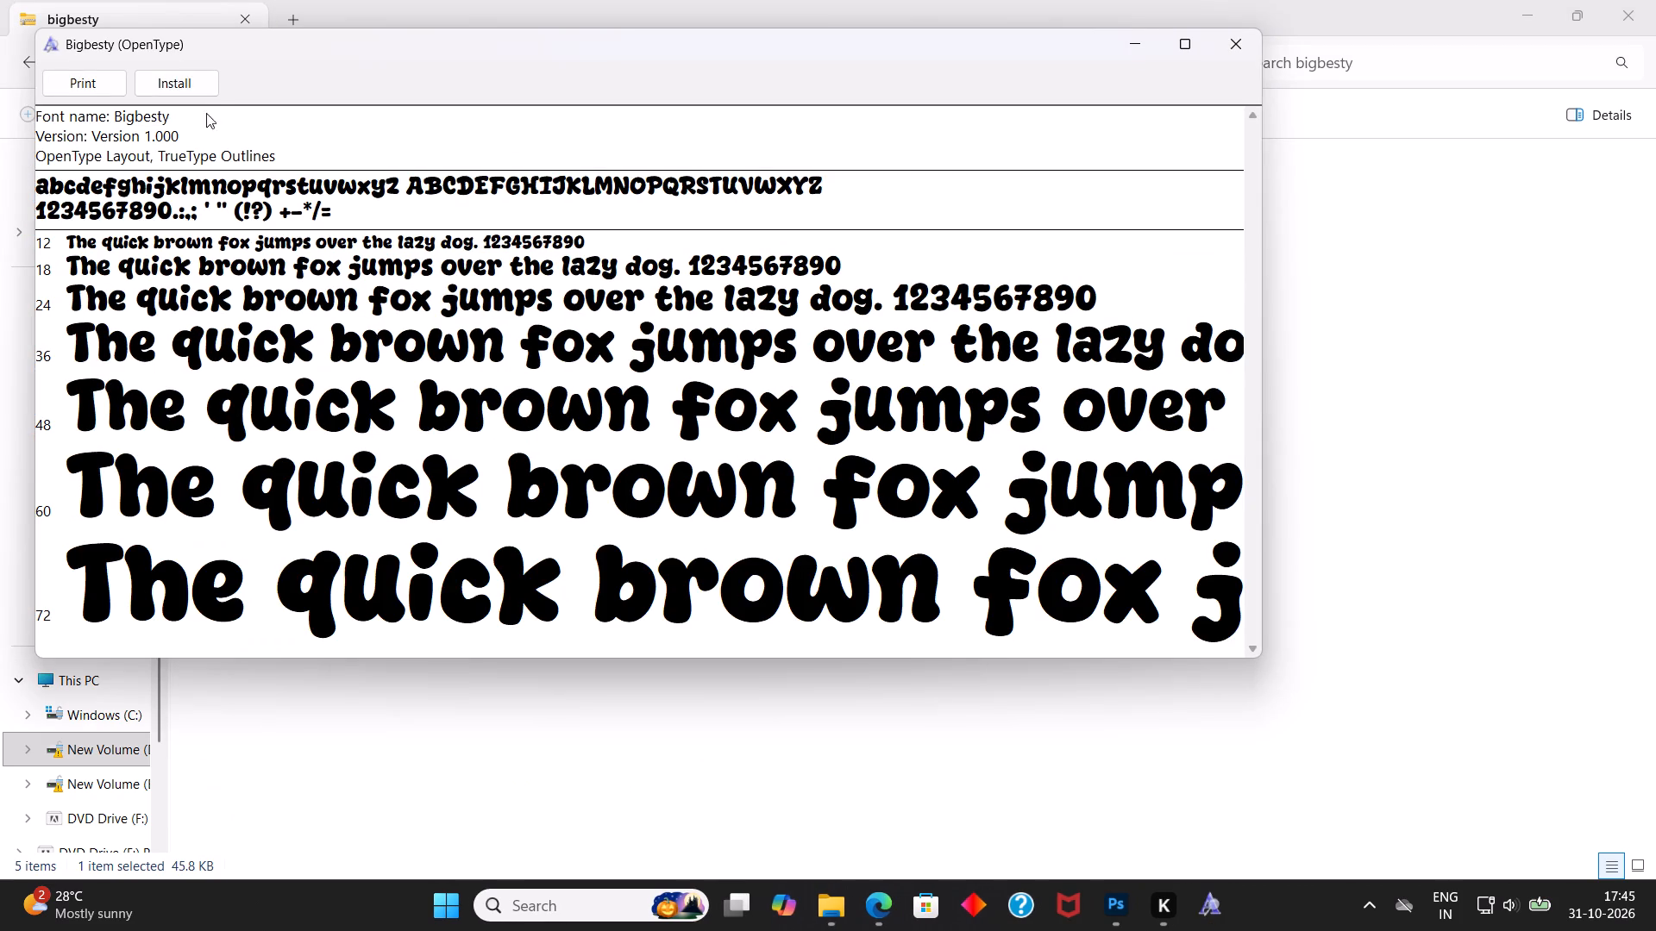
left_click(198, 85)
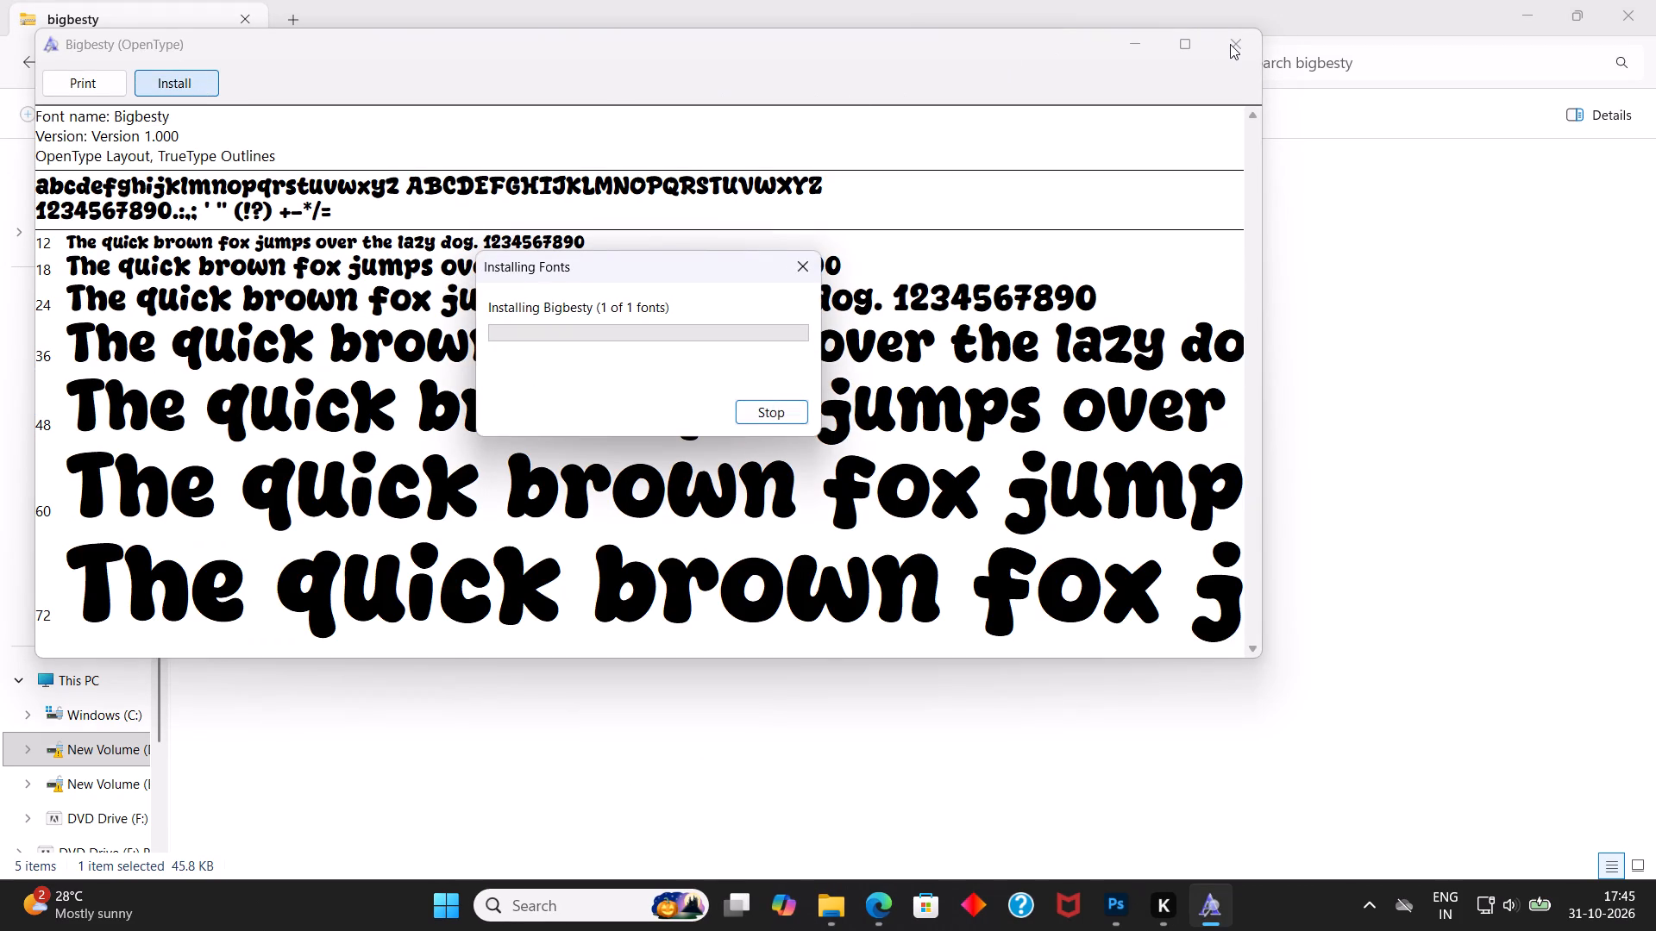
left_click(1230, 44)
Go back to the fonts folder and install the Biscuit Glitch font from the biscuit_glitch archive.
left_click(38, 70)
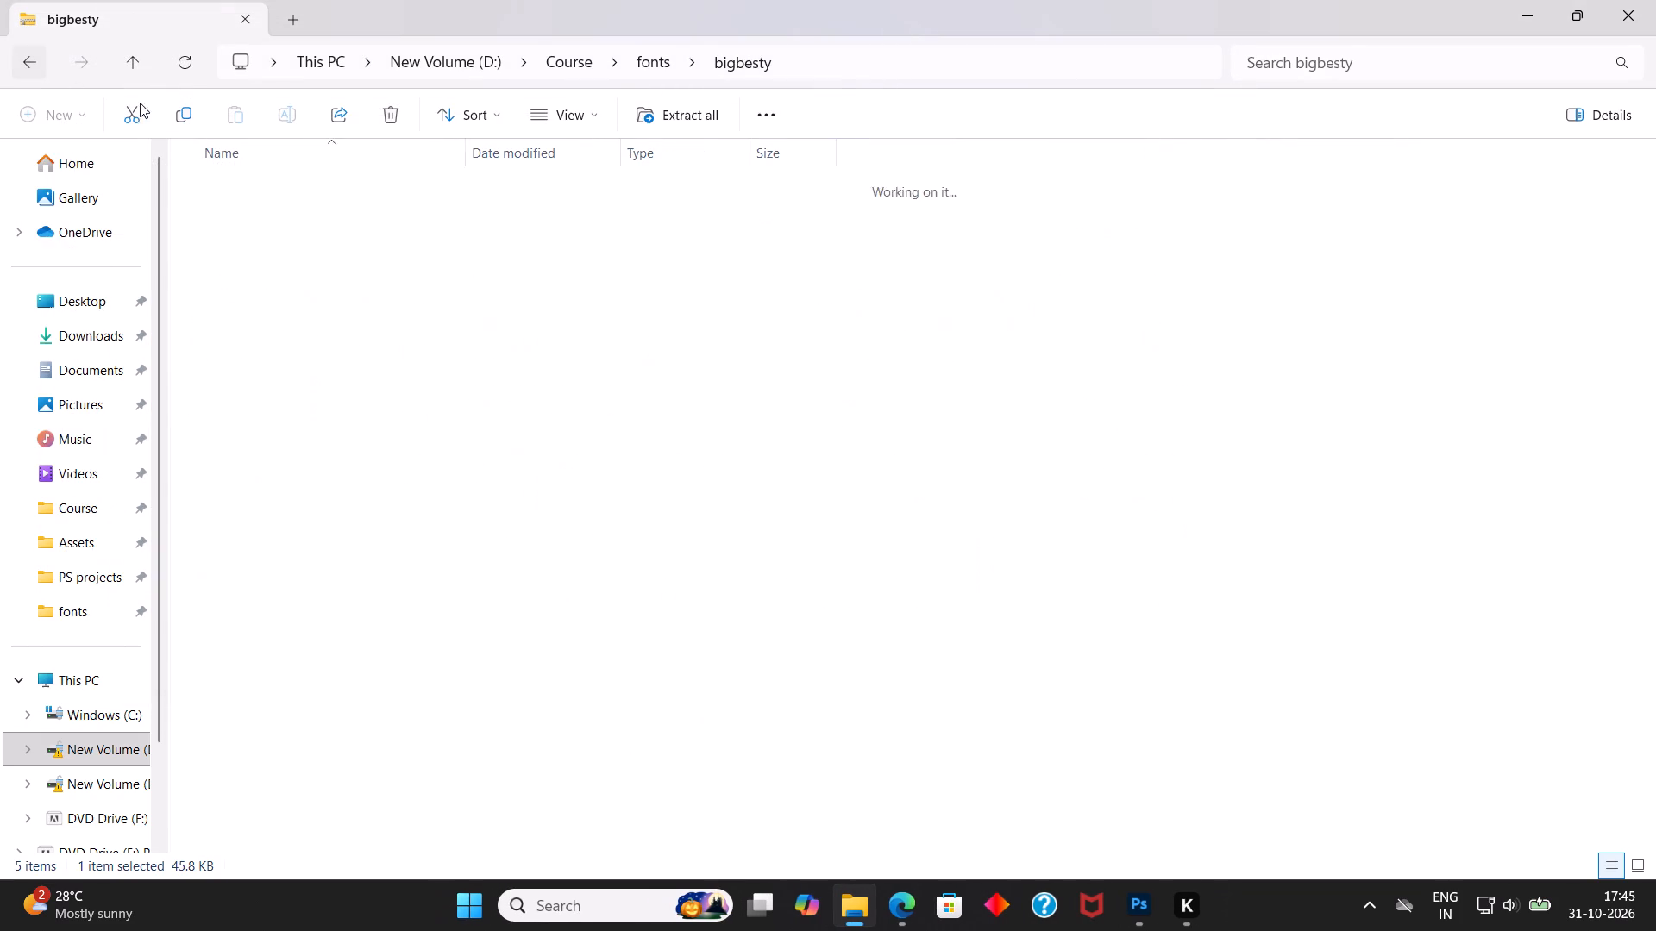
scroll(334, 517, "down", 3)
double_click(292, 327)
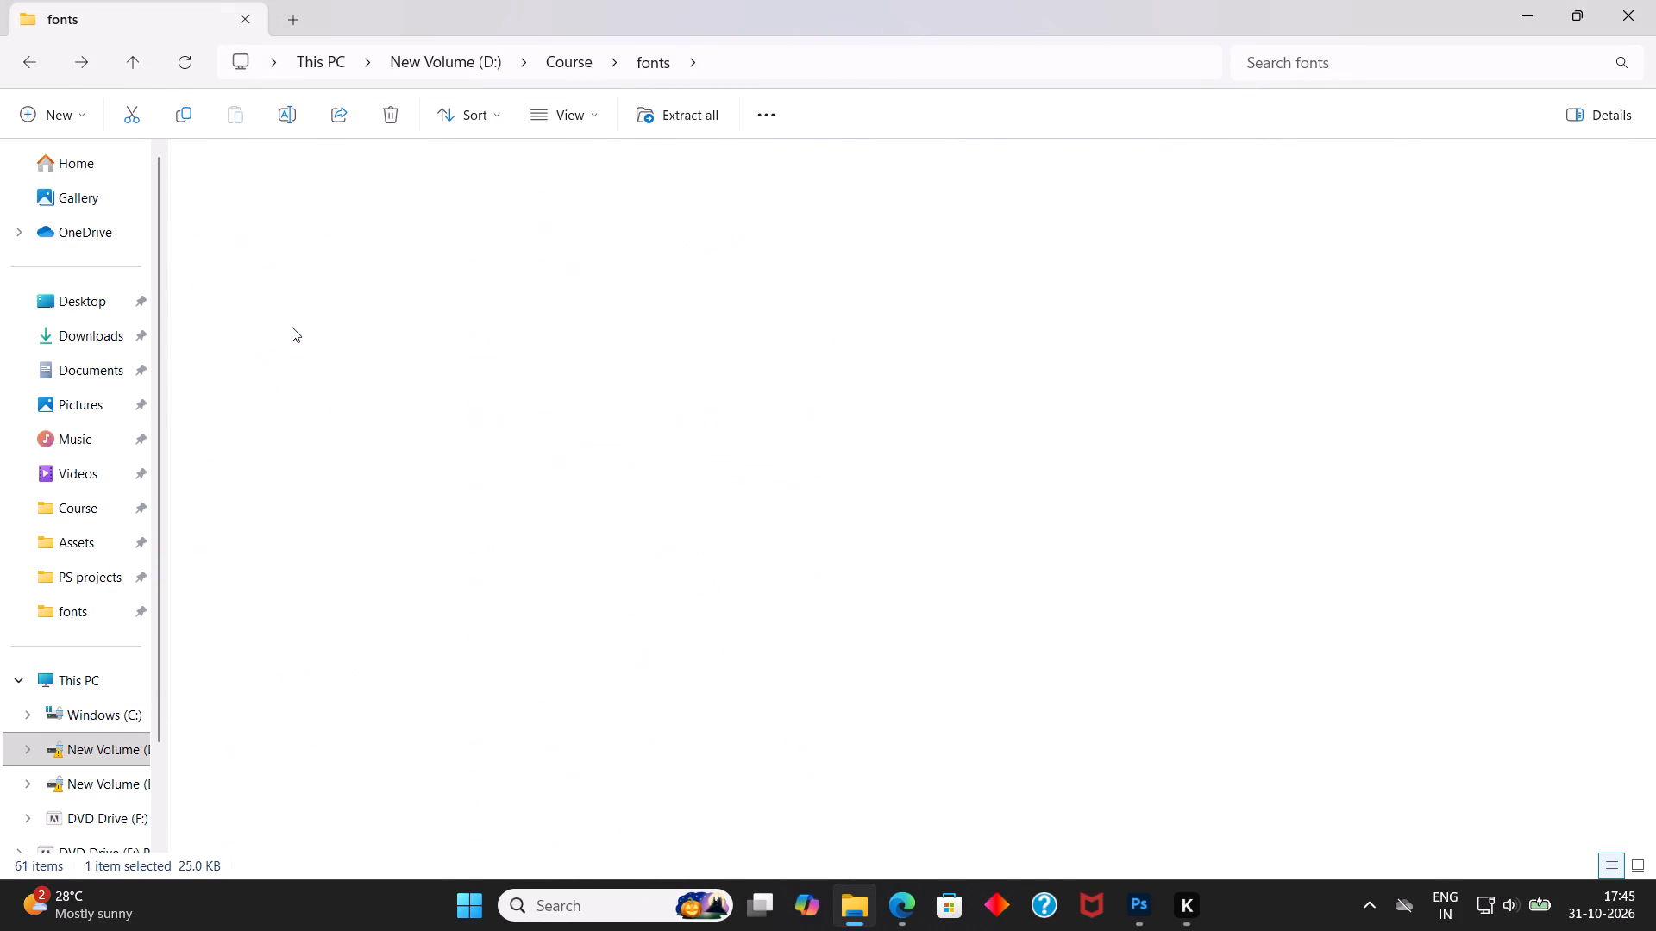
double_click(277, 184)
left_click(224, 110)
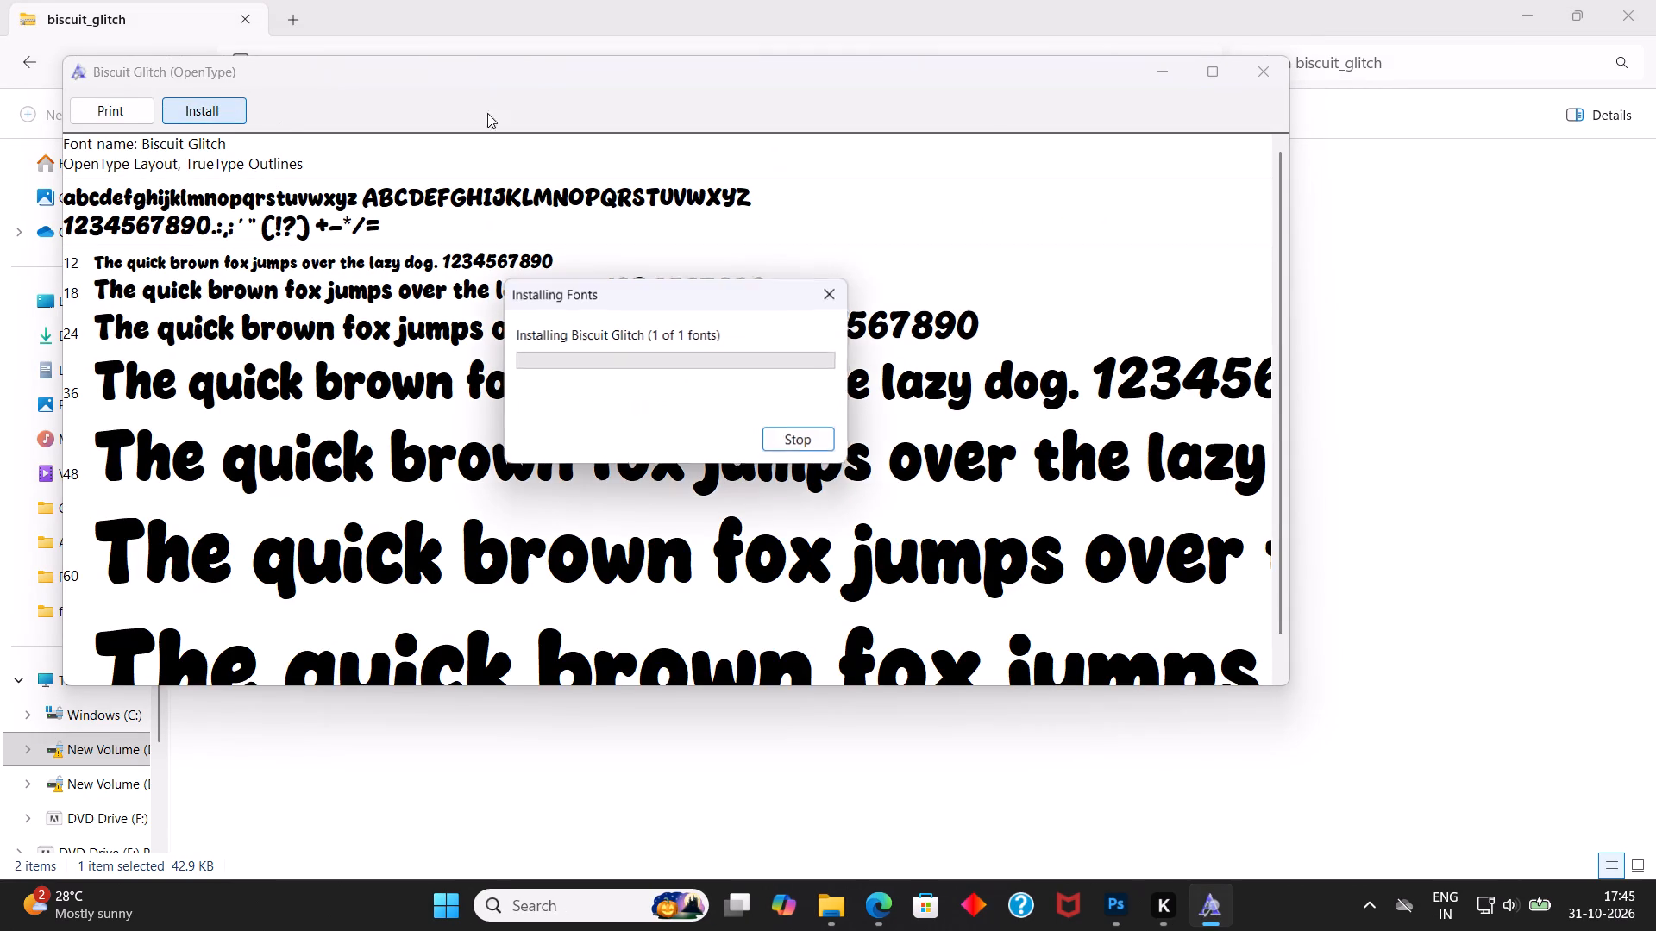
left_click(1266, 69)
Go back to the fonts folder and install the Black Vosten Personal Use and Blacksword fonts.
left_click(36, 69)
scroll(385, 379, "down", 2)
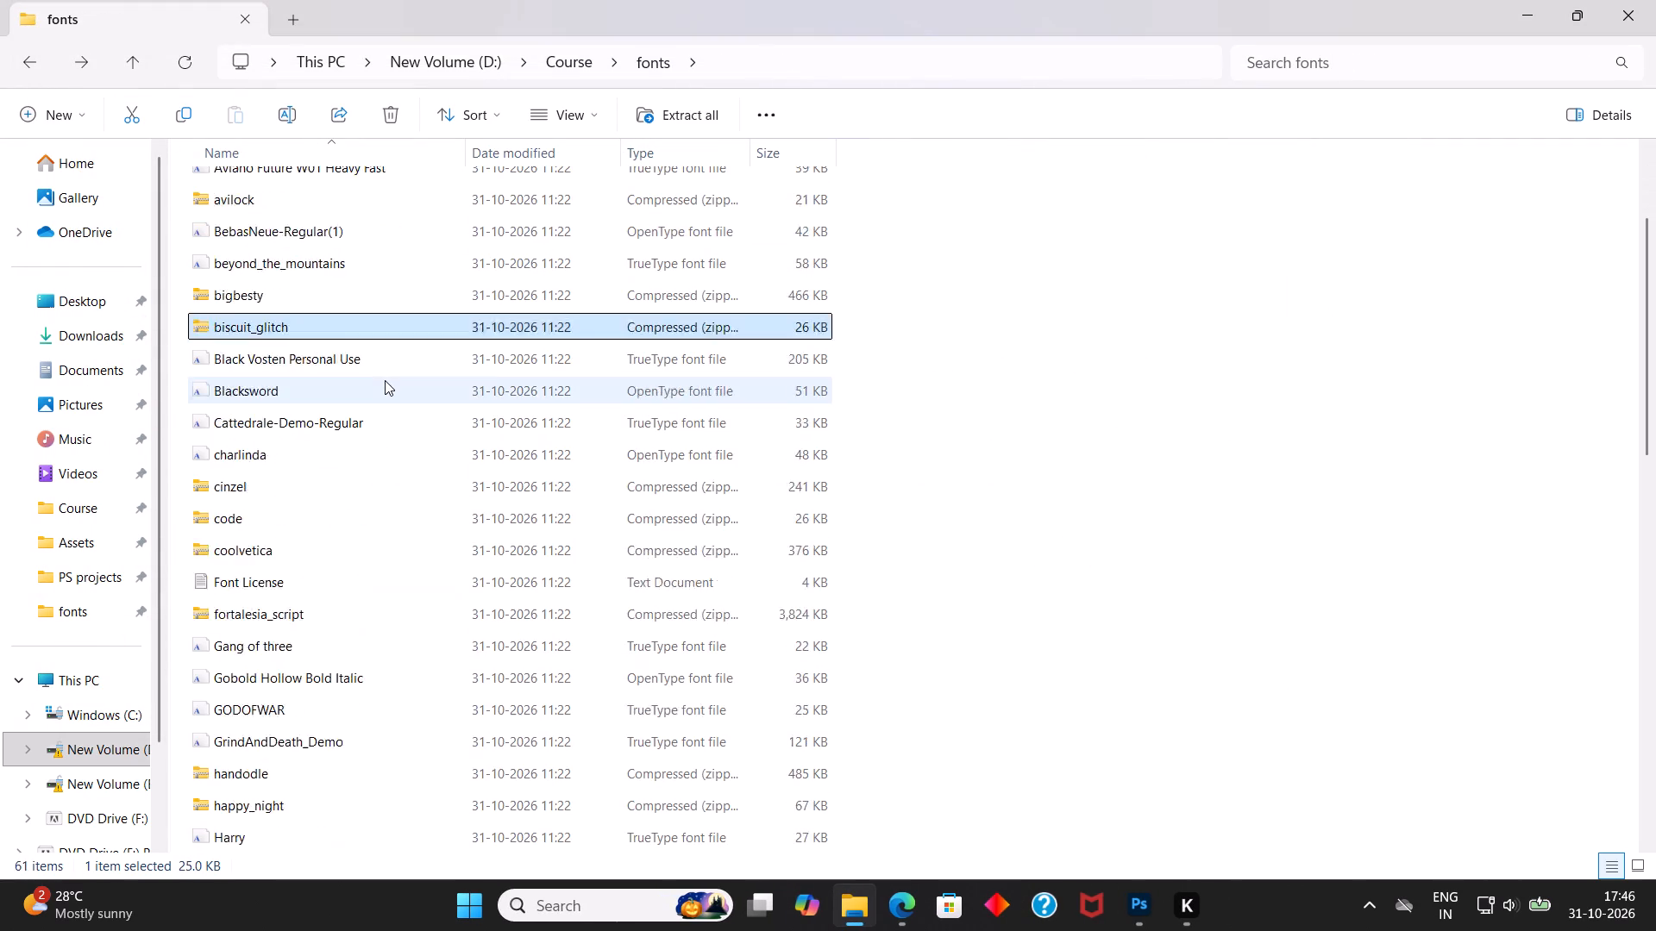
scroll(385, 380, "down", 2)
double_click(282, 257)
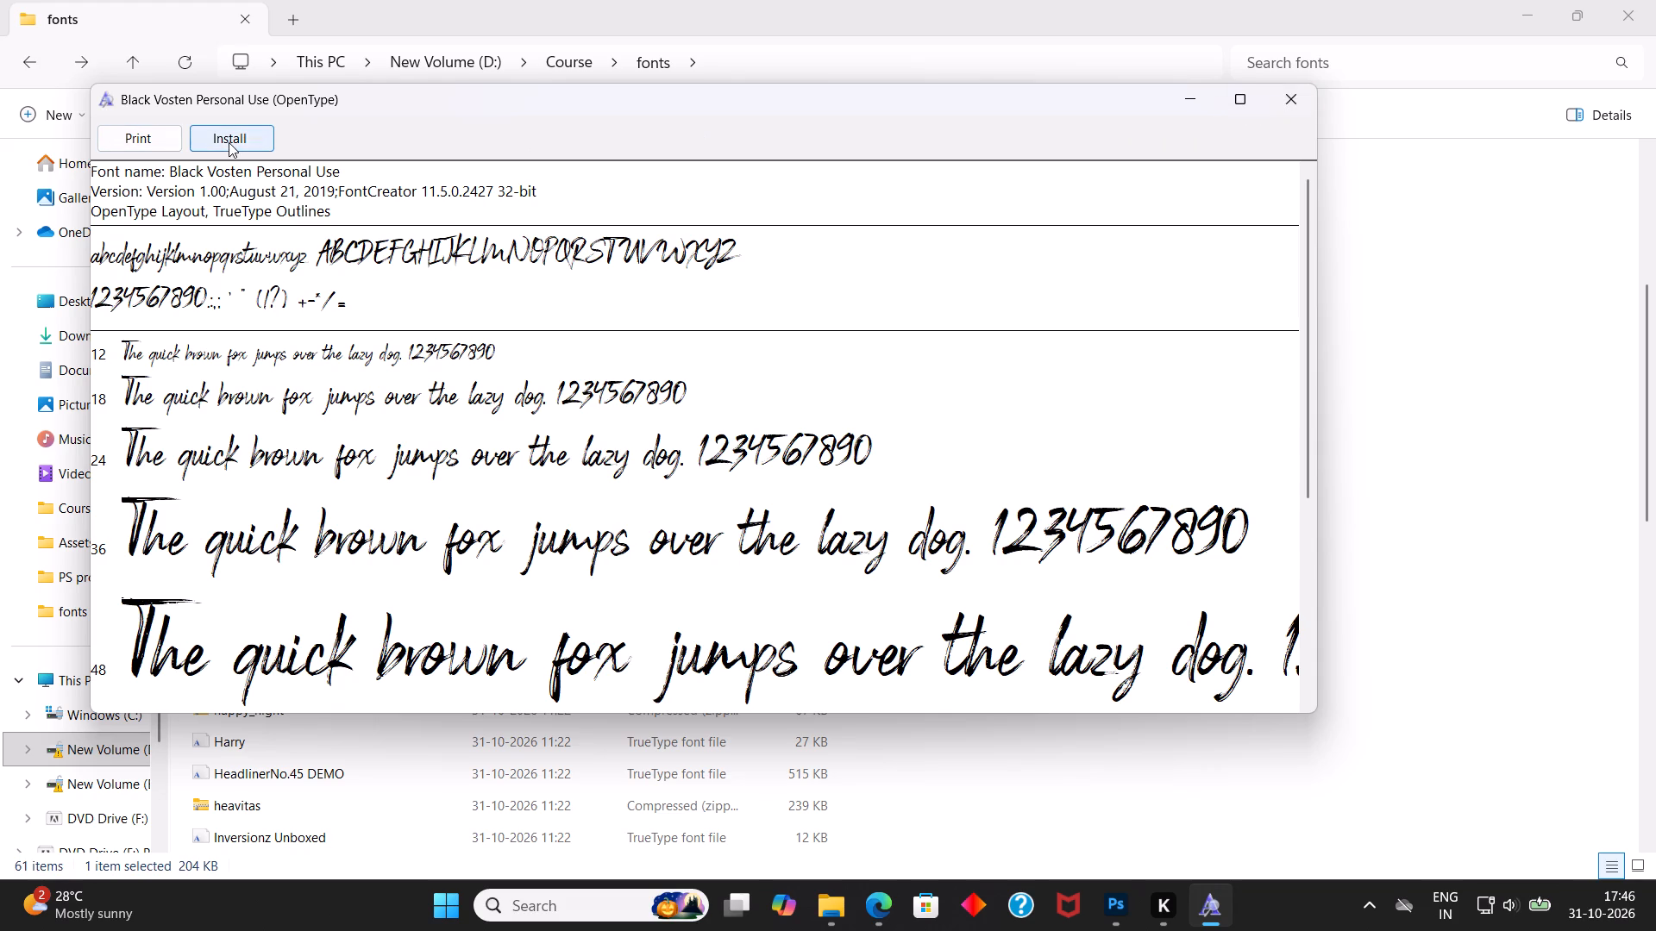
left_click(229, 142)
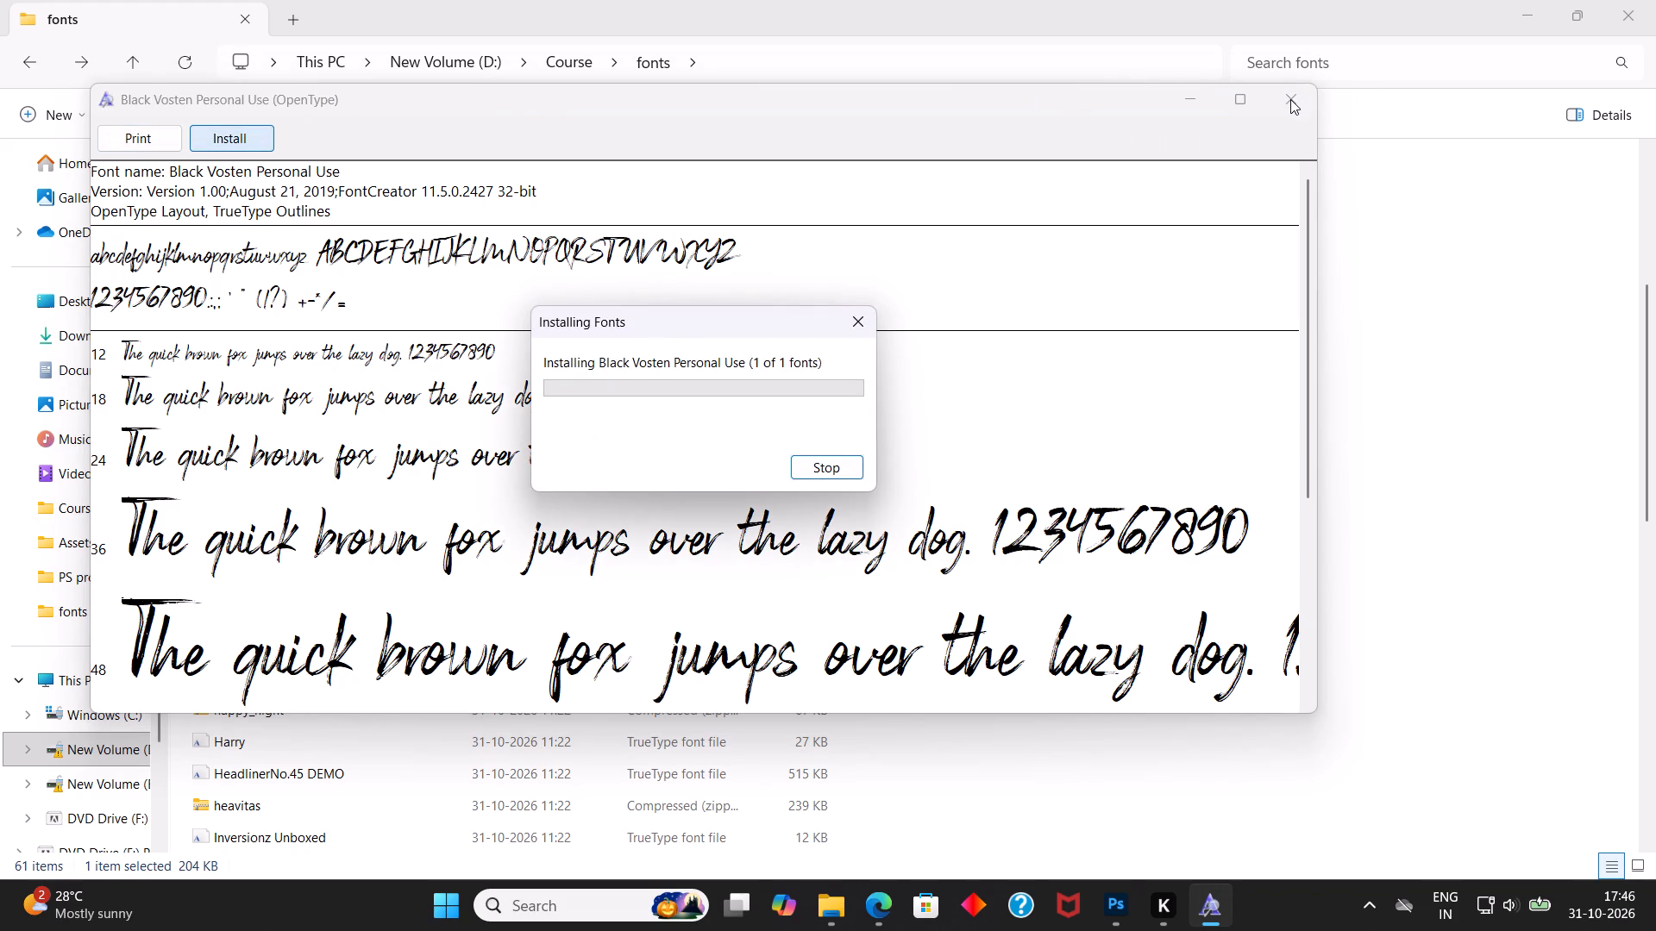
left_click(1290, 99)
double_click(335, 303)
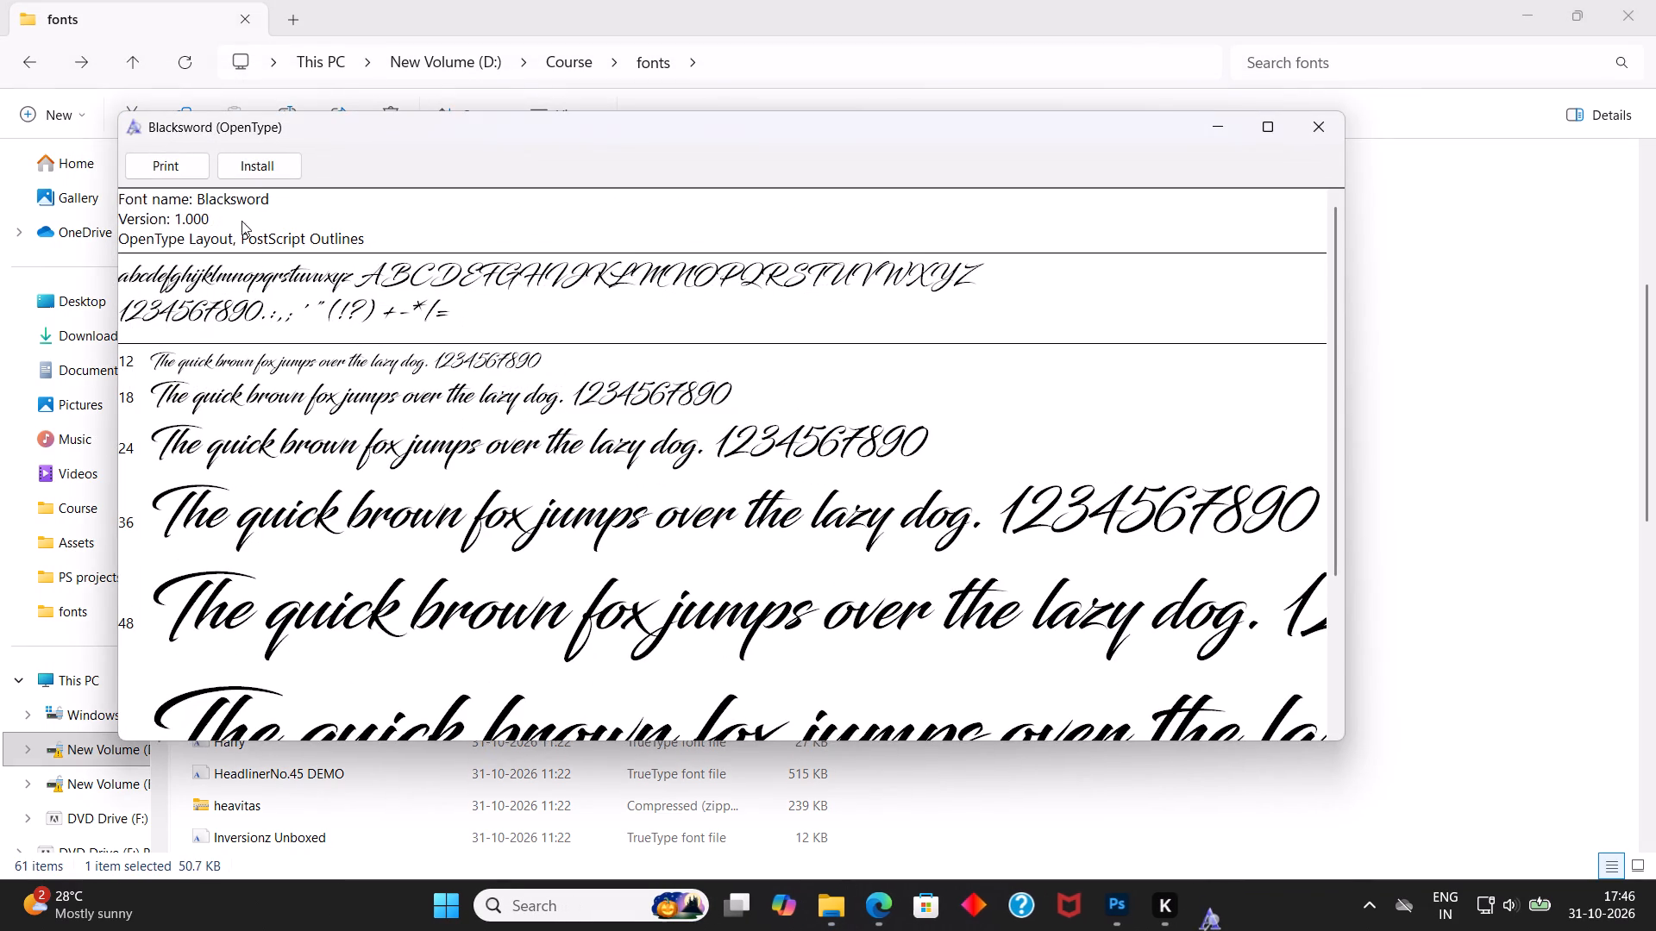
left_click(259, 172)
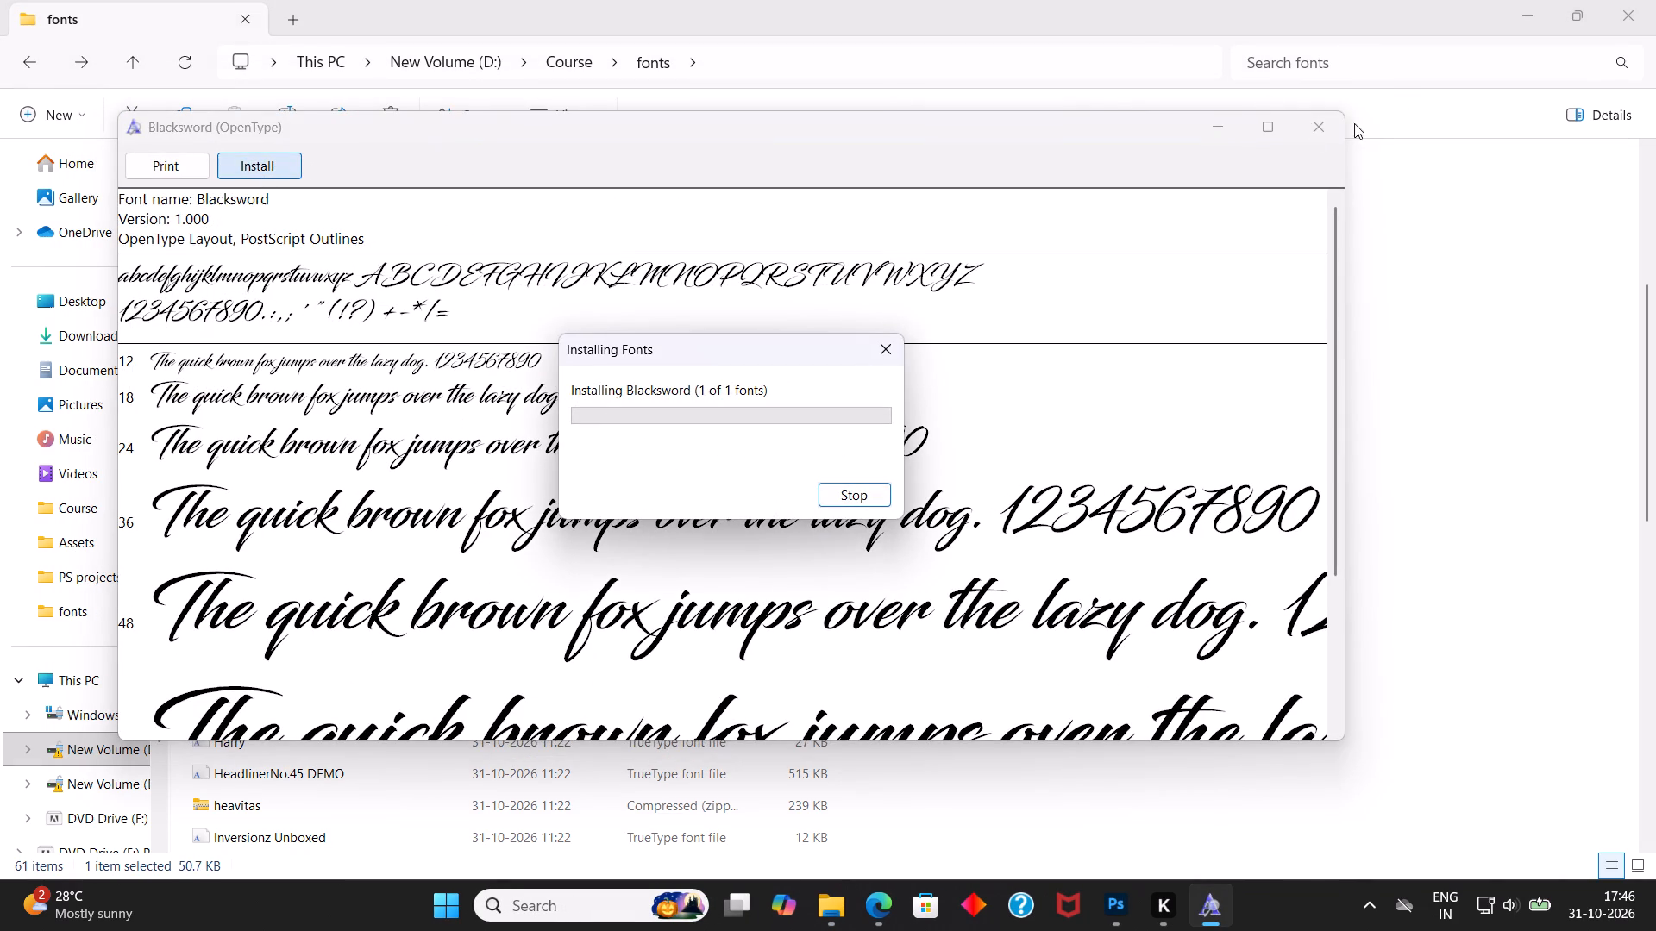
left_click(1327, 127)
Install the Cattedrale-Demo-Regular and charlinda fonts from the fonts folder.
double_click(476, 334)
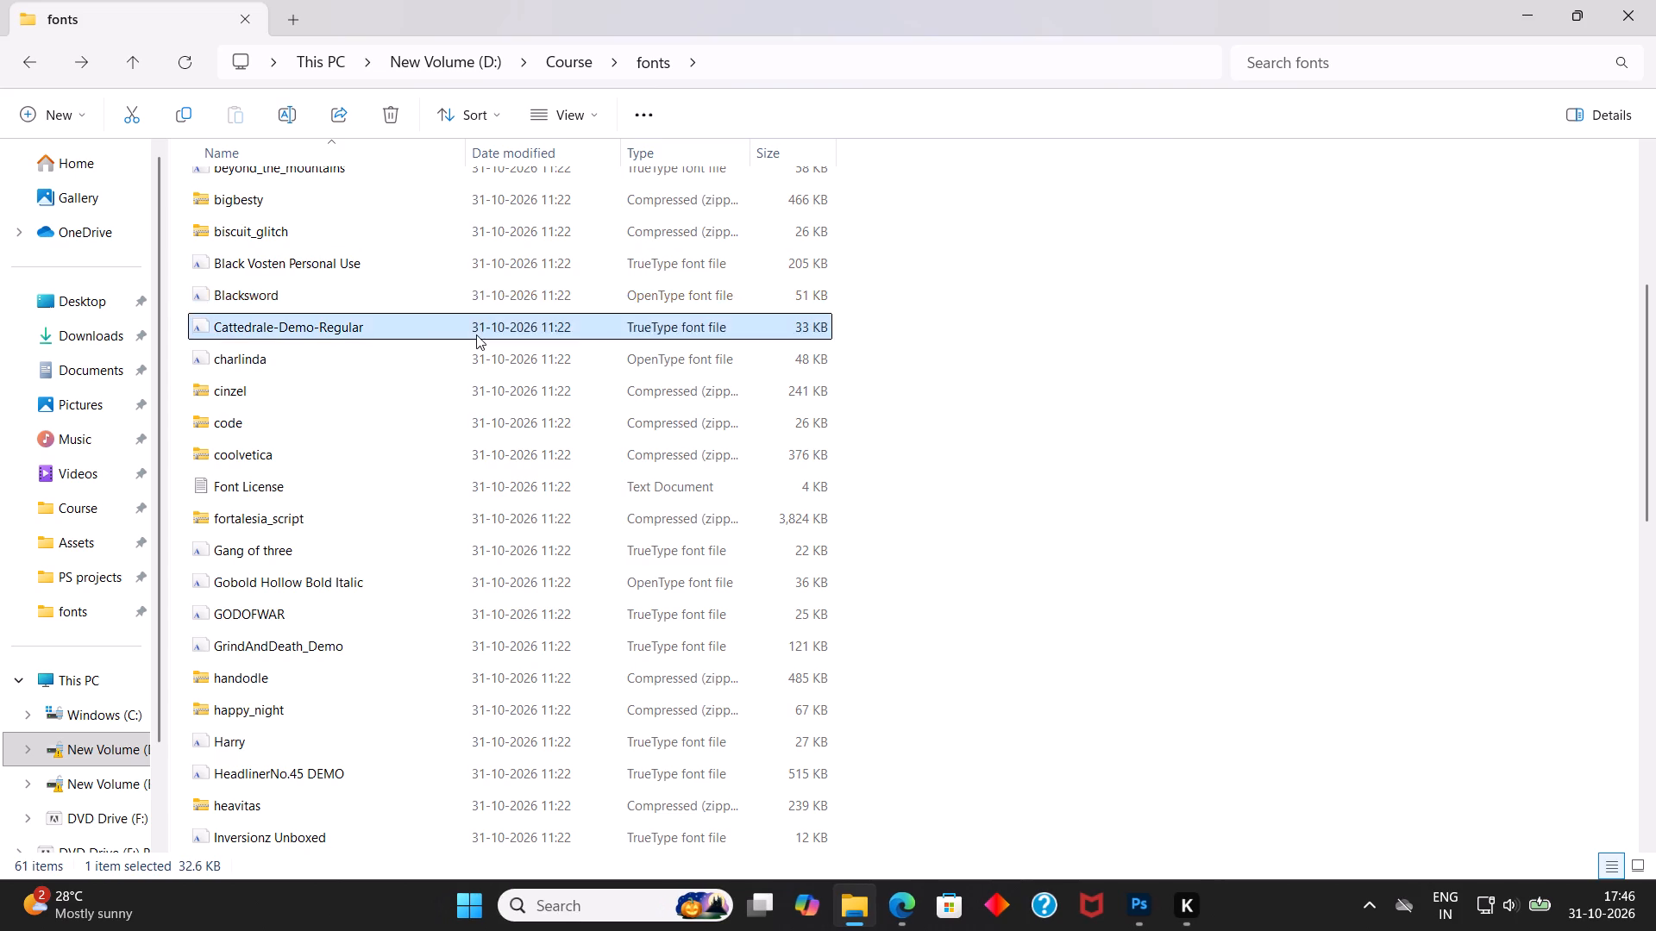
left_click(318, 196)
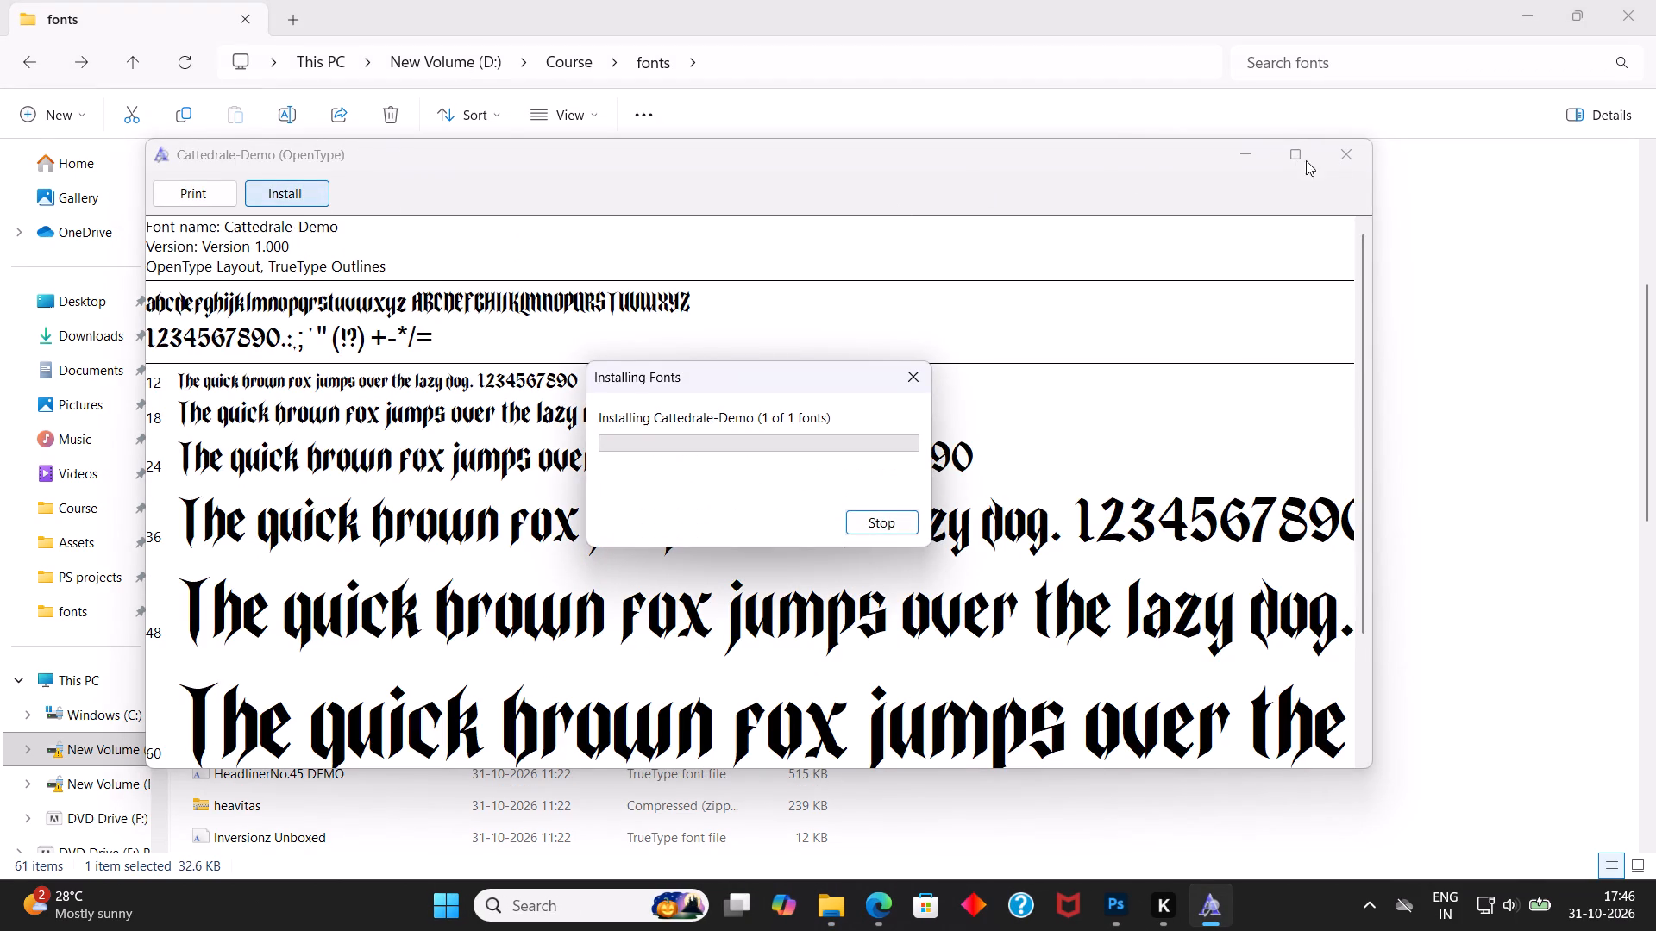
left_click(1339, 159)
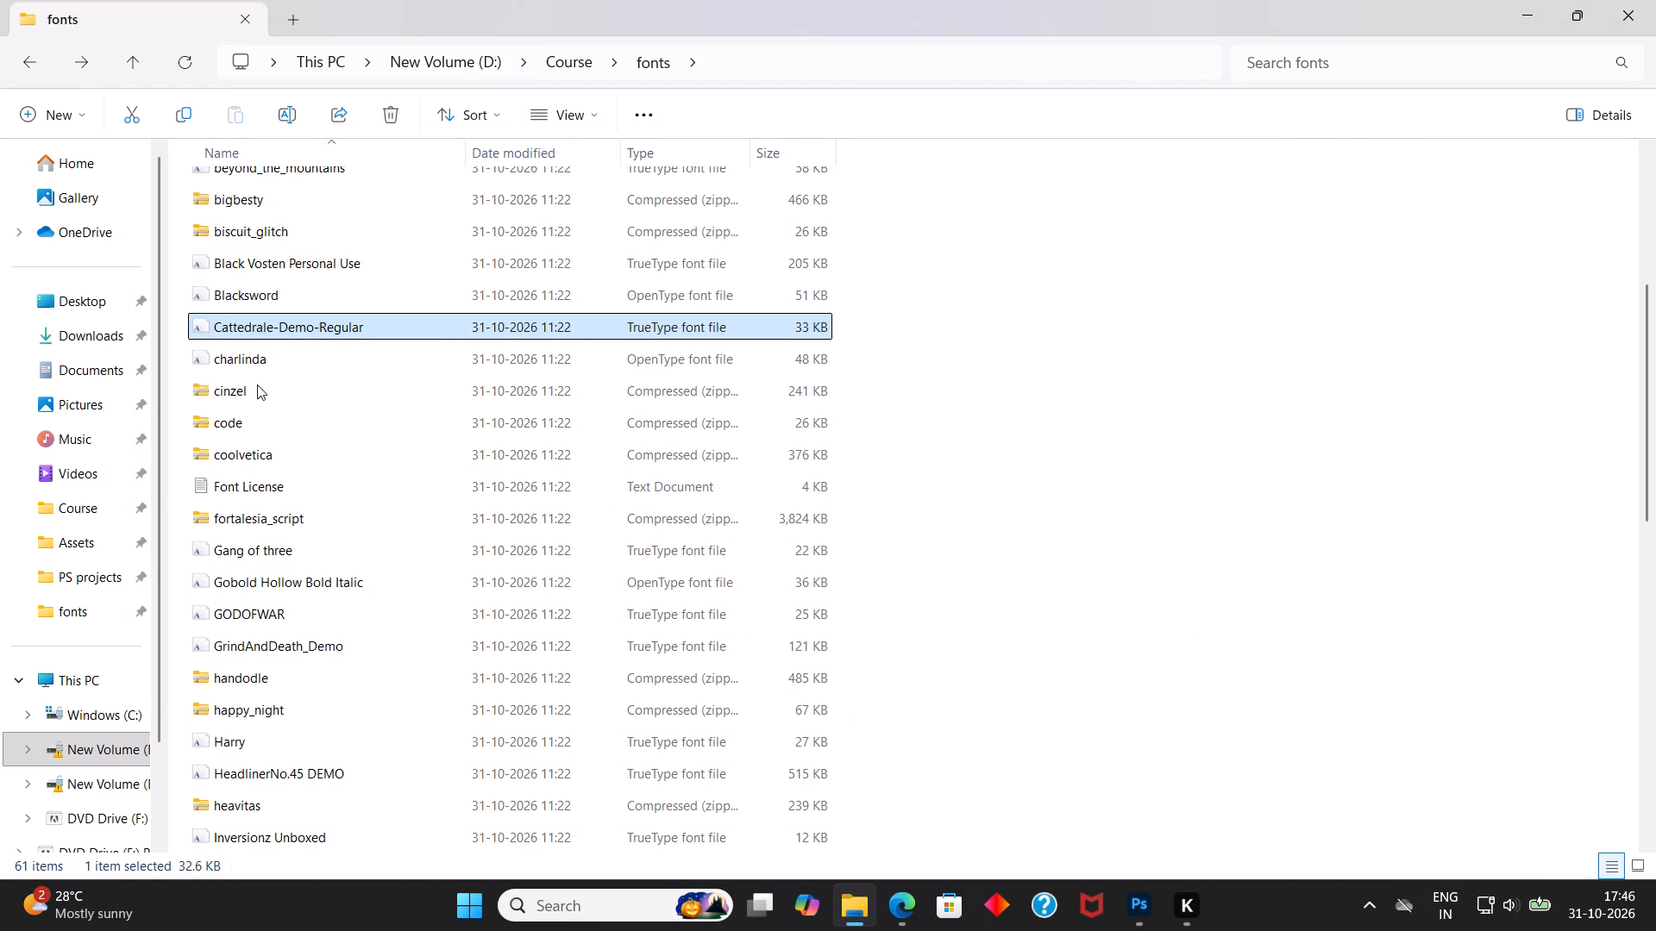
double_click(257, 364)
left_click(288, 214)
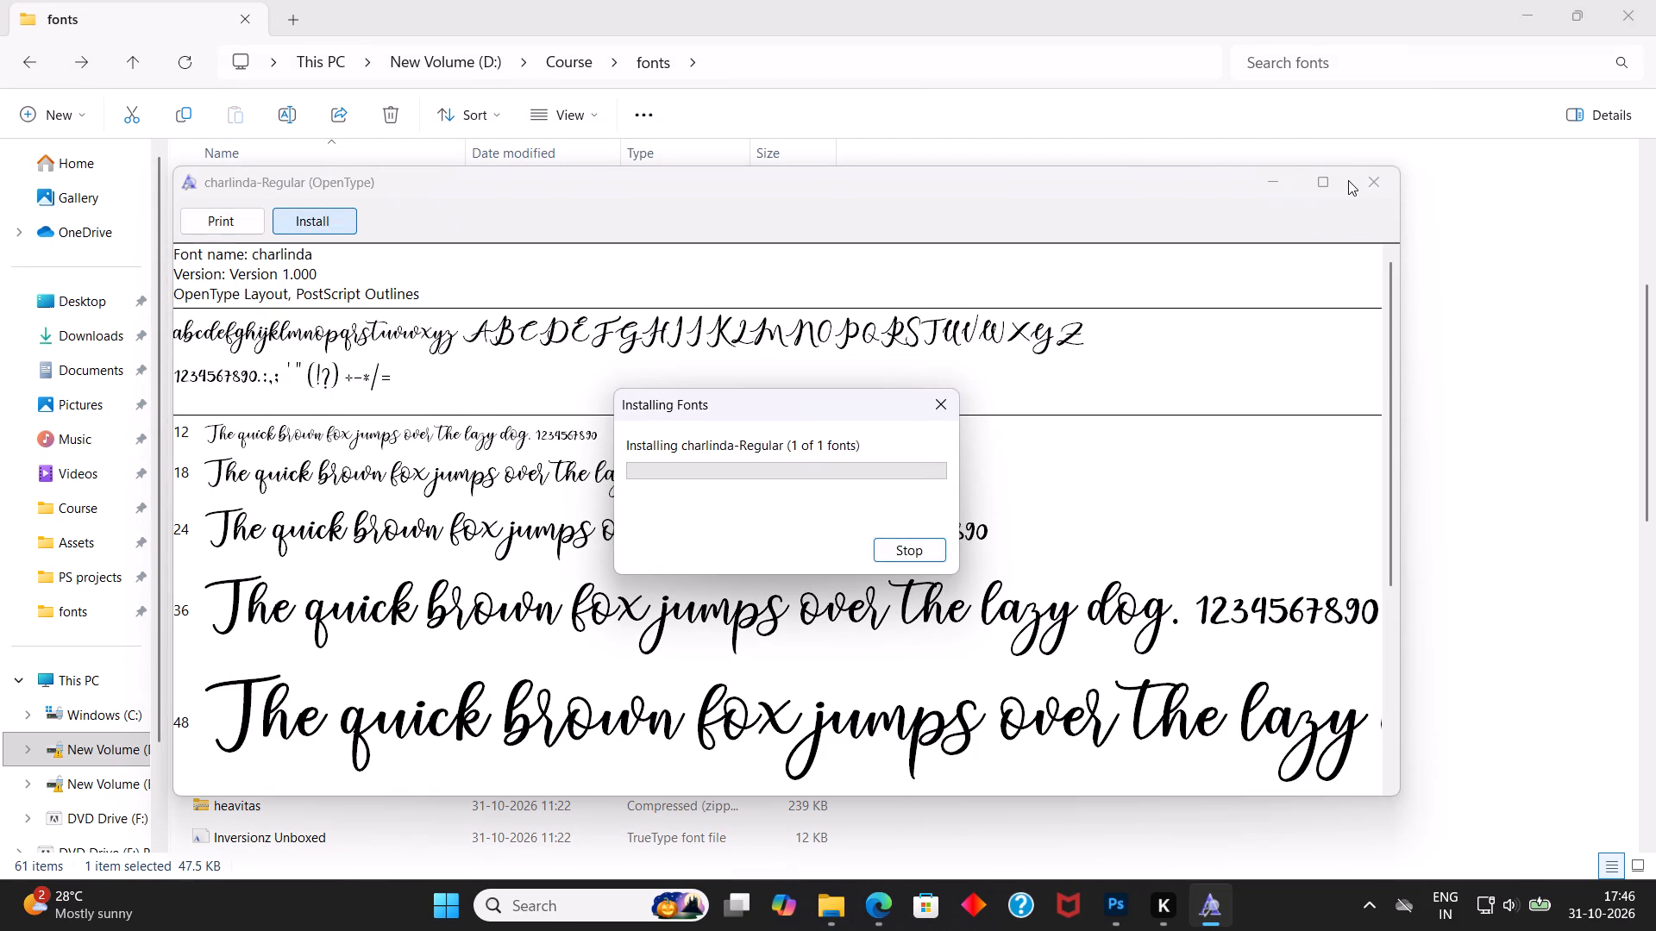
left_click(1380, 178)
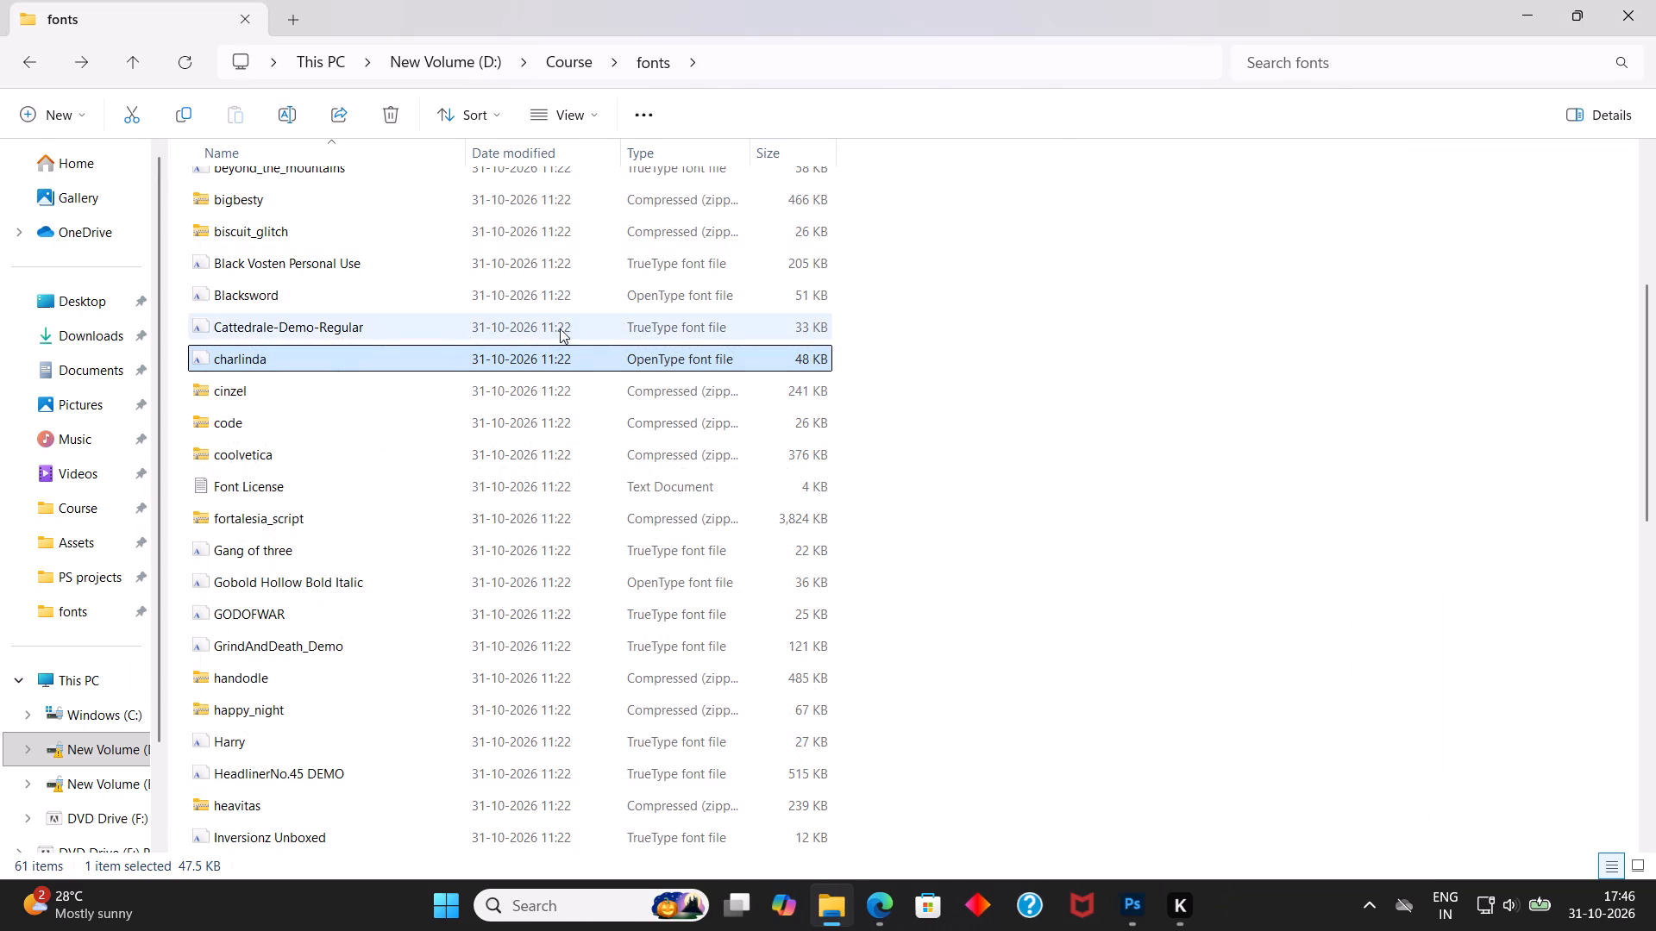
Install the Cinzel-Black and Cinzel-Bold fonts from the cinzel archive in the fonts folder.
double_click(344, 400)
double_click(277, 187)
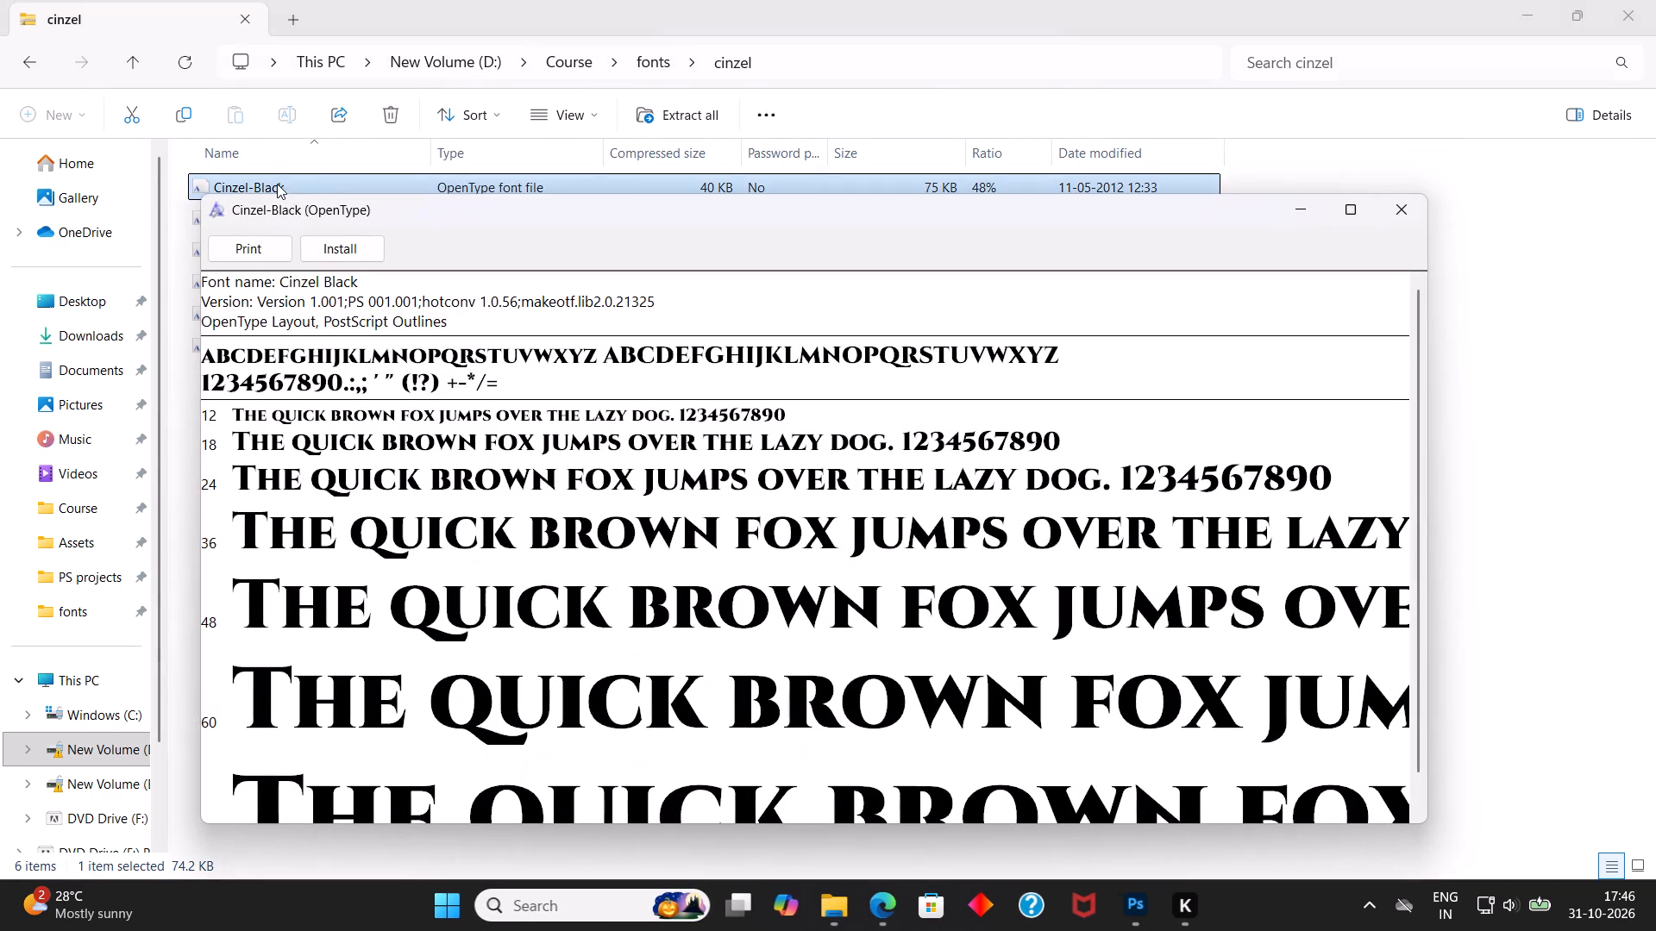
left_click(359, 250)
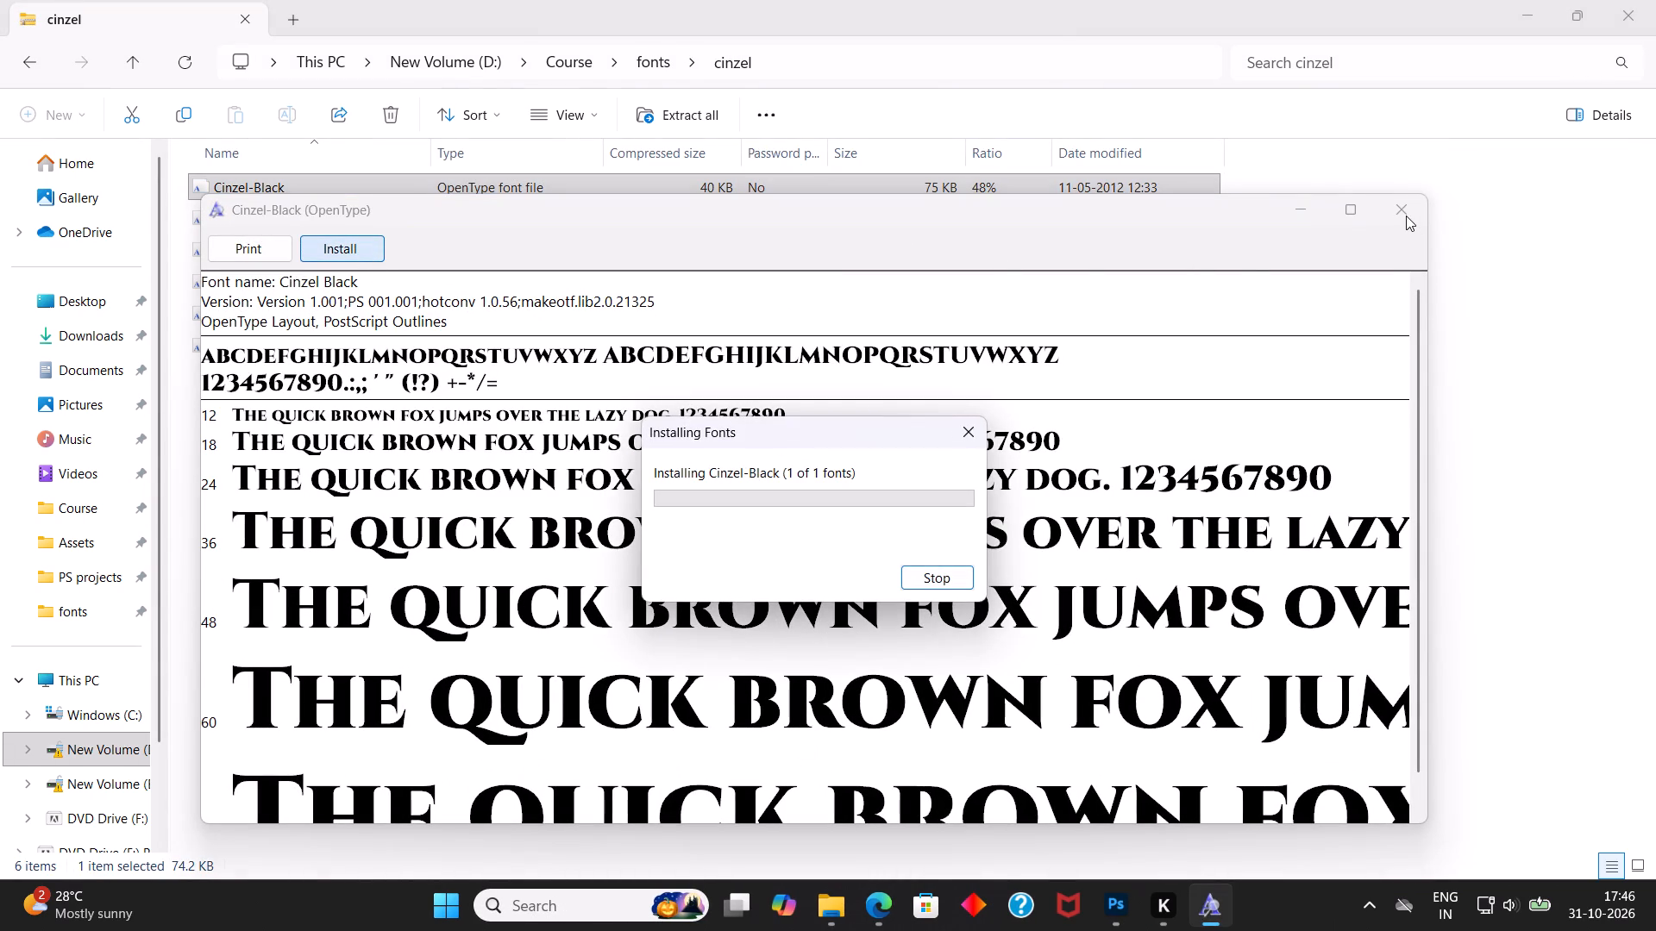
left_click(1406, 216)
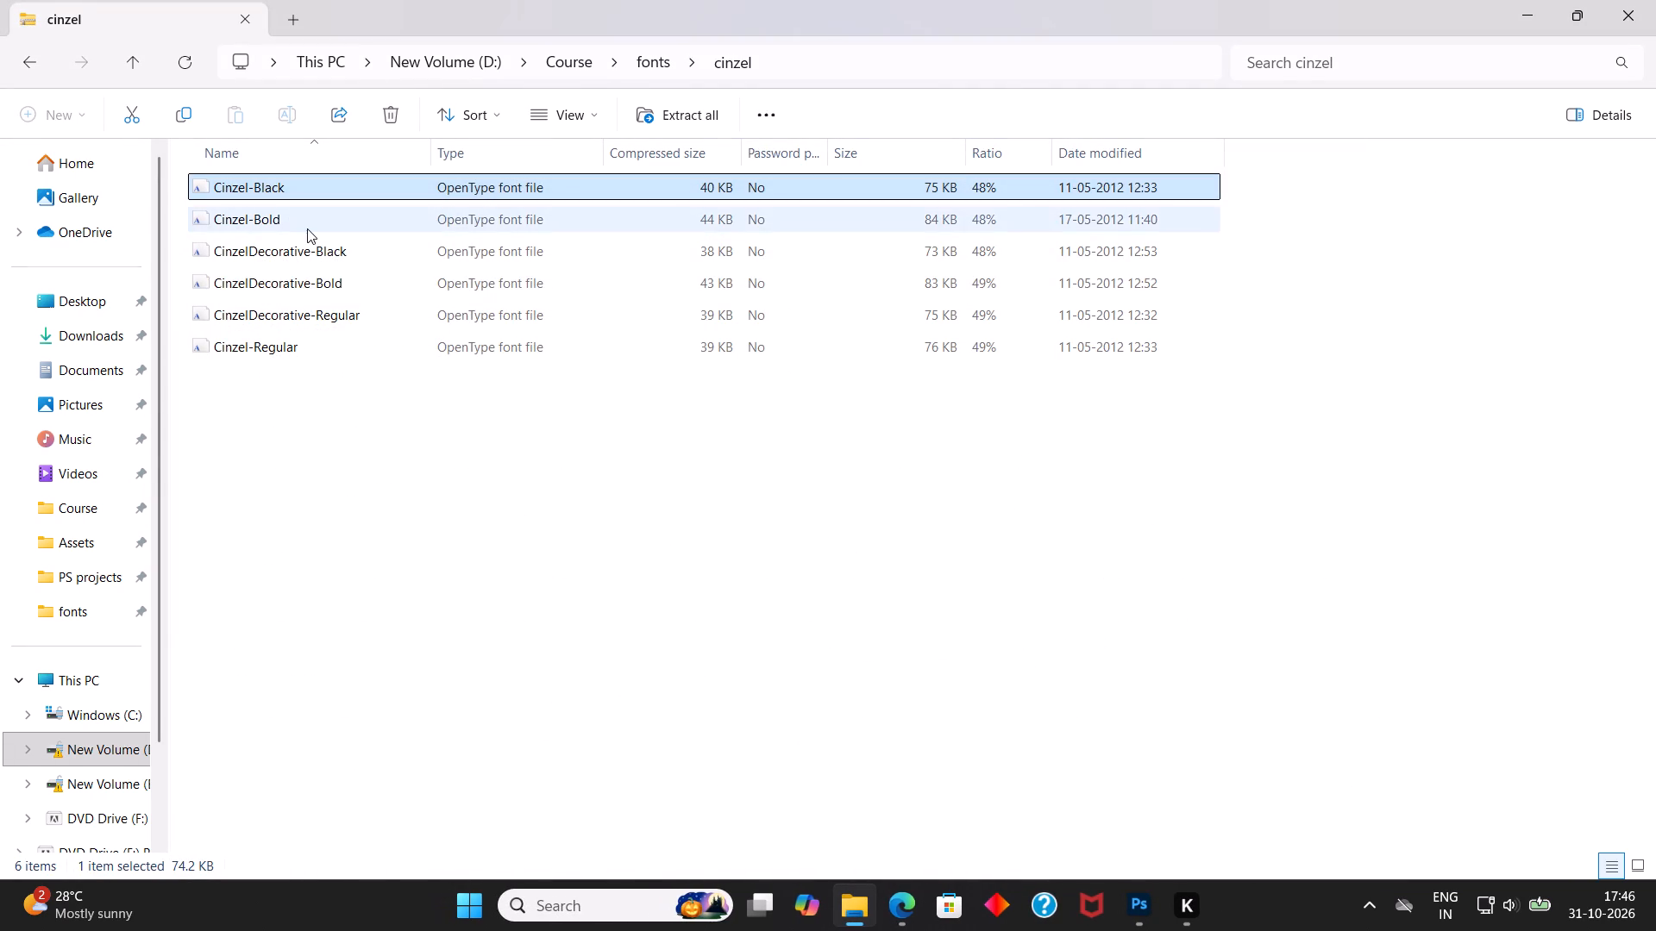
double_click(304, 223)
left_click(185, 90)
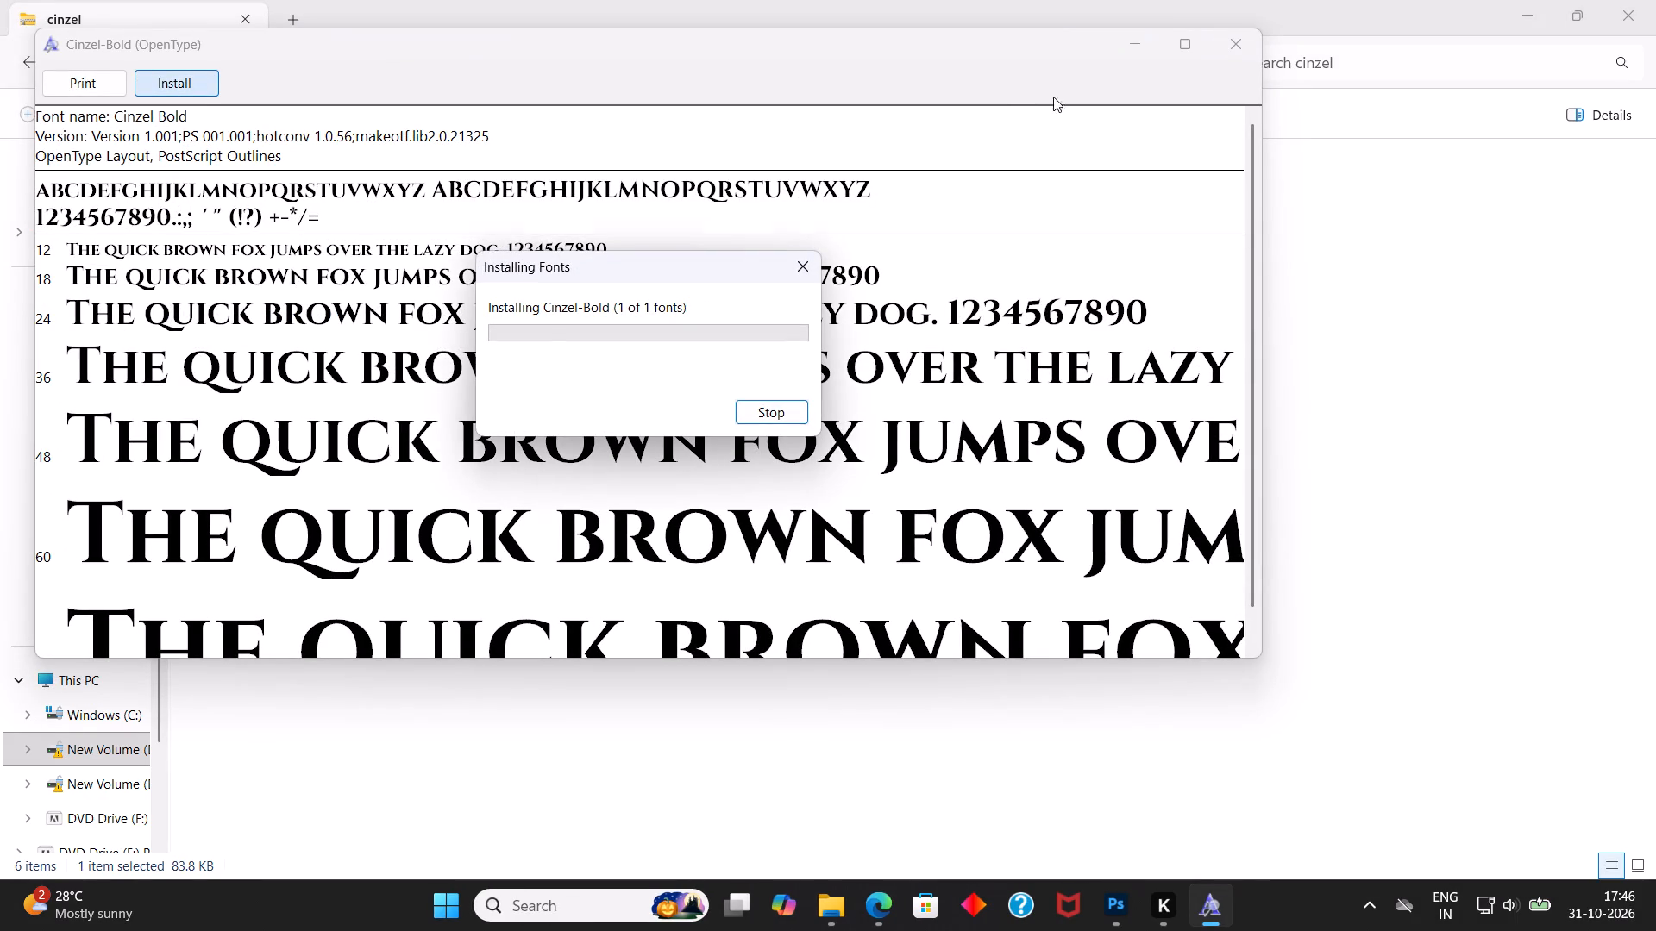
left_click(1240, 43)
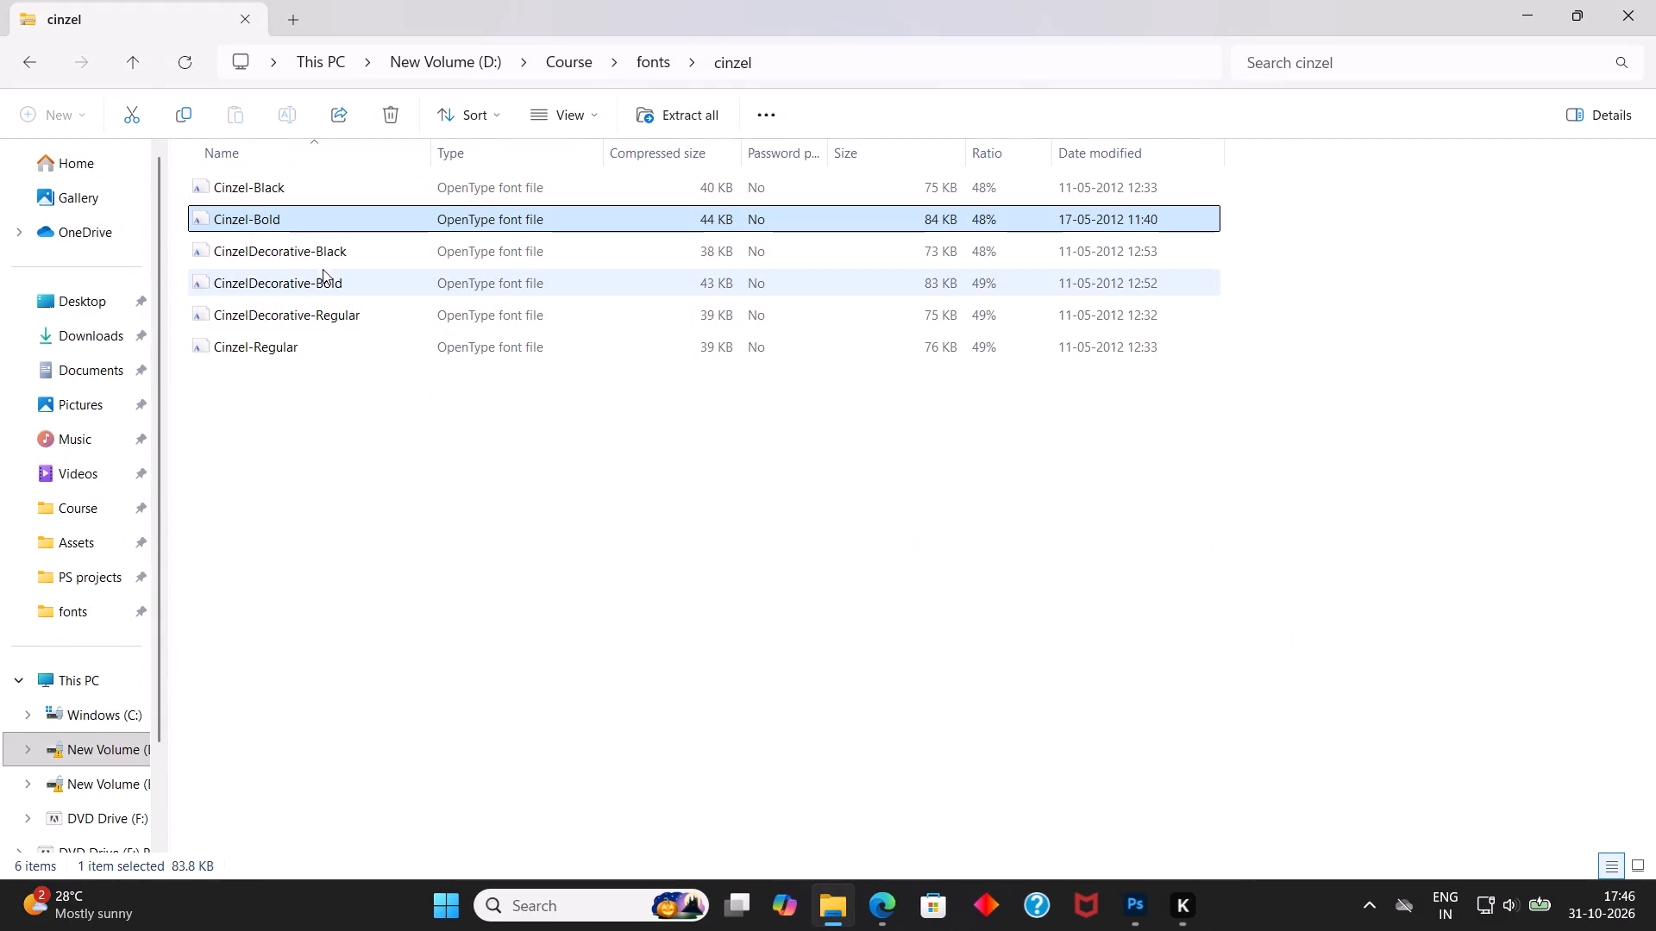
Install the CinzelDecorative-Black font from the cinzel archive.
double_click(323, 255)
left_click_drag(230, 109, 263, 102)
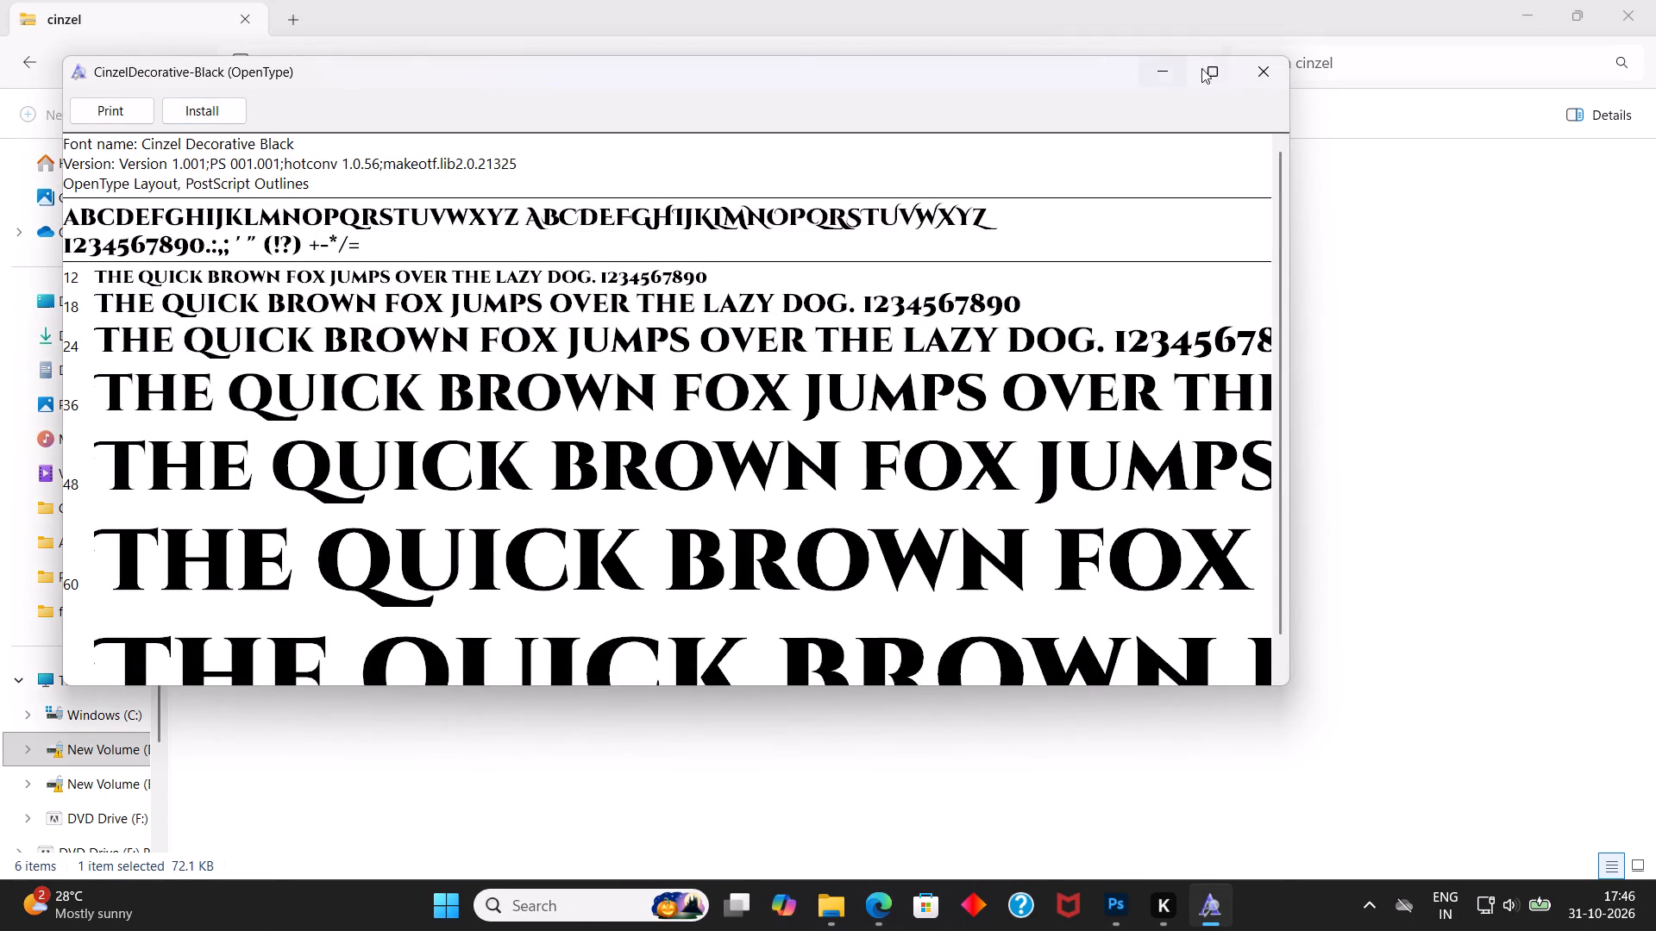
left_click(207, 110)
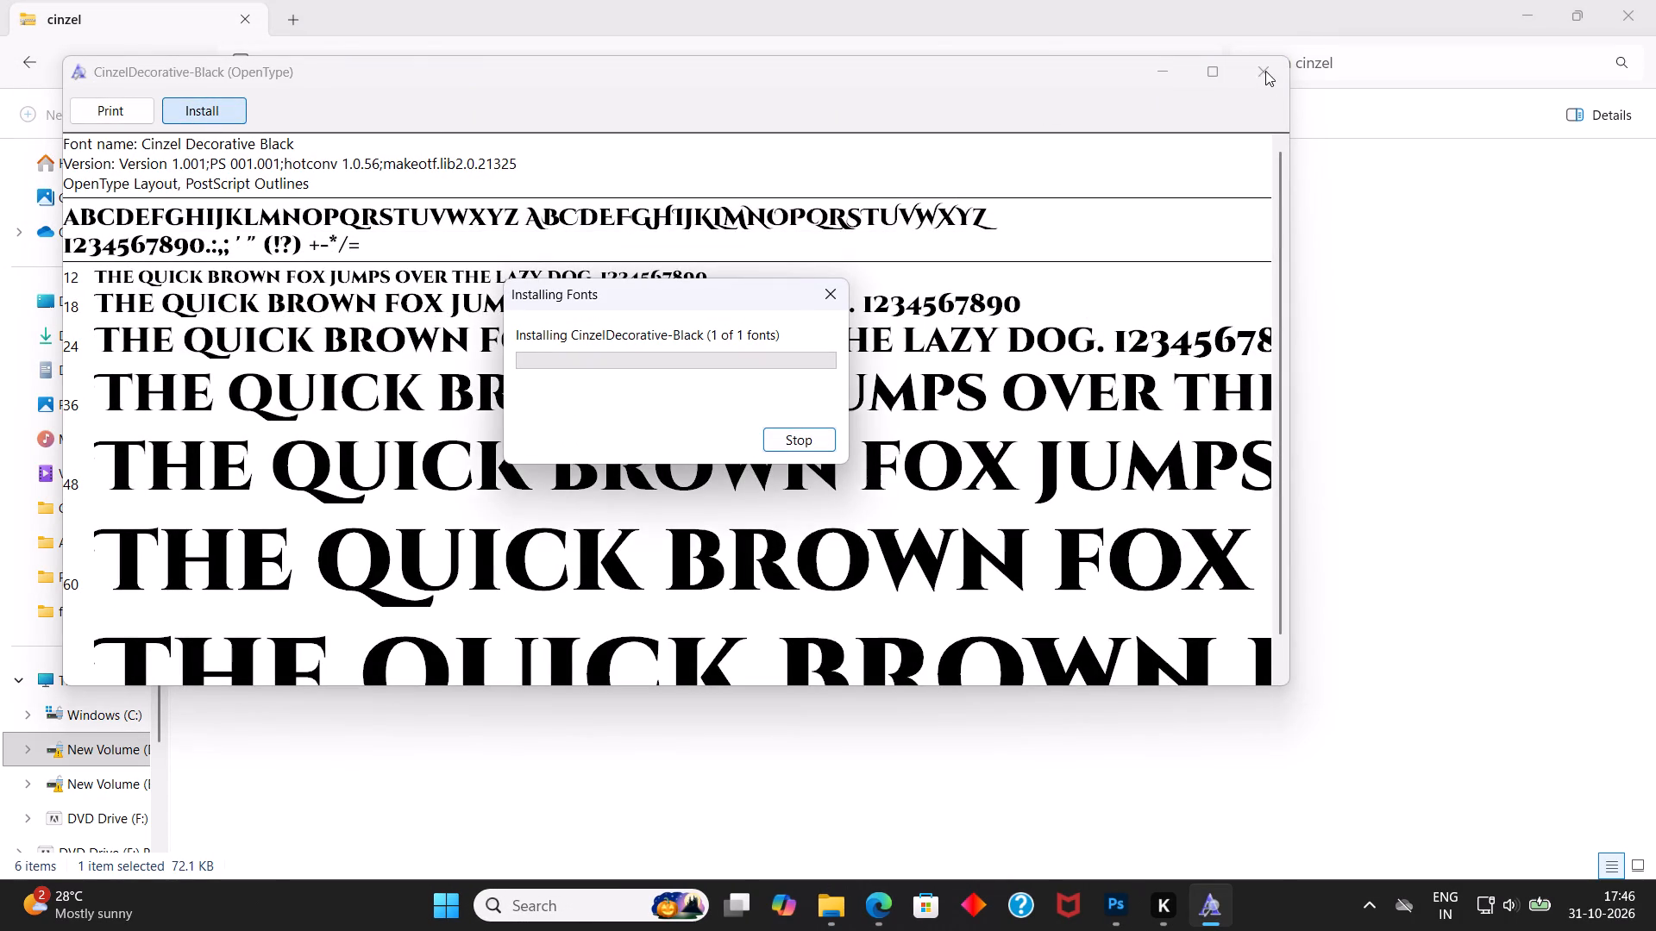
left_click(1265, 71)
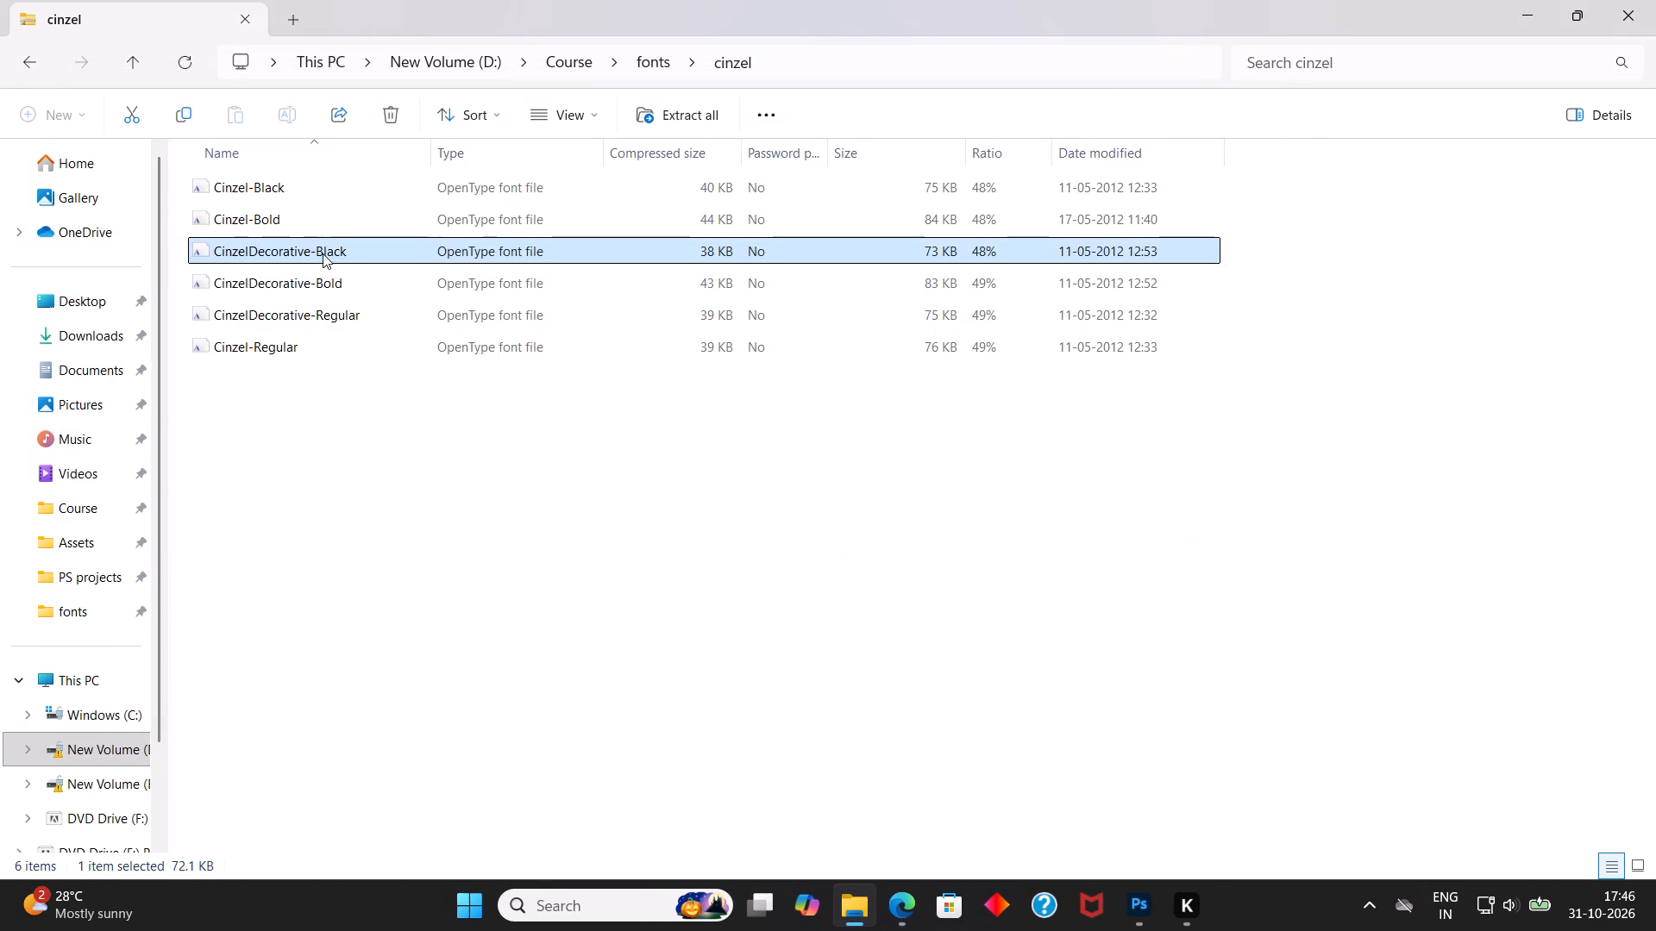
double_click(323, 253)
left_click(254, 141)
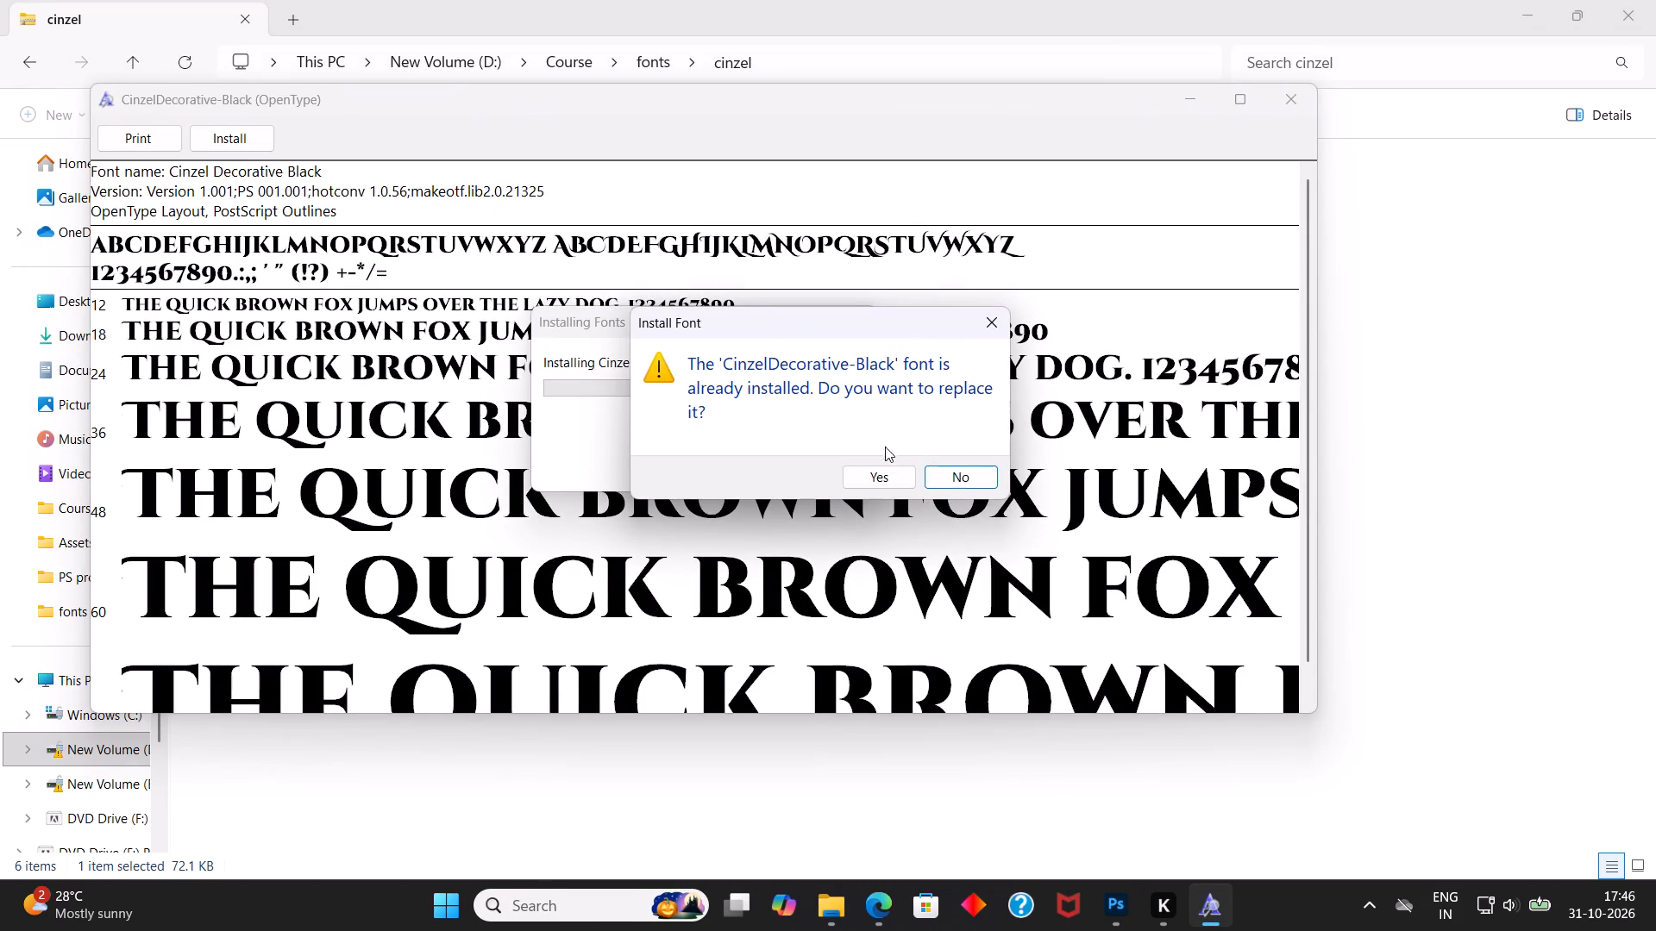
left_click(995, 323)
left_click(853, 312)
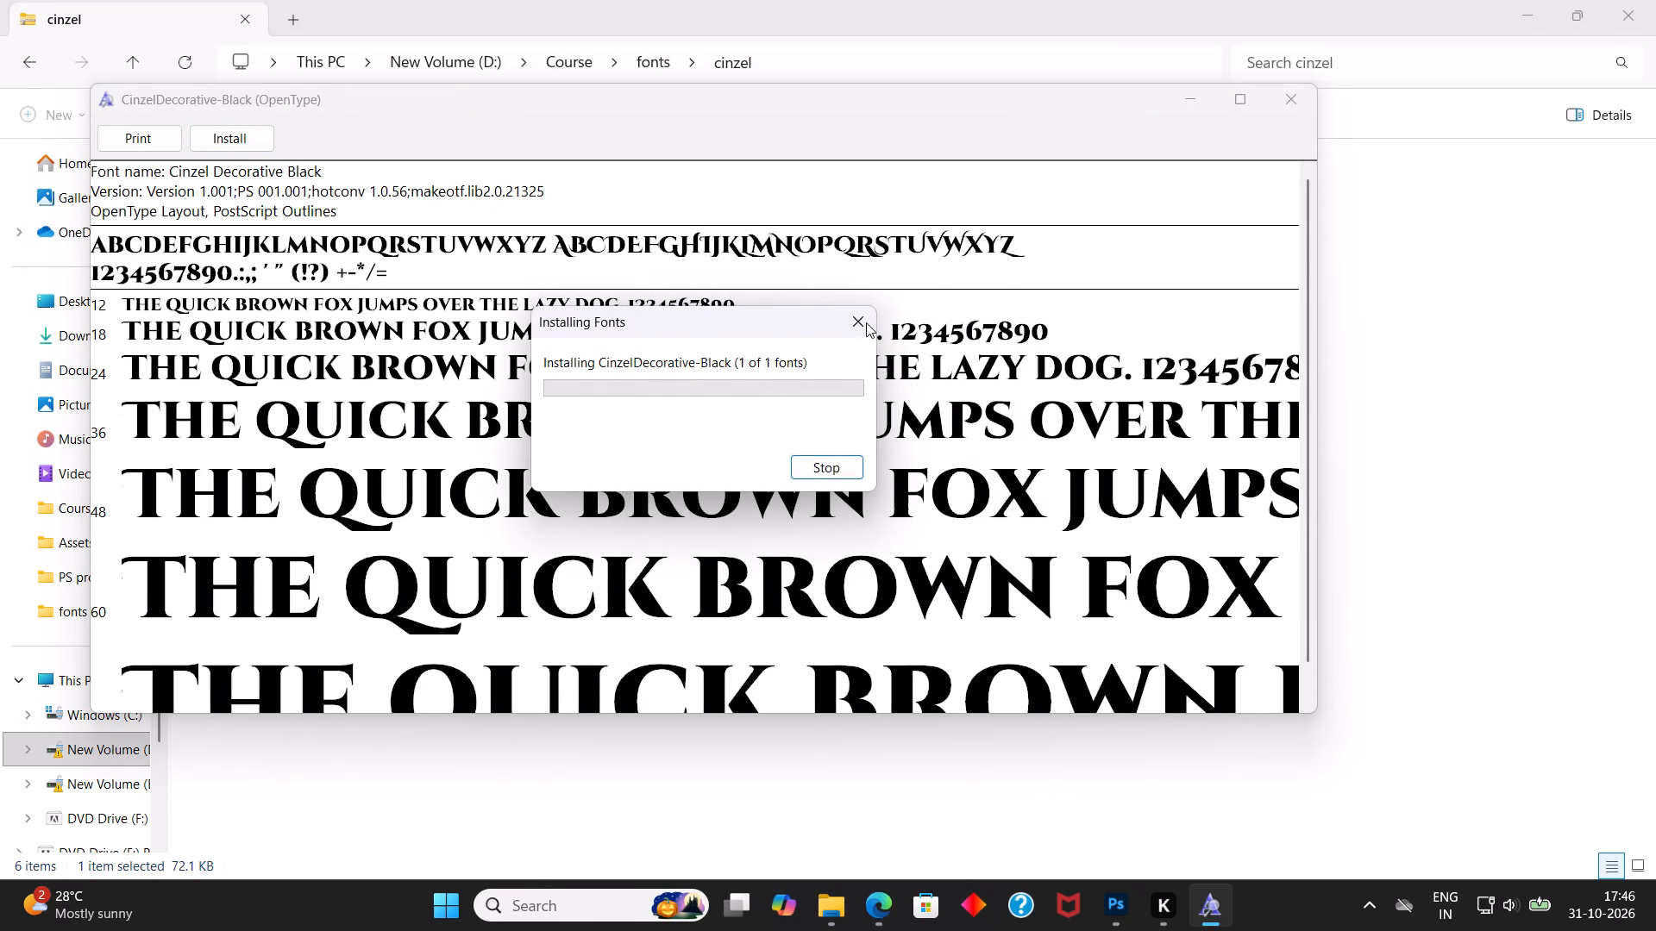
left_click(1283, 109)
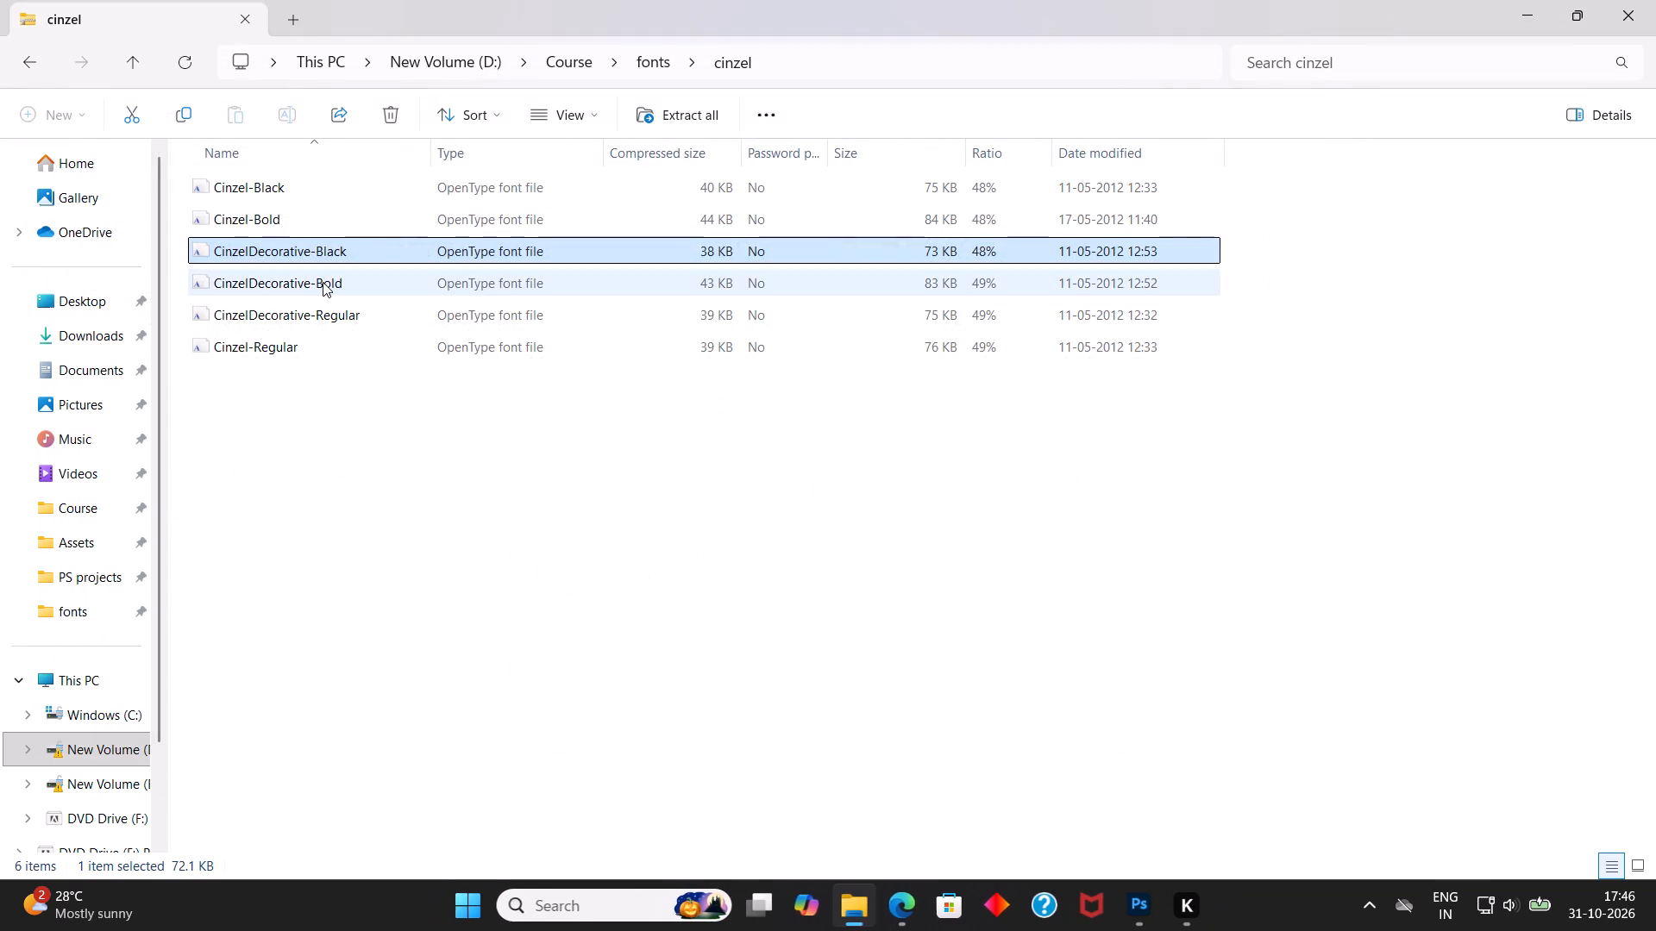
Install the CinzelDecorative-Bold and CinzelDecorative-Regular fonts from the cinzel archive.
double_click(323, 282)
left_click(257, 176)
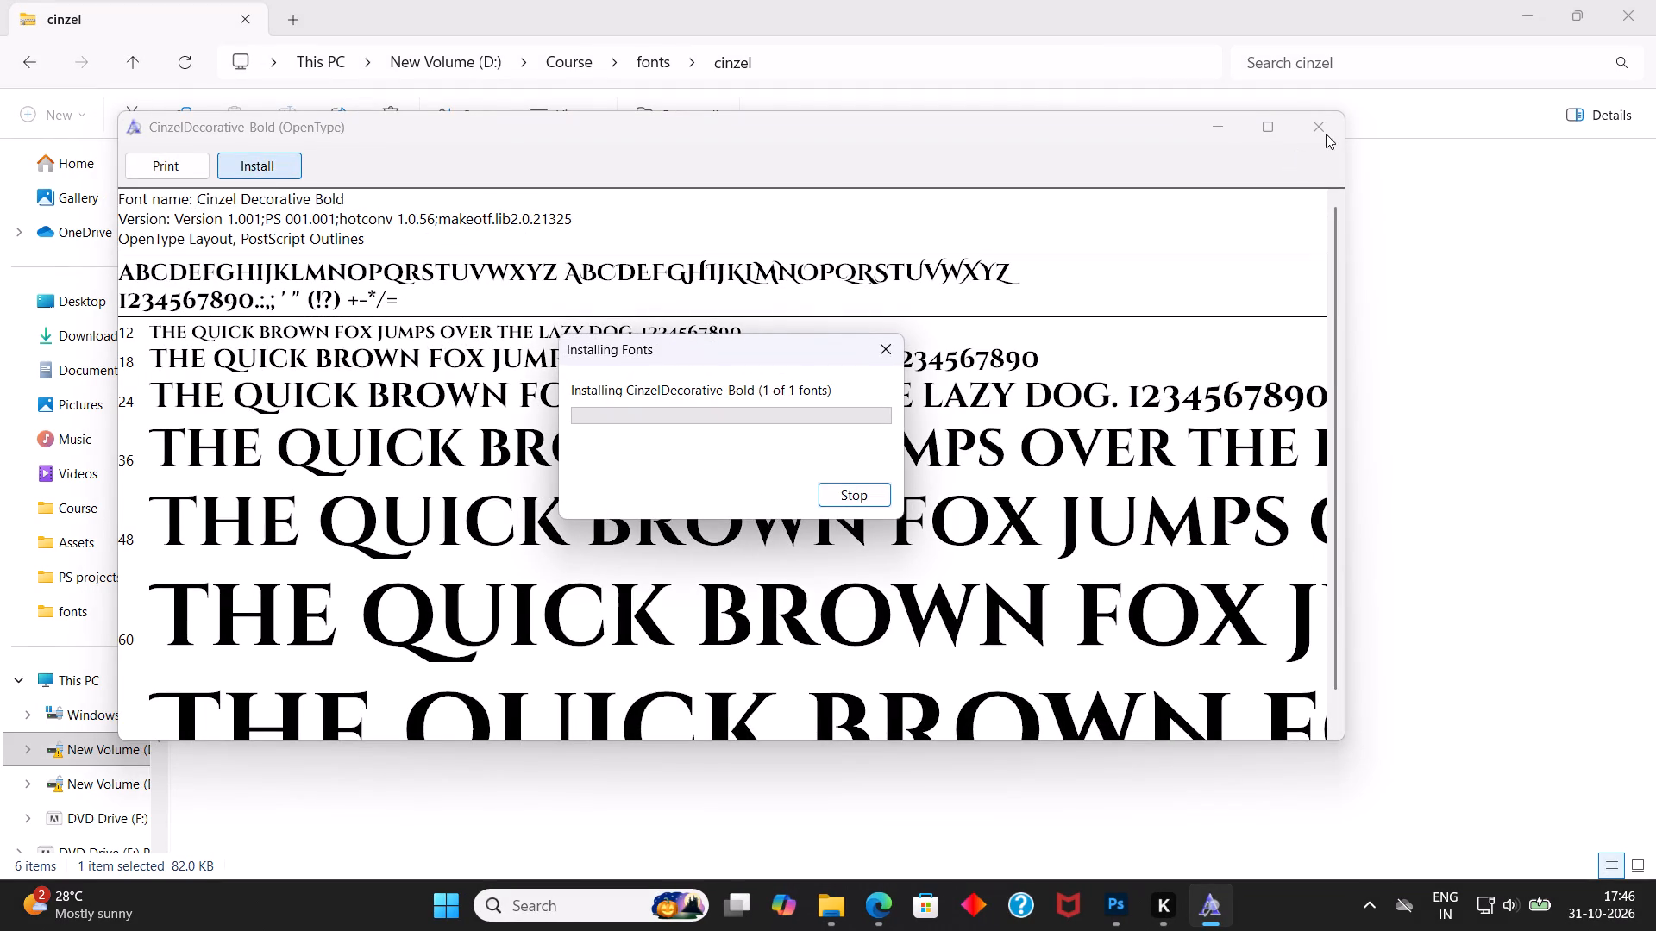
left_click(1326, 132)
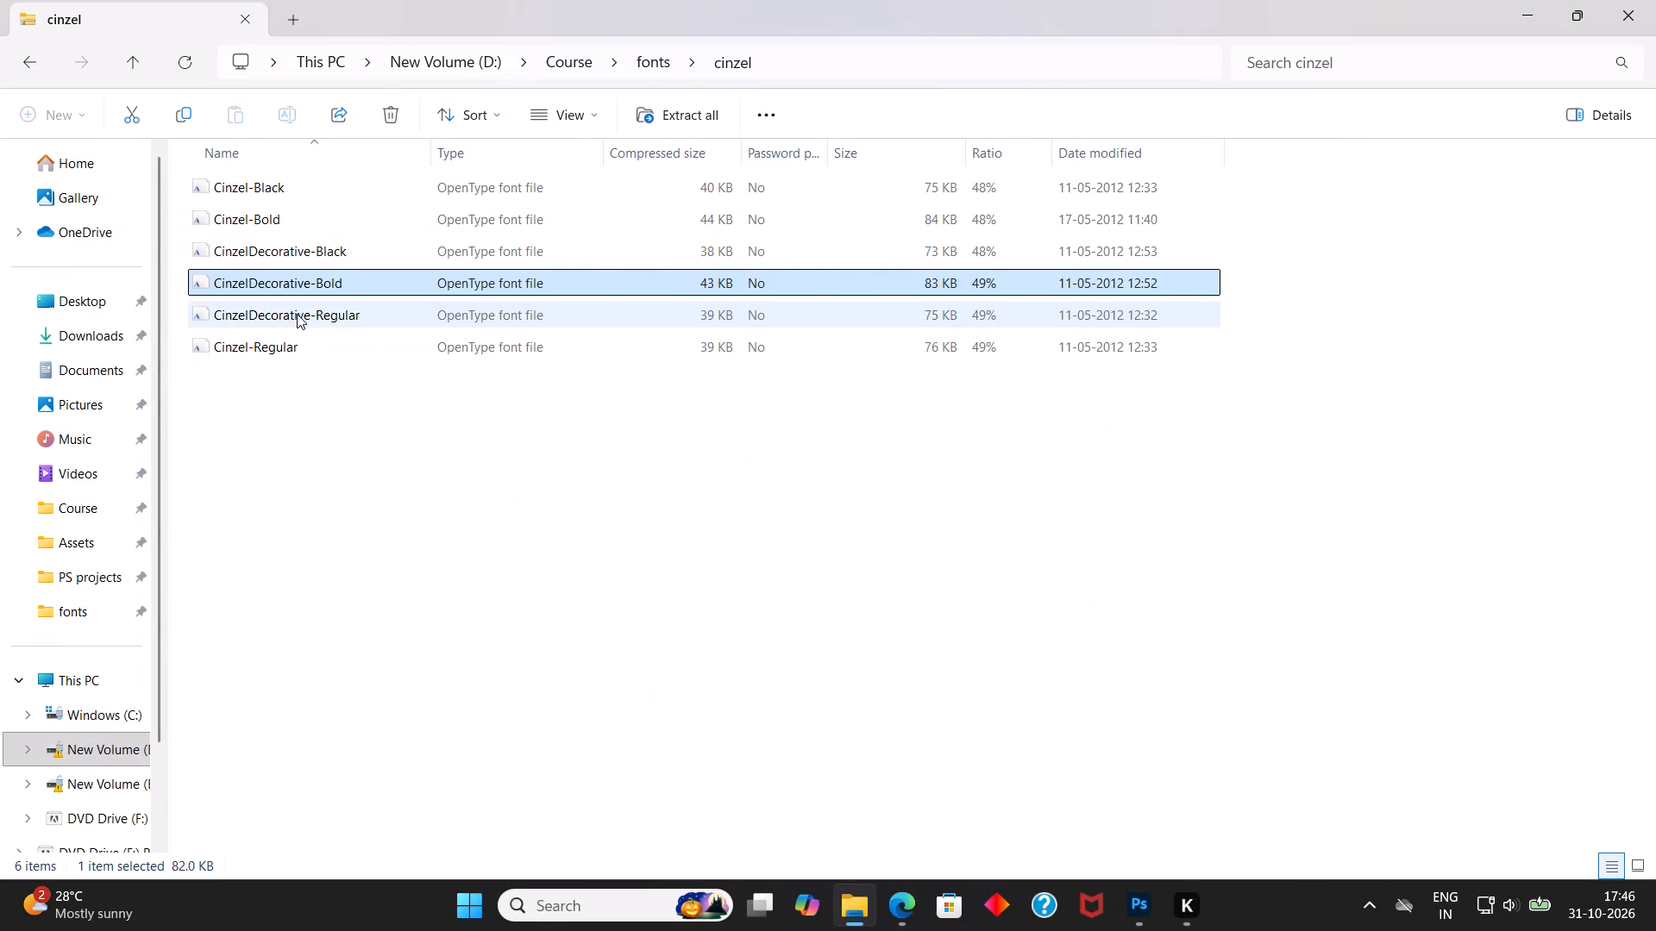
double_click(297, 314)
left_click(284, 189)
left_click(1332, 152)
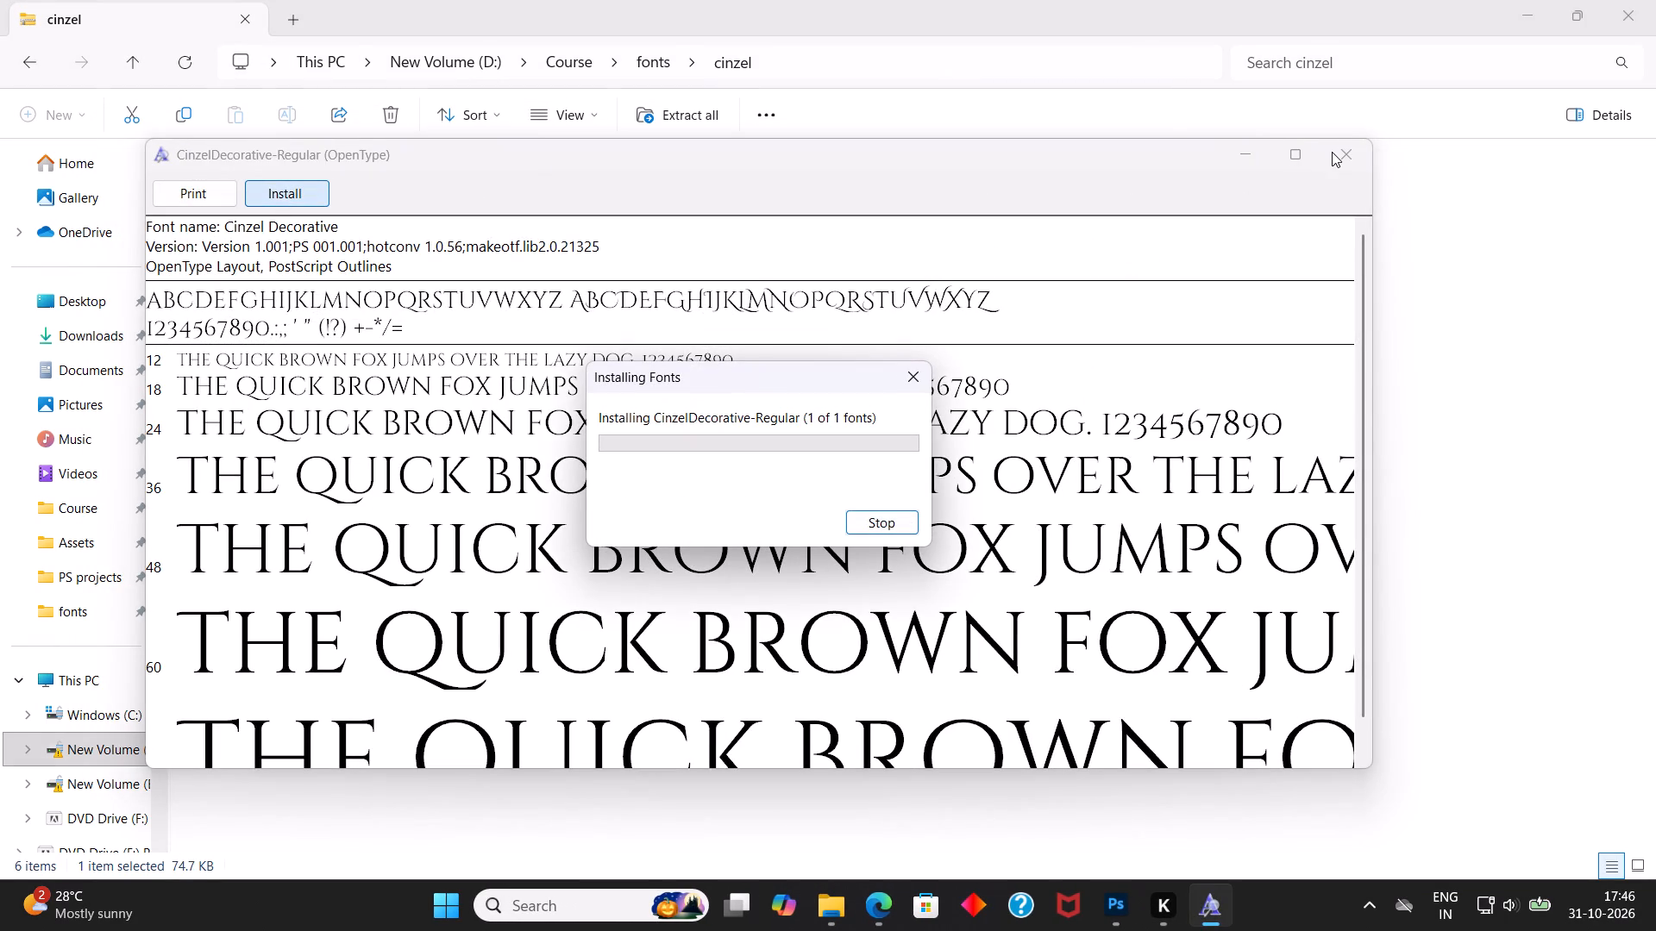
Install the Cinzel-Regular font from the cinzel archive and go back to the fonts folder.
left_click(337, 340)
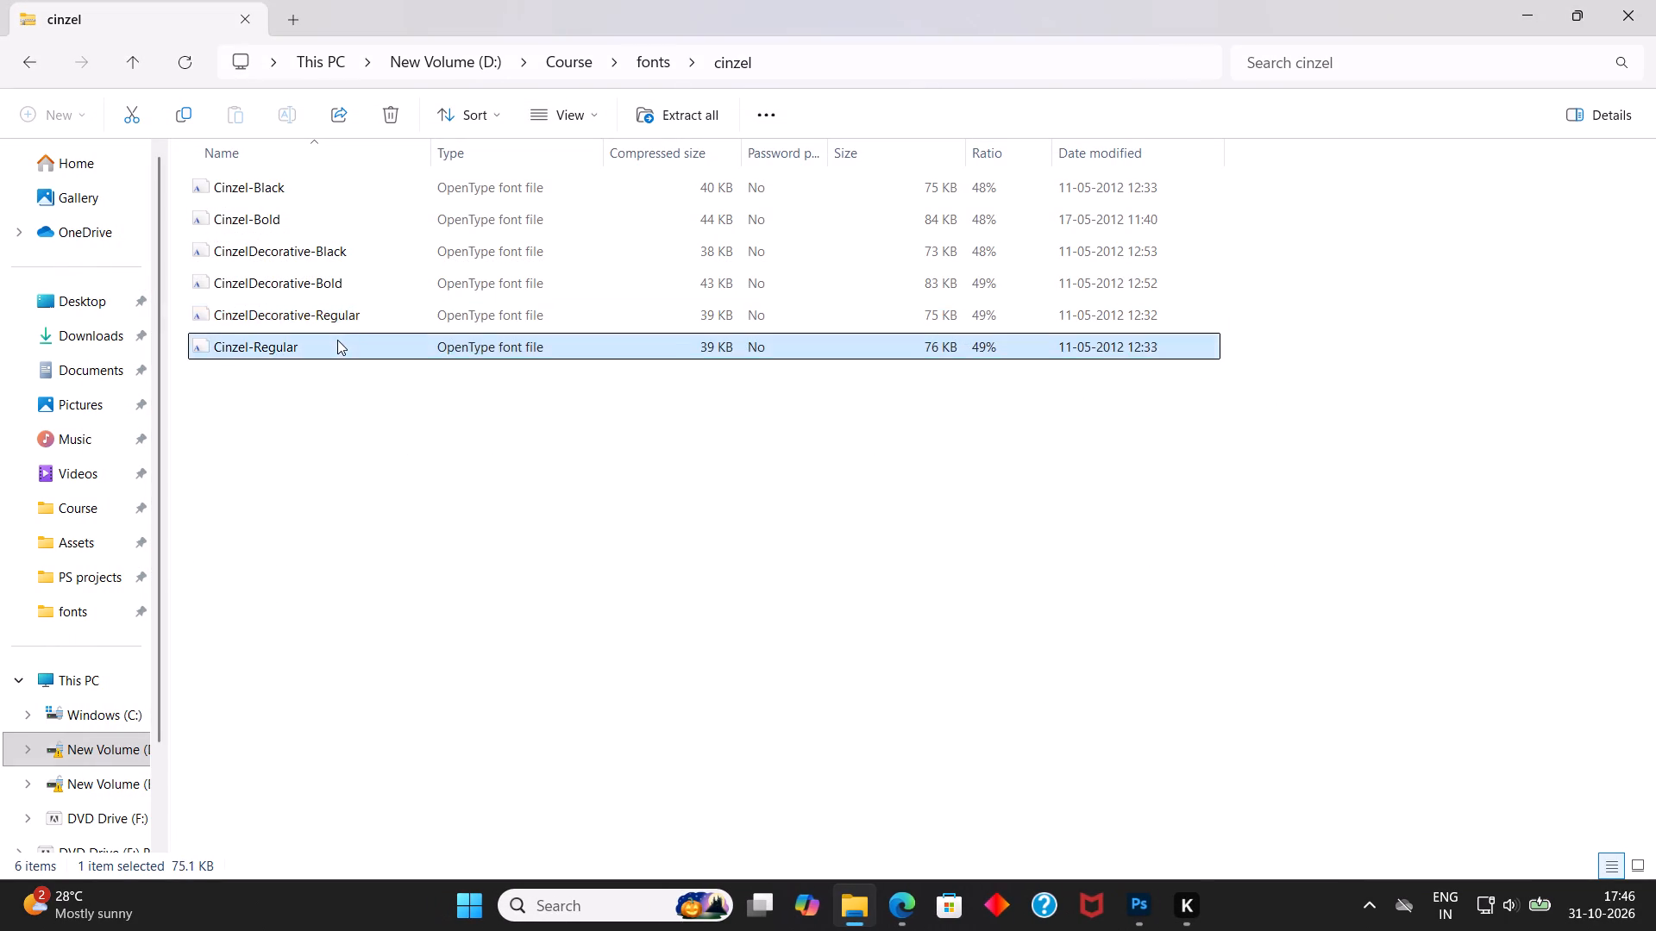
left_click(337, 340)
left_click(325, 222)
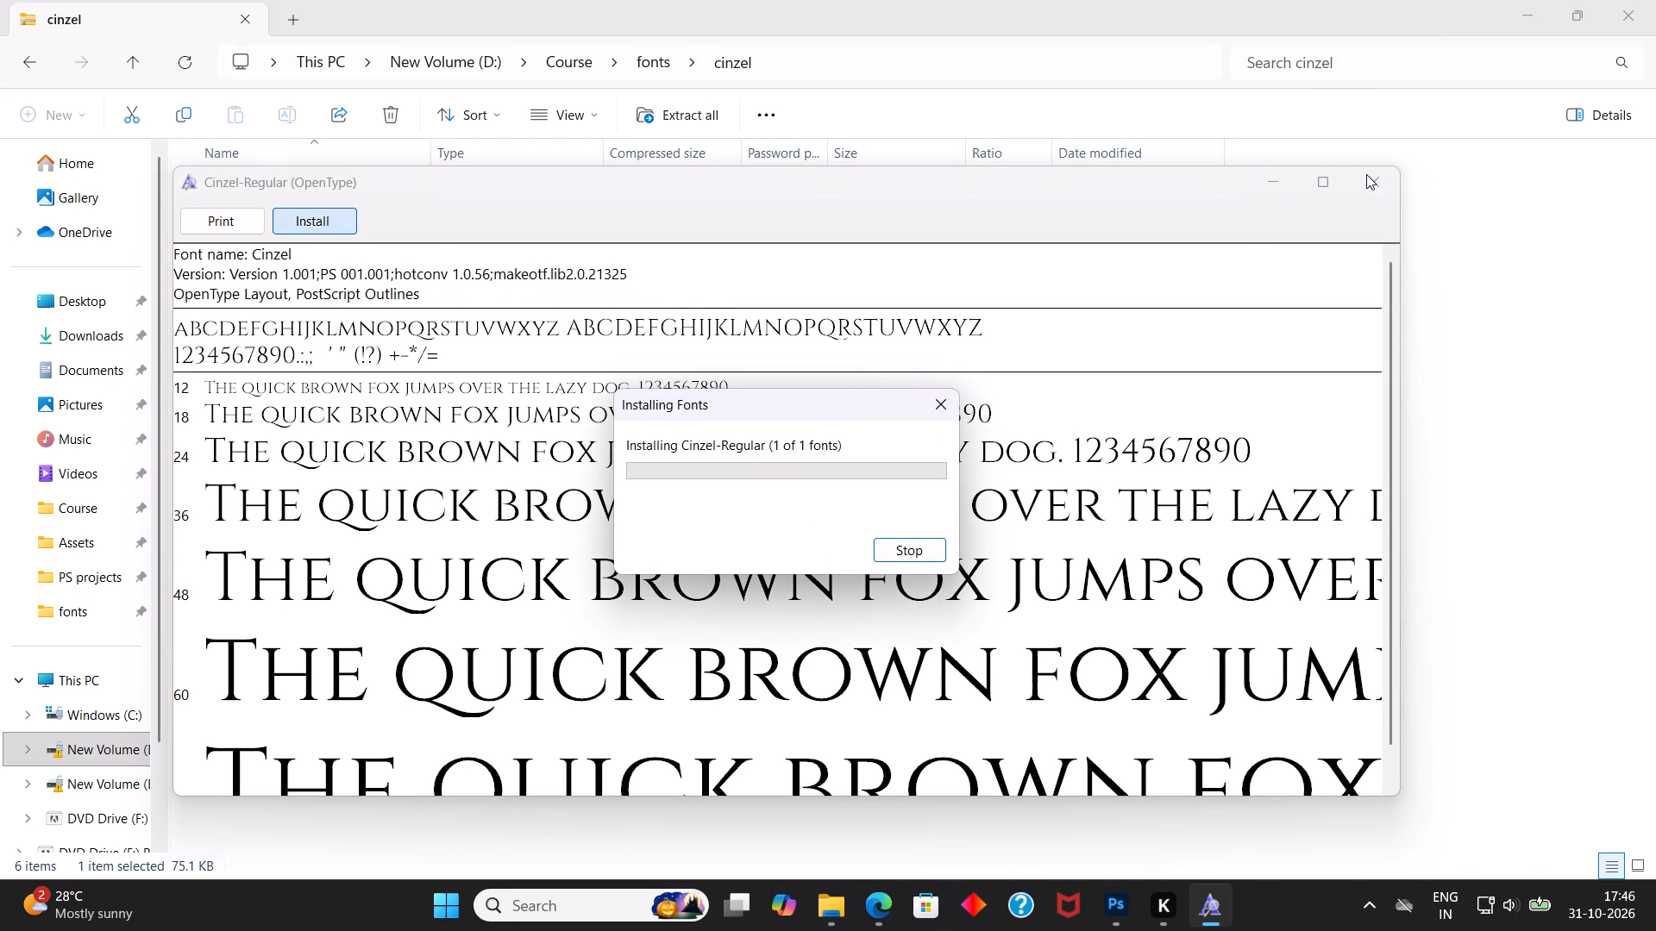
left_click(1366, 174)
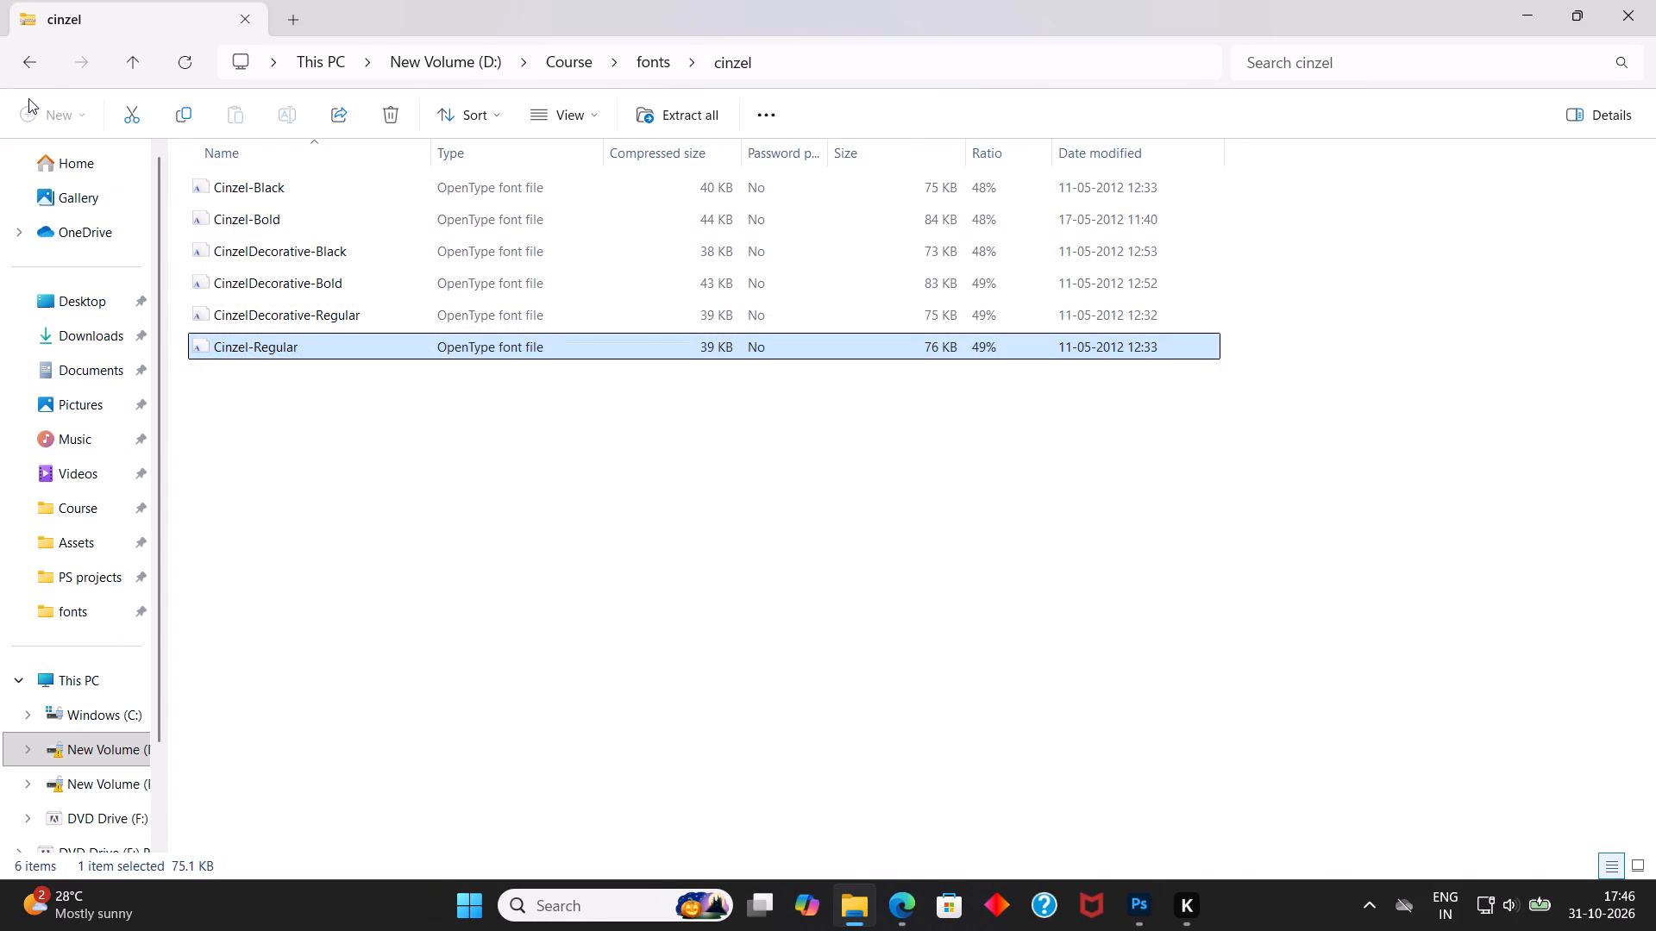
left_click(41, 68)
Switch to Photoshop, deselect the FRESH DRINKS layer in mango drink.psd, and display the character settings with the Type tool active.
left_click(1133, 897)
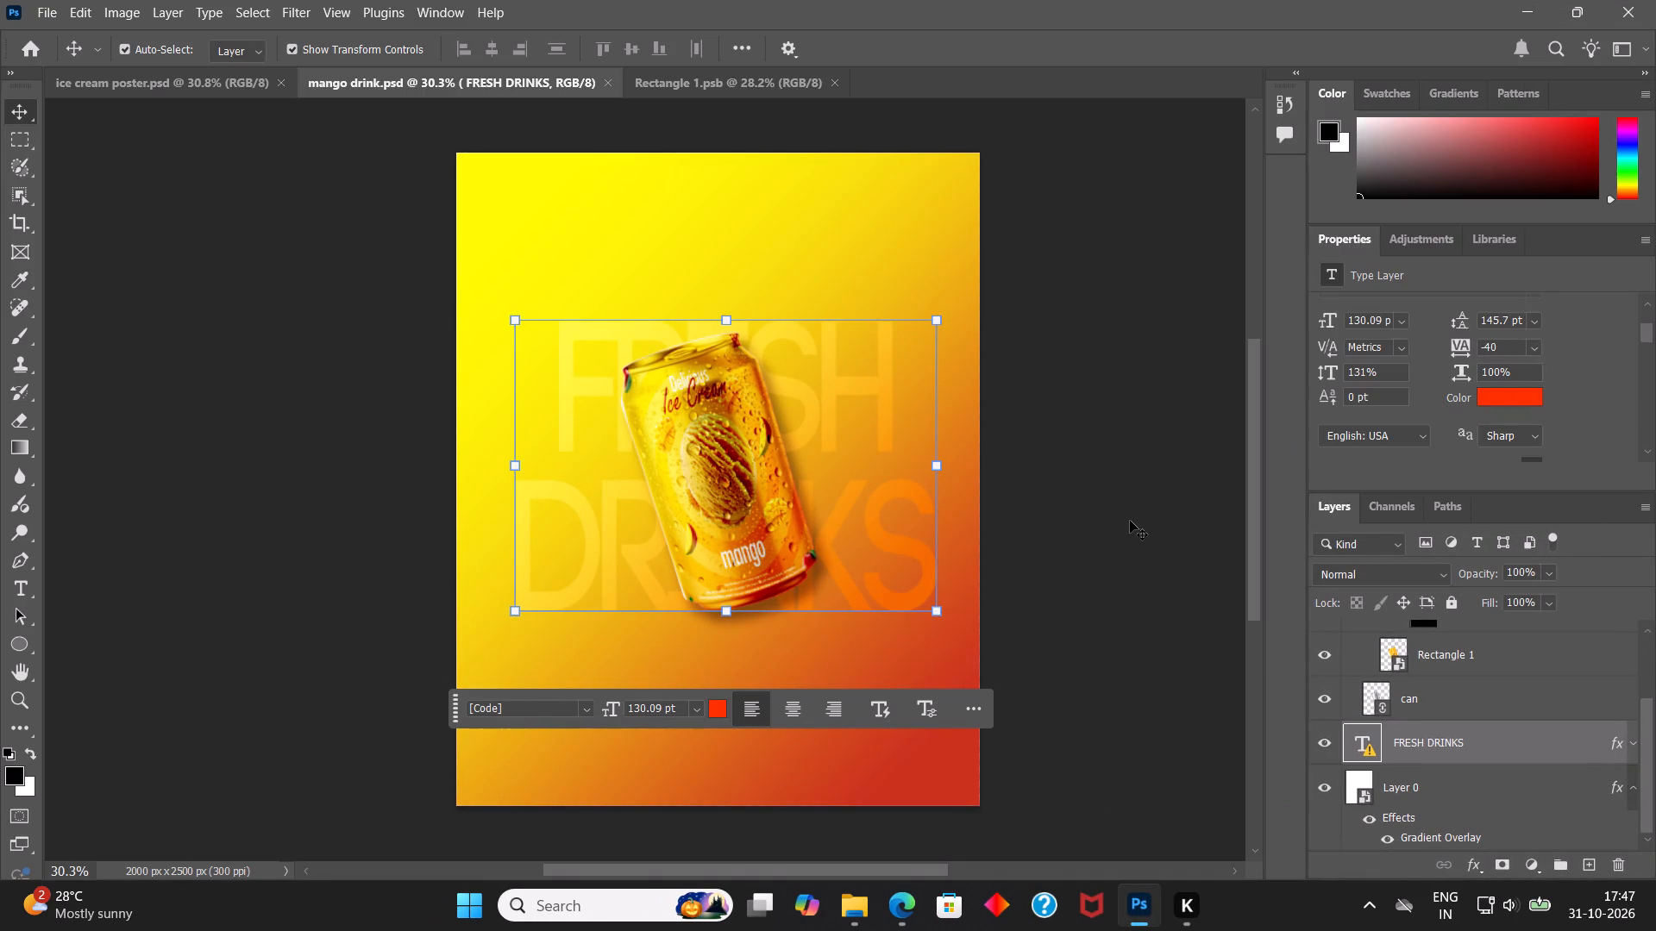
left_click(1130, 521)
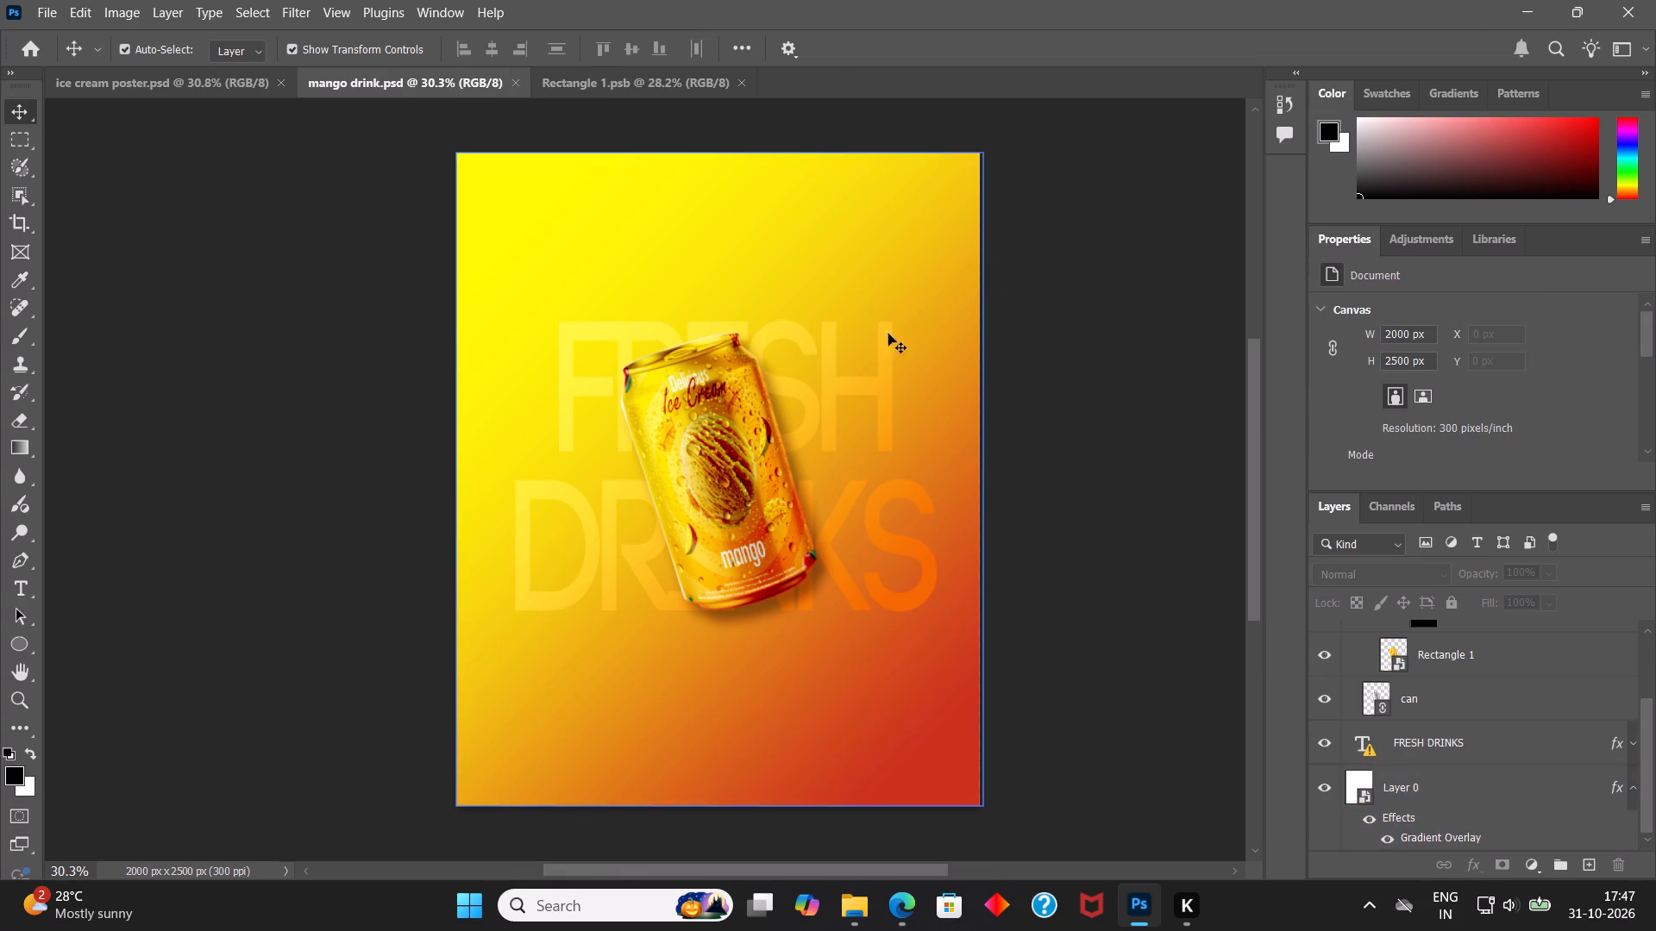
left_click(28, 590)
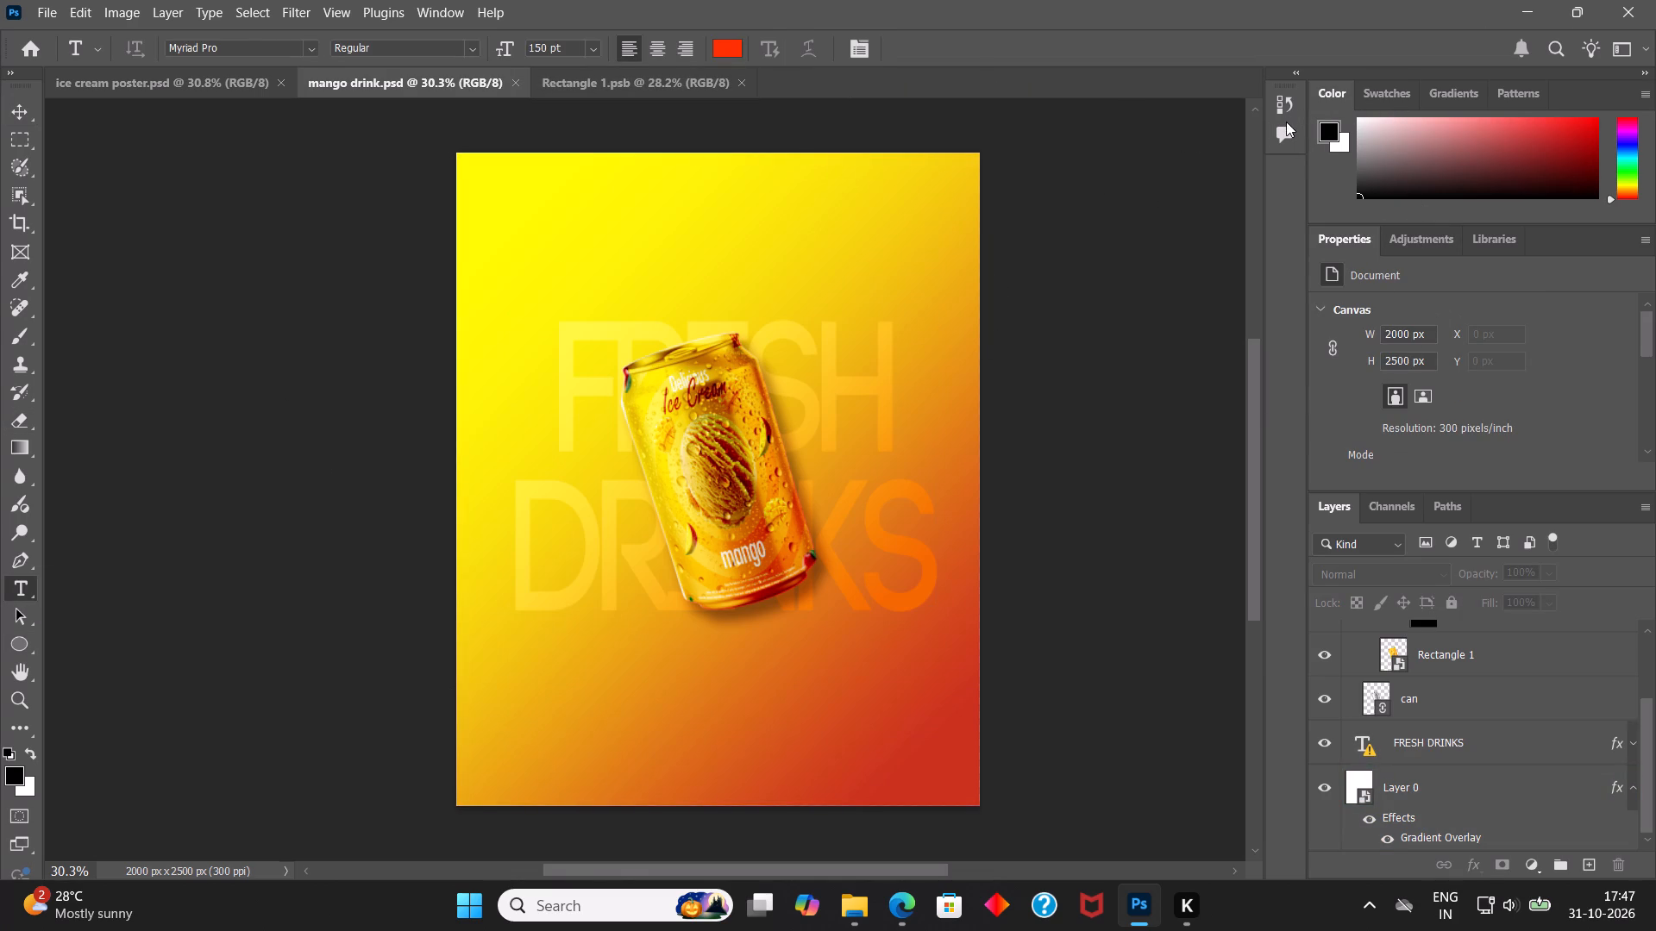
left_click(456, 6)
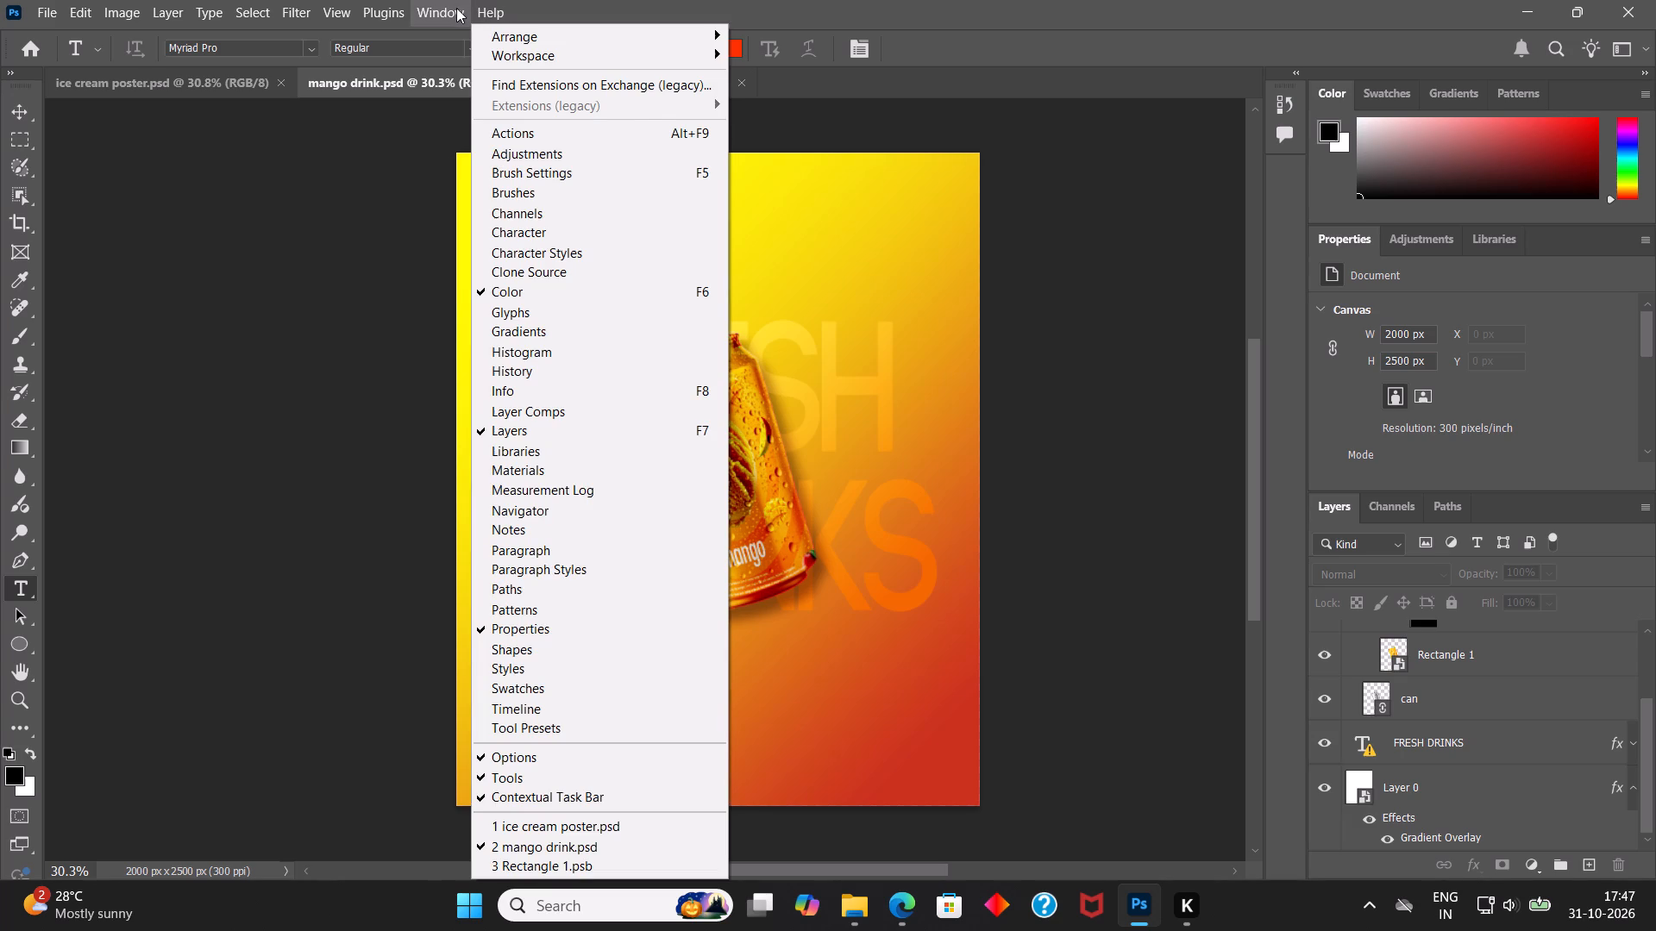
left_click(561, 241)
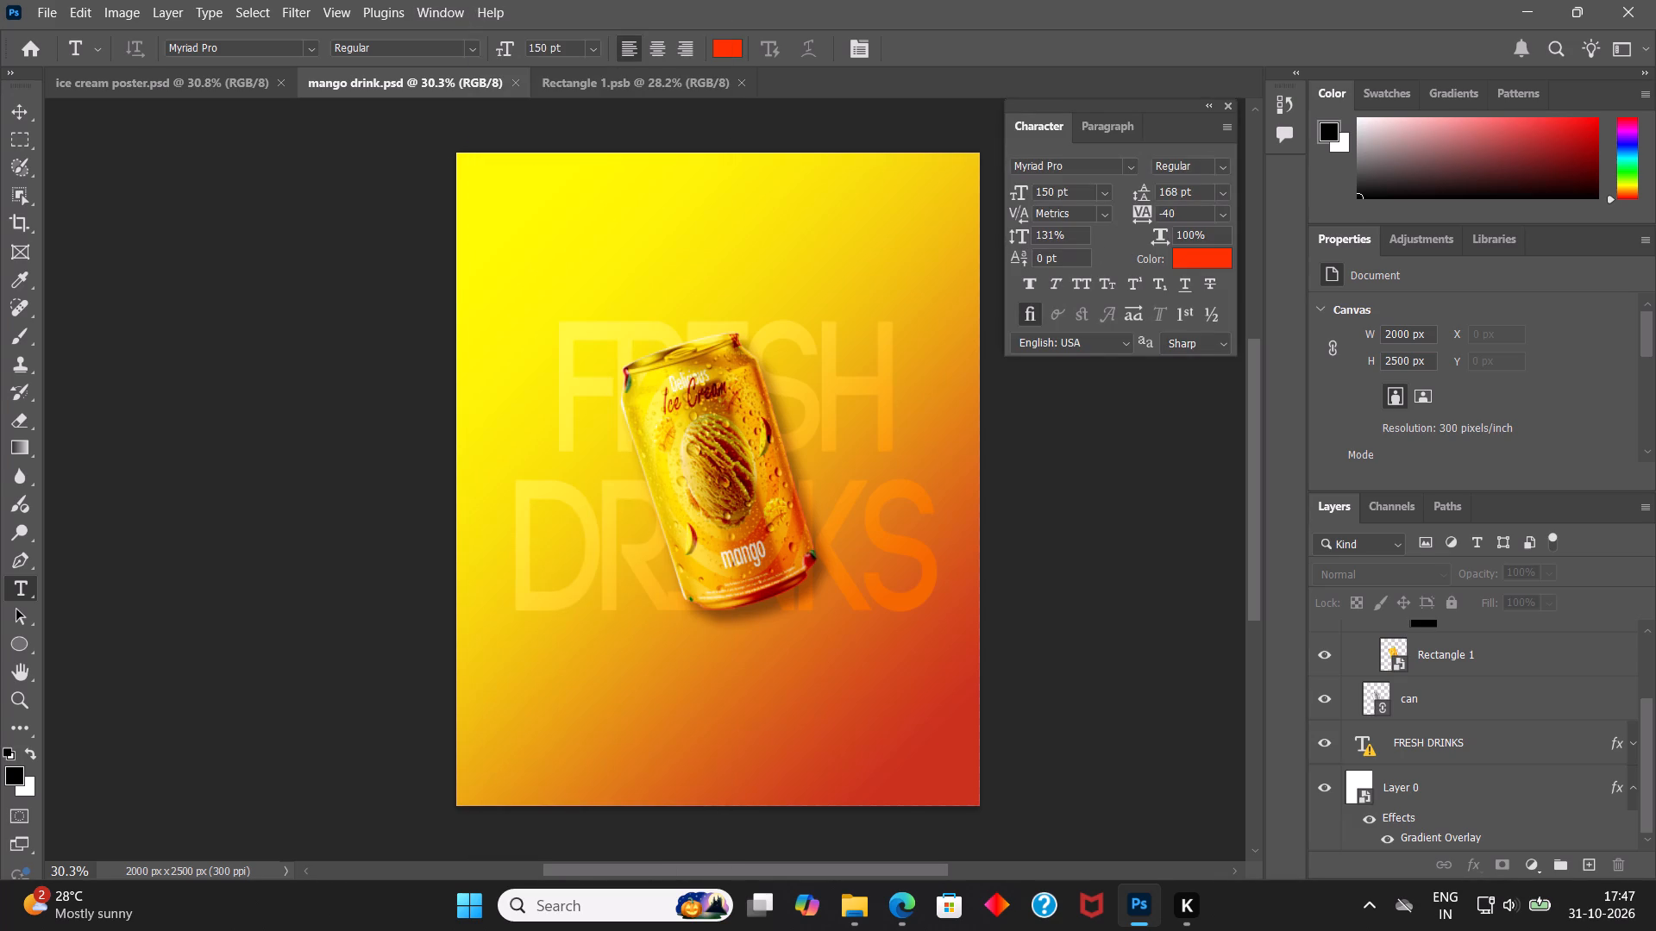
Search the available fonts for "cin", clear the search and close the font list.
left_click(1085, 169)
type("cin")
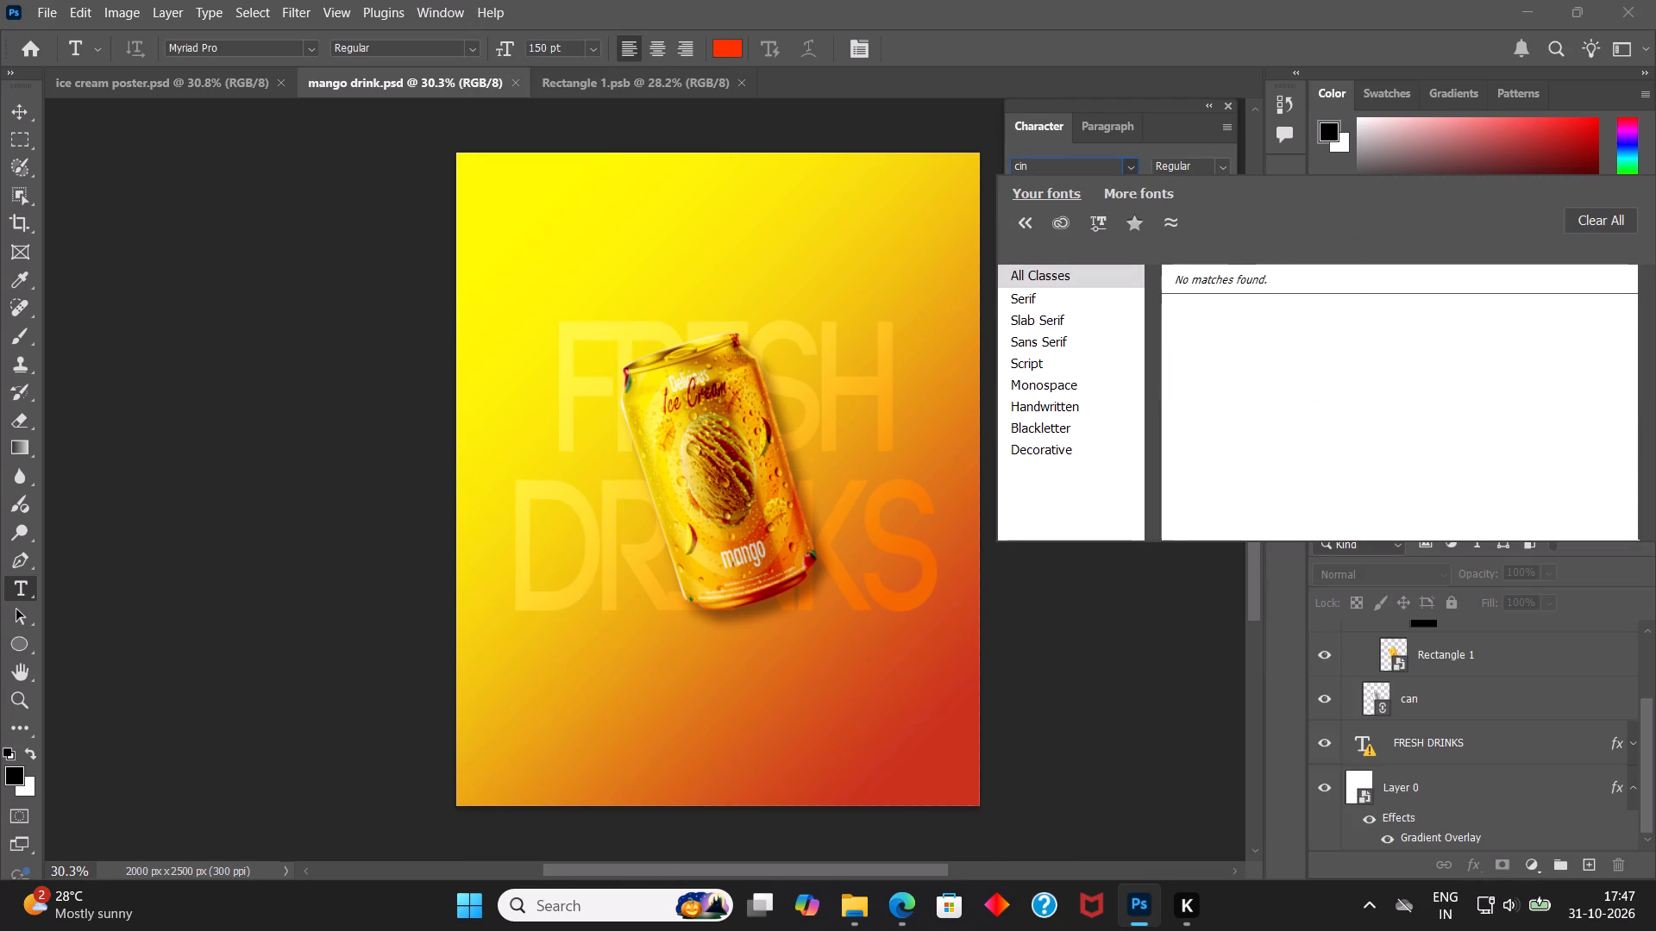
key("BackSpace")
key("BackSpace")
key("BackSpace")
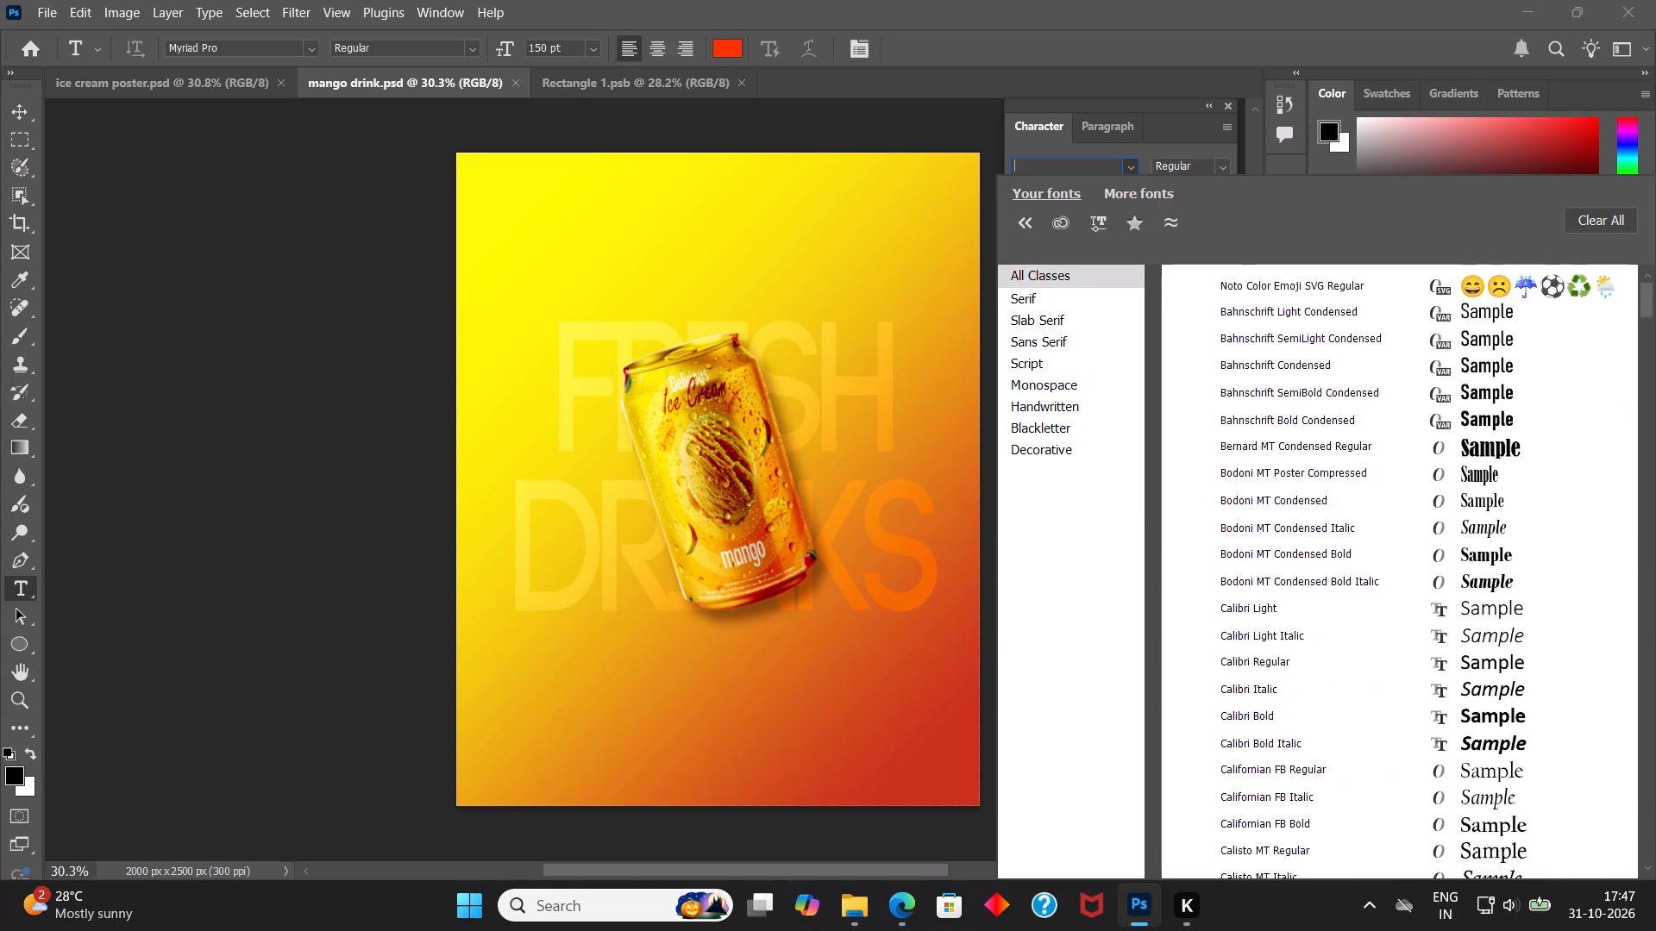
left_click(1149, 153)
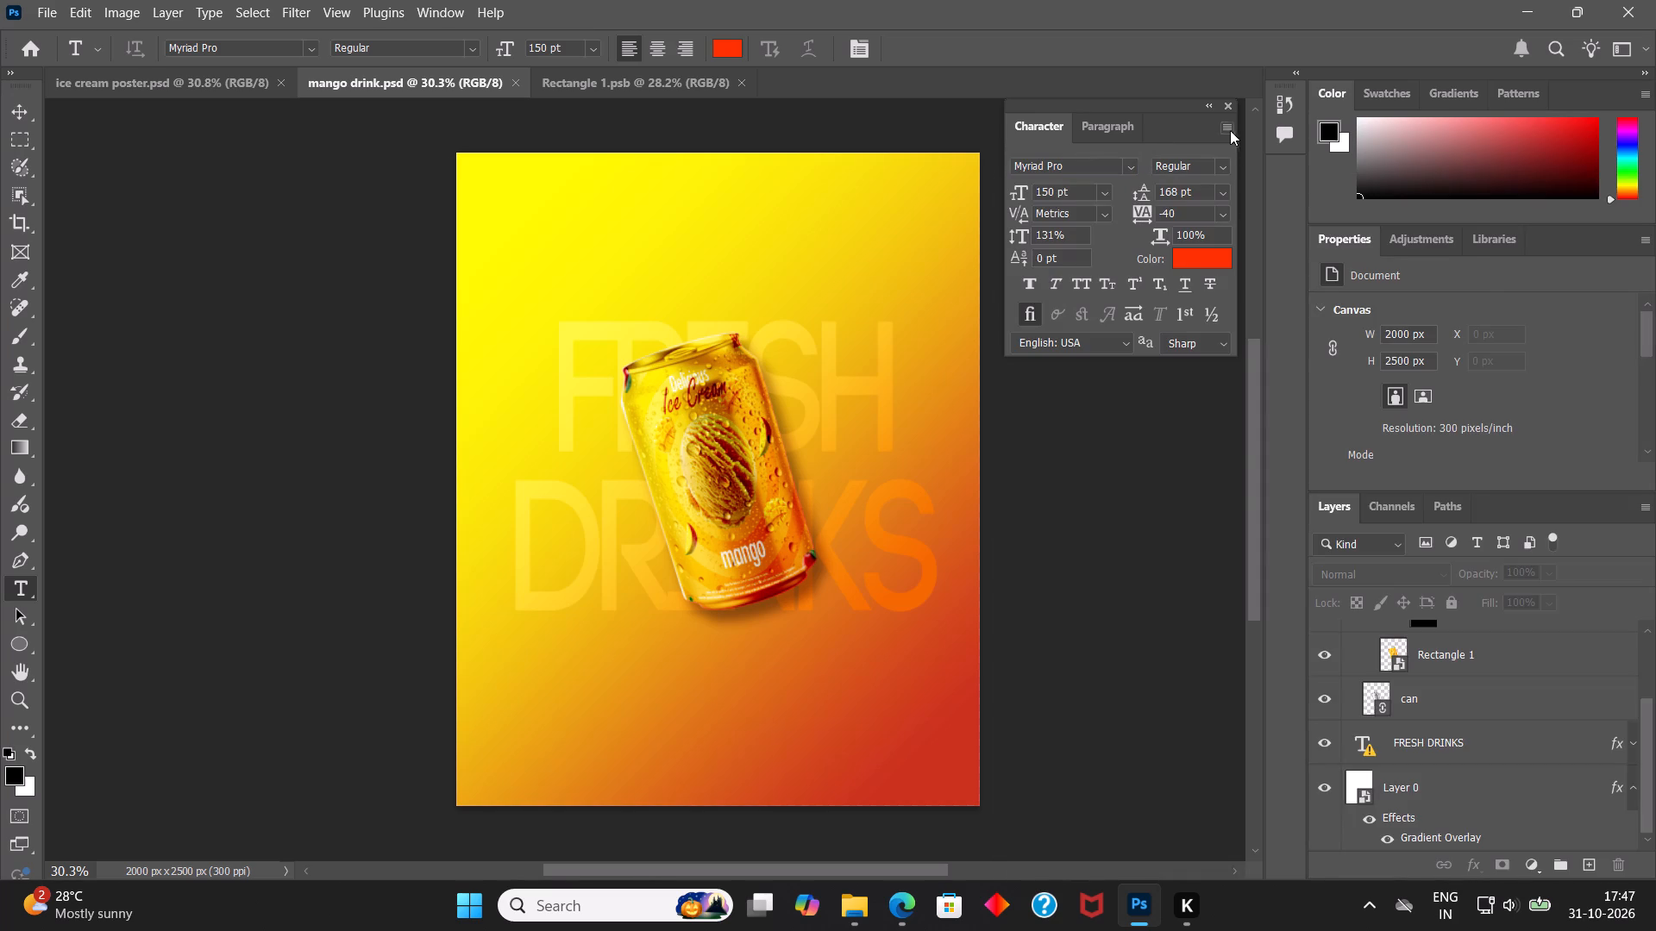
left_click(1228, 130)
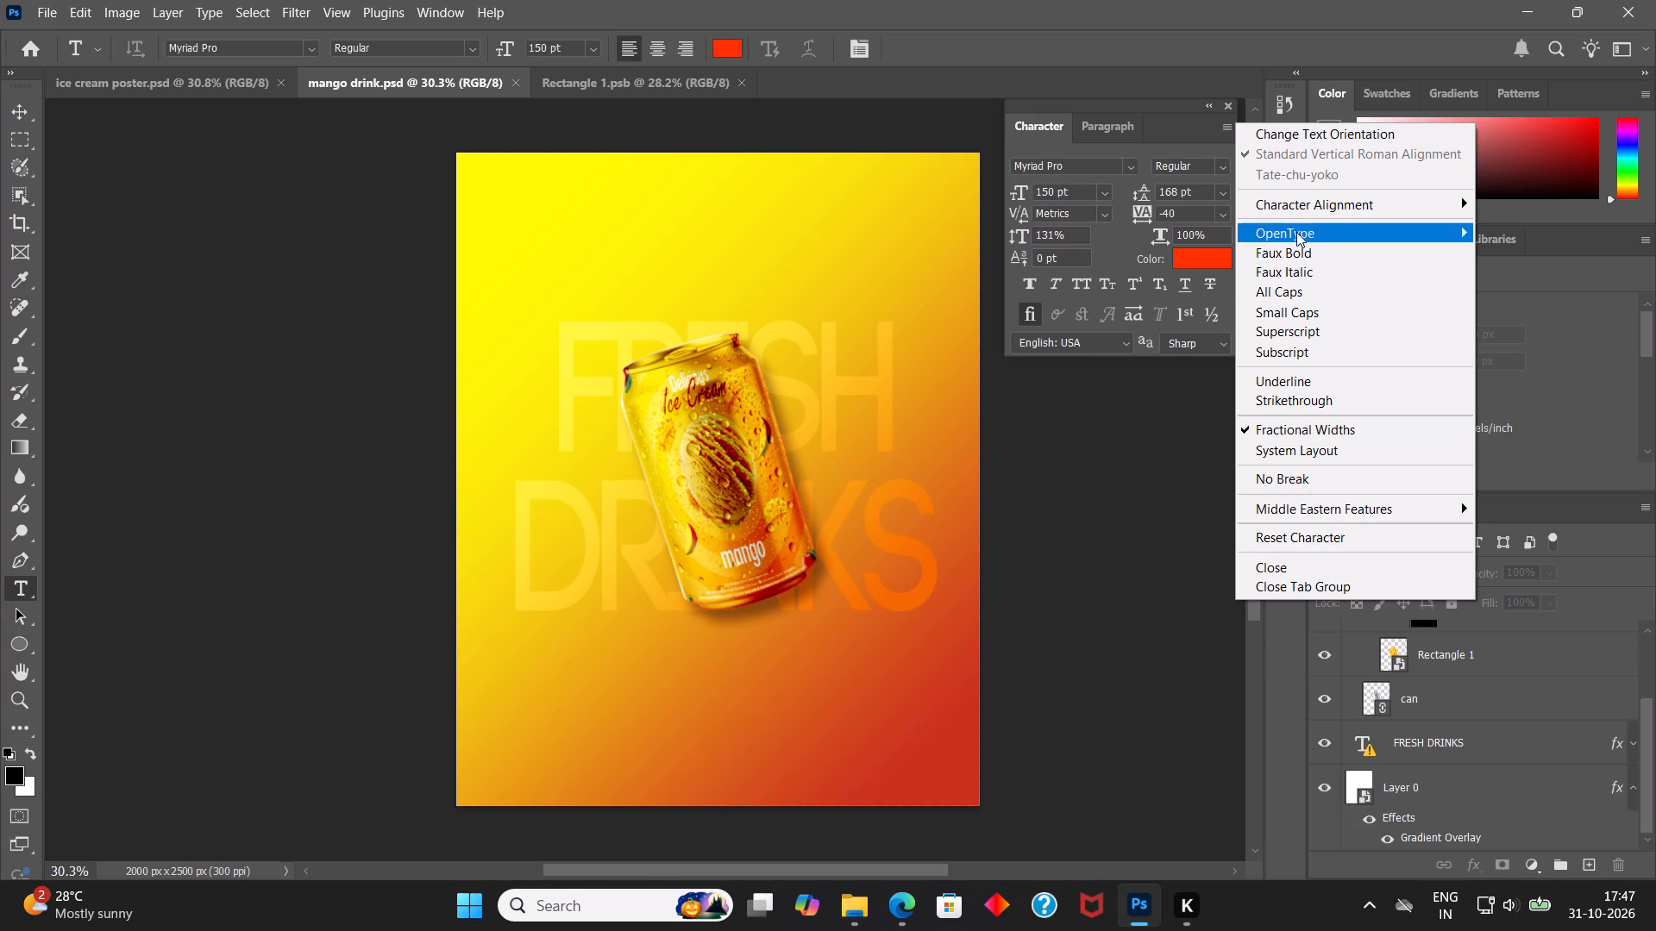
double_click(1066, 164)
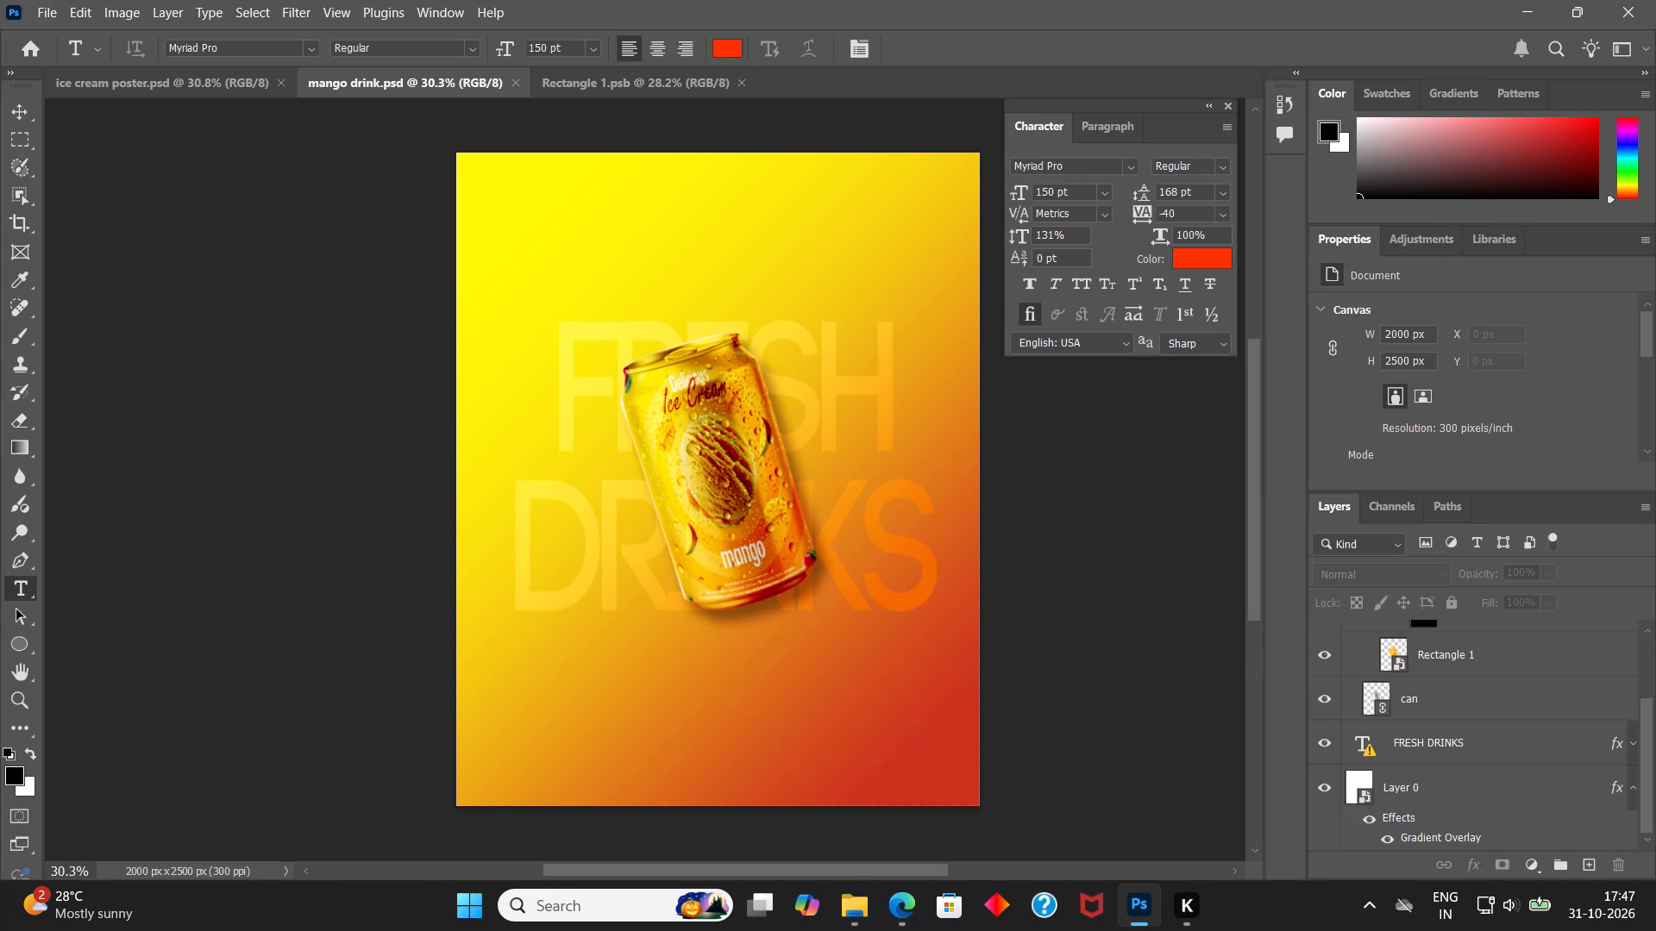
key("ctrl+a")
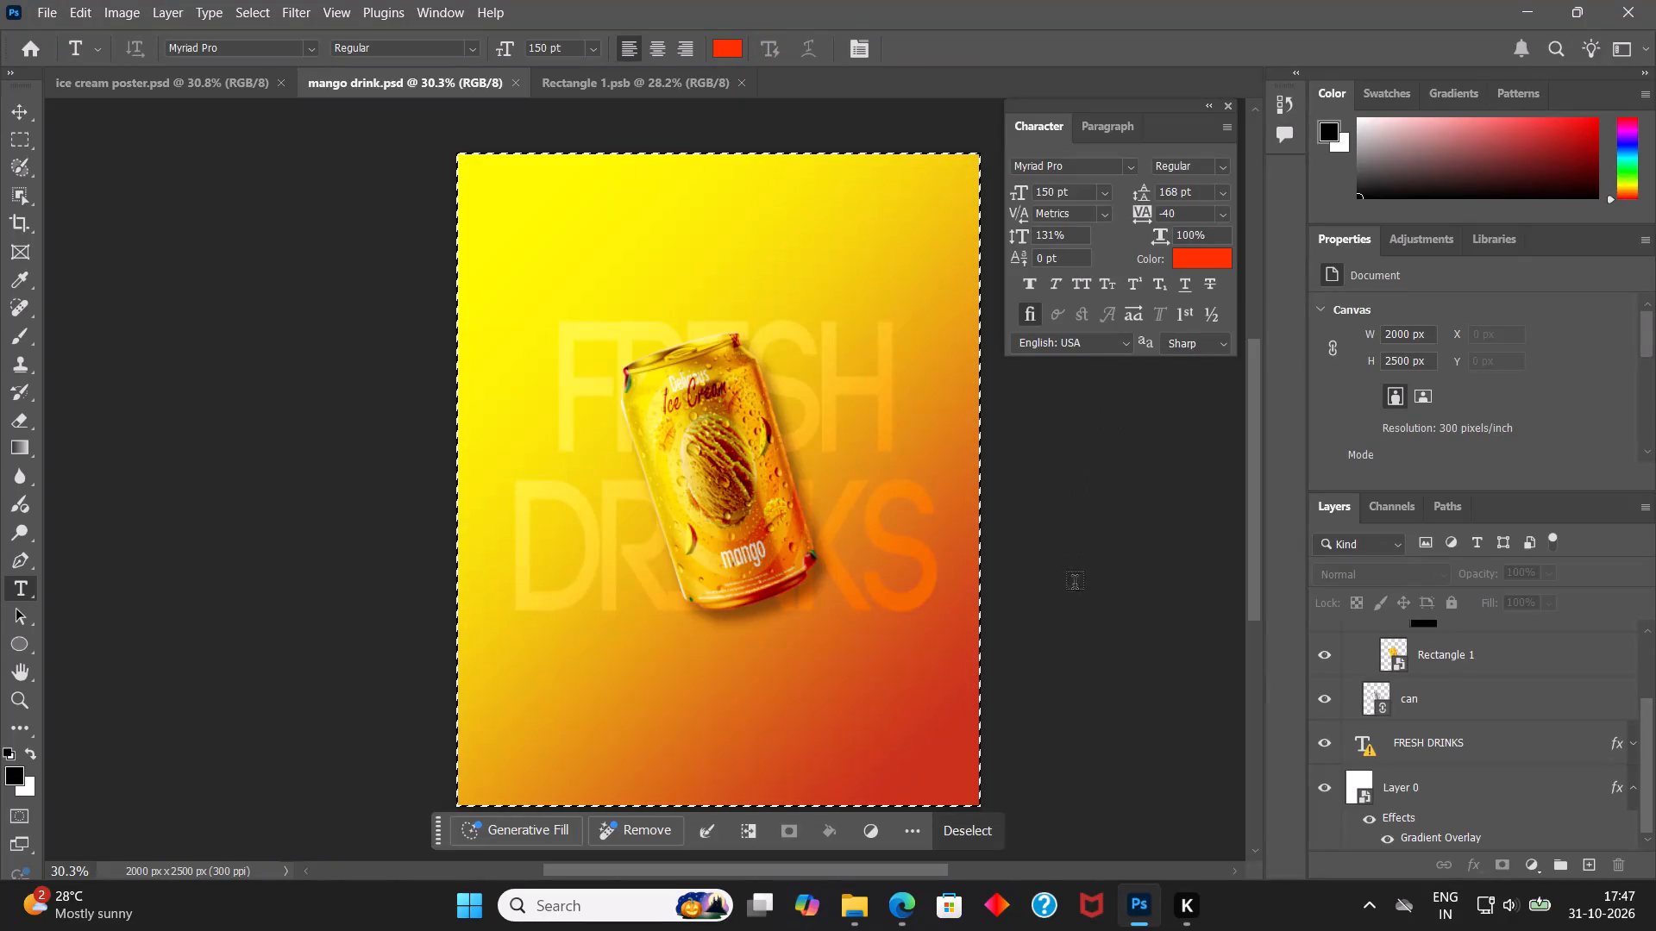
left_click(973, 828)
Search the available fonts for "adv", clear the search, close the font list and switch to the Move tool.
left_click(1077, 164)
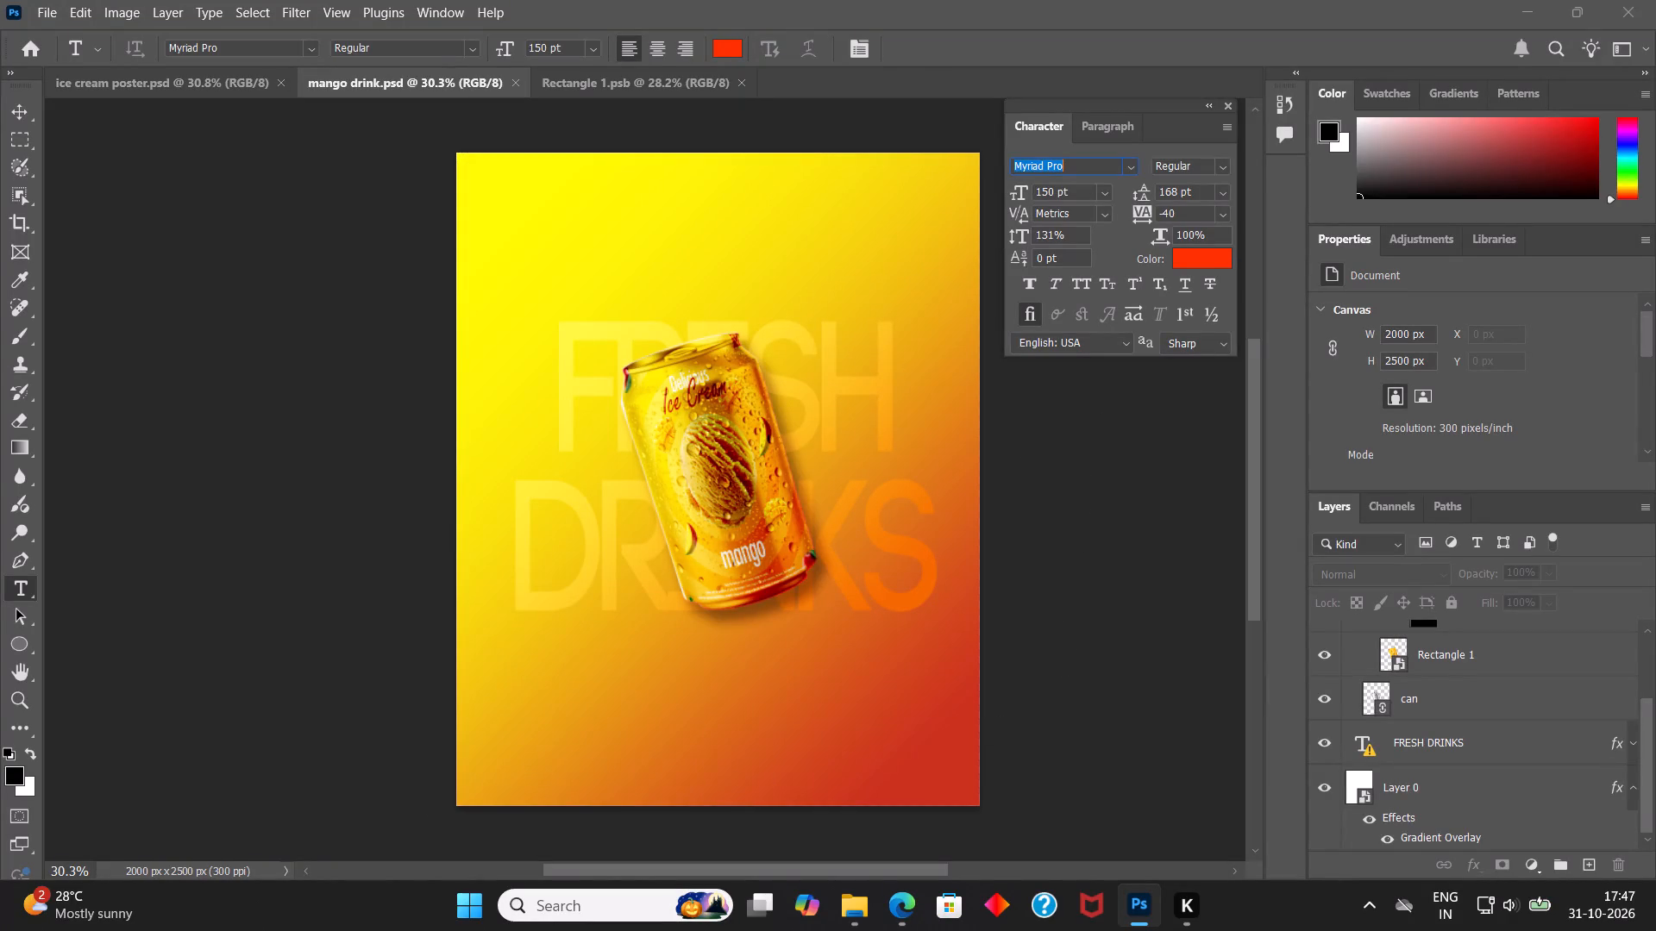
key("a")
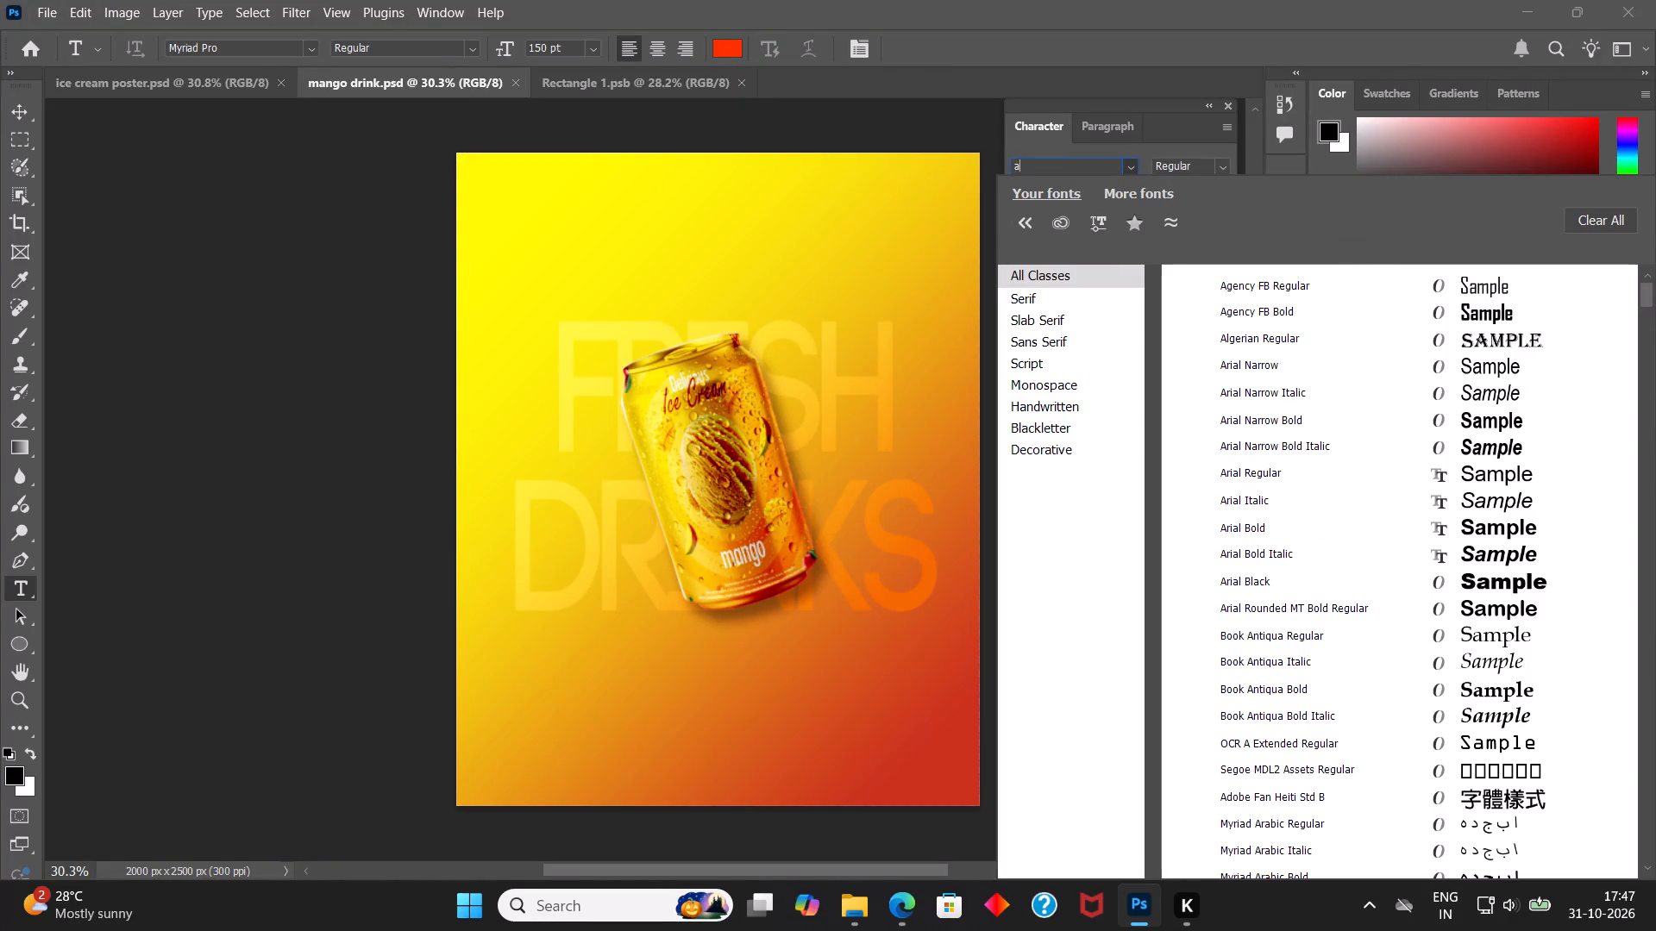
type("dv")
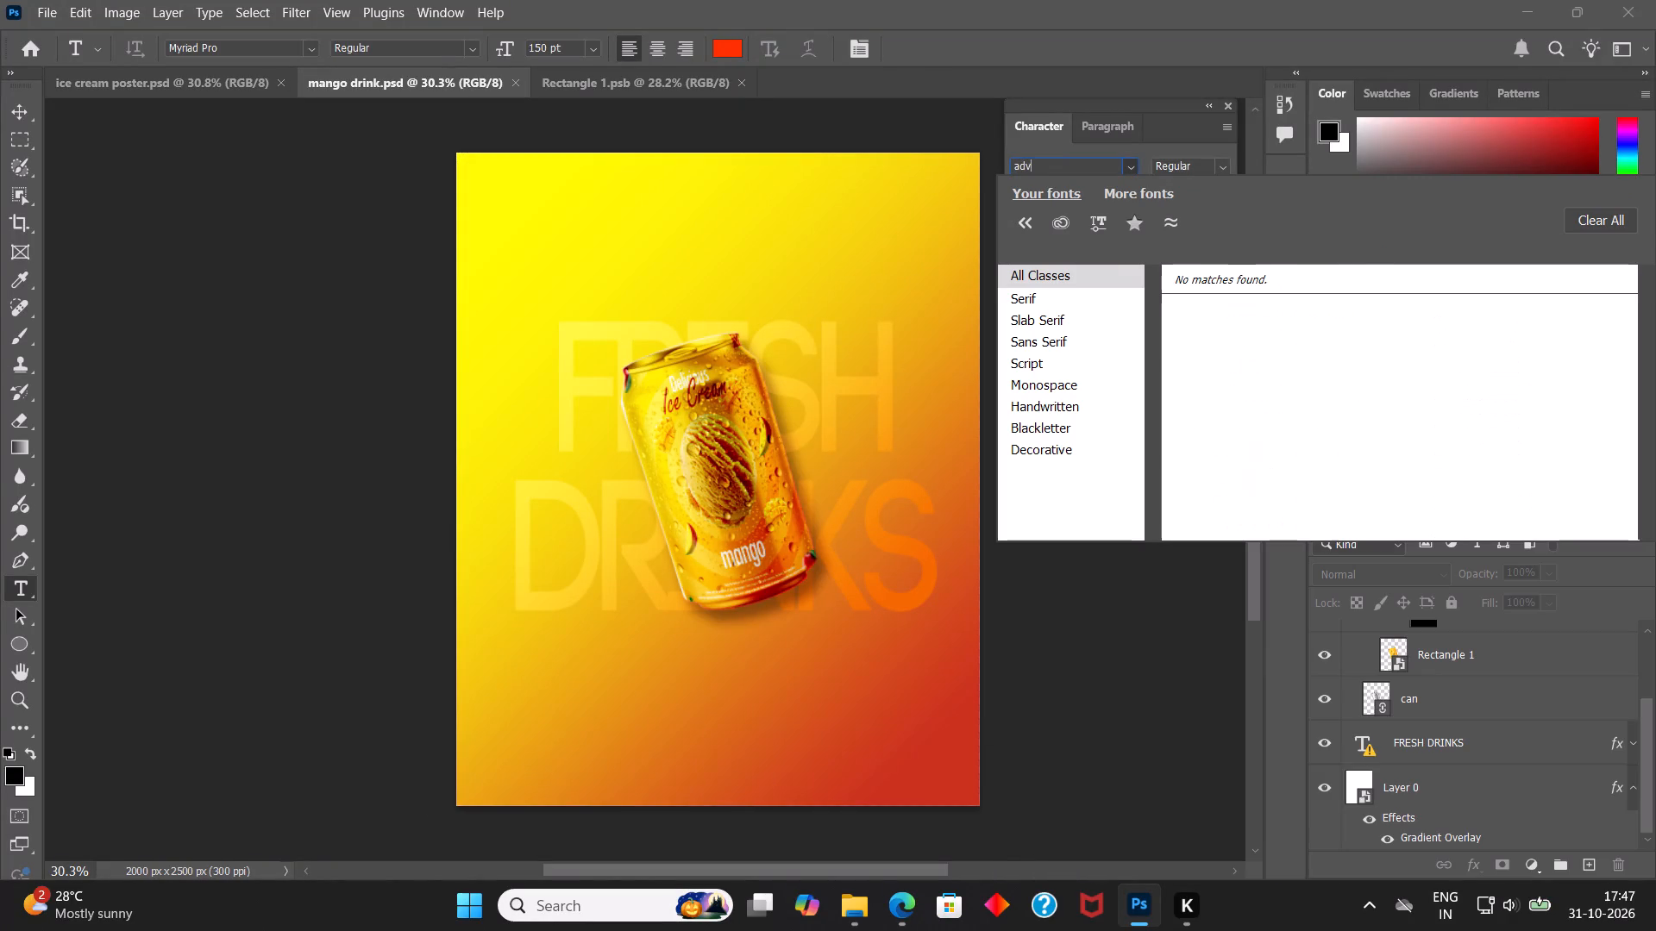
key("BackSpace")
key("BackSpace")
key("BackSpace")
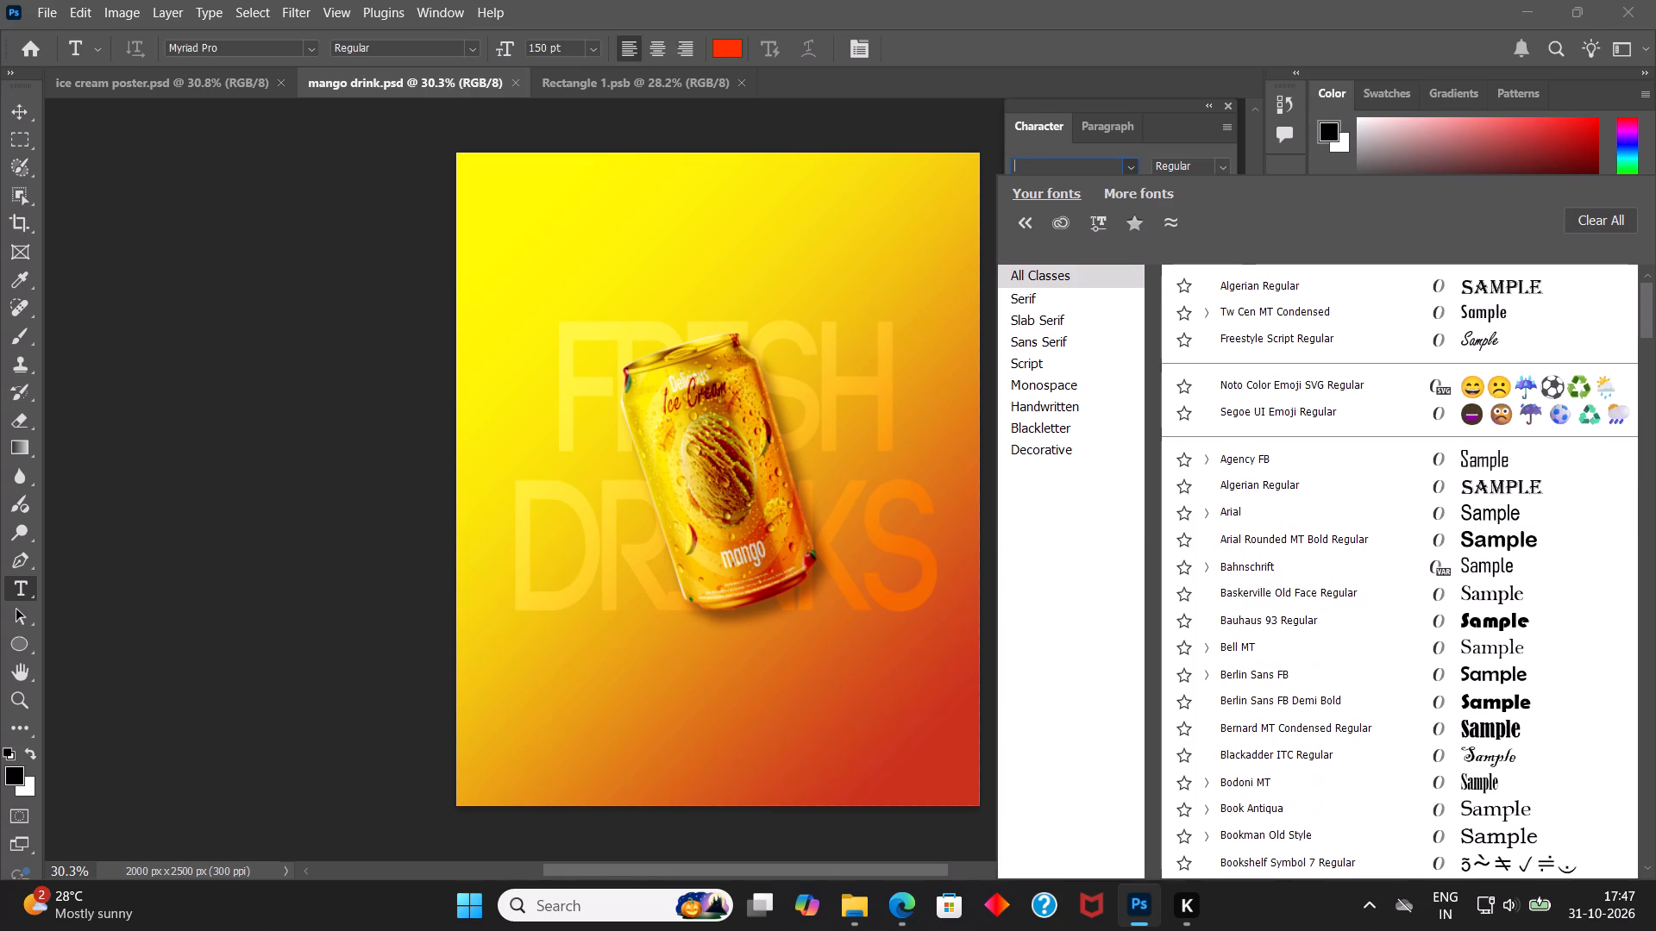
left_click(1171, 115)
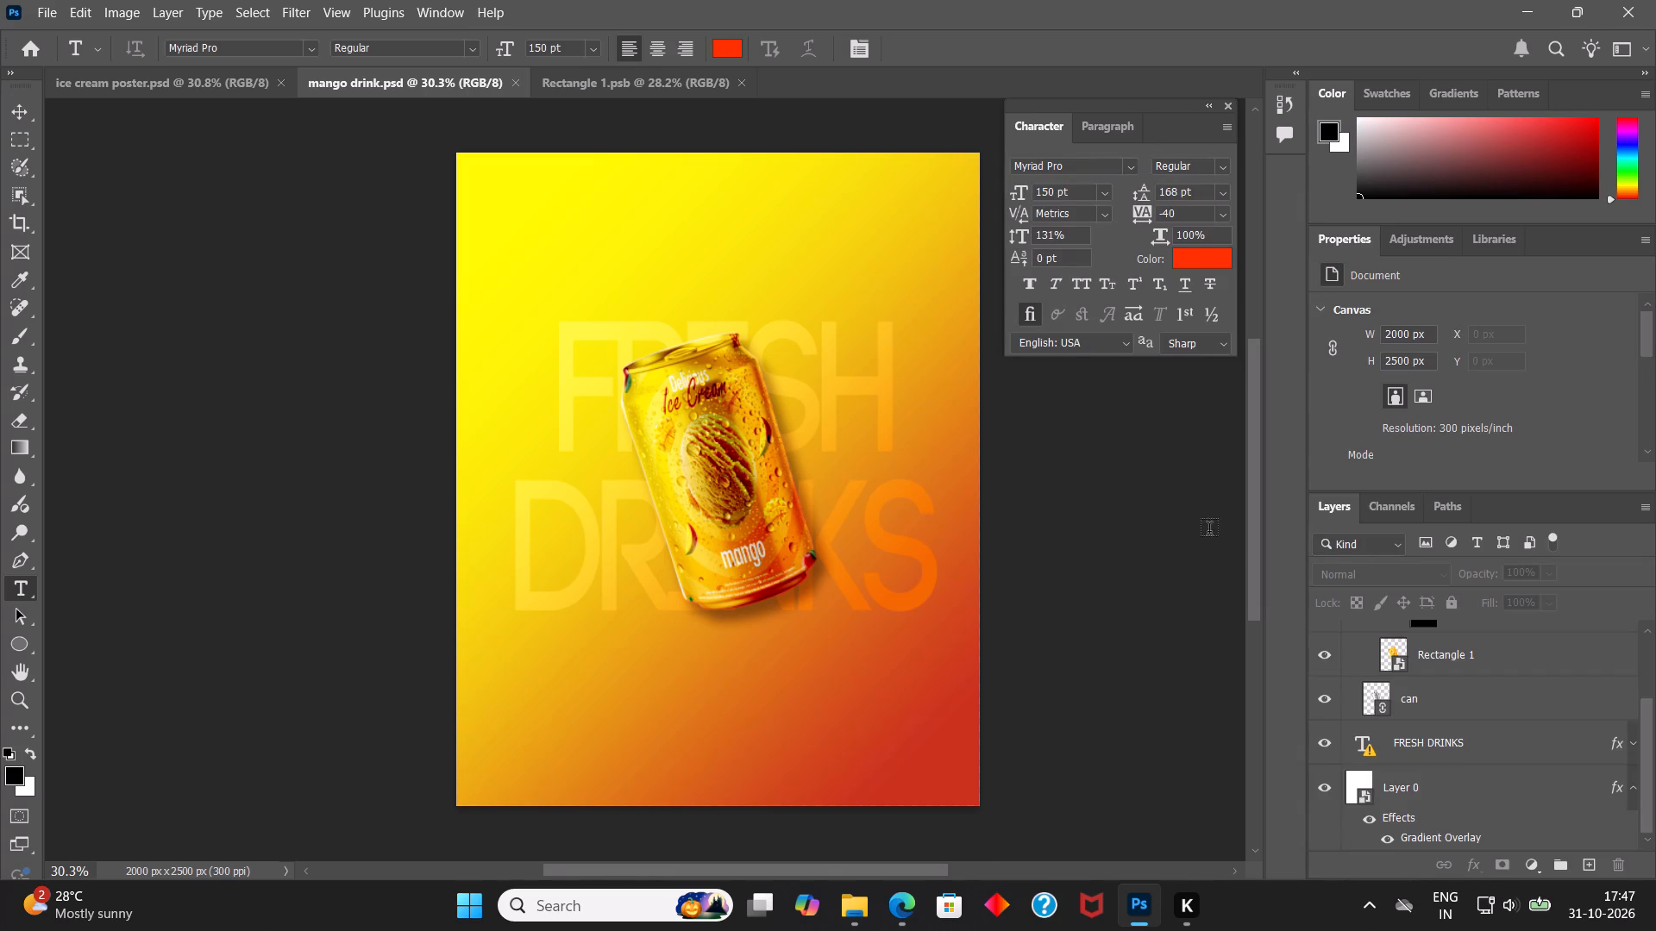
left_click(23, 110)
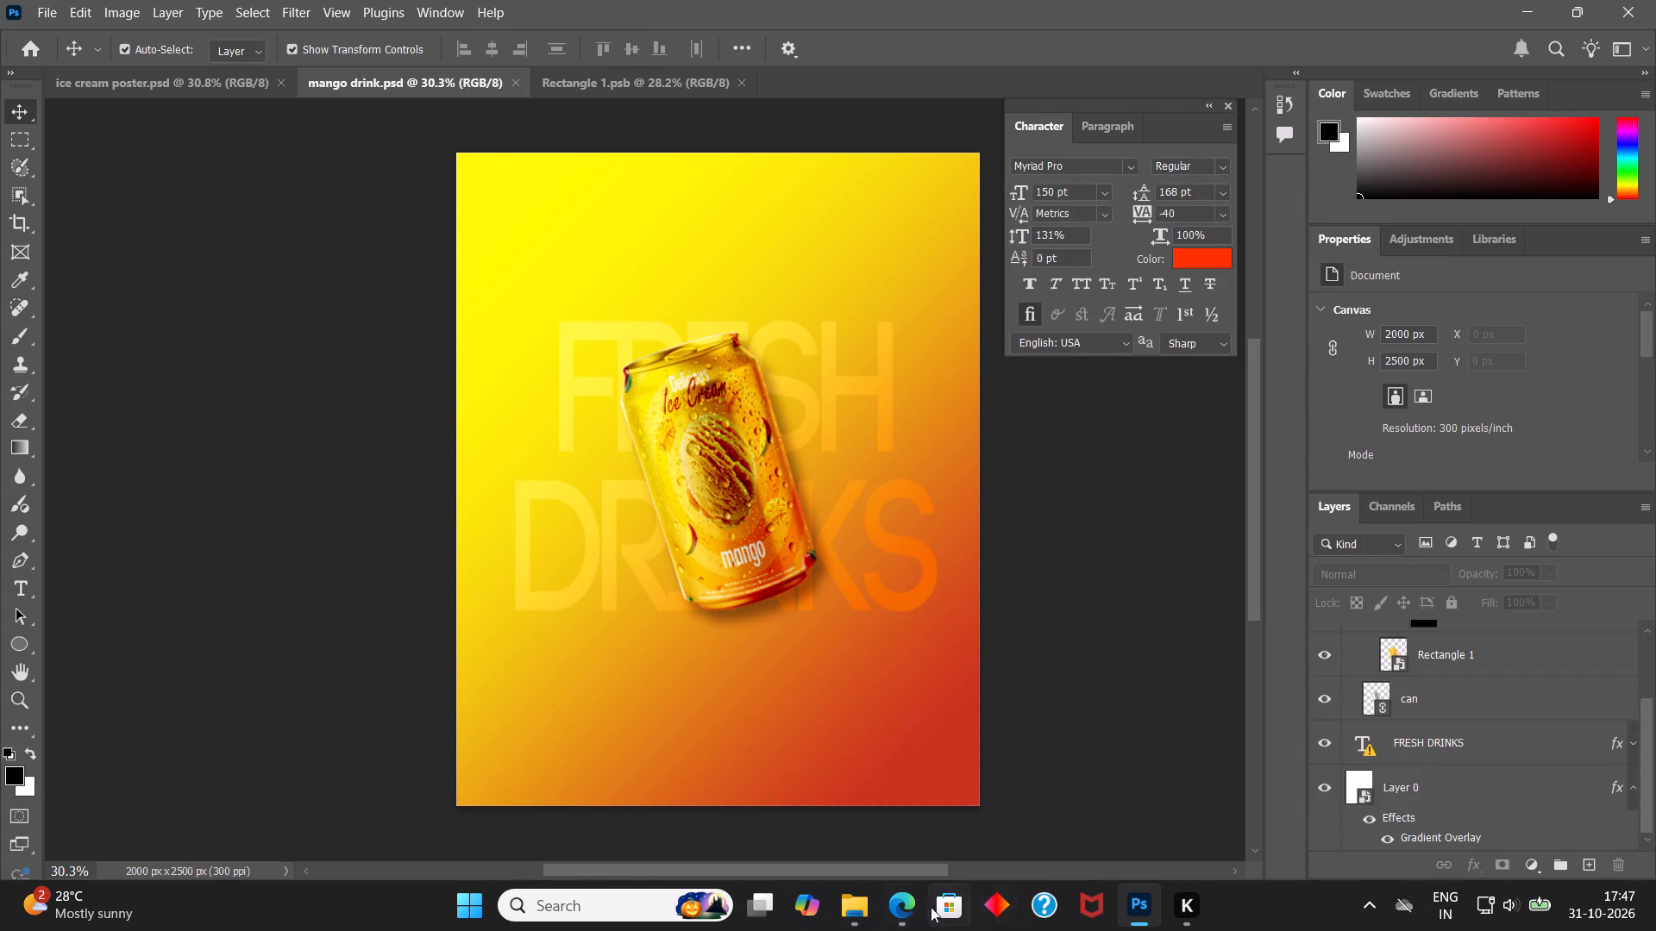
Switch to the fonts folder in File Explorer, install CODE Bold and CODE Light from the code archive, and go back.
left_click(852, 908)
scroll(426, 620, "down", 3)
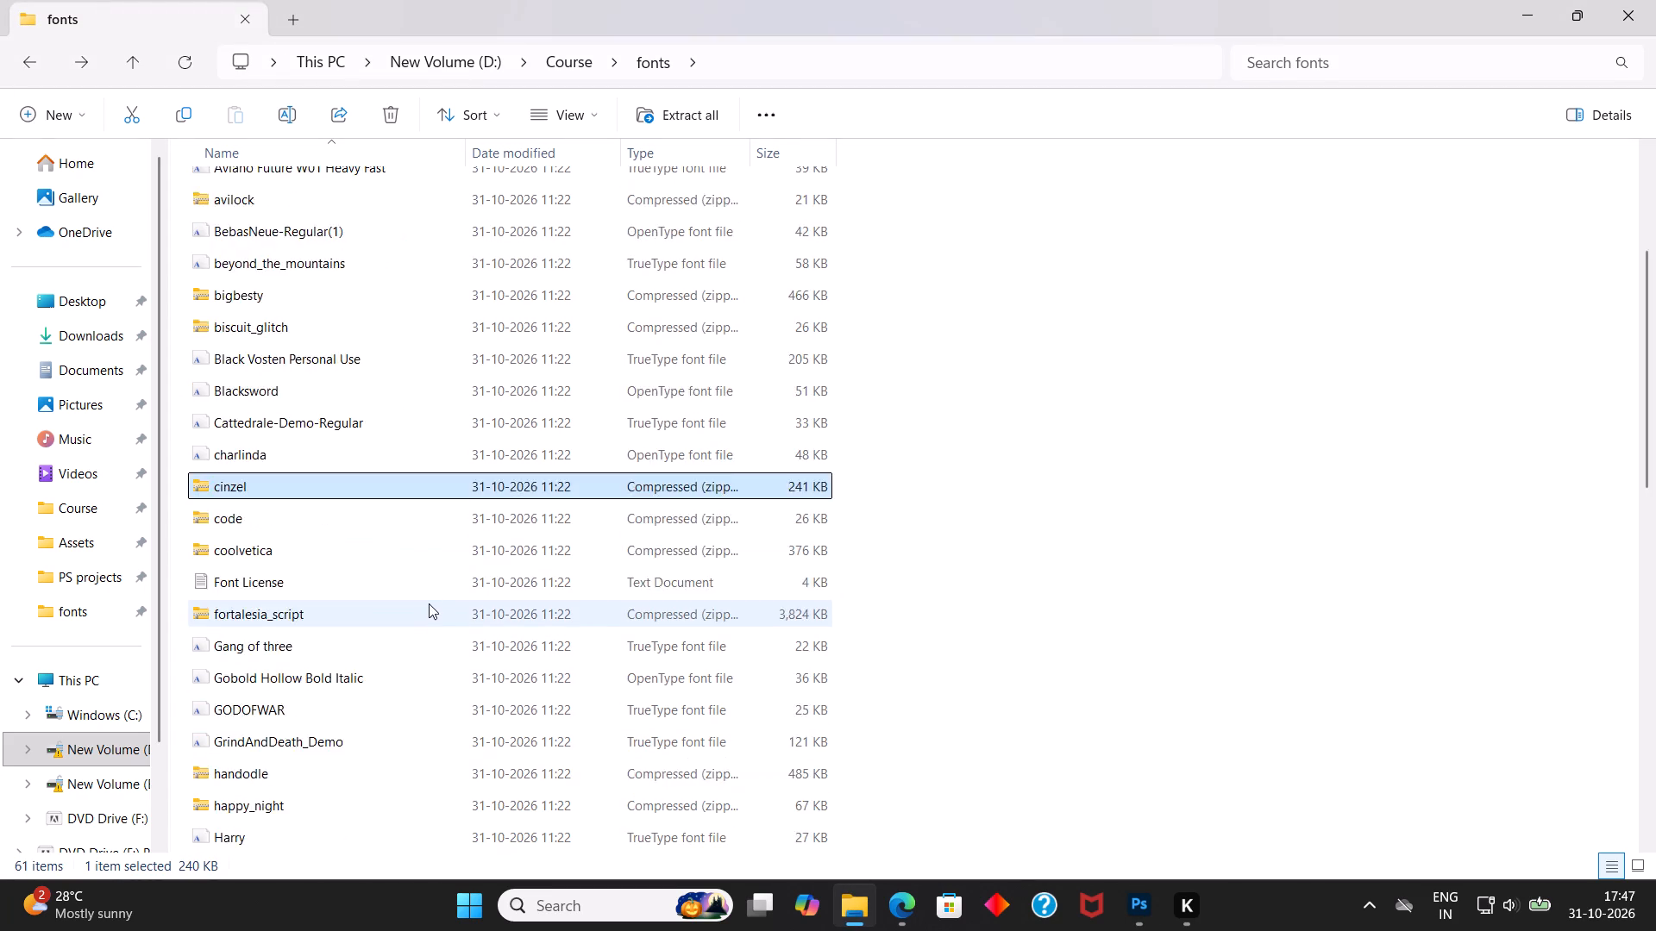
scroll(429, 603, "down", 3)
double_click(234, 230)
double_click(291, 190)
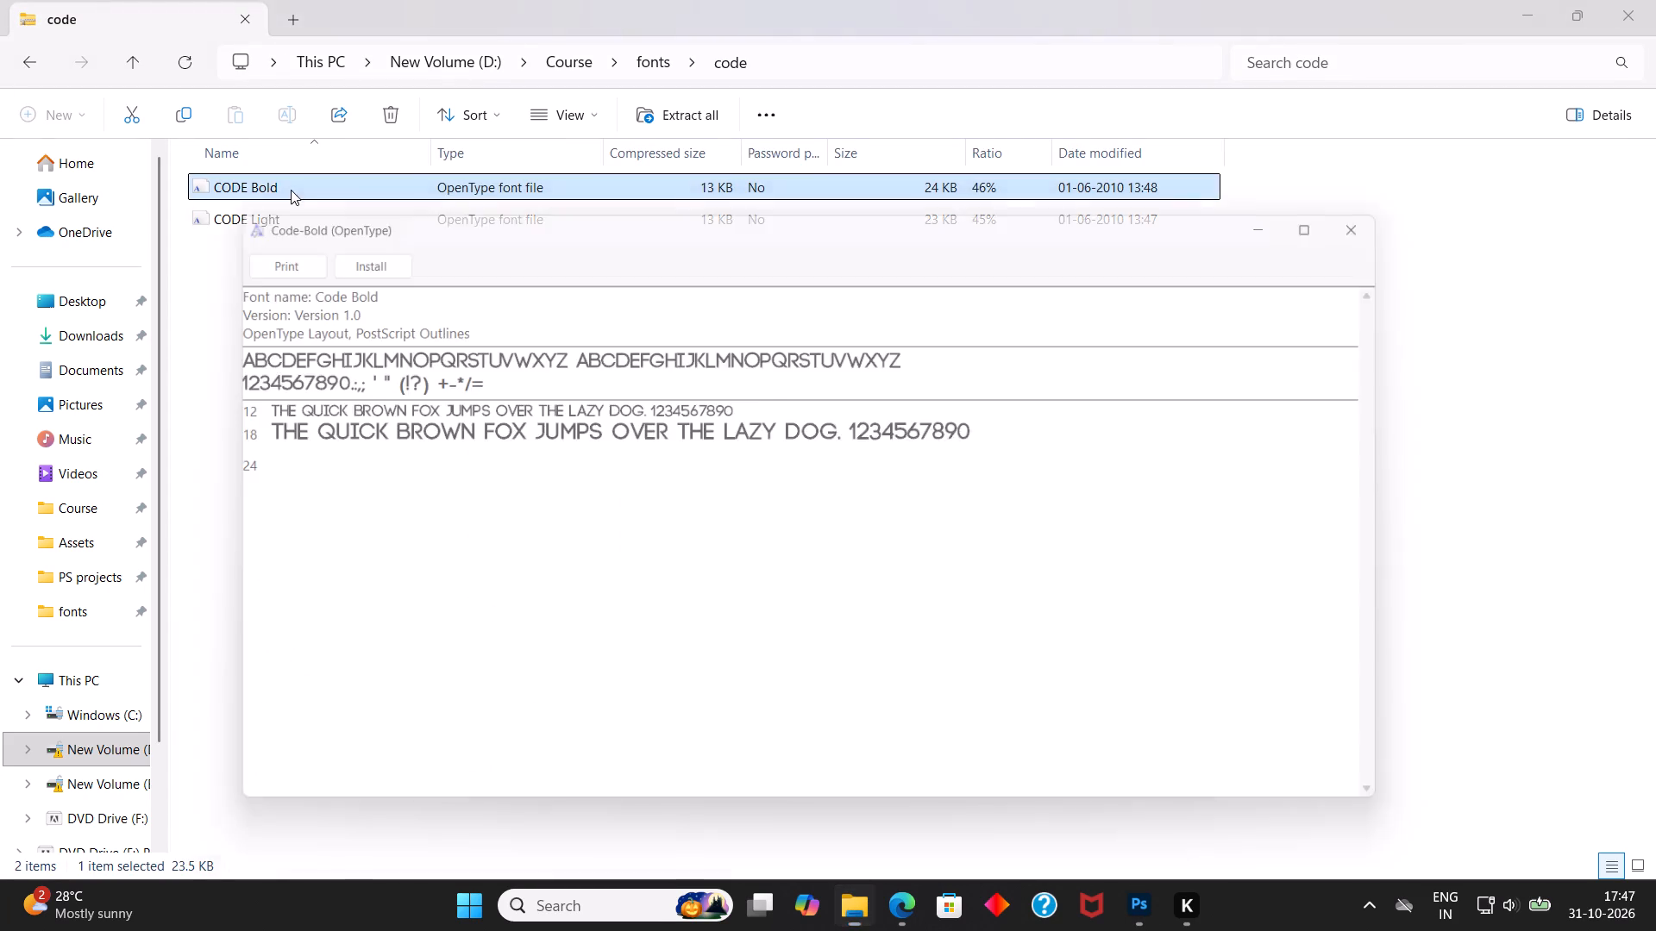
left_click(318, 239)
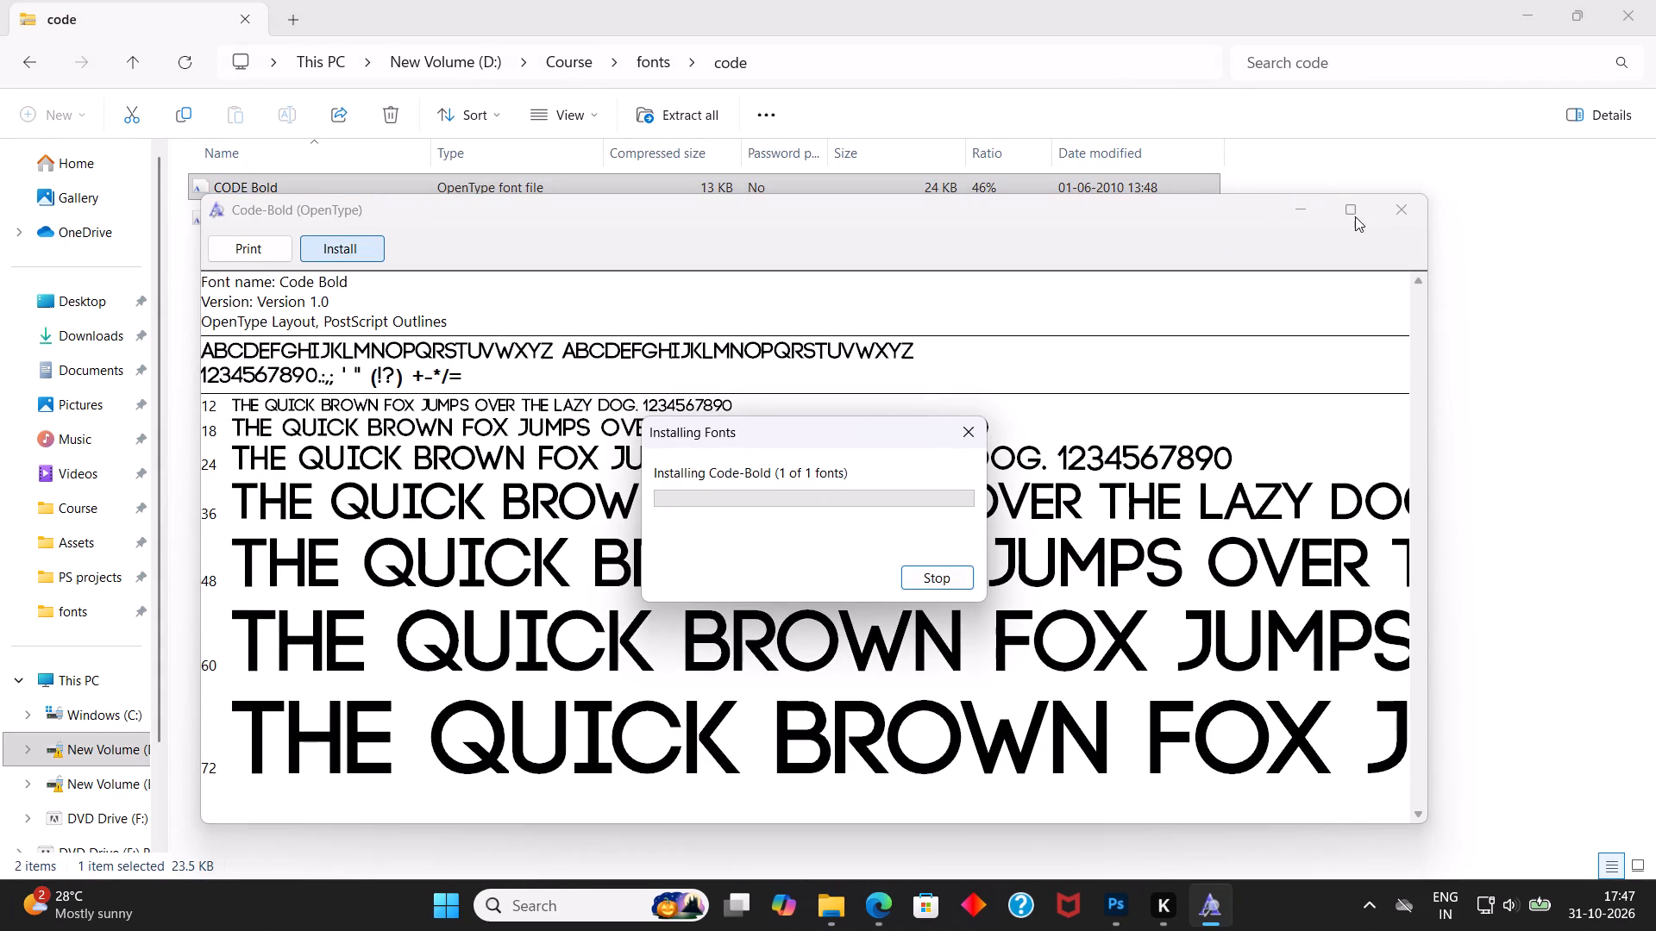
left_click(1408, 212)
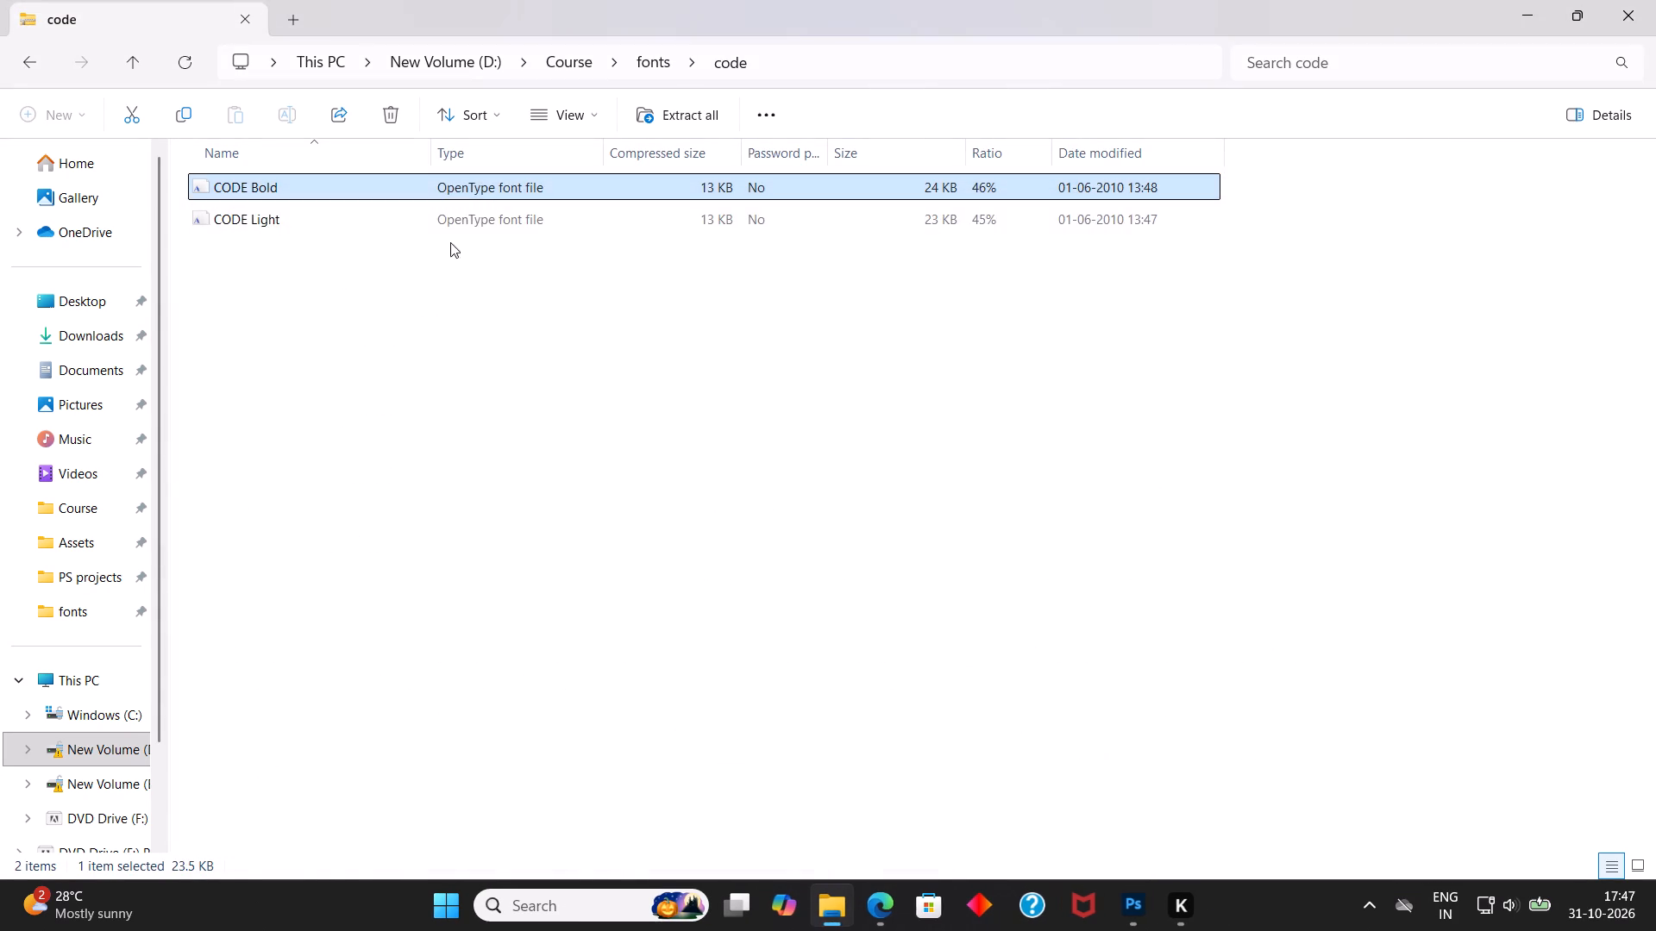
double_click(401, 228)
left_click(188, 78)
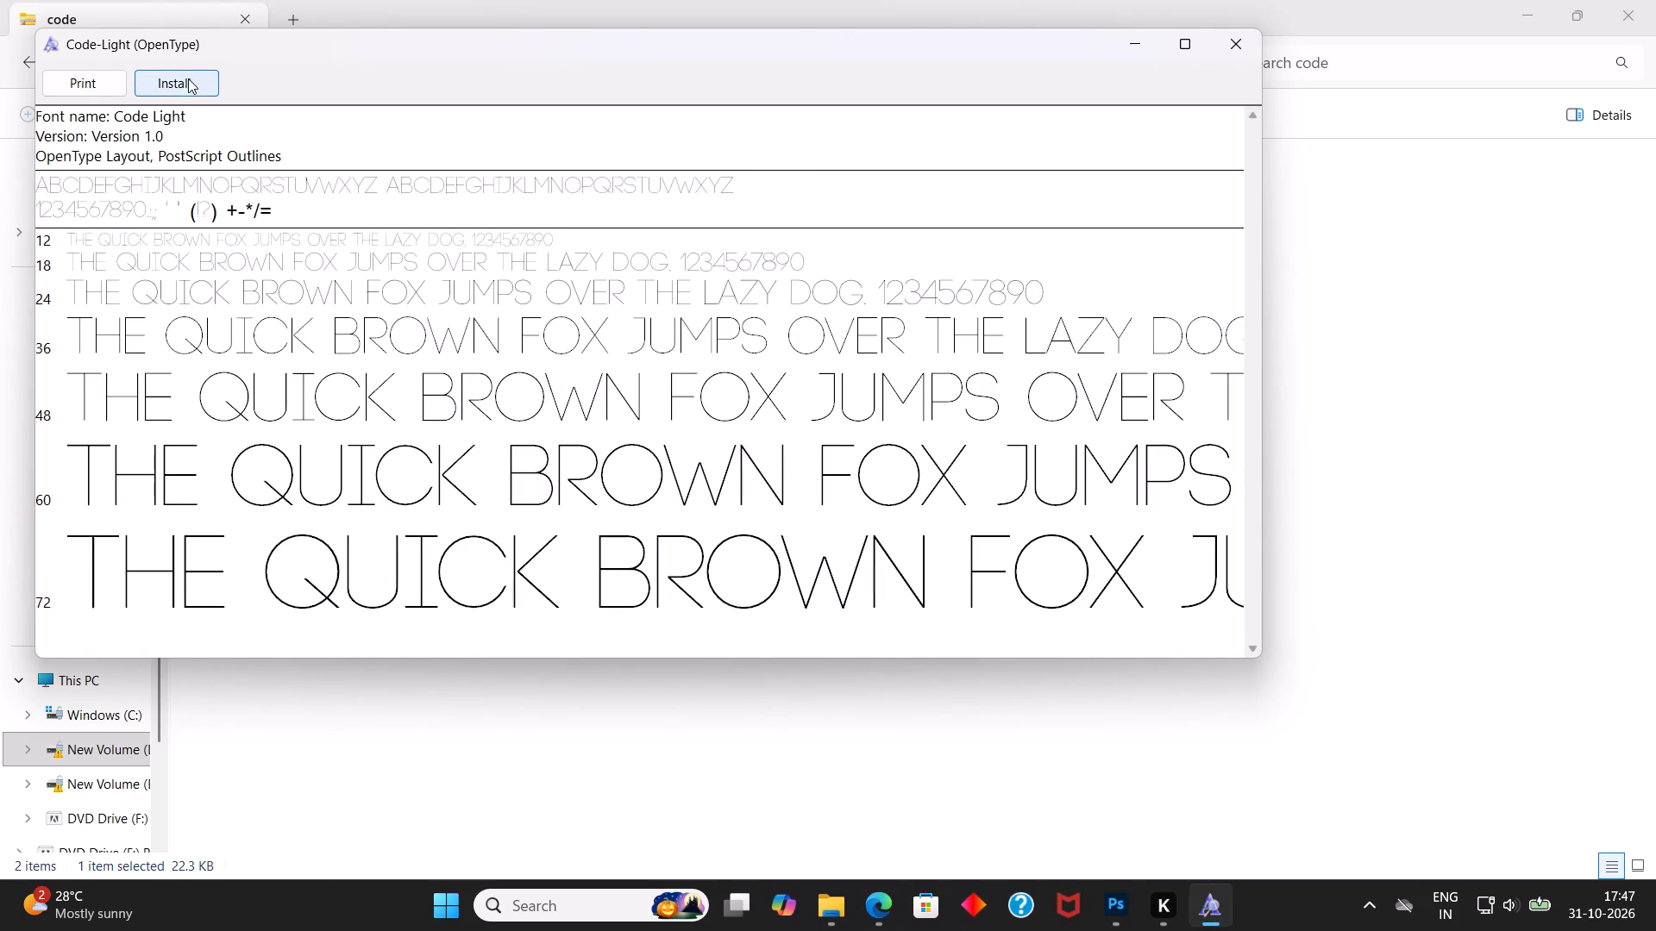
left_click(1232, 41)
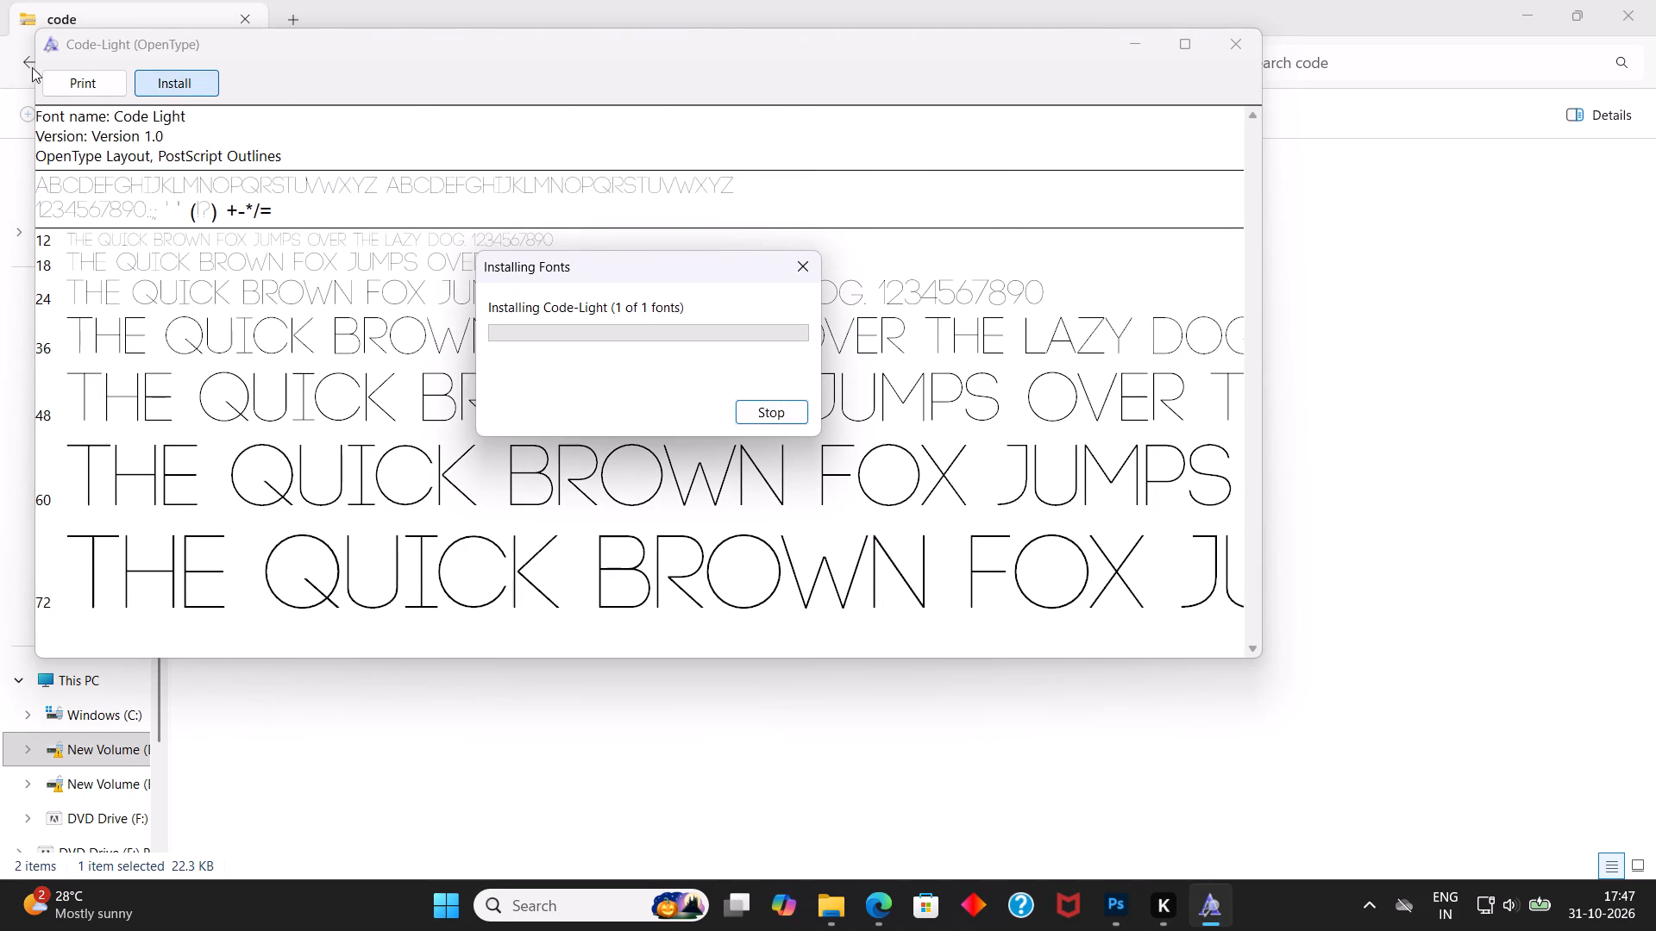
left_click(28, 66)
Install the Coolvetica Hv Comp and Coolvetica Rg fonts from the coolvetica archive.
scroll(389, 641, "down", 7)
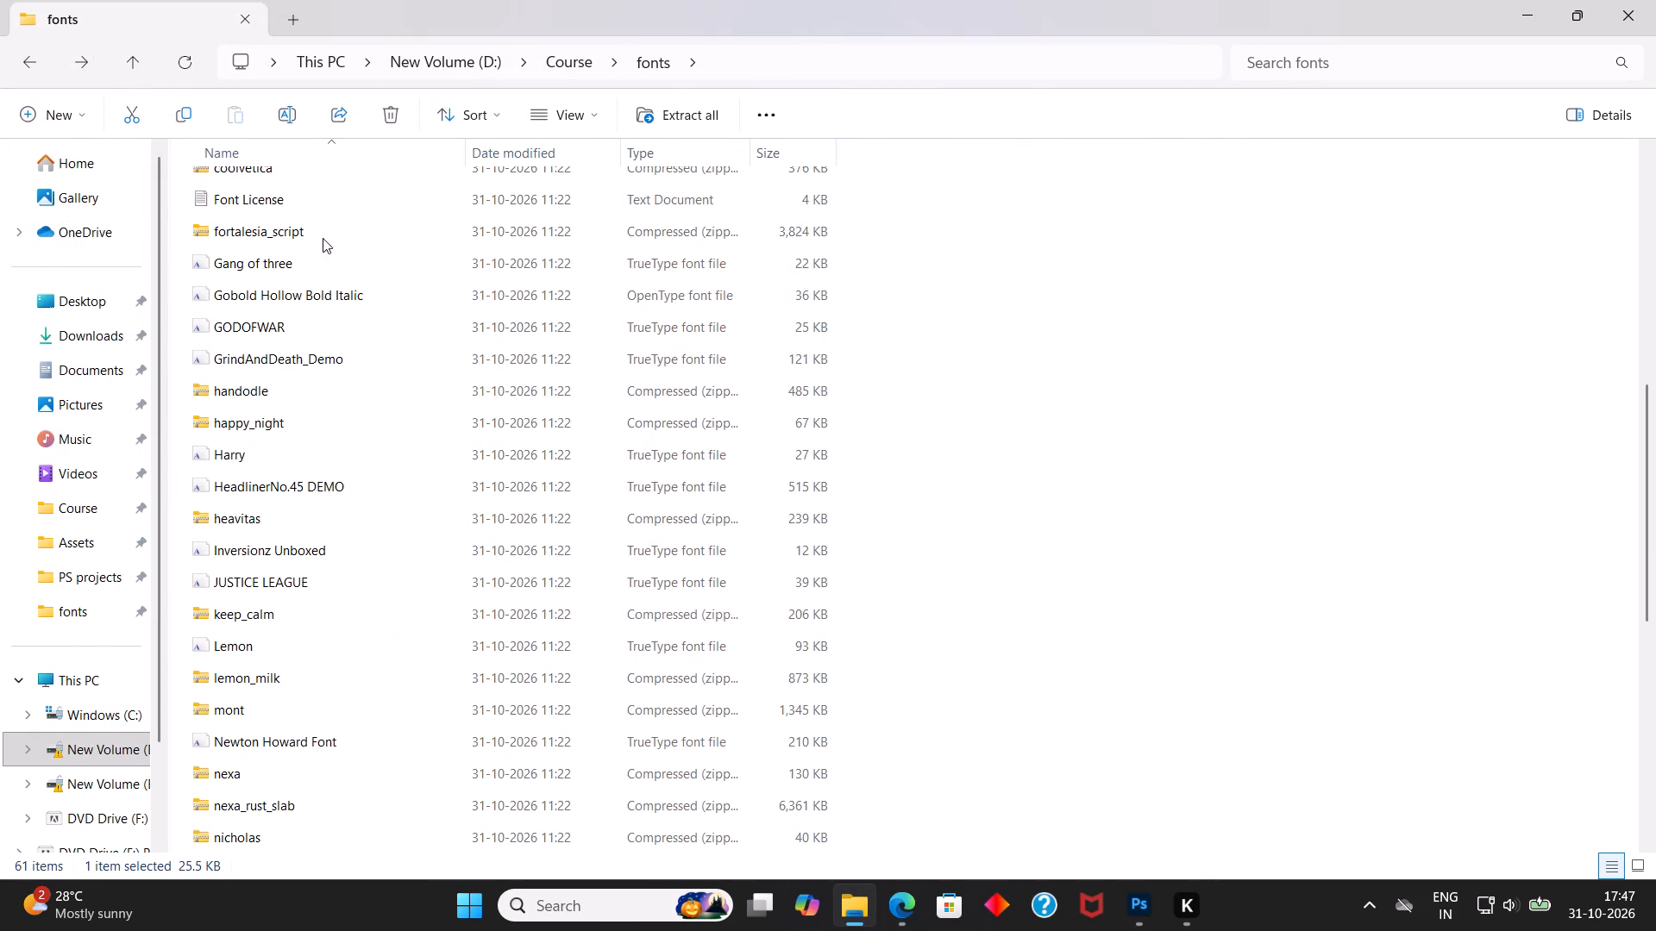
scroll(299, 203, "up", 1)
double_click(254, 238)
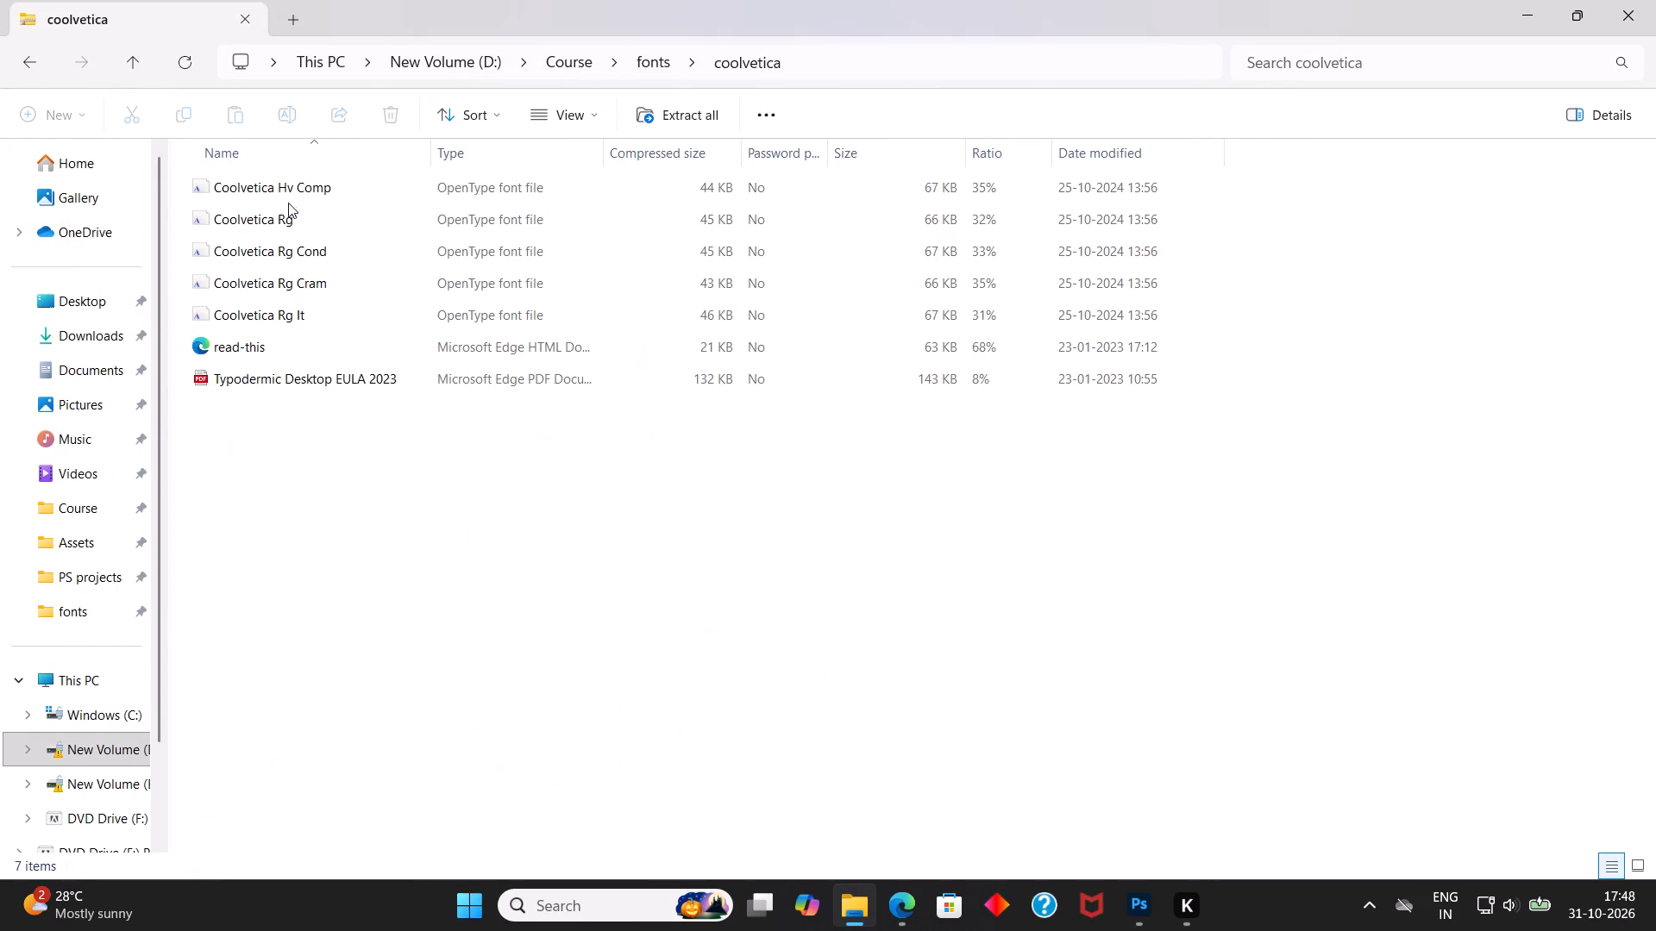
double_click(290, 194)
left_click(232, 108)
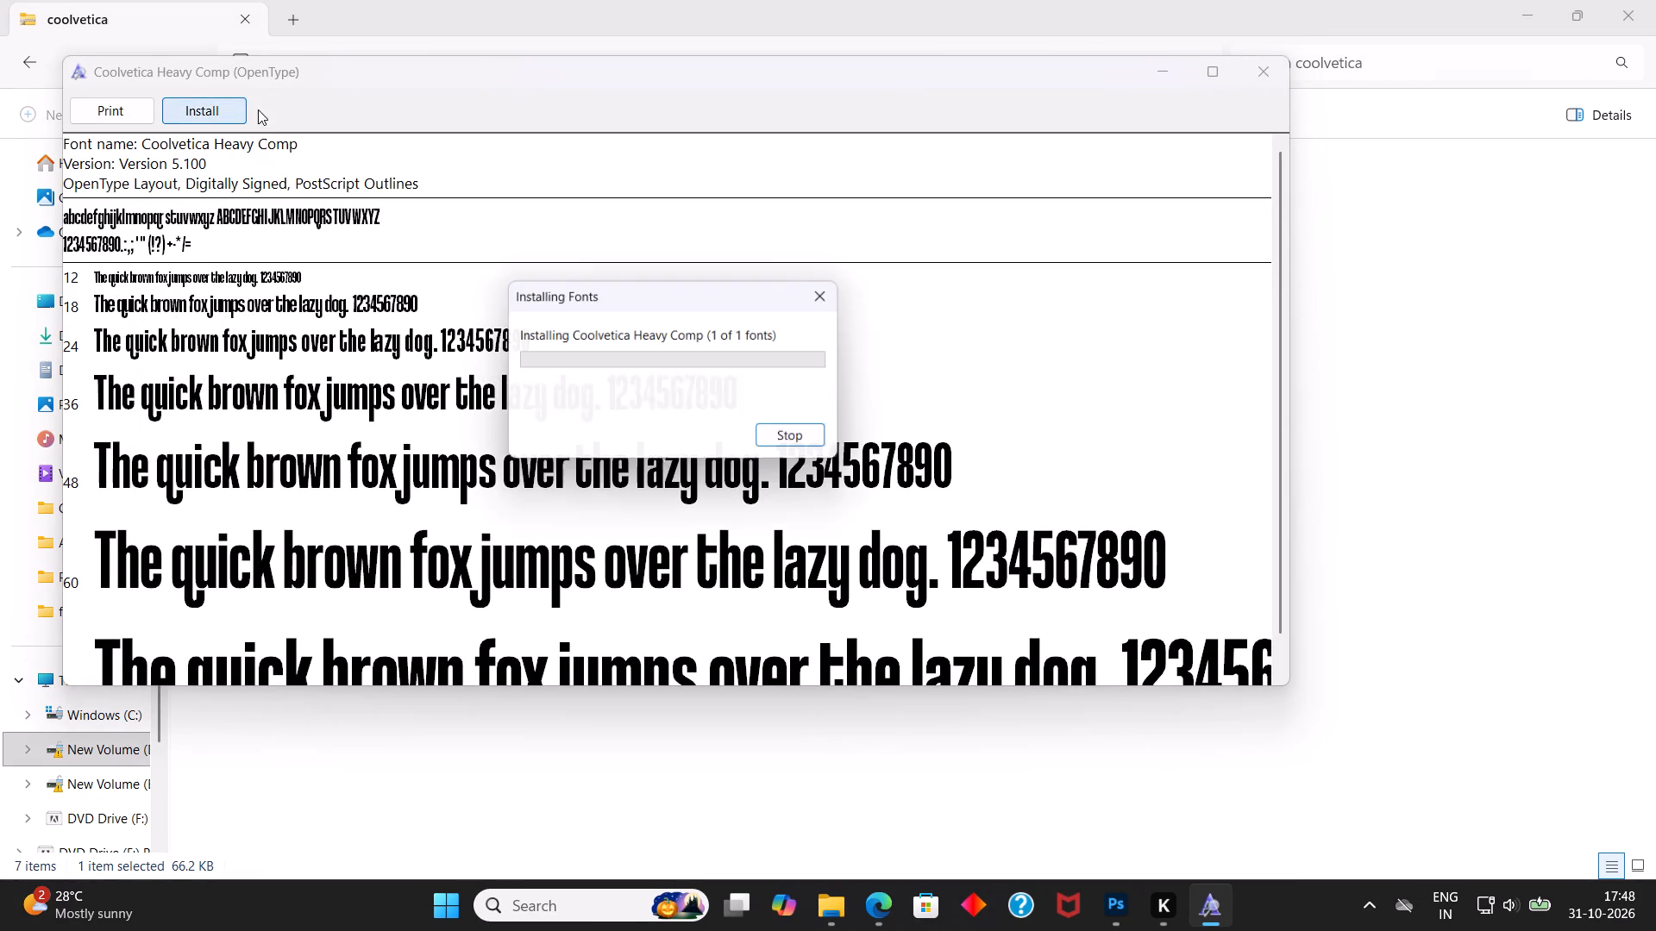
left_click(1250, 75)
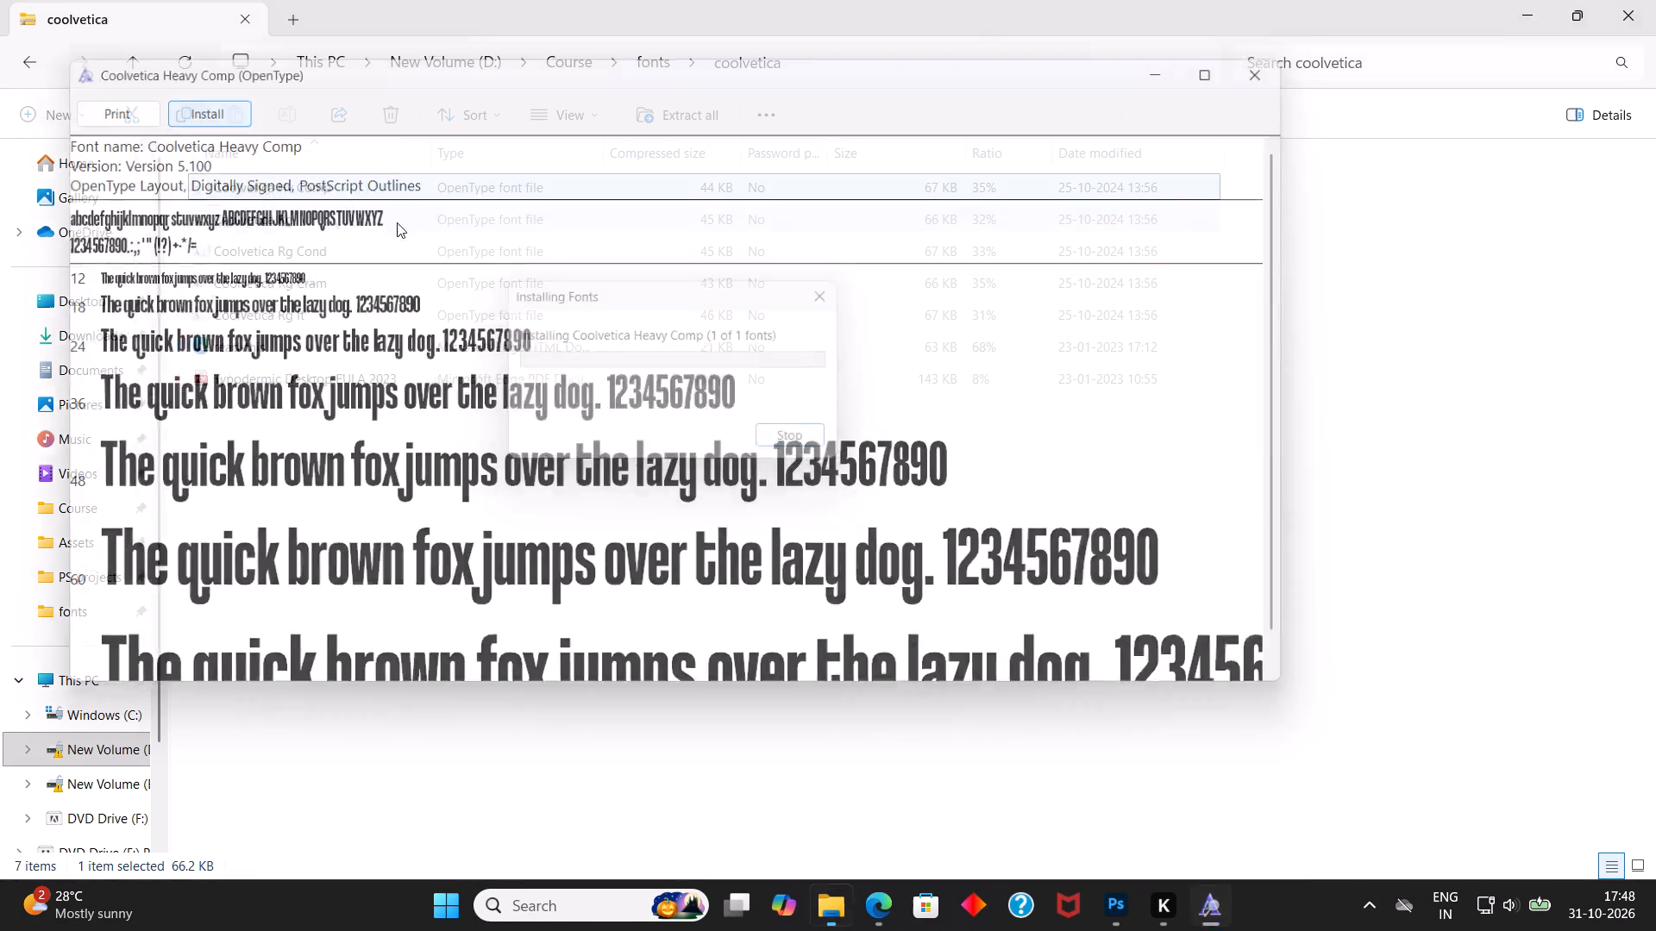
double_click(254, 209)
left_click(237, 145)
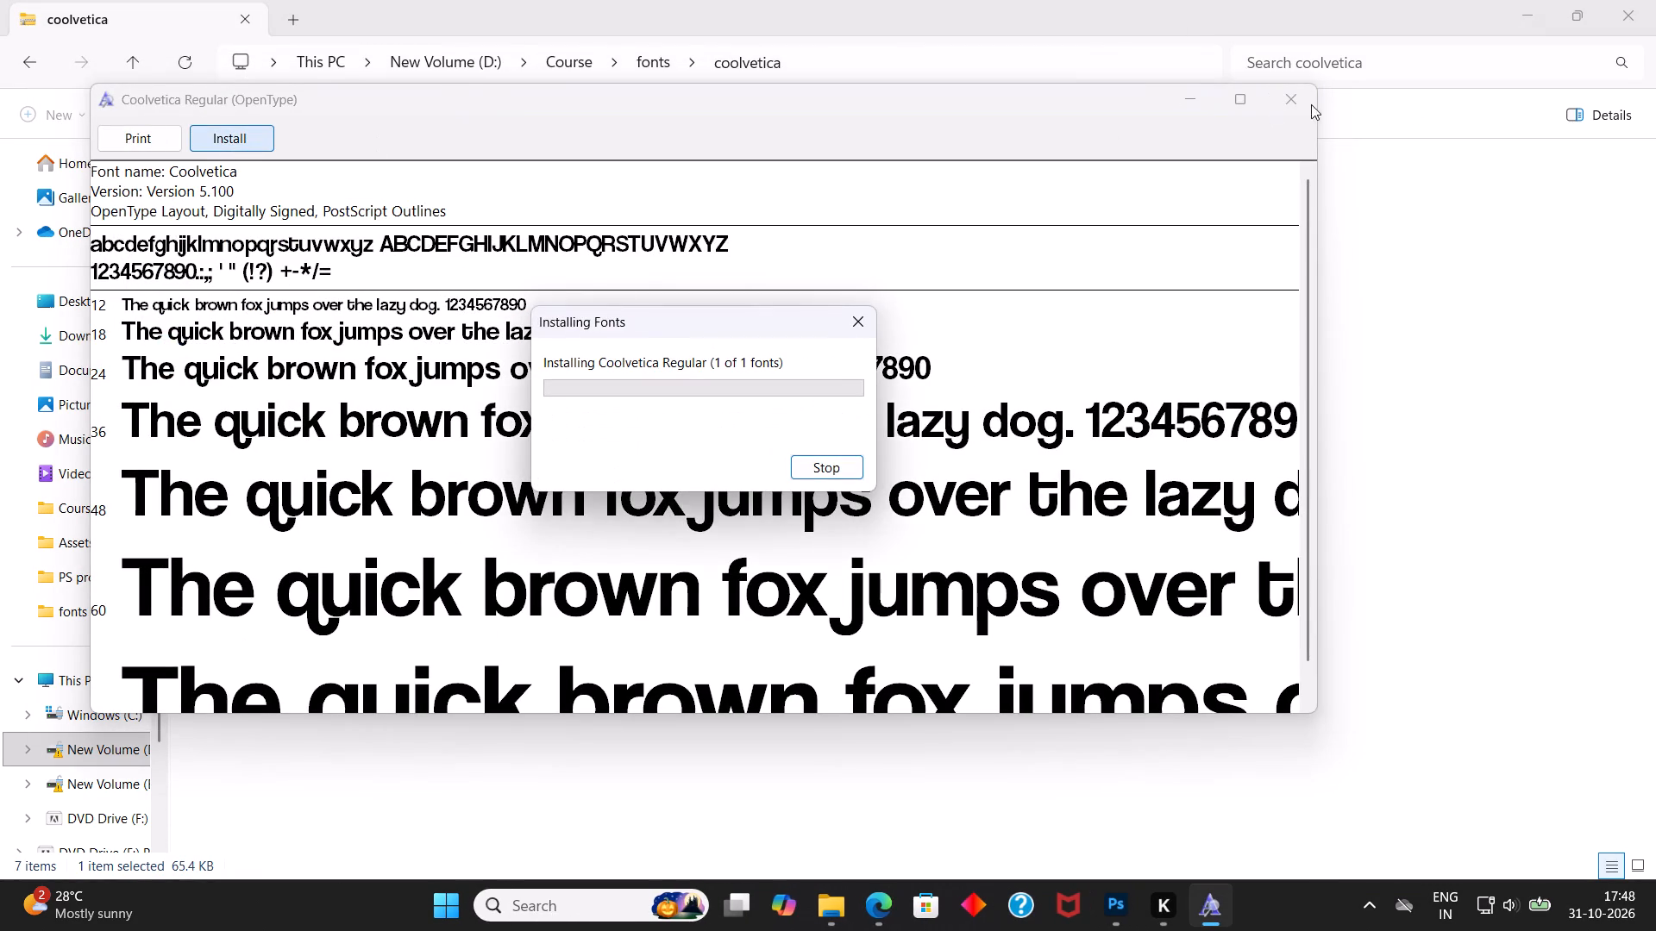
left_click(1283, 103)
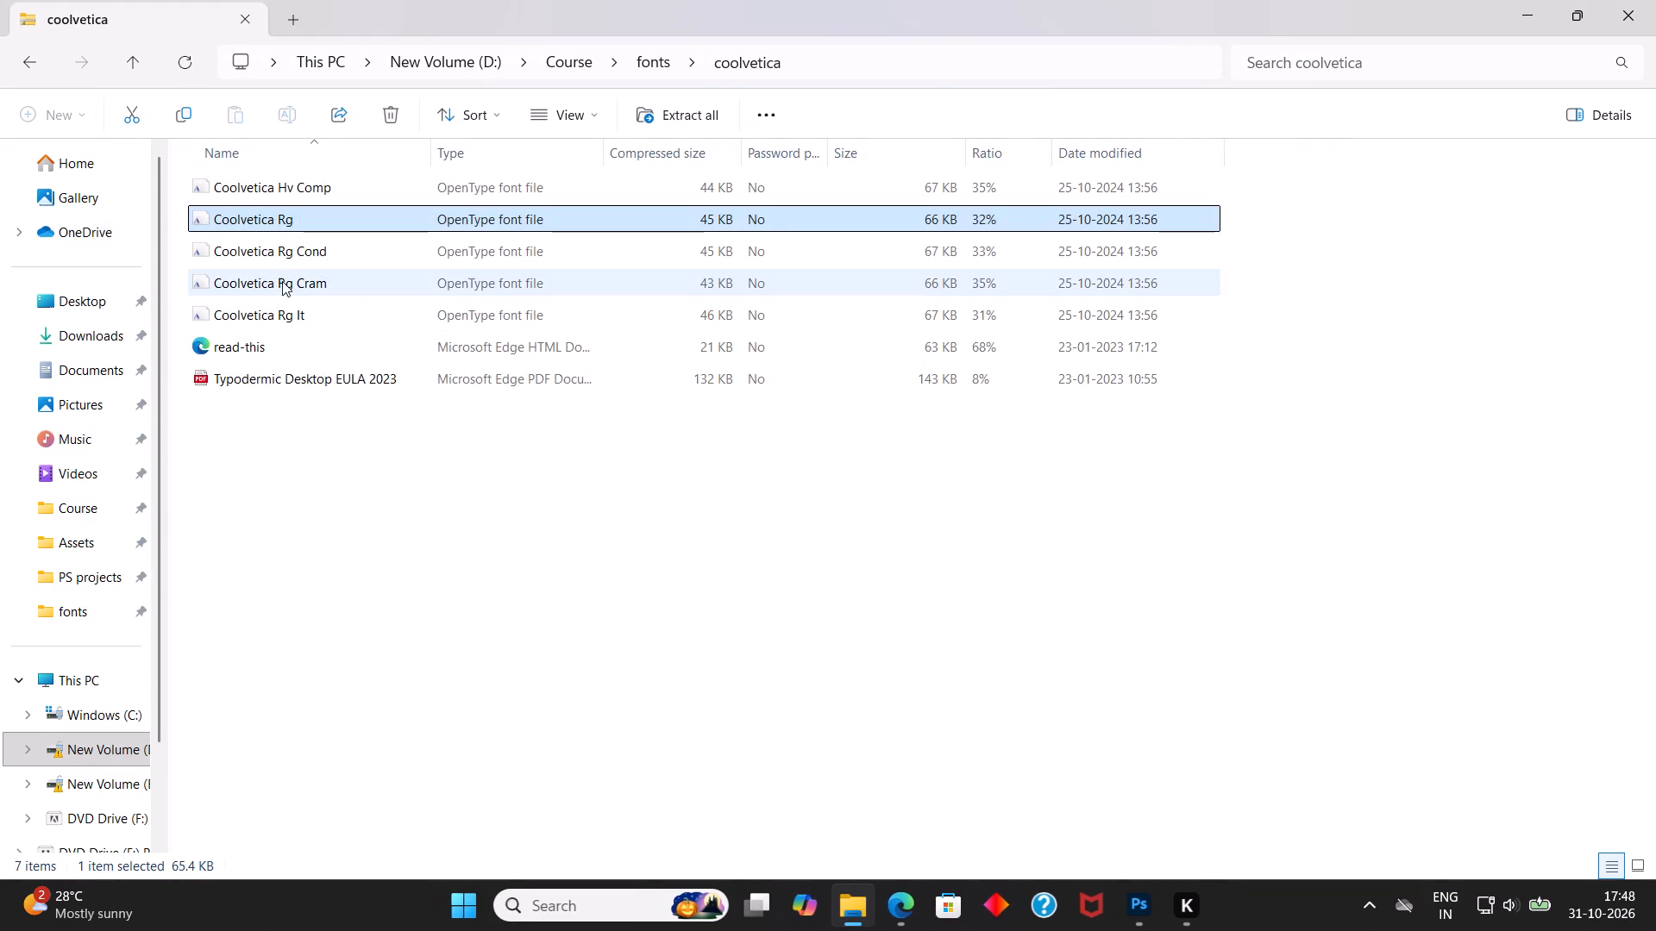
Install Coolvetica Rg Cond, Rg Cram and Rg It from the coolvetica archive and go back to the fonts folder.
double_click(290, 250)
left_click(264, 160)
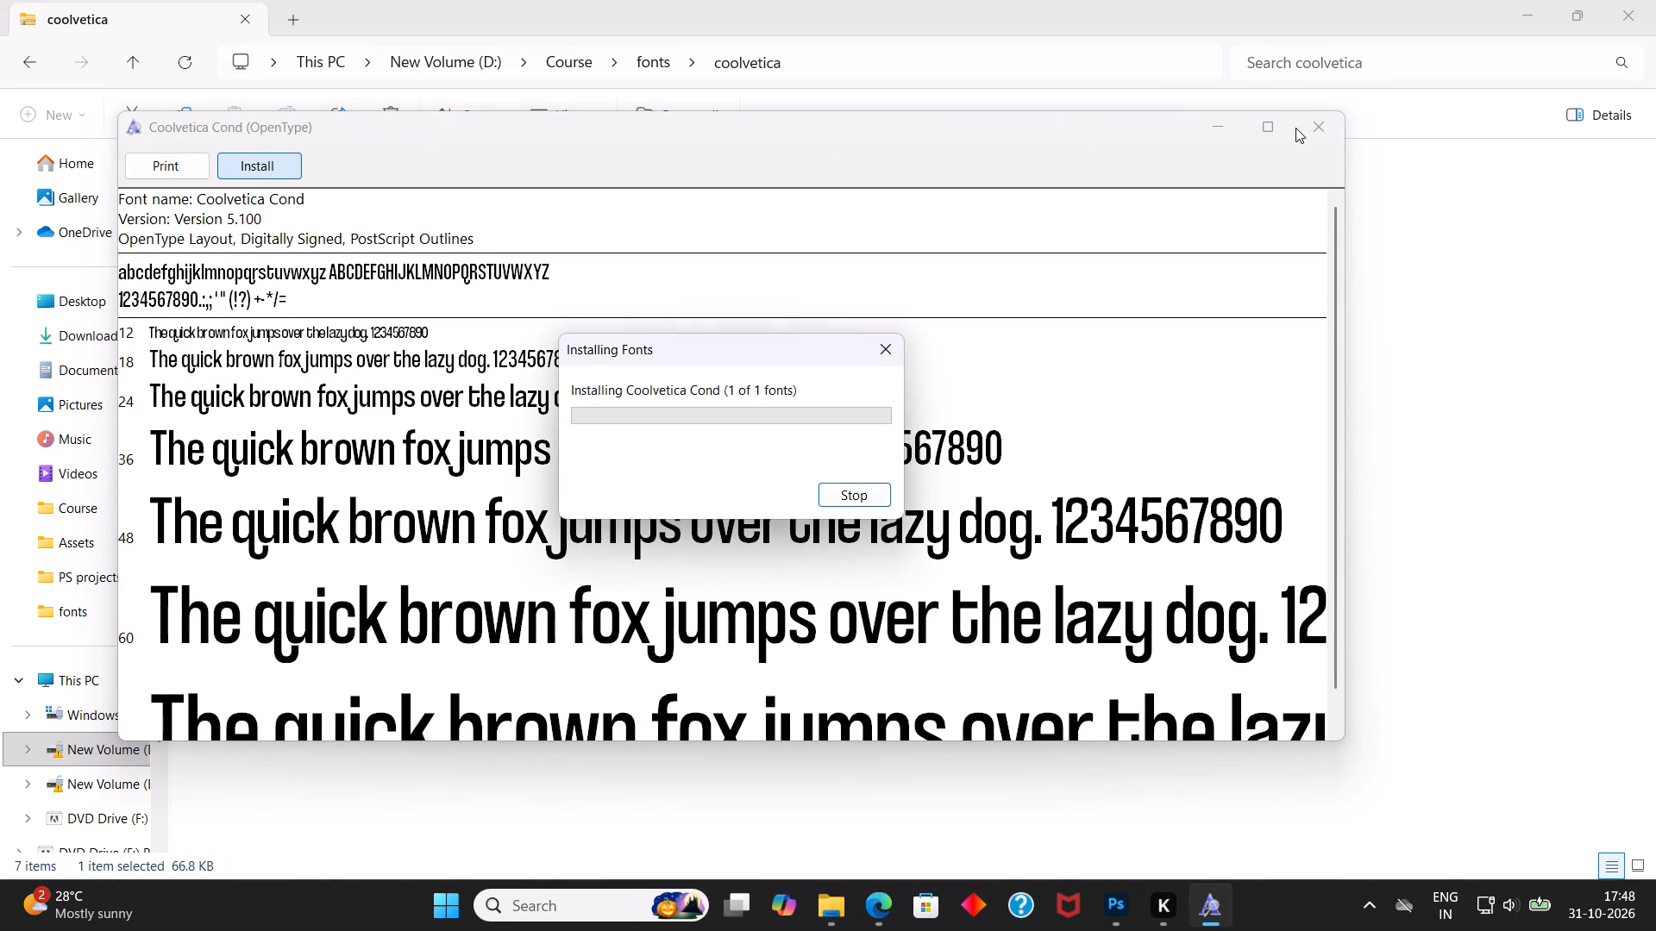
left_click(1308, 126)
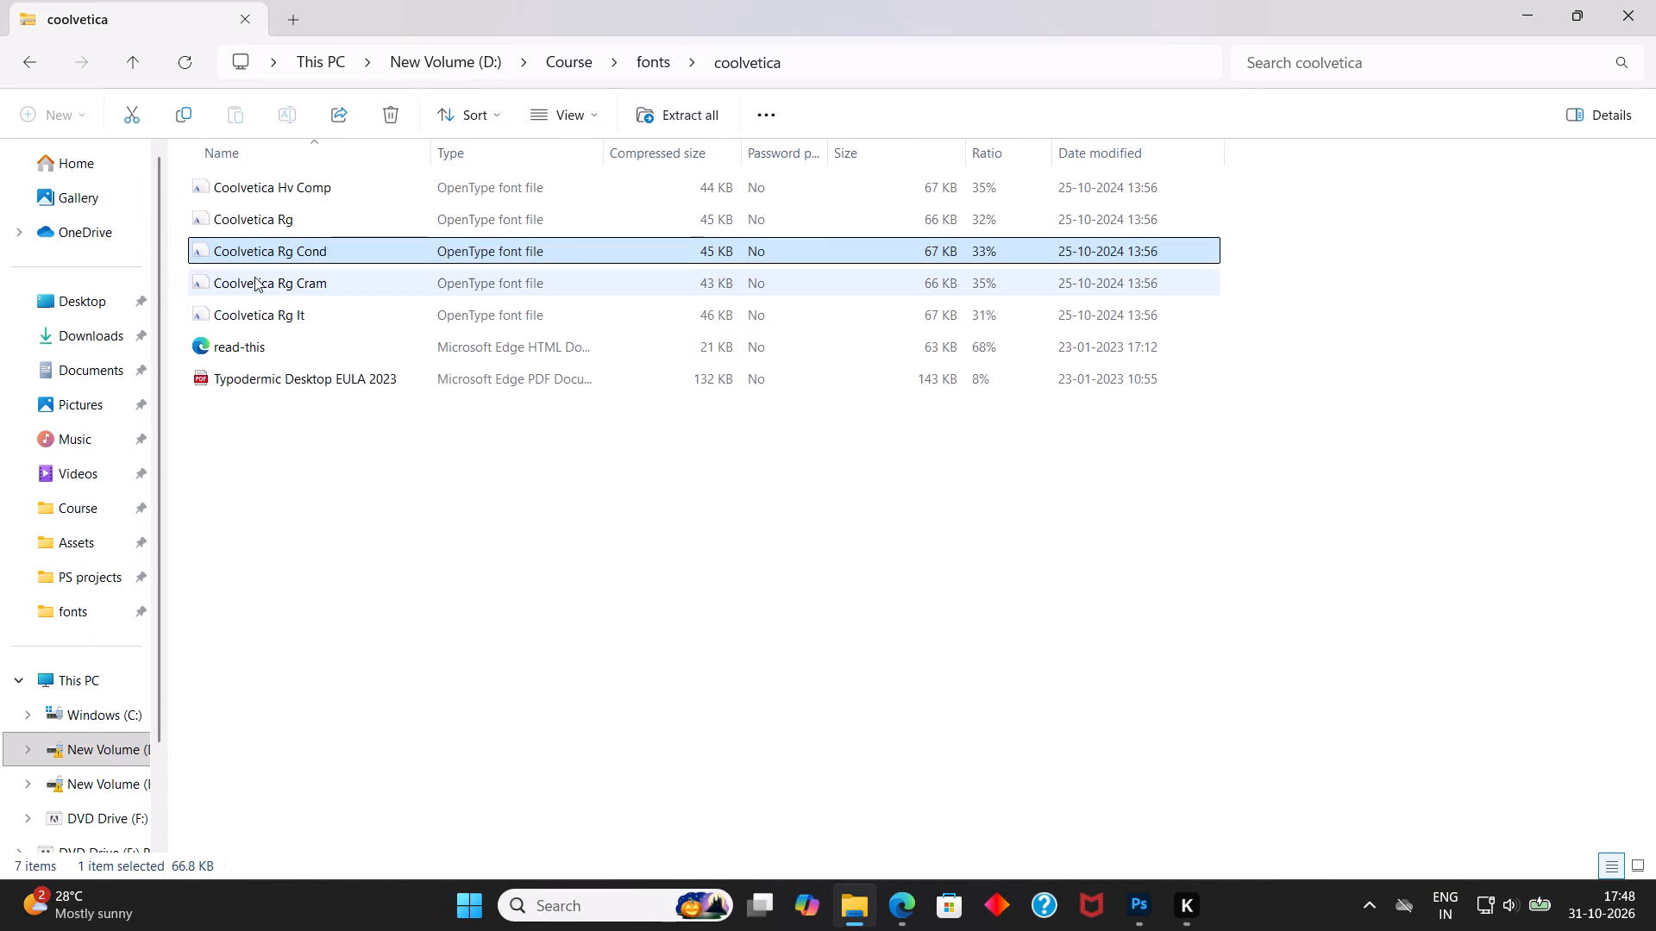
left_click(254, 277)
left_click_drag(254, 277, 255, 253)
left_click(271, 192)
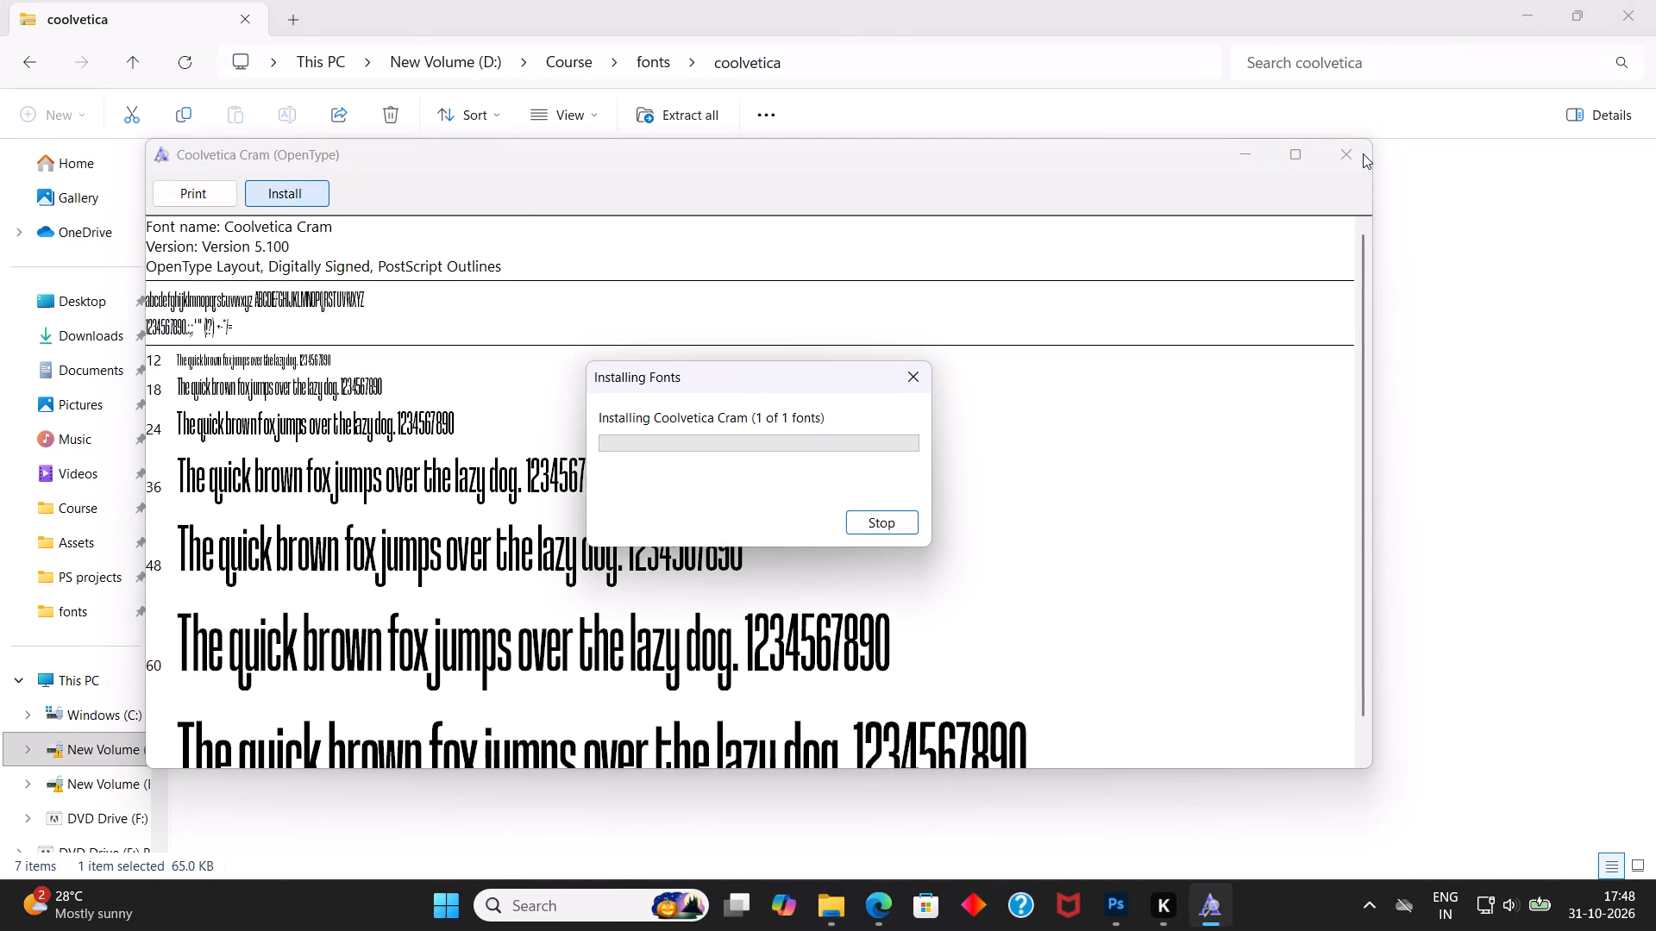
left_click(1363, 153)
double_click(269, 309)
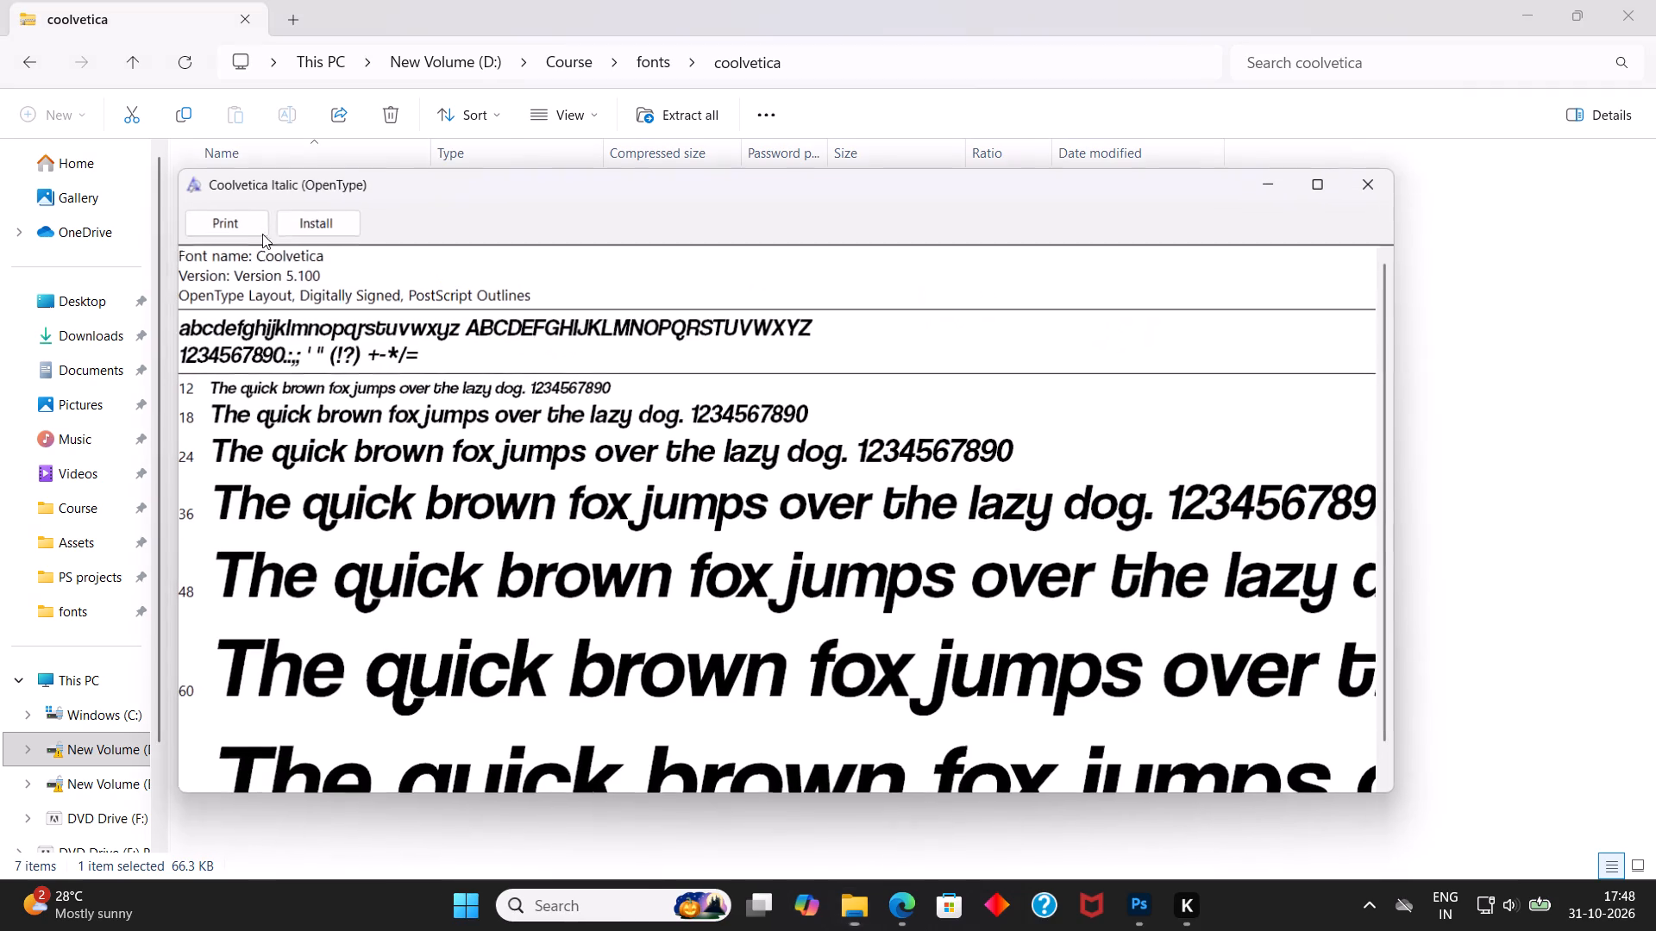
left_click(310, 220)
left_click(1370, 184)
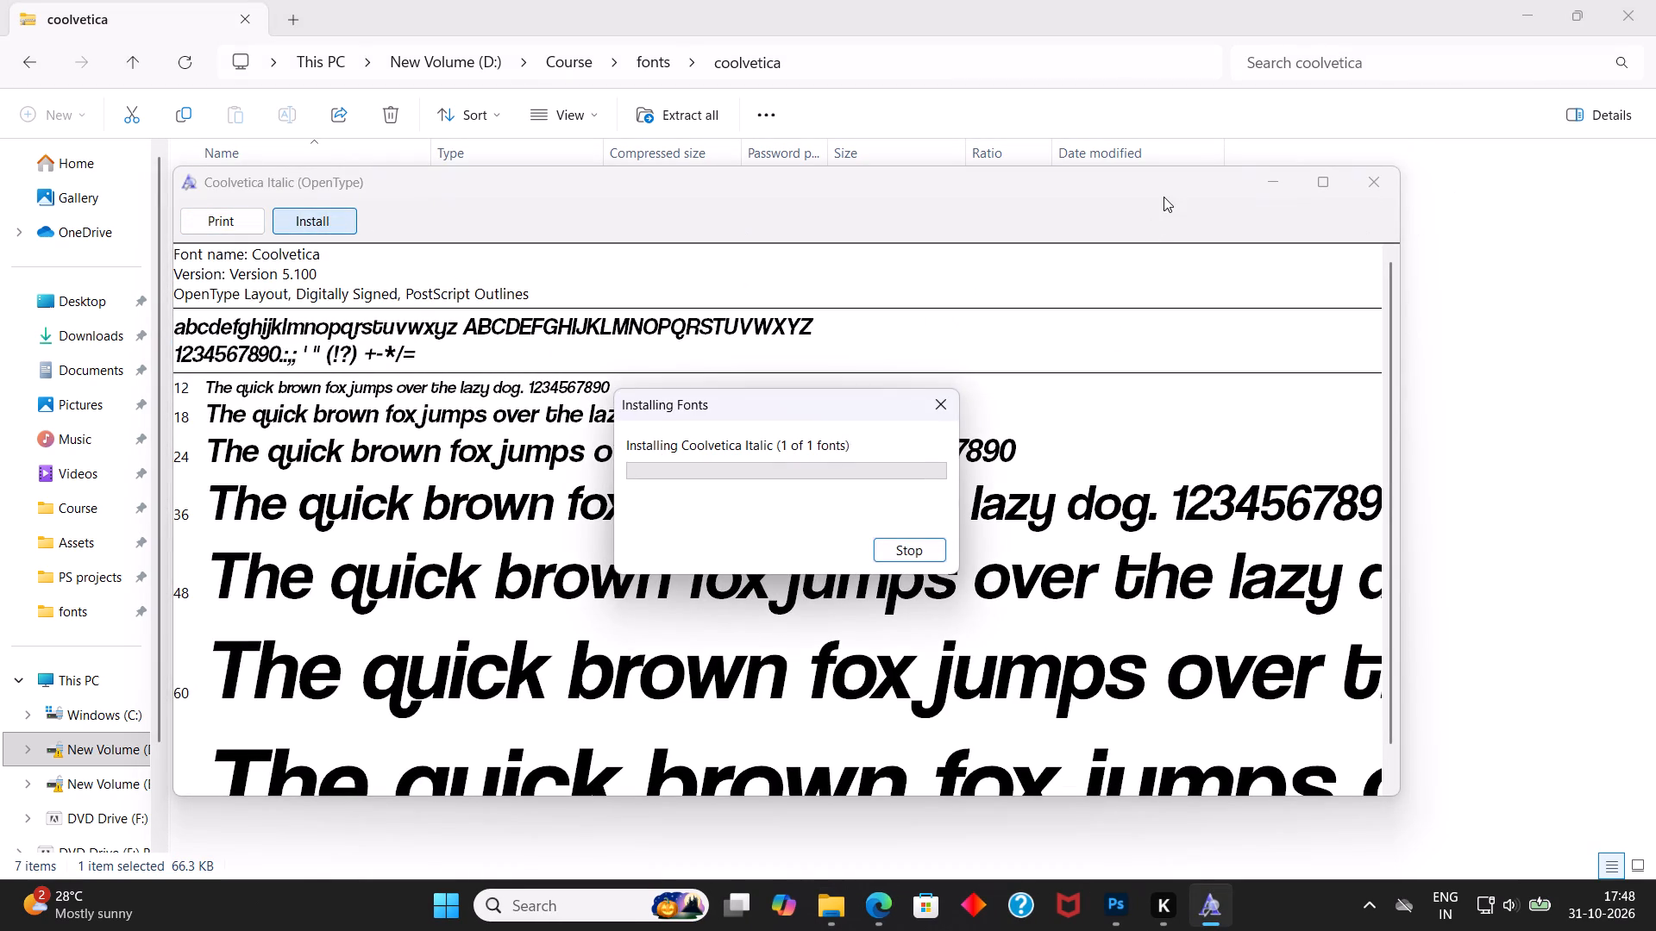
left_click(22, 63)
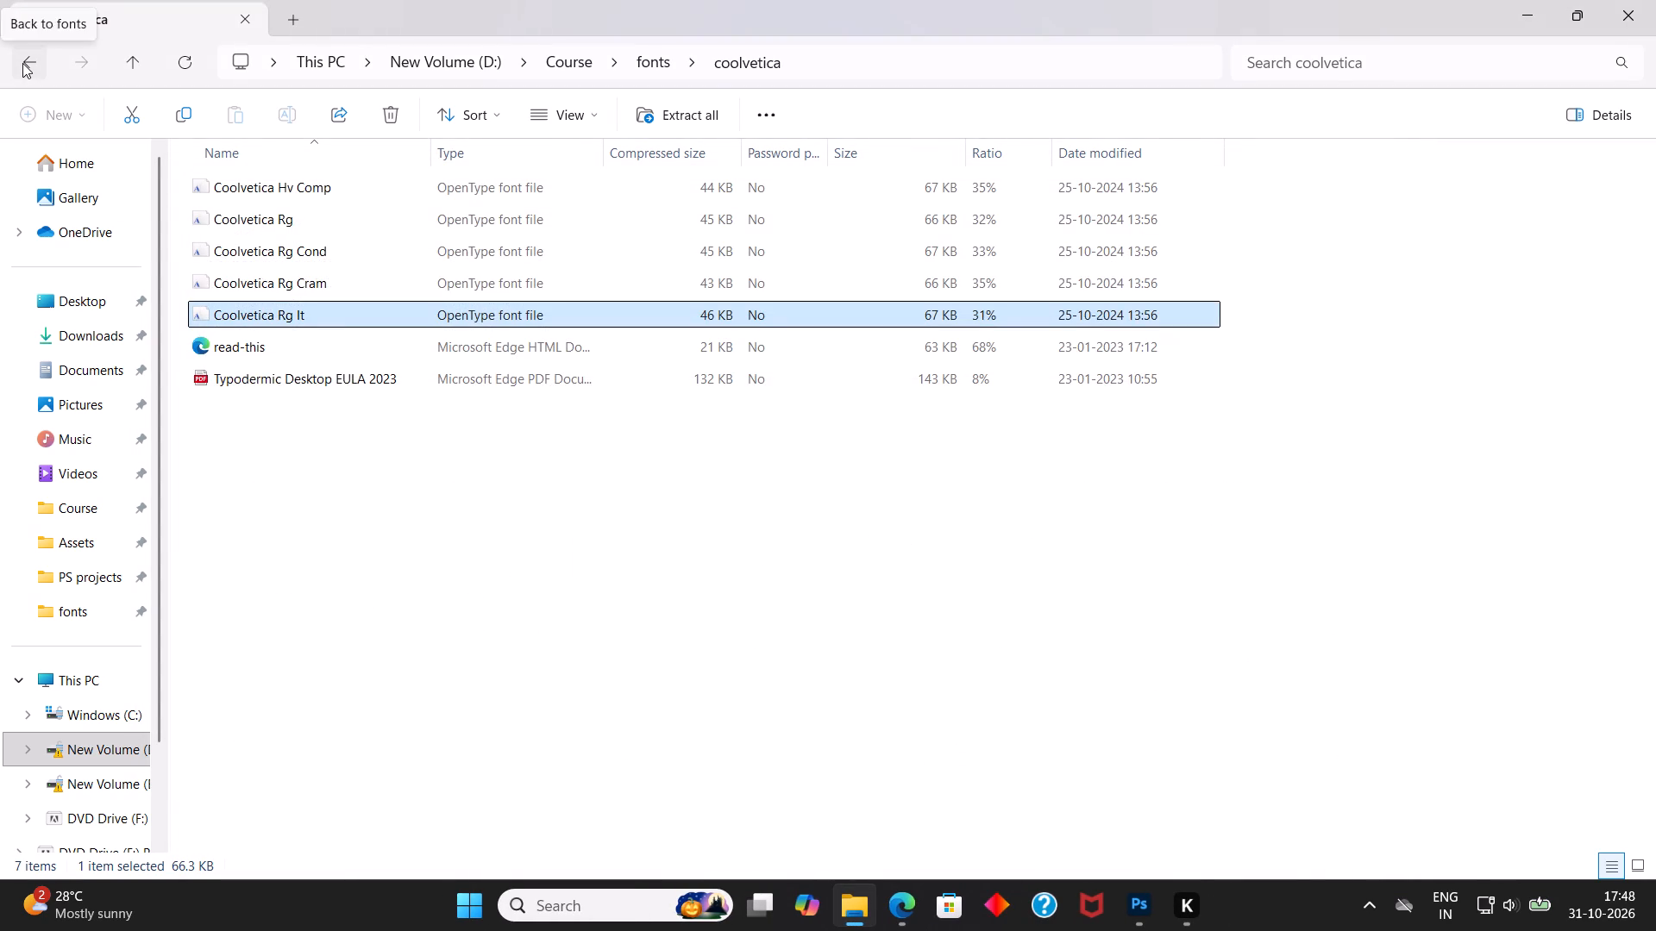
Install TrajanPro-Bold and TrajanPro-Regular from the trajan-pro archive and go back to the fonts folder.
scroll(354, 532, "down", 7)
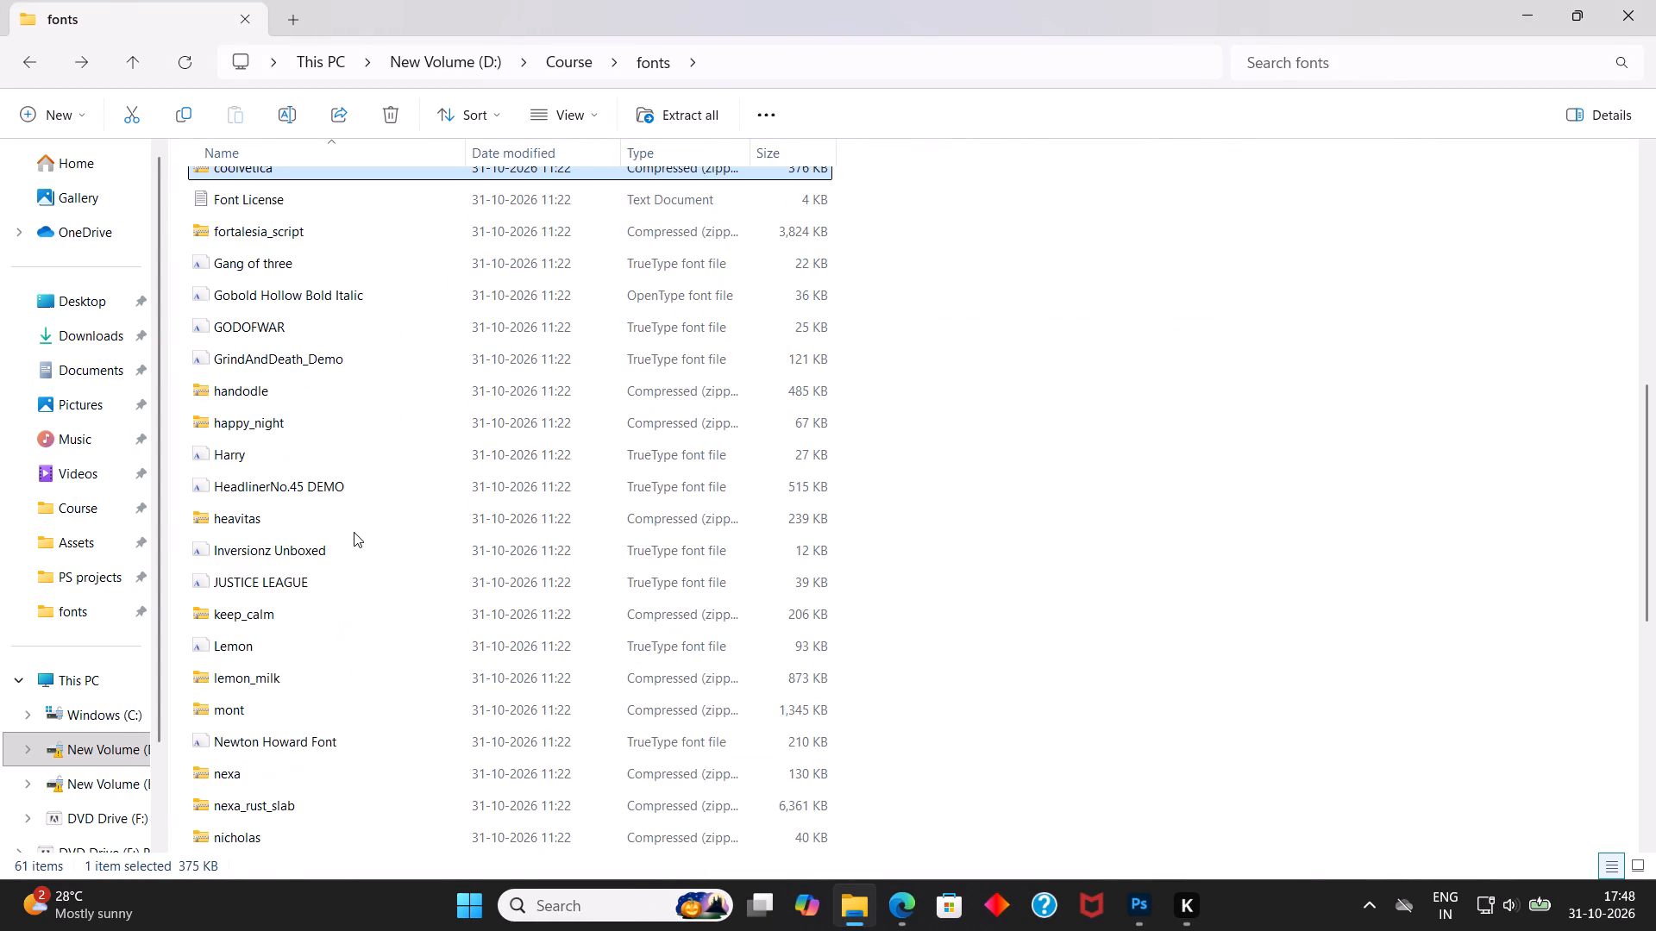
scroll(354, 532, "down", 18)
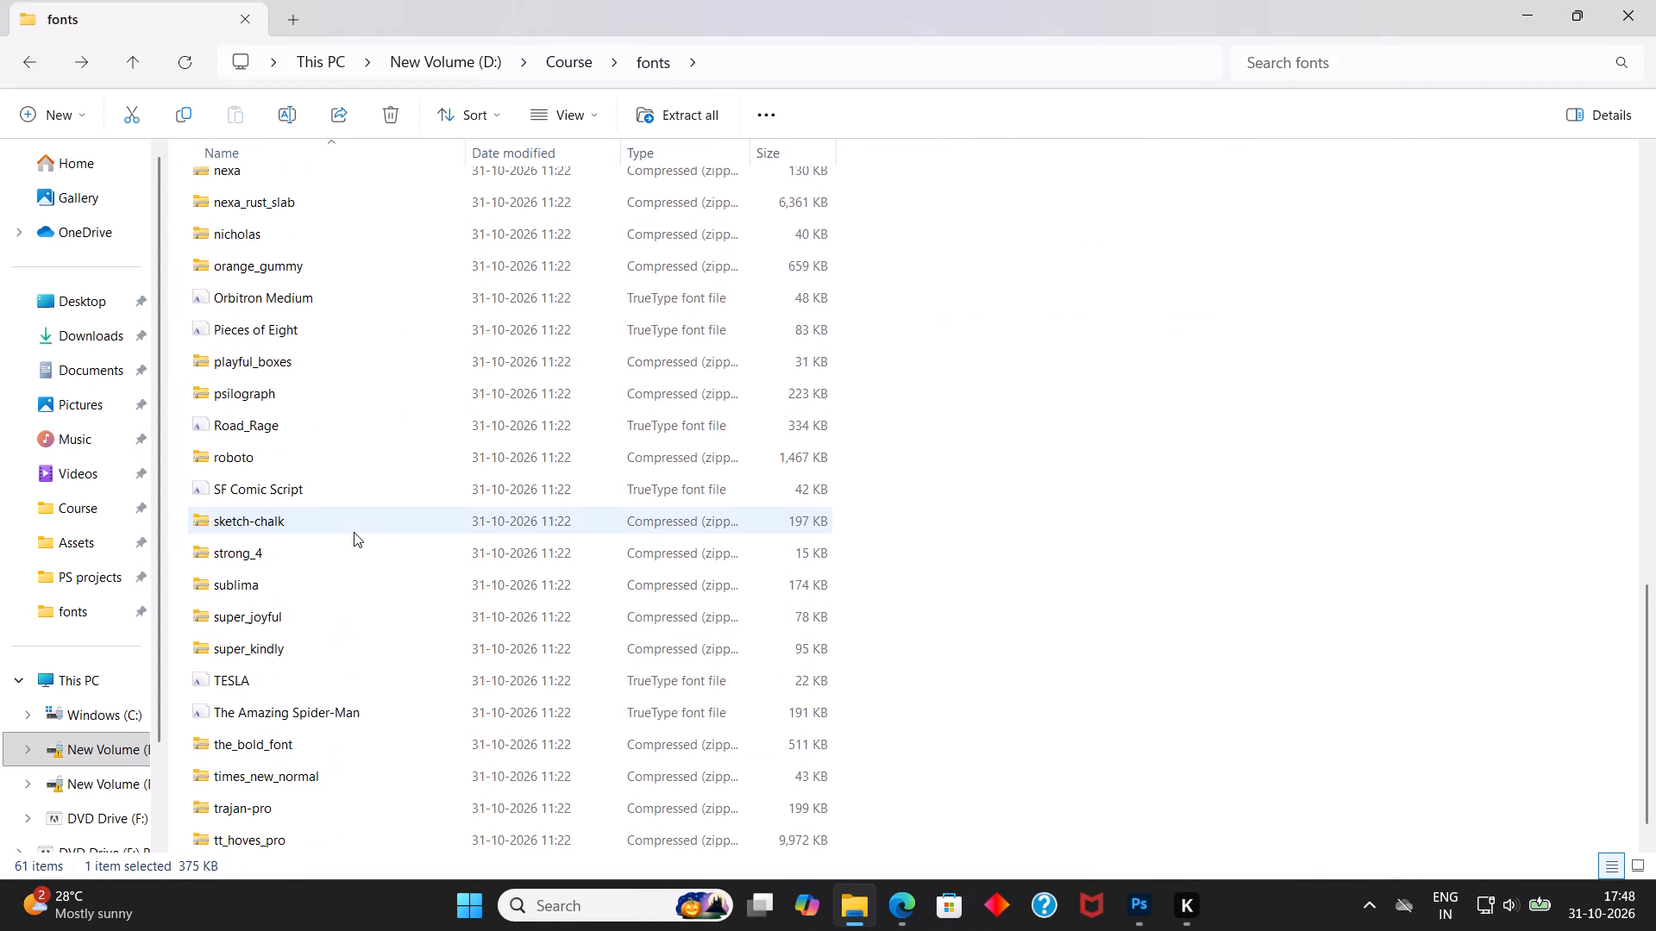
double_click(279, 810)
double_click(249, 188)
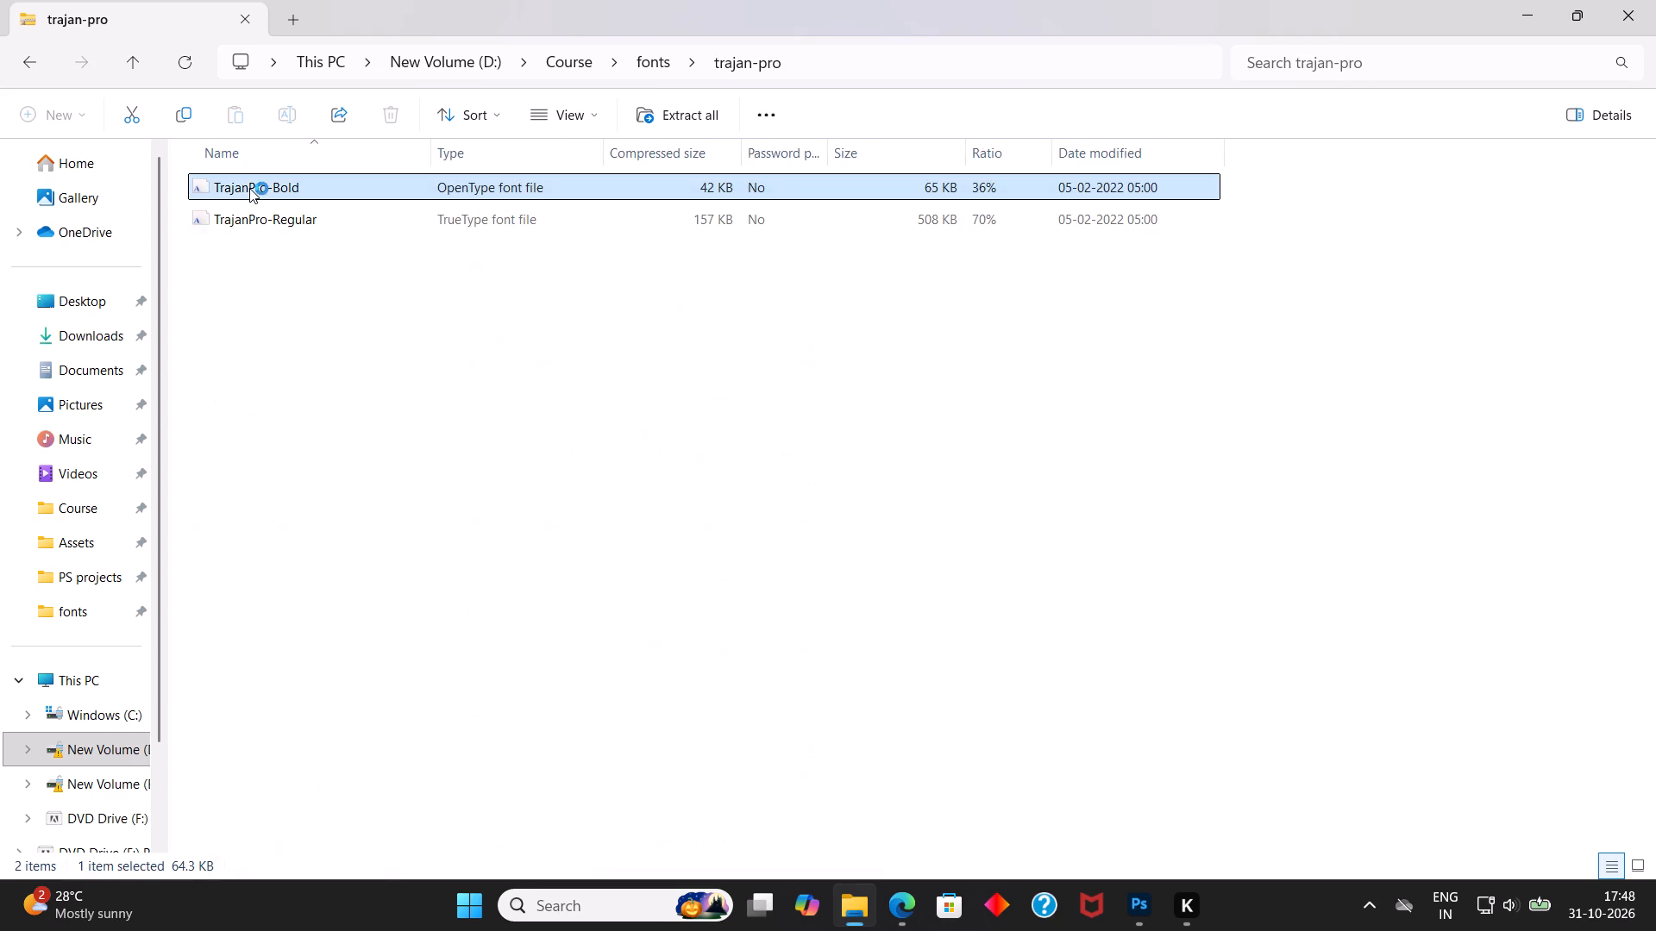
left_click(334, 244)
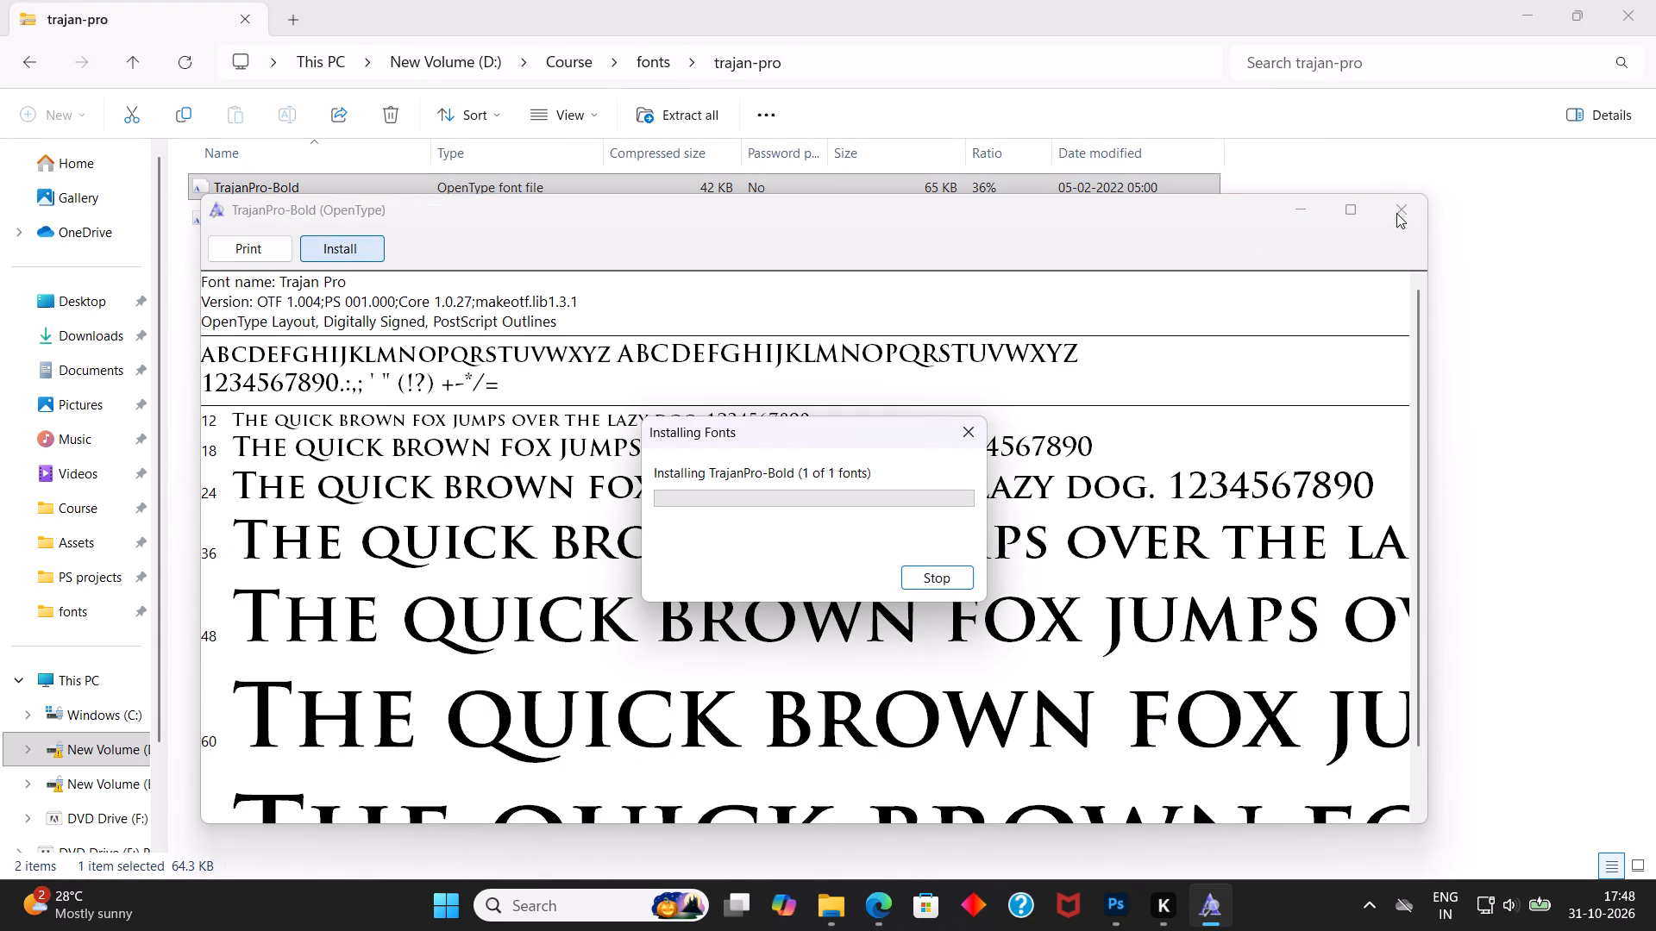
left_click(1396, 213)
double_click(265, 222)
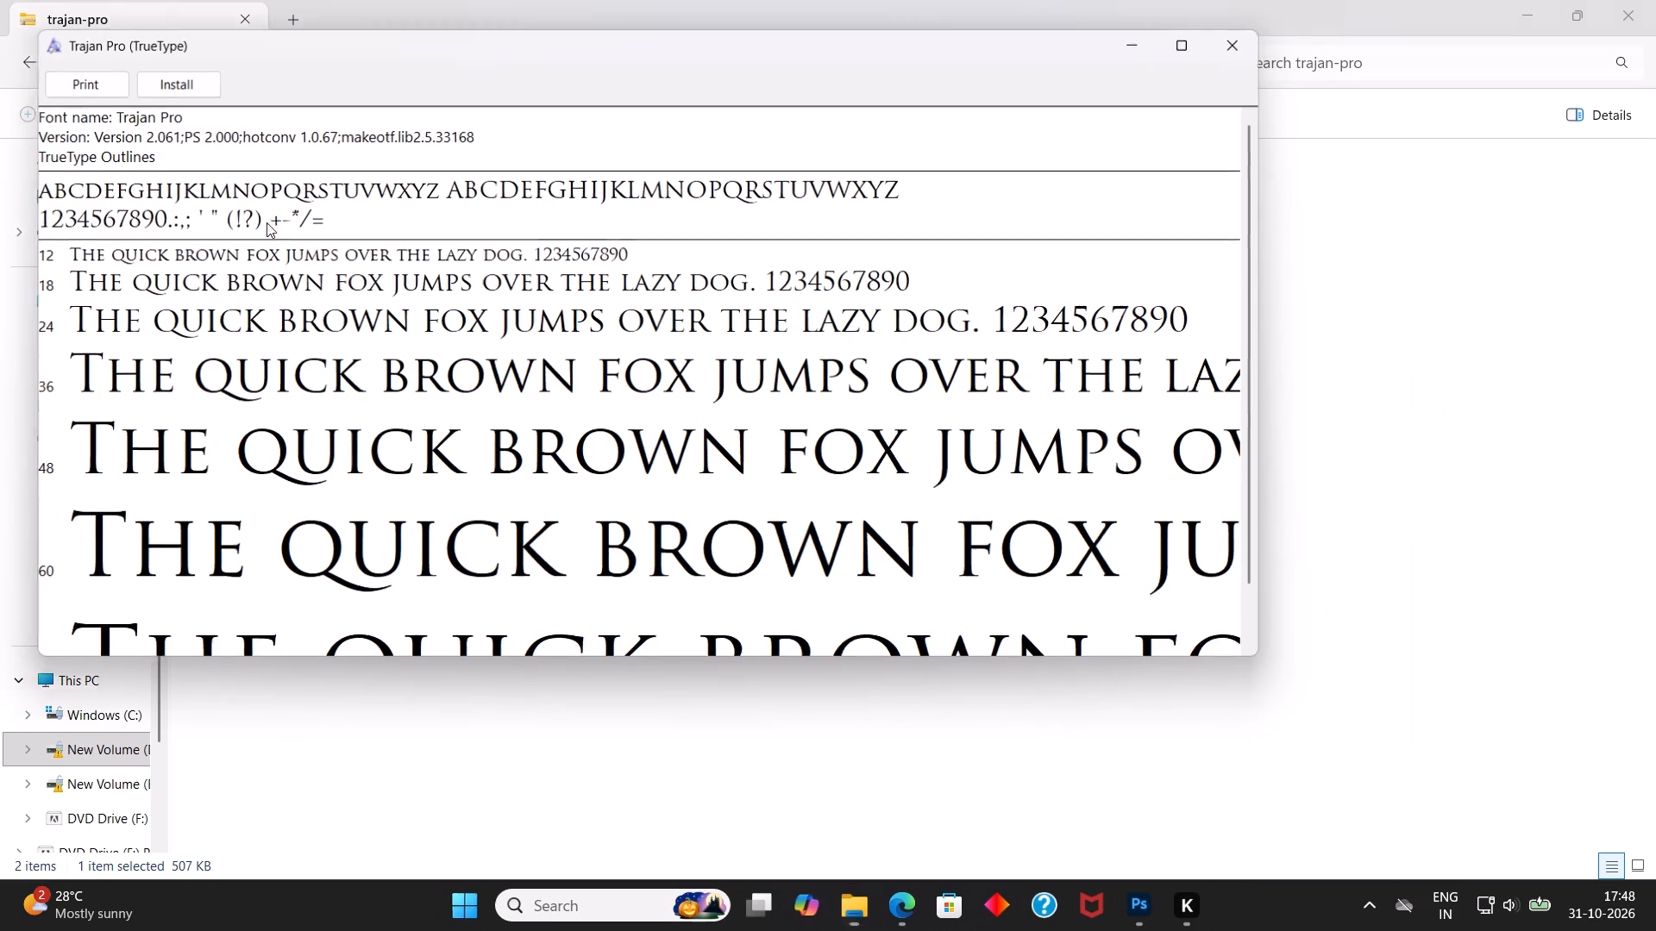
left_click(188, 76)
left_click(1234, 44)
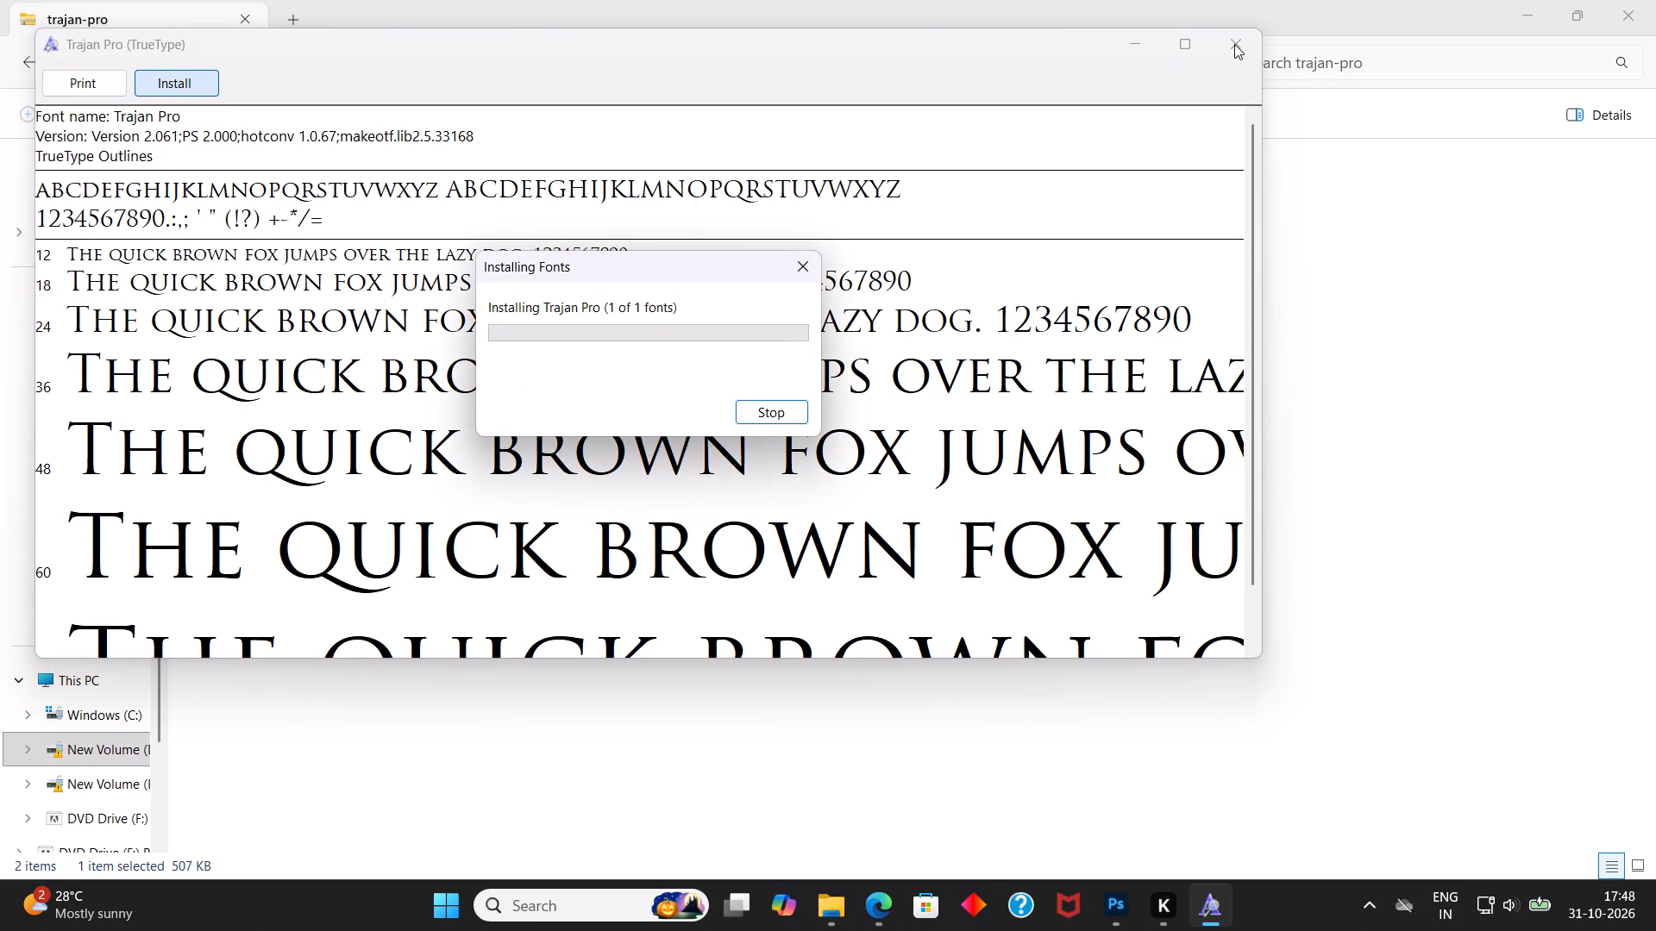
left_click(23, 68)
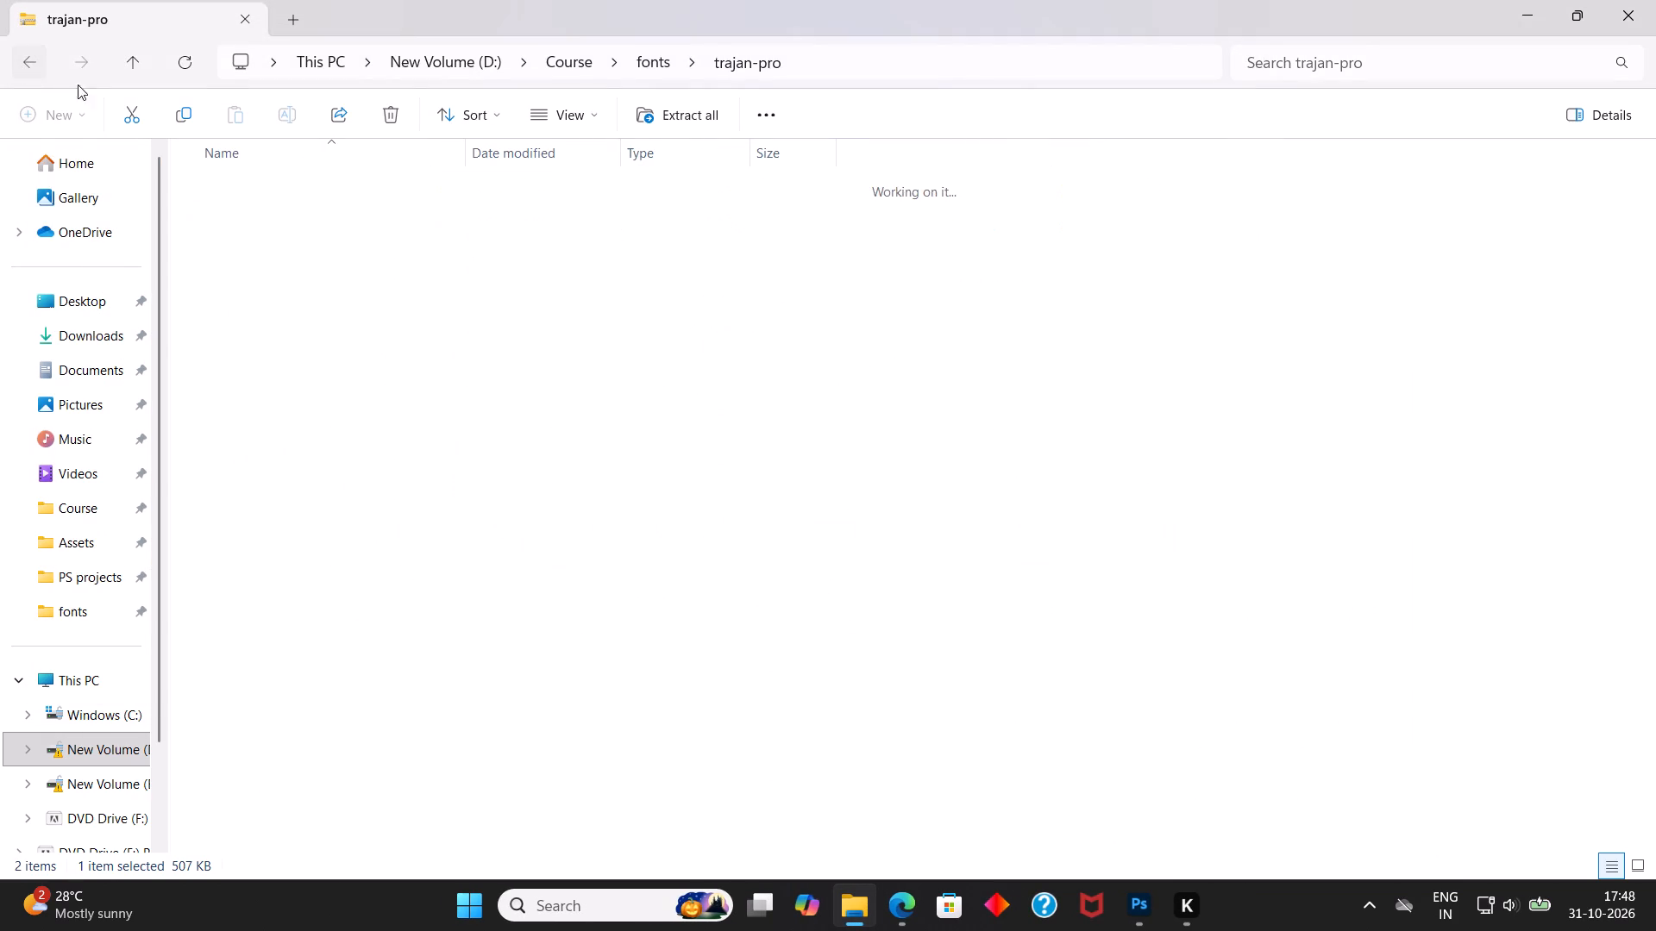
Install TT Hoves Pro Trial Black, Bold Outline Trial and Bold Outline Trial Italic from the tt_hoves_pro archive.
scroll(301, 523, "down", 6)
scroll(289, 809, "down", 5)
double_click(269, 836)
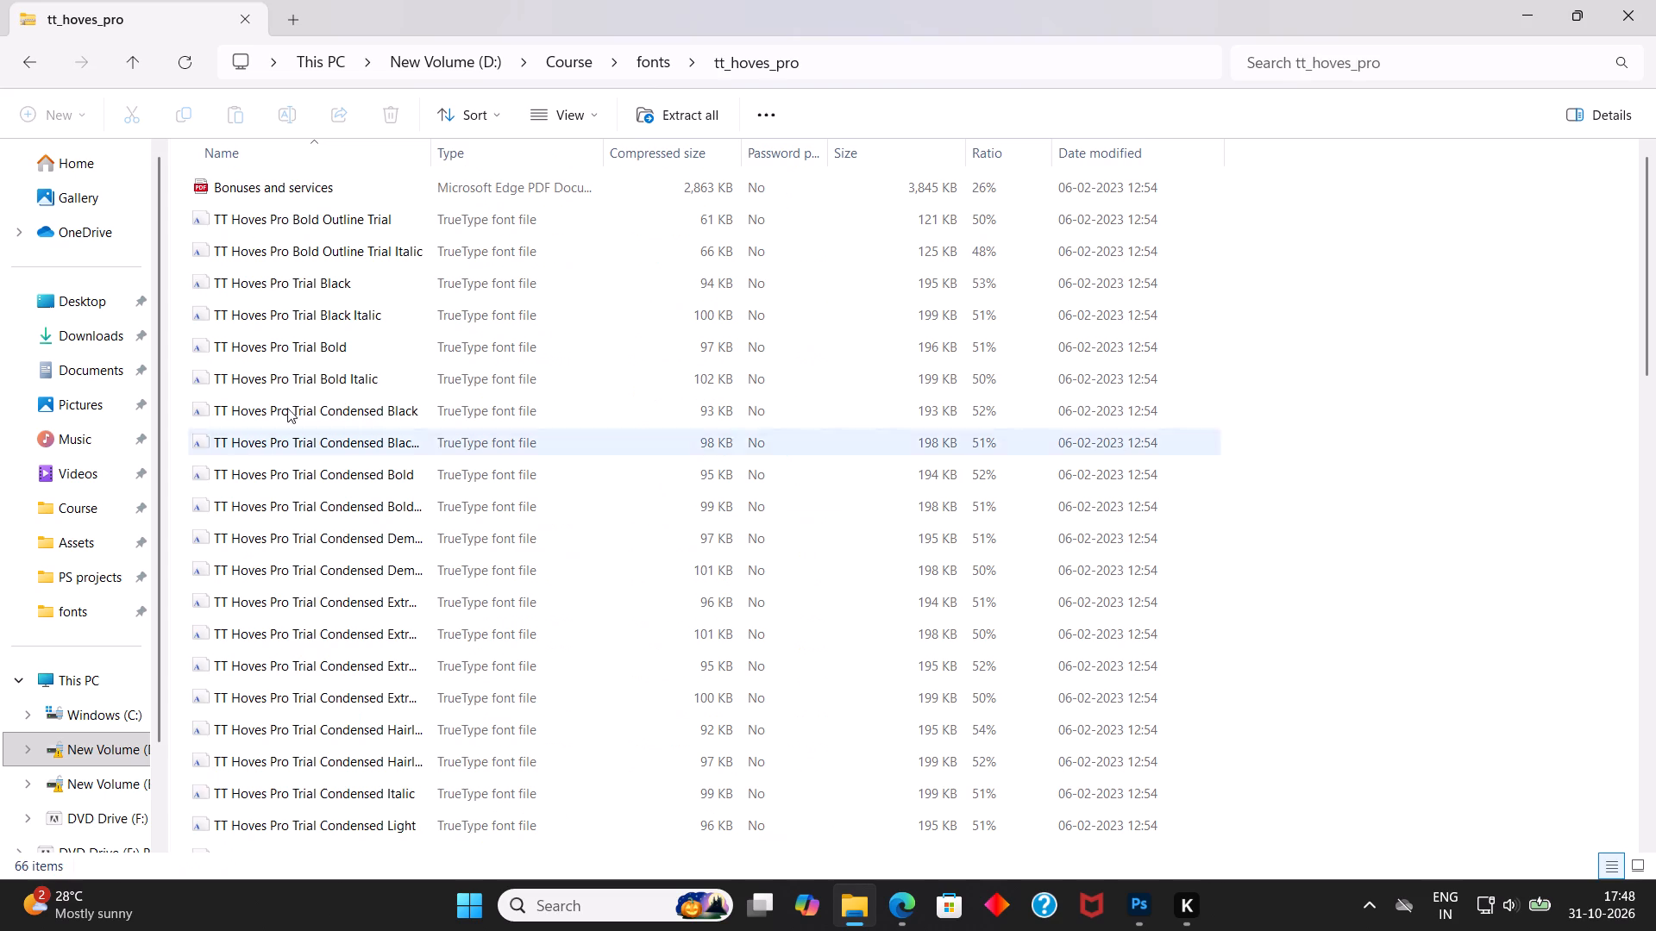
double_click(278, 225)
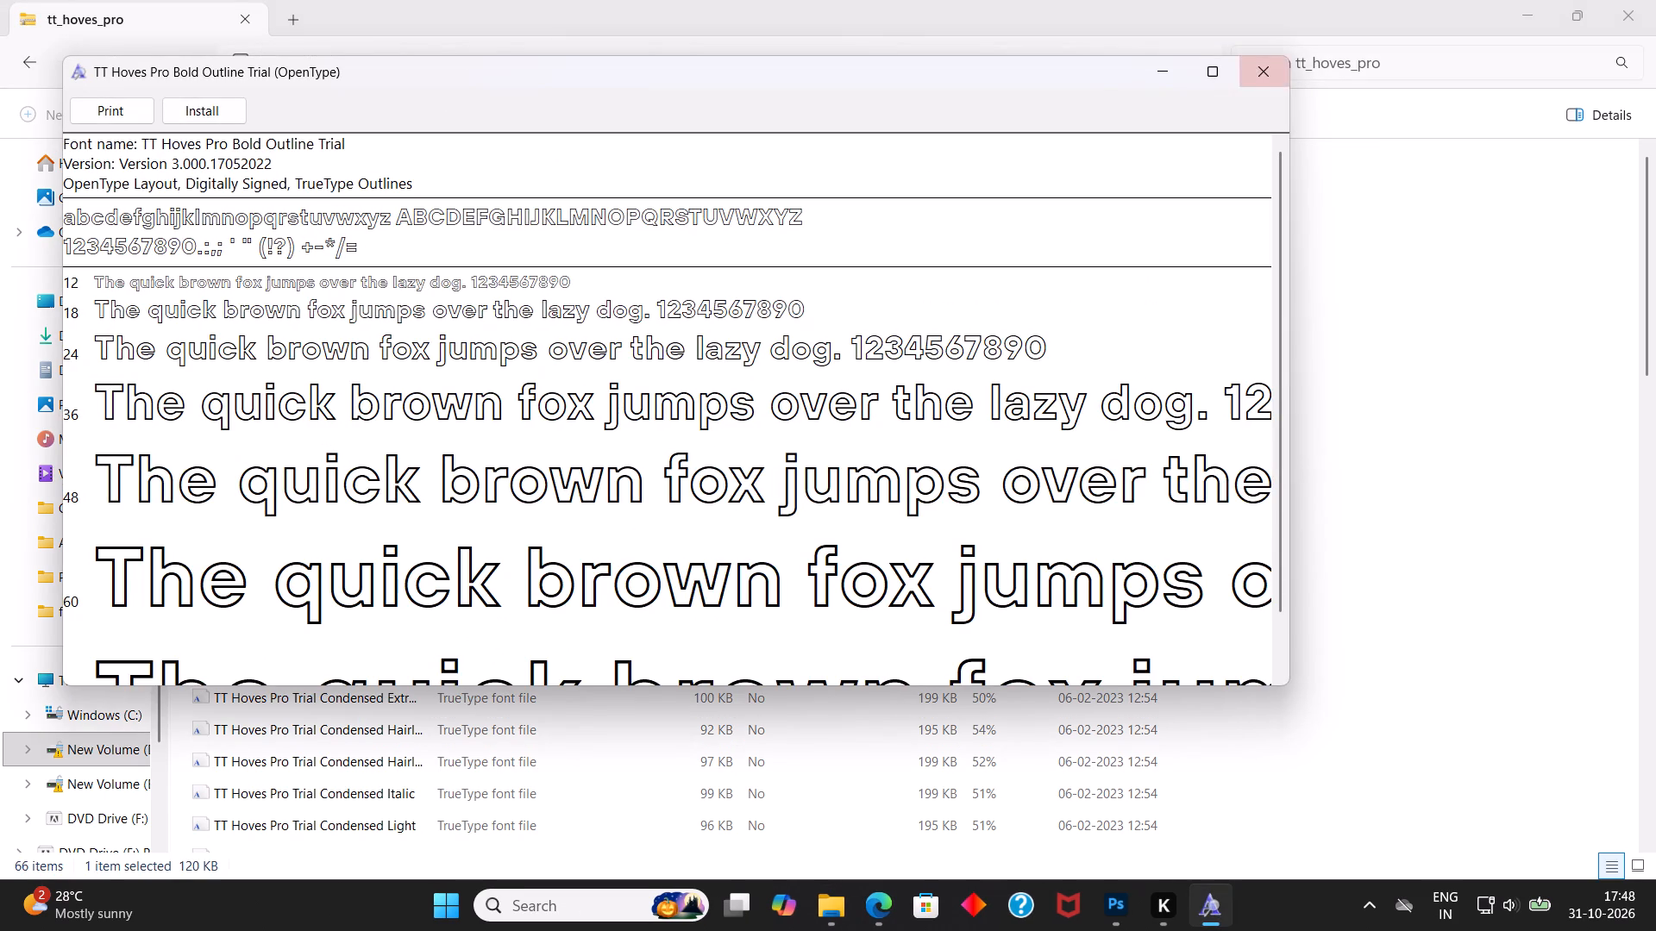
left_click(1259, 76)
double_click(348, 291)
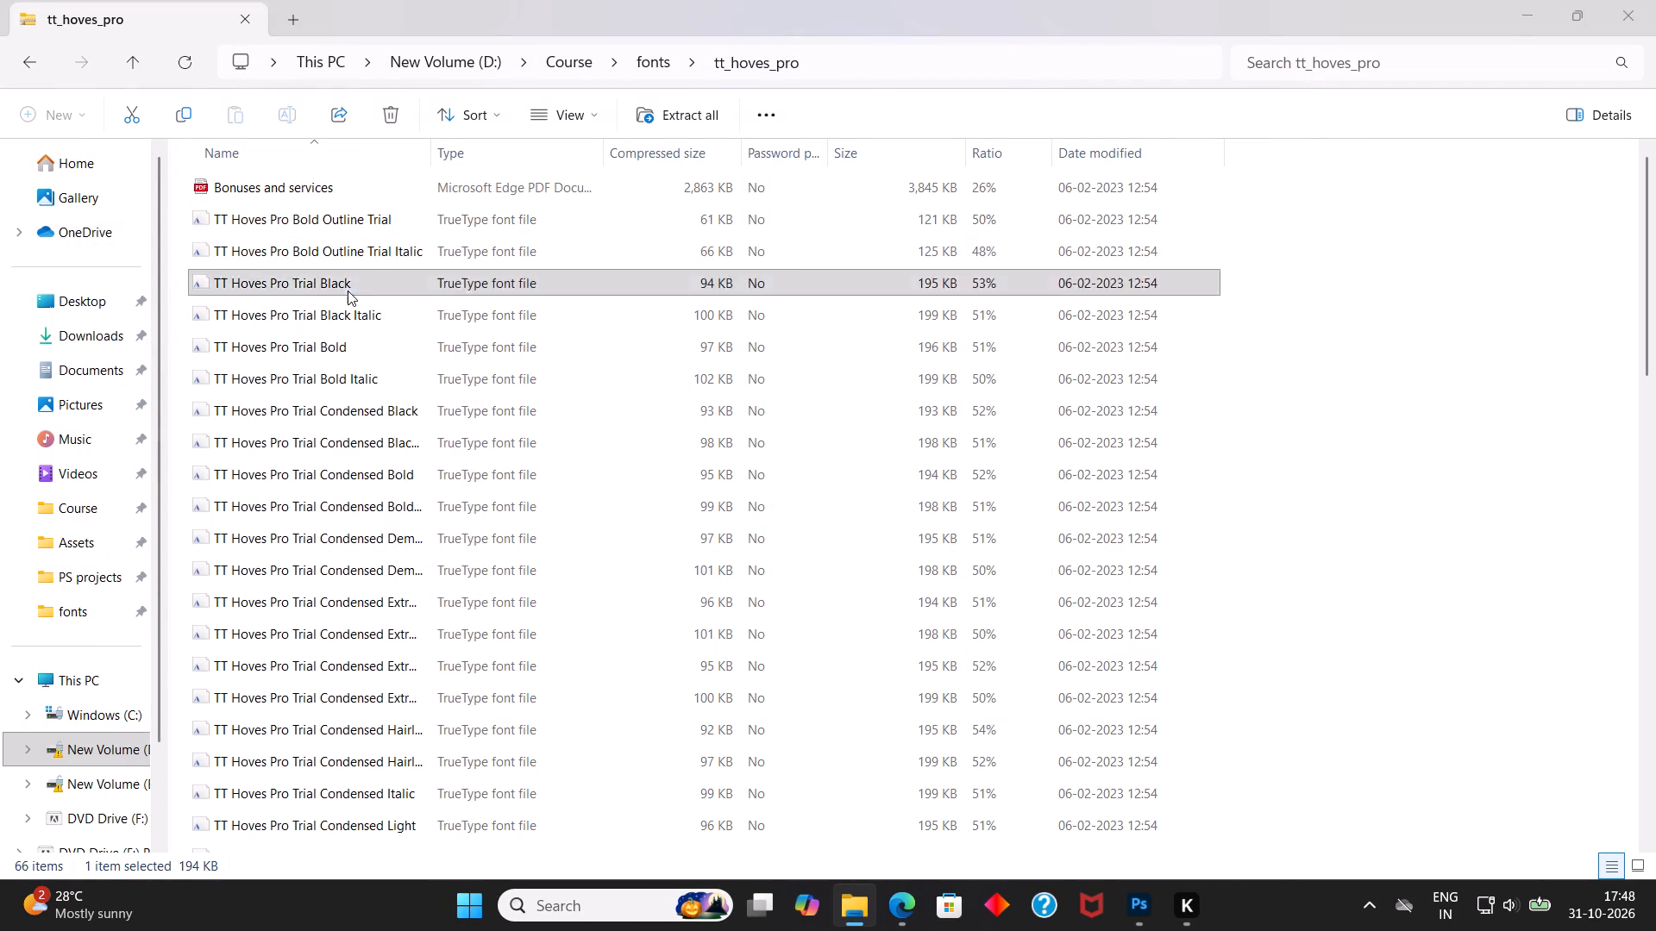
left_click(249, 144)
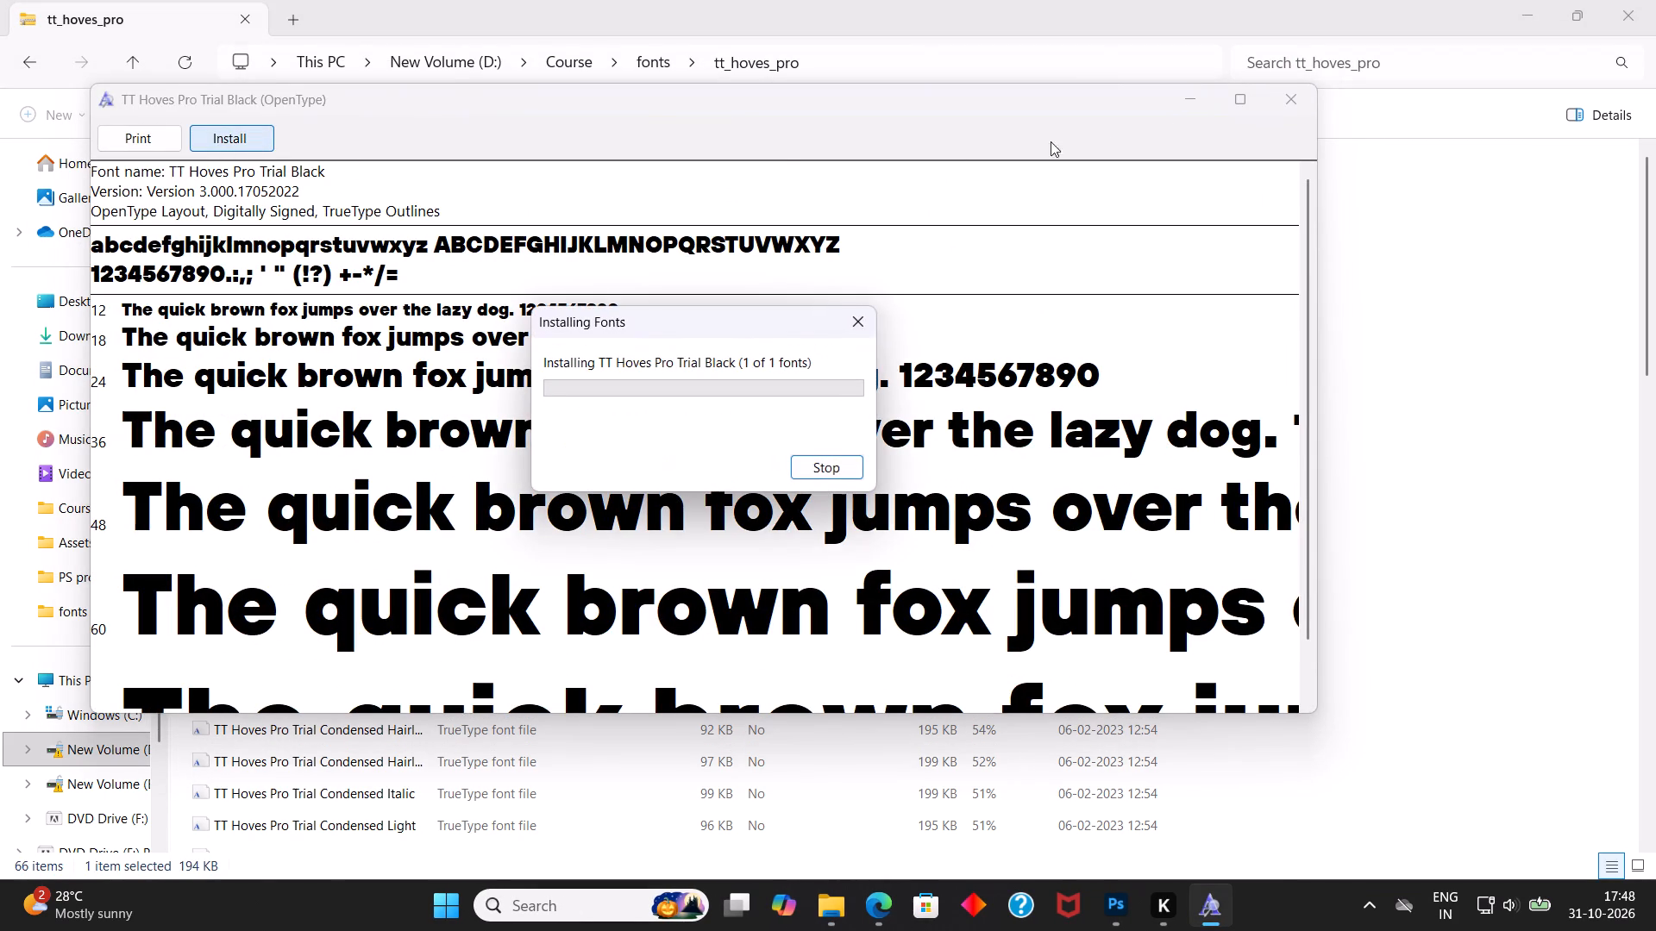
left_click(1291, 103)
double_click(387, 222)
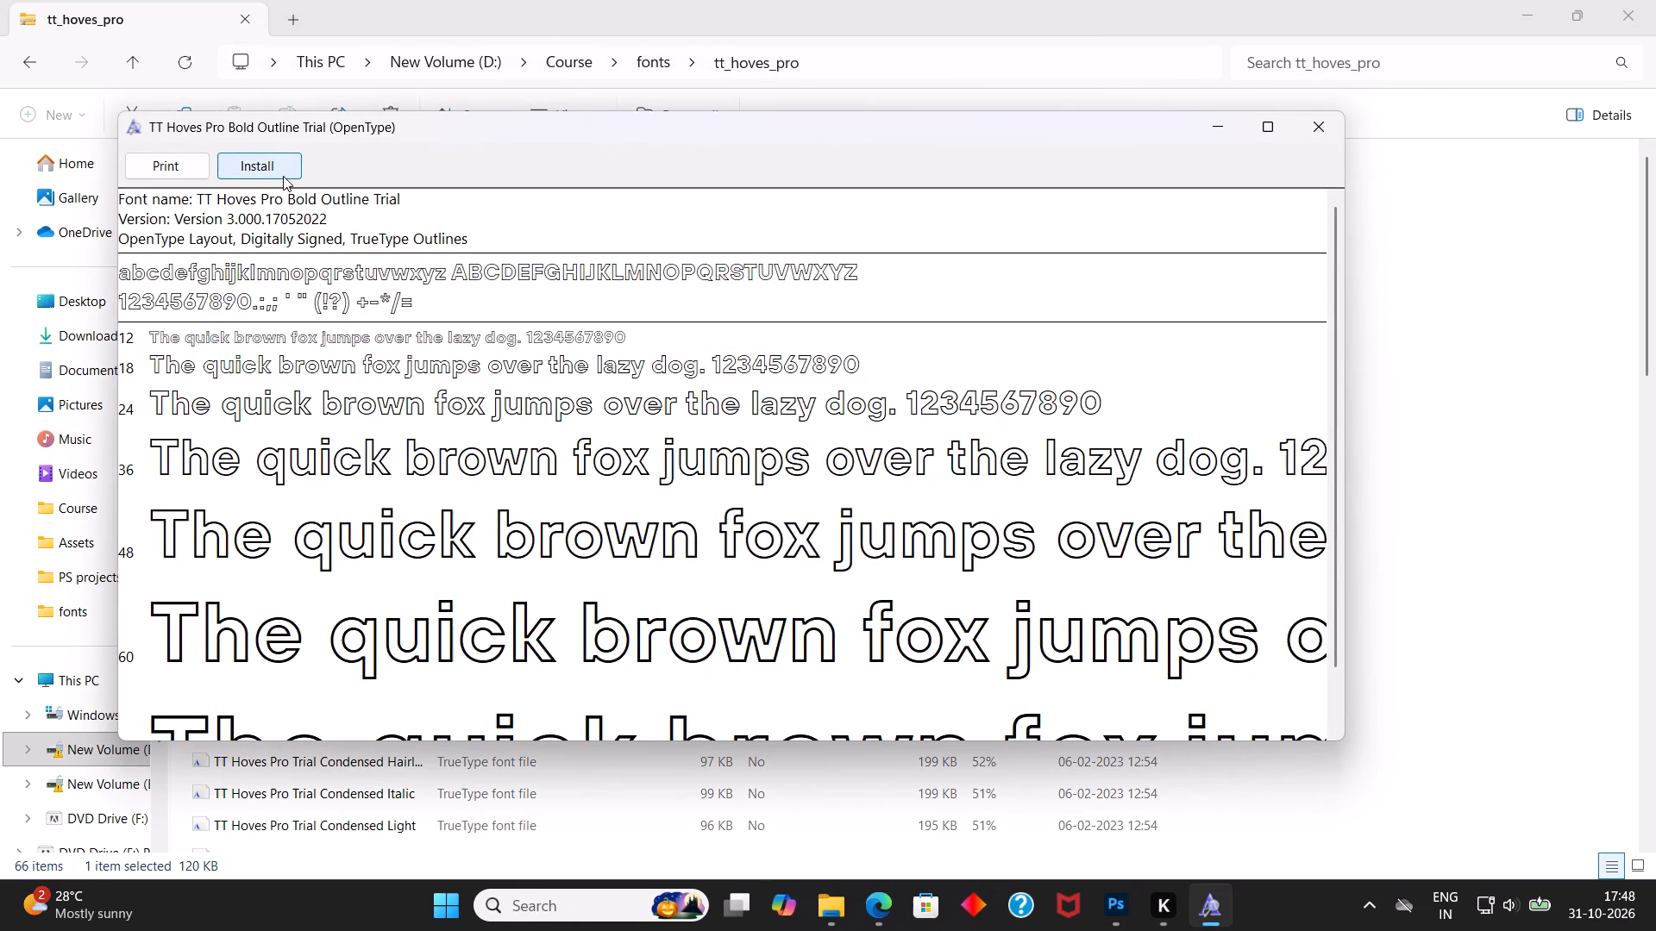
left_click(283, 176)
left_click(1320, 130)
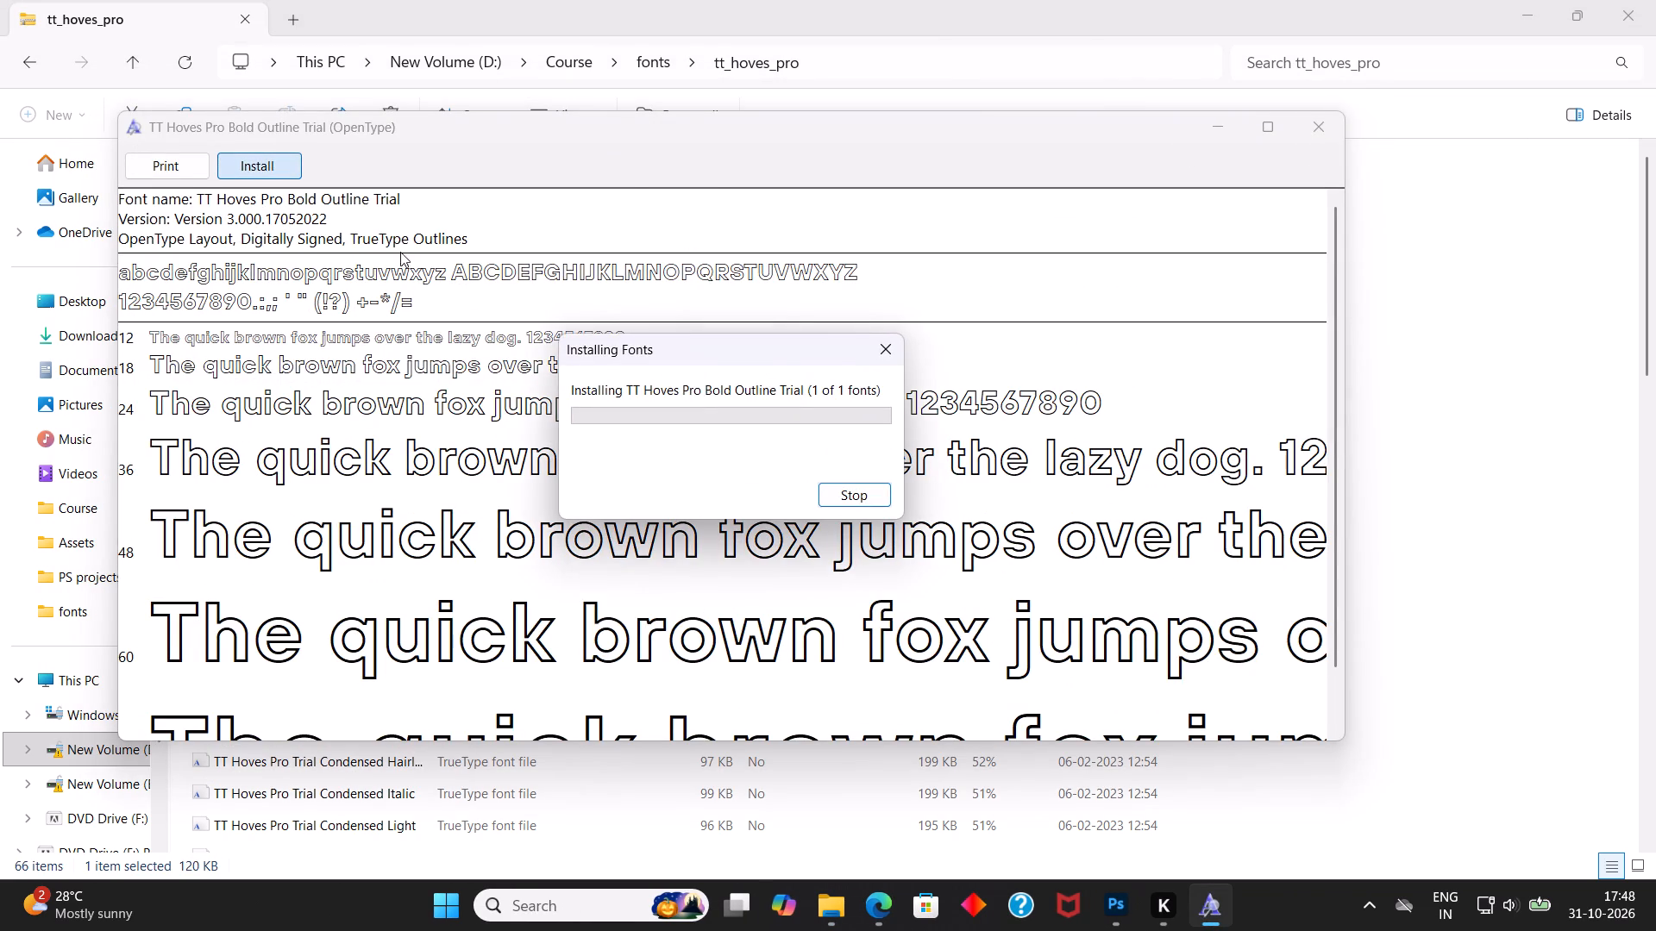
double_click(277, 241)
left_click(287, 200)
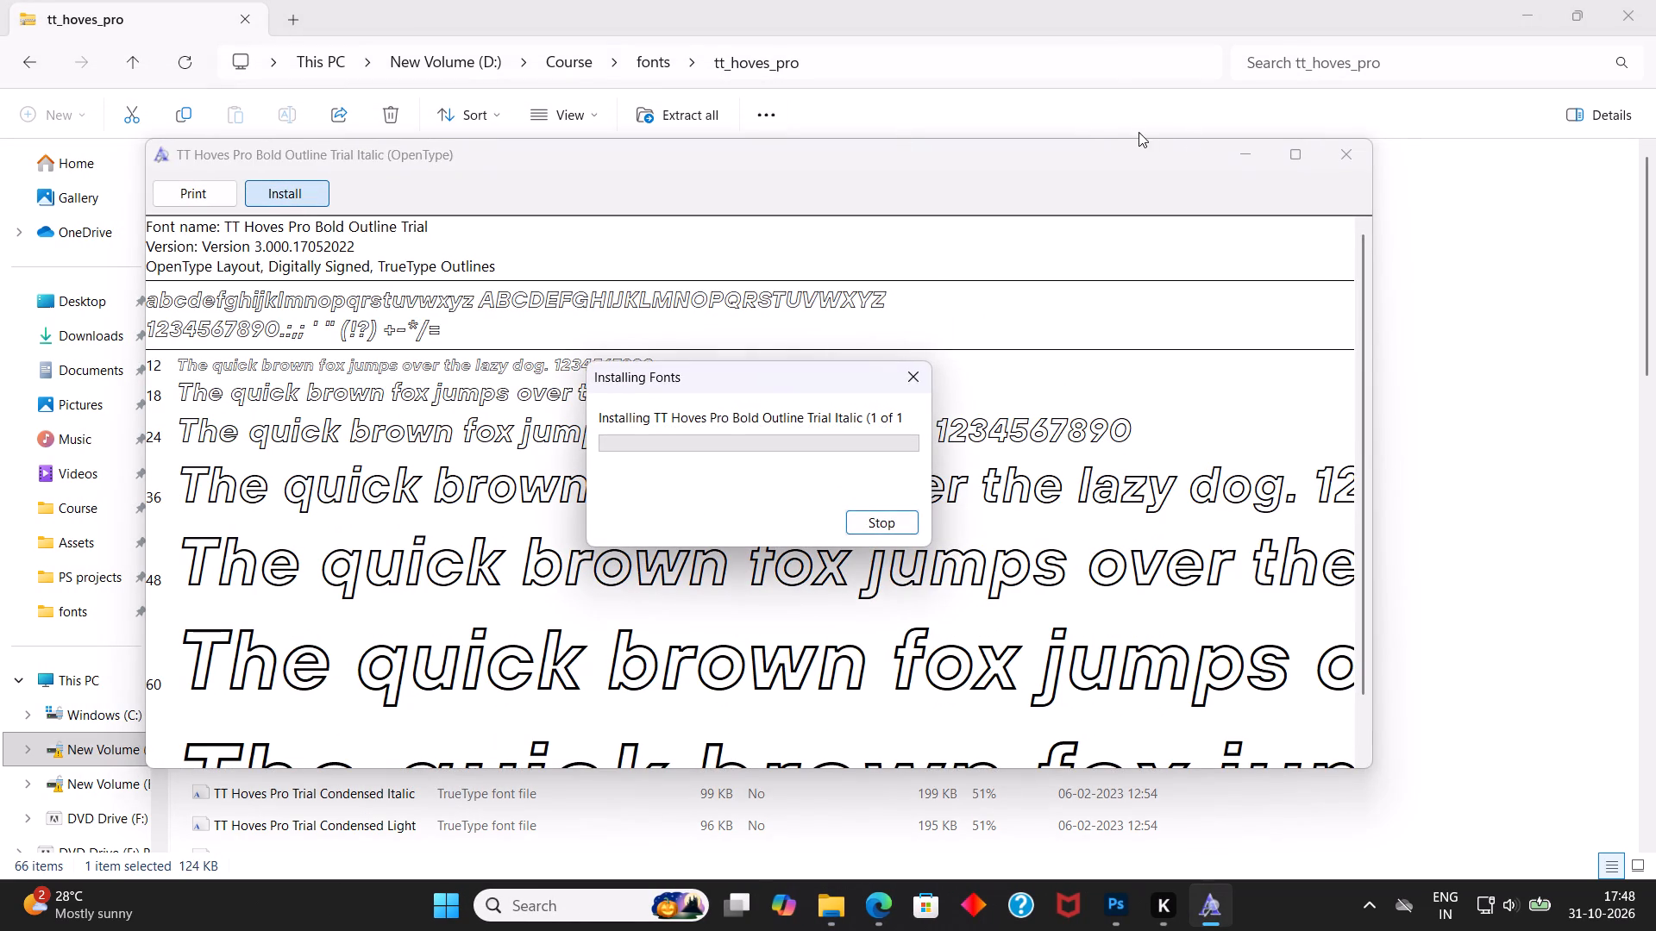
left_click(1325, 154)
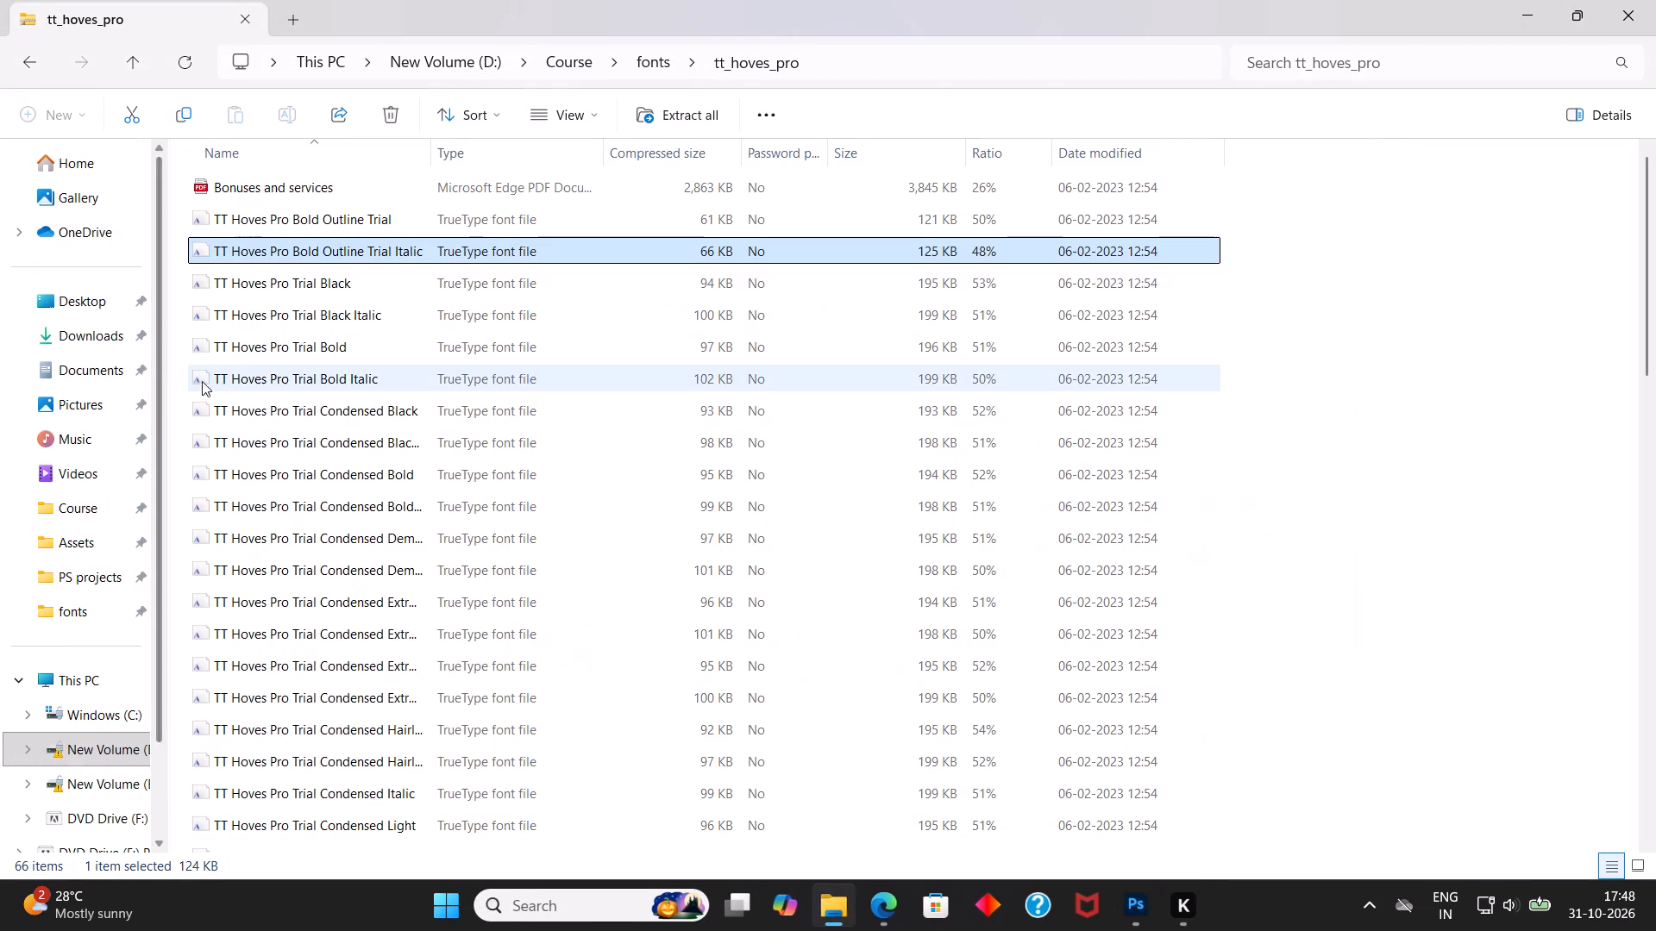
Install TT Hoves Pro Trial Bold Italic, Condensed Black and Condensed Black Italic from the tt_hoves_pro archive.
double_click(318, 384)
left_click(329, 228)
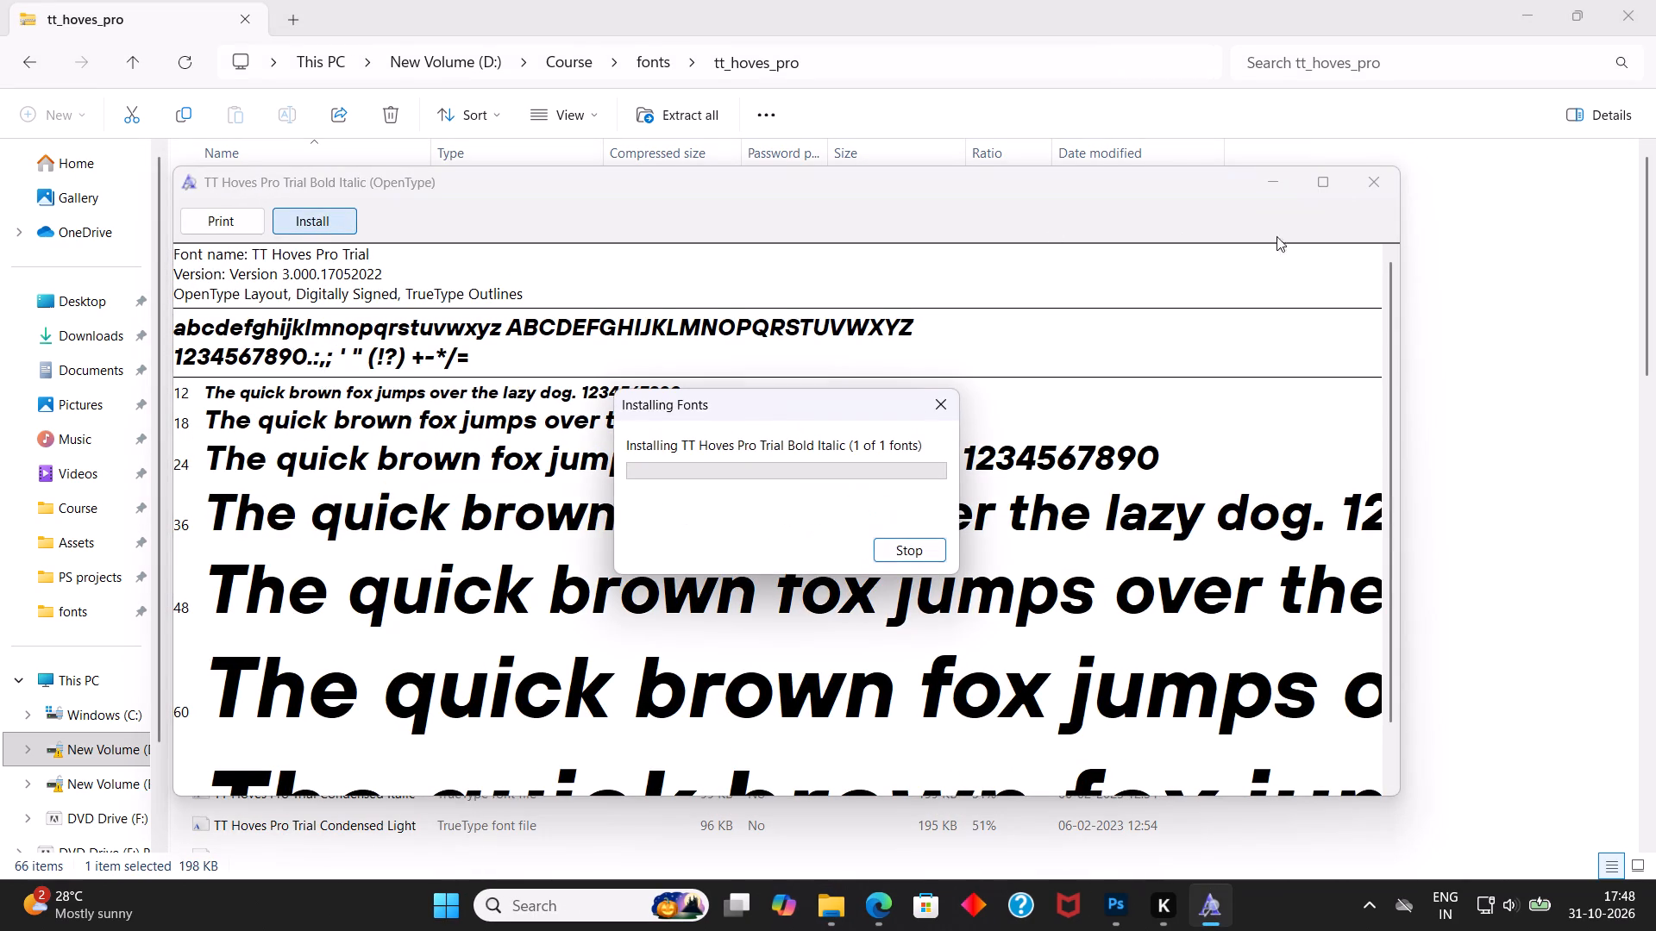
left_click(1368, 188)
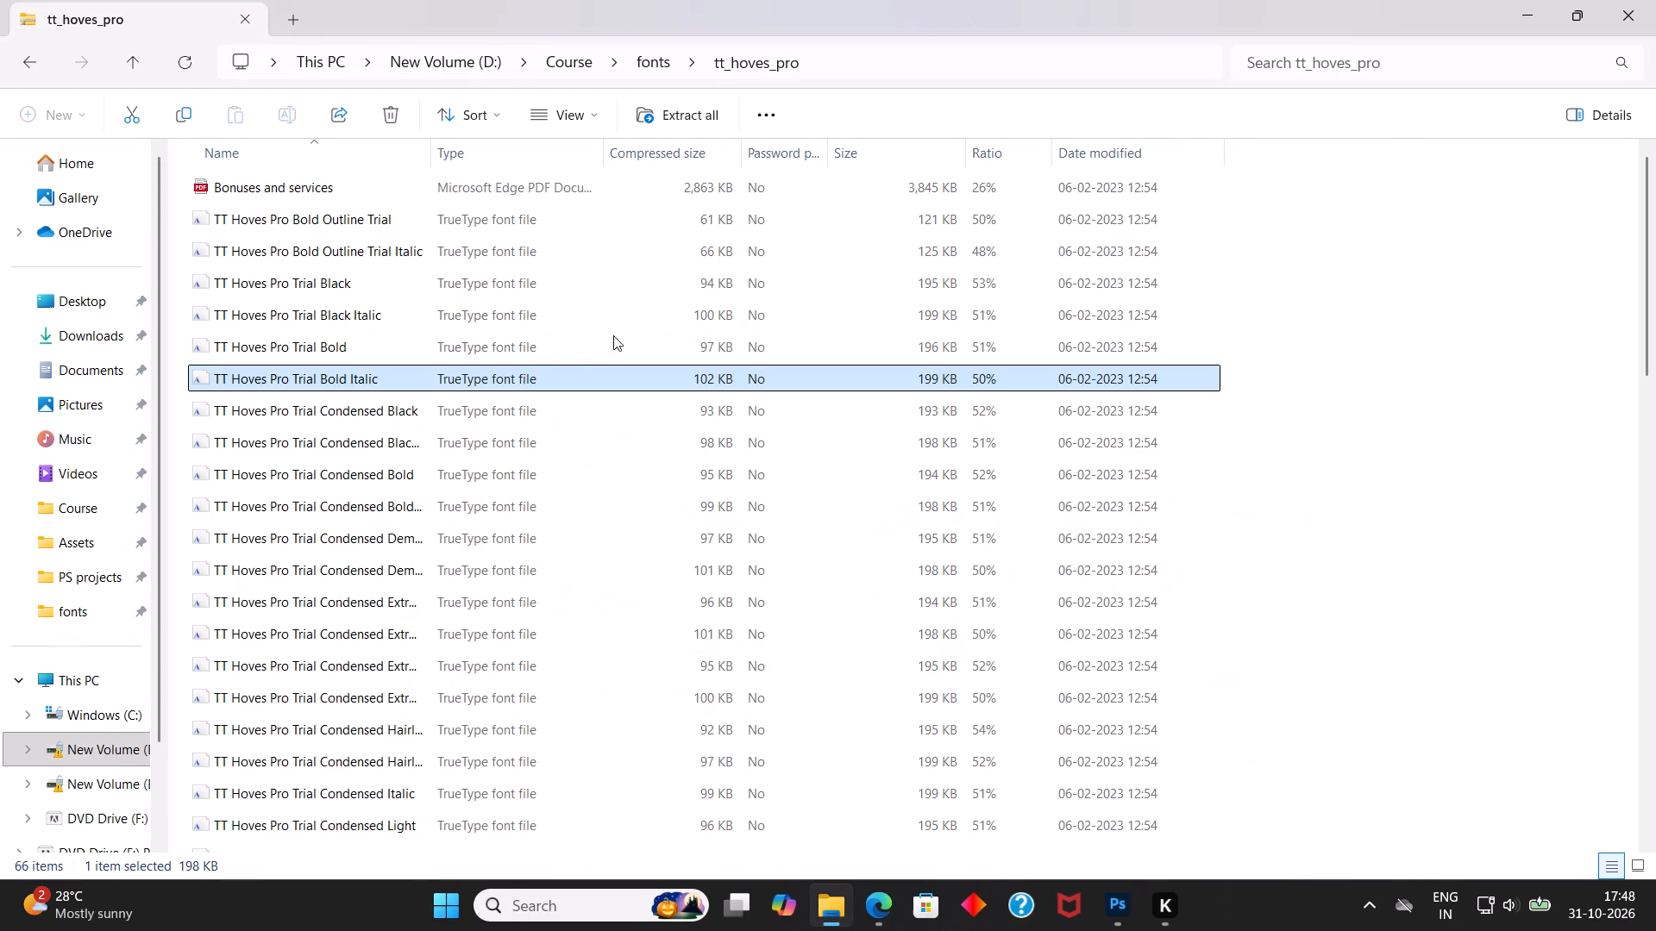
double_click(435, 419)
left_click(338, 247)
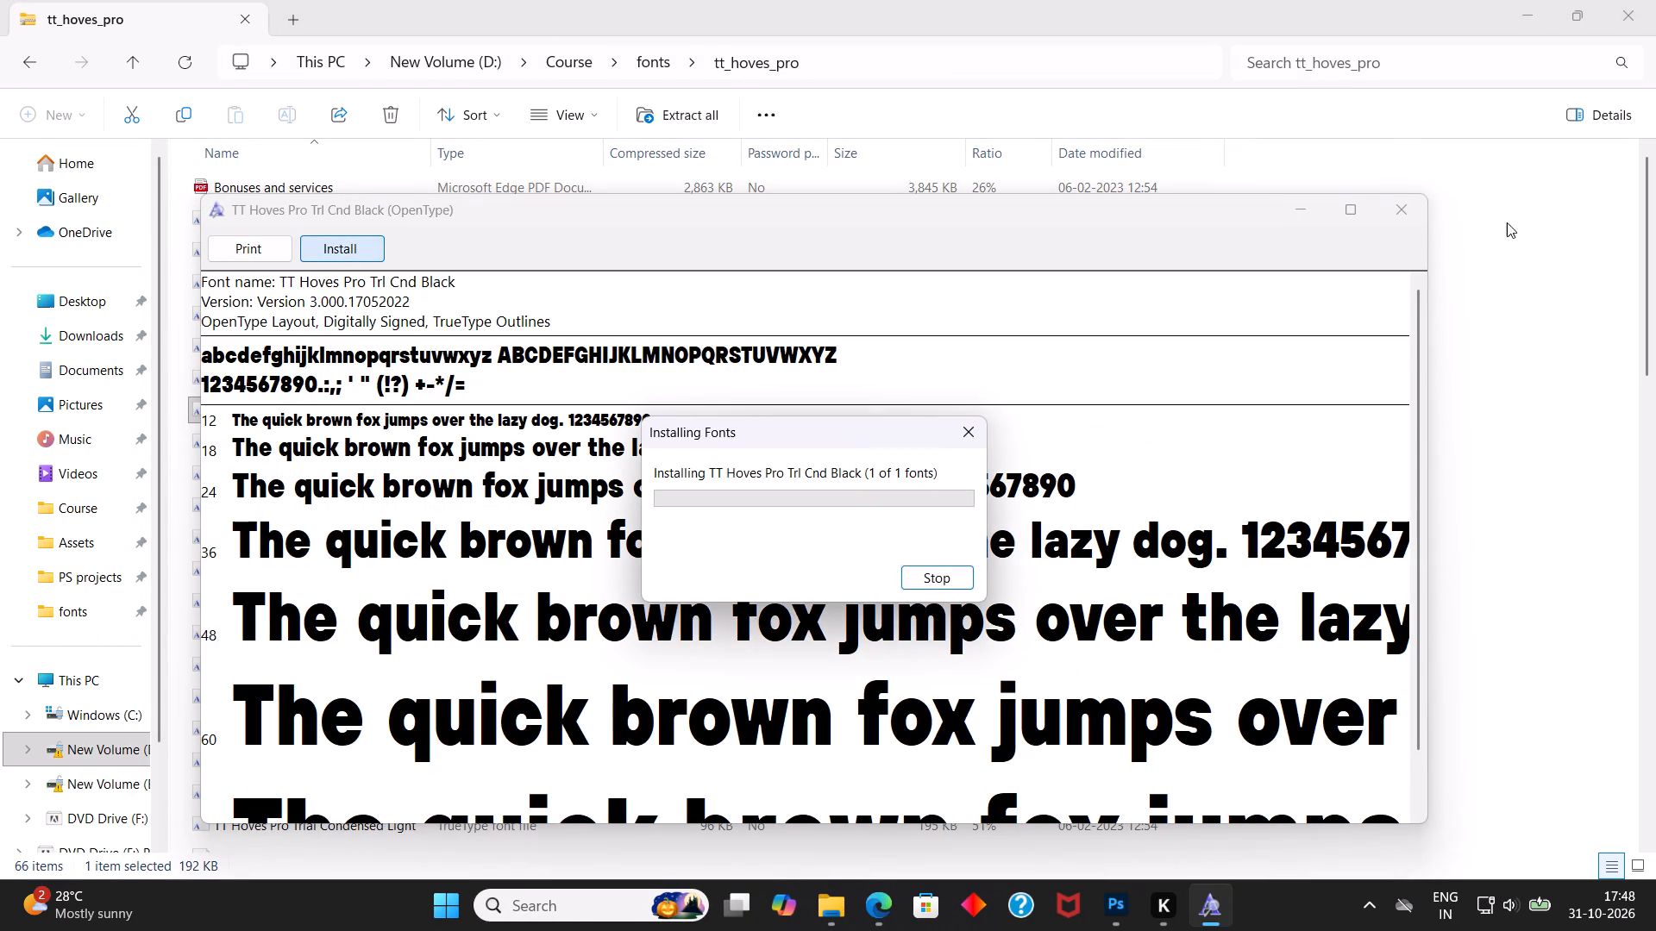
left_click(1390, 216)
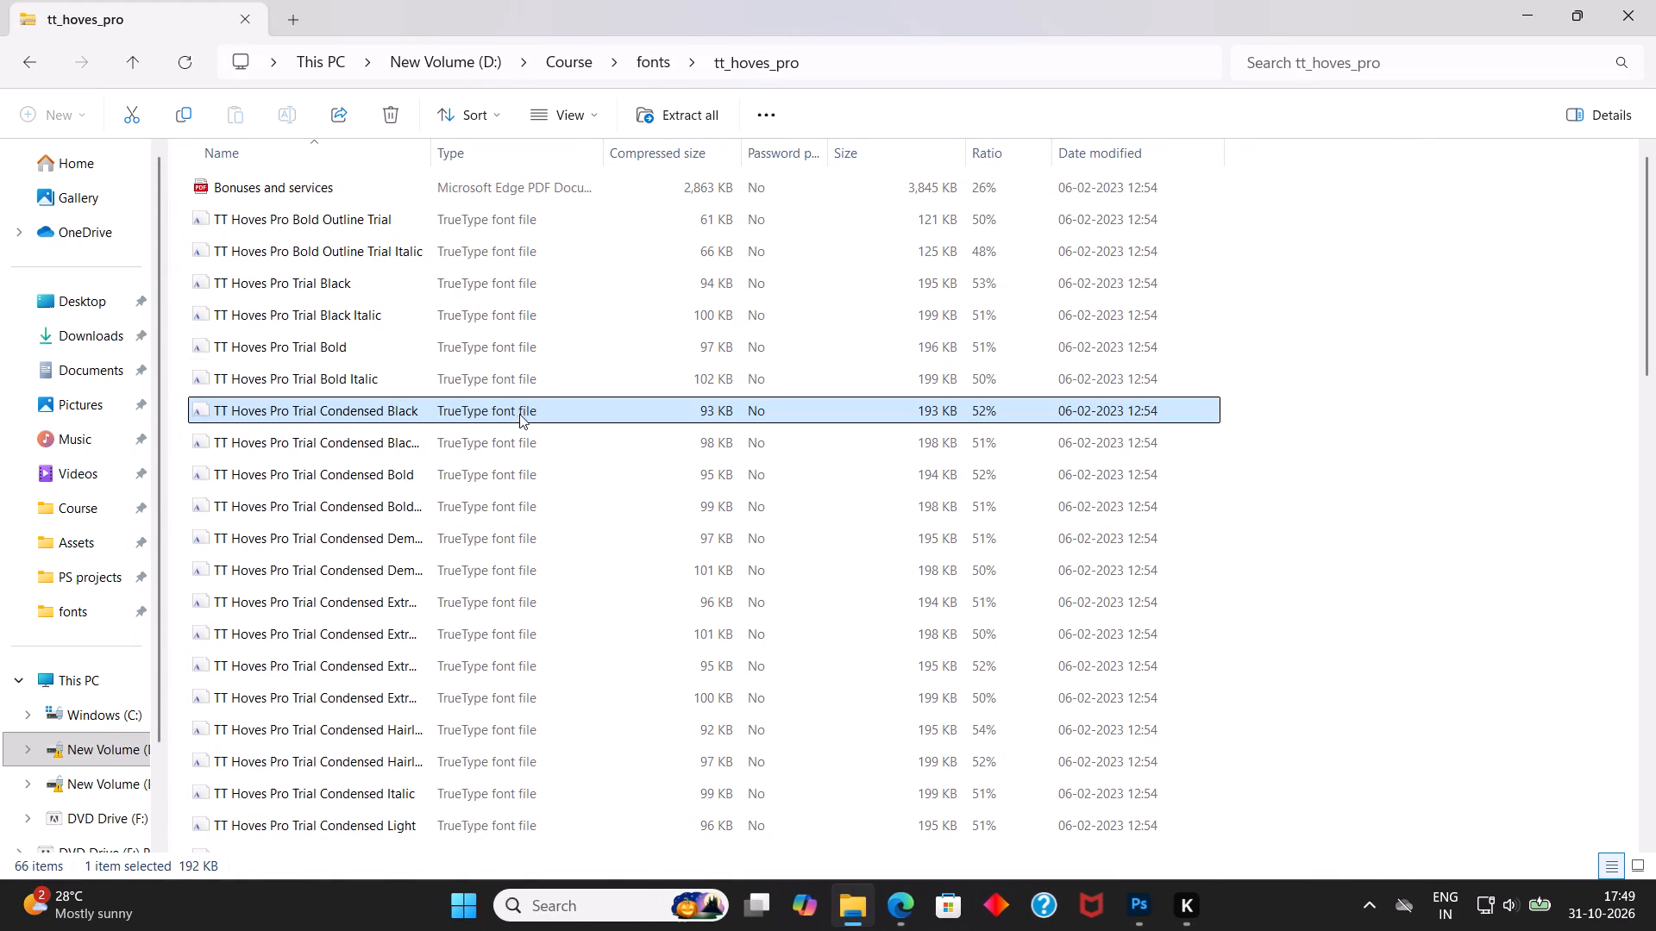
double_click(422, 441)
left_click(216, 90)
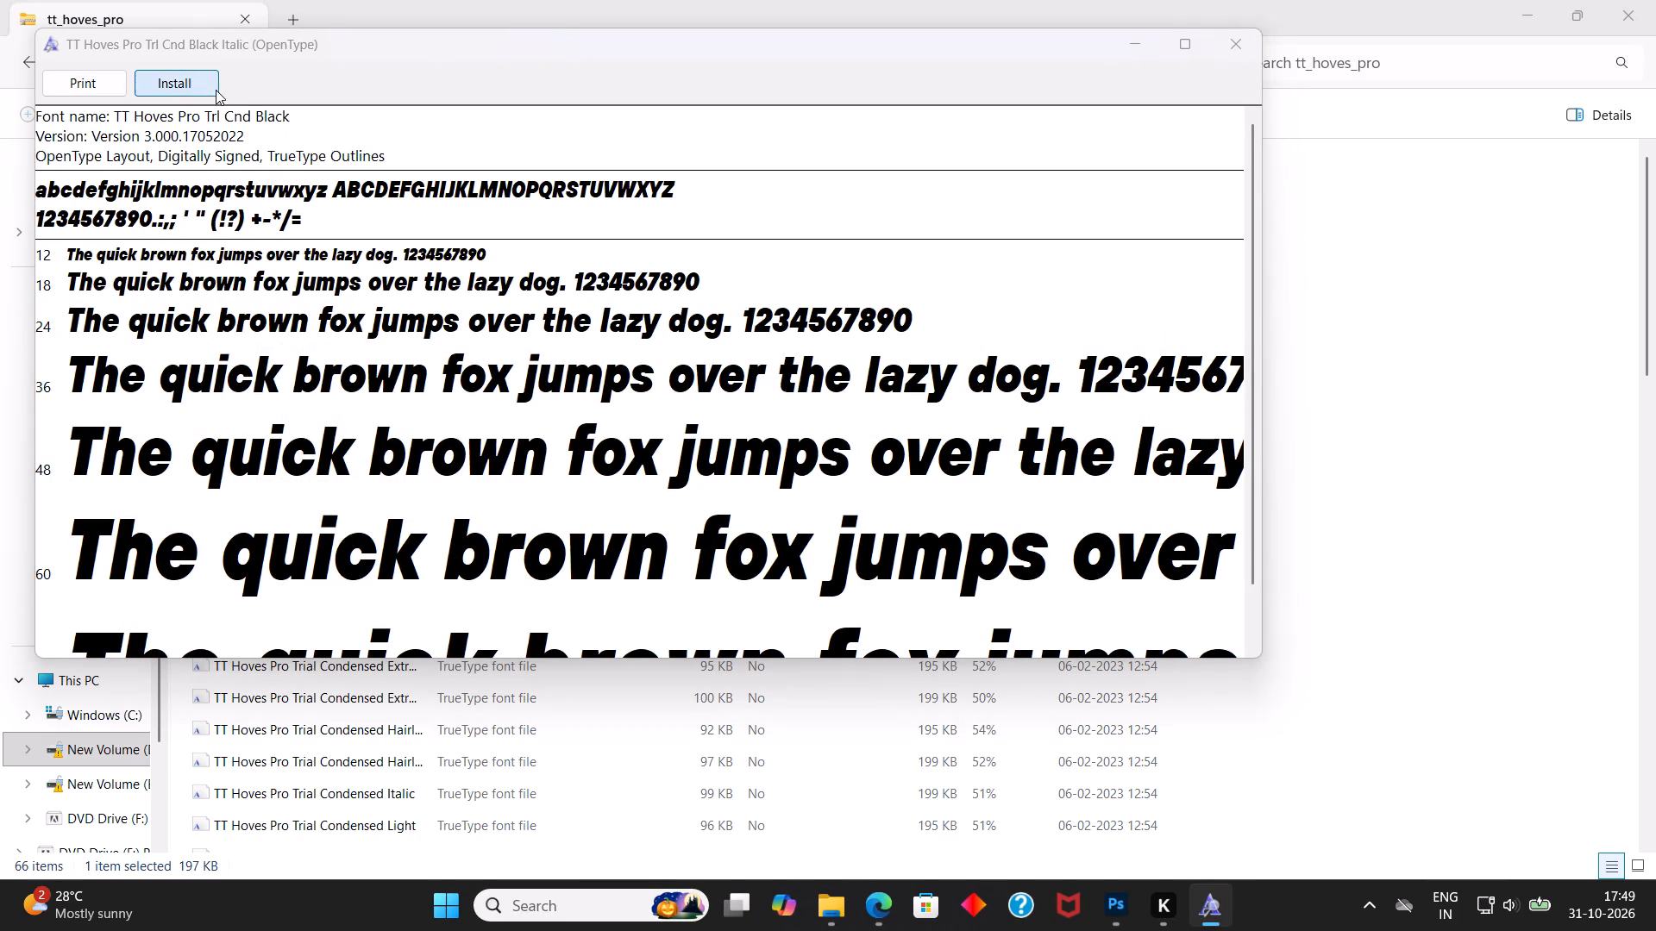
double_click(1233, 39)
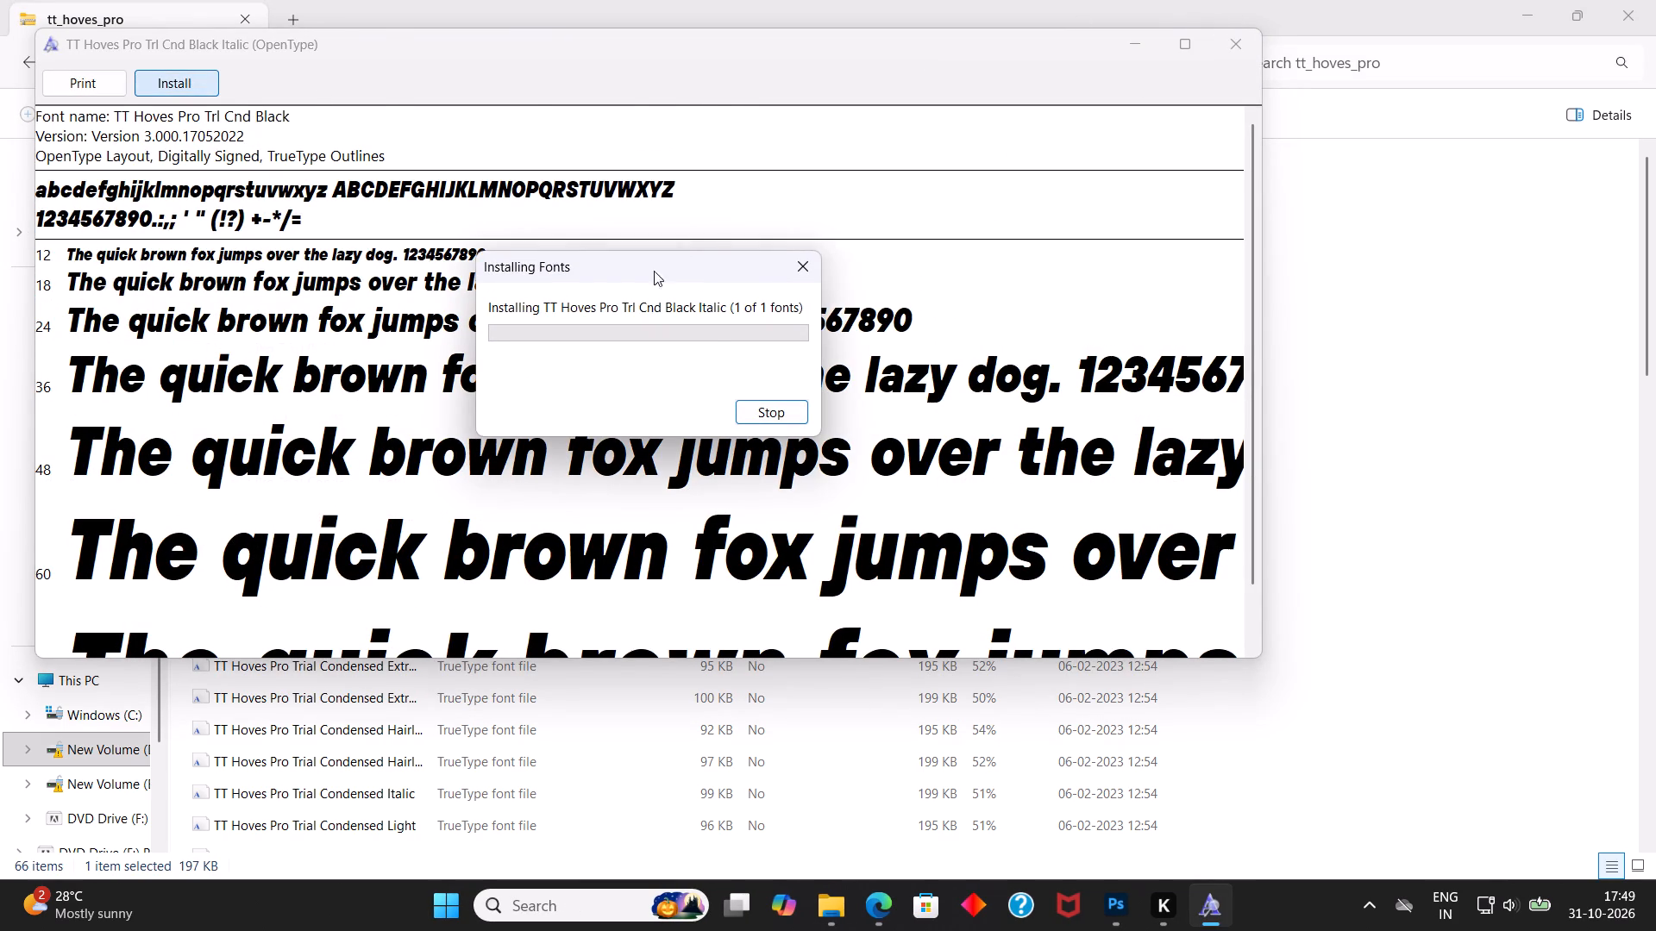
Install the TT Hoves Pro Trial Condensed Bold, Condensed Bold Italic and Condensed DemiBold fonts.
double_click(409, 468)
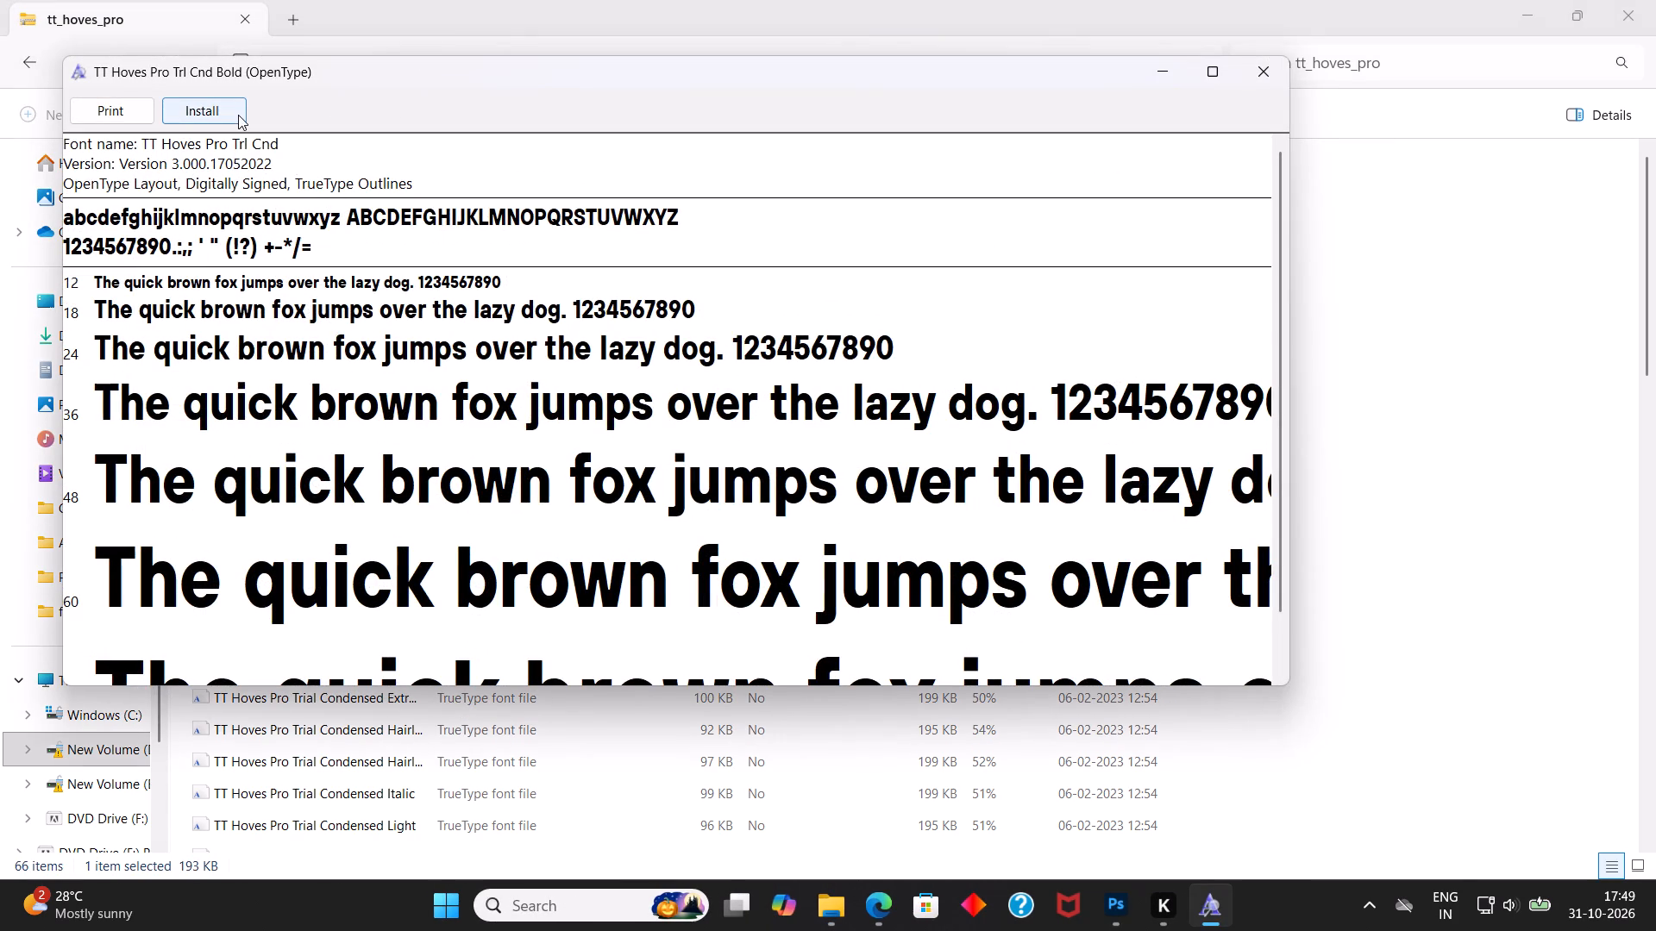
left_click(238, 115)
left_click(1270, 65)
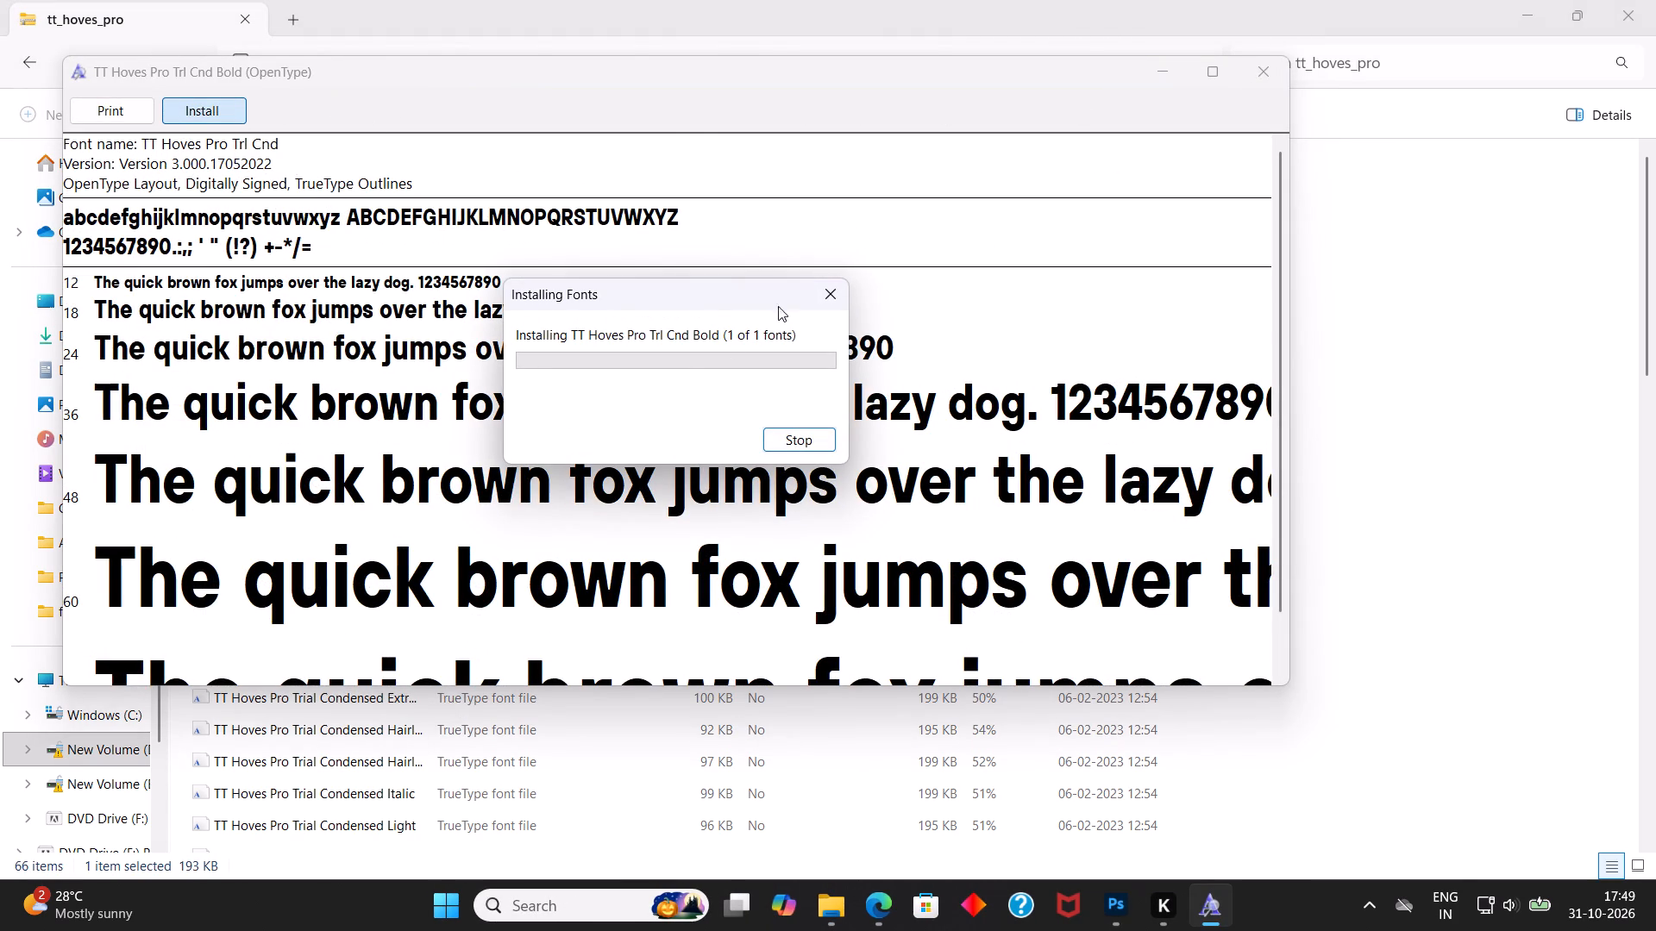
double_click(342, 513)
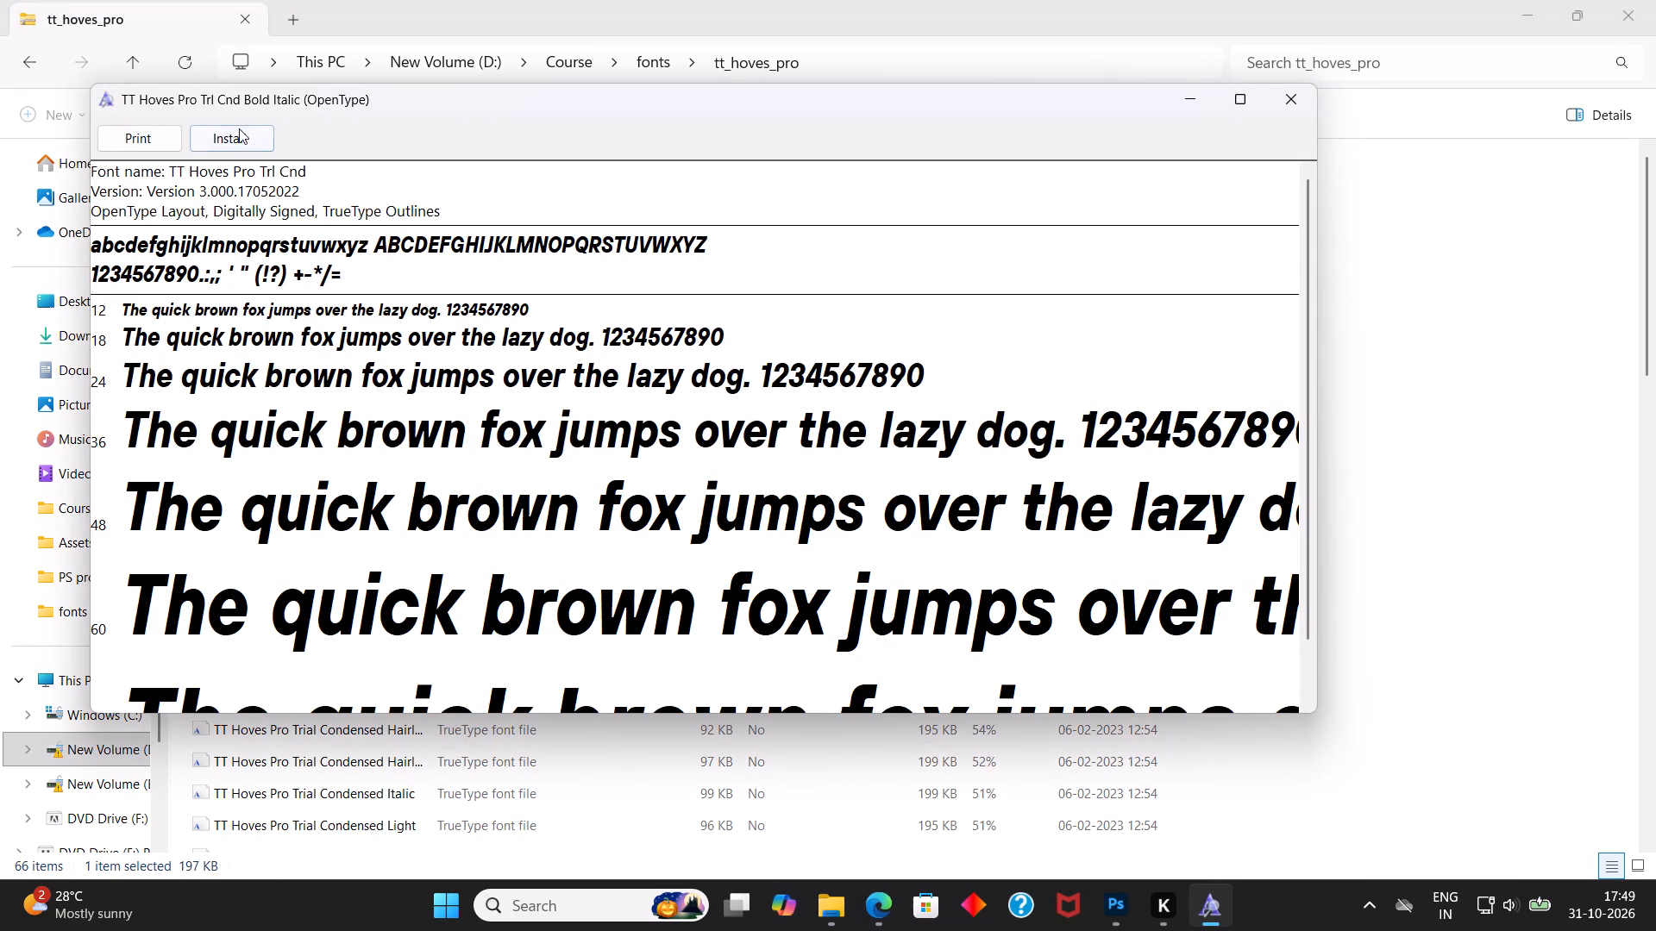
left_click(239, 128)
left_click(1286, 95)
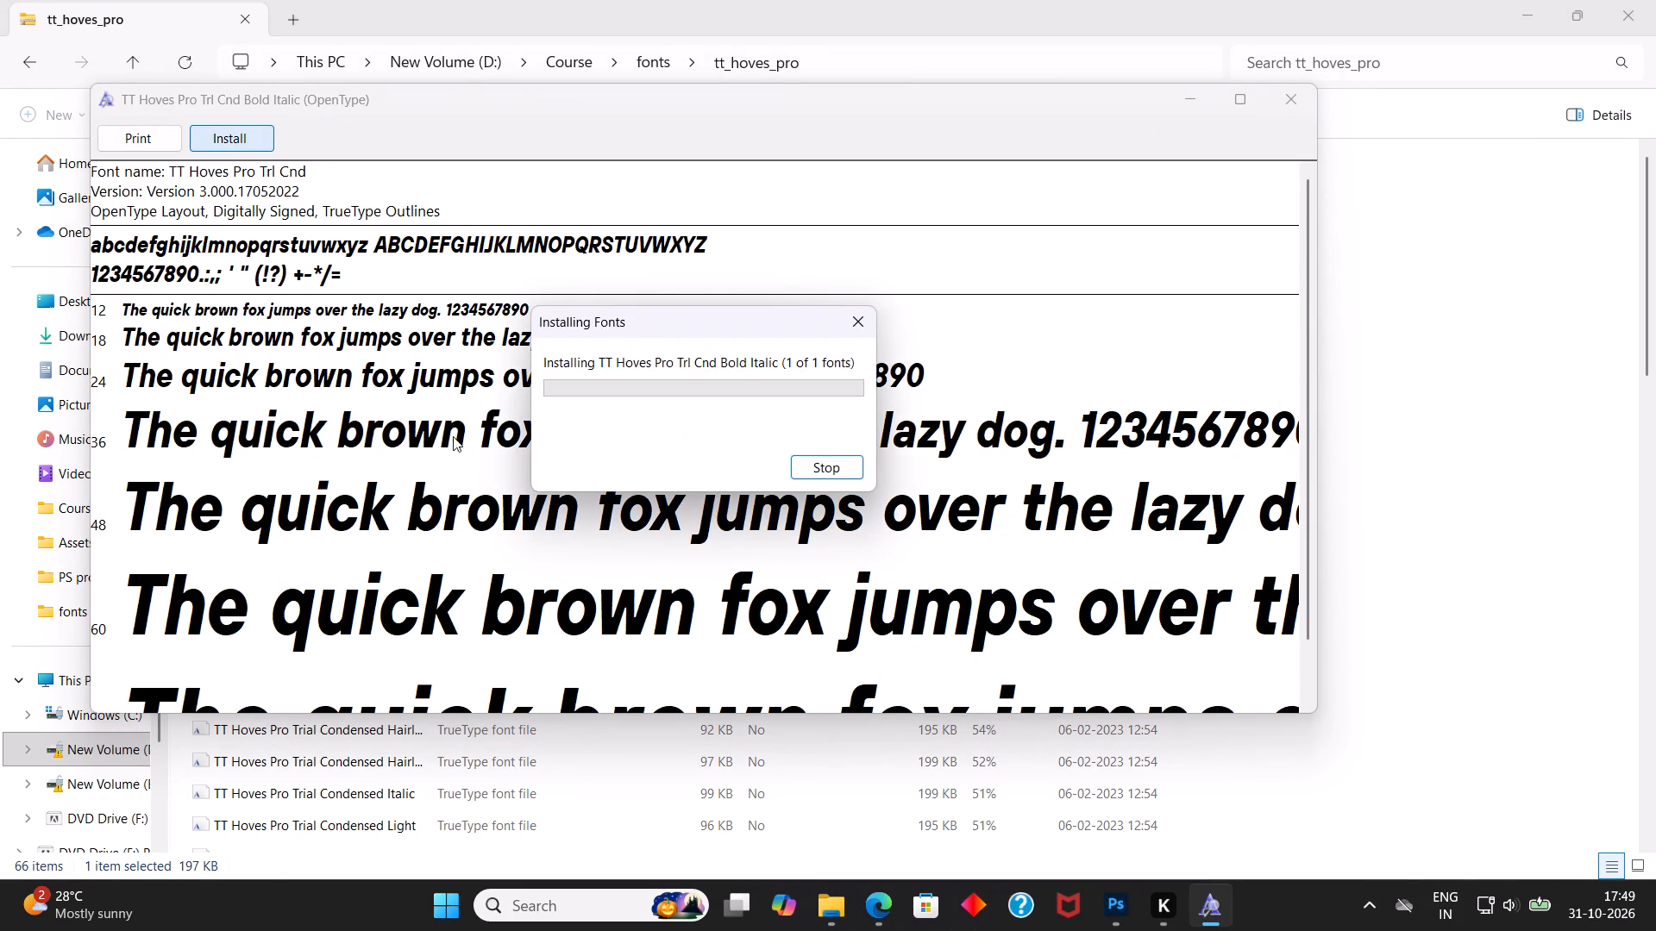
double_click(385, 543)
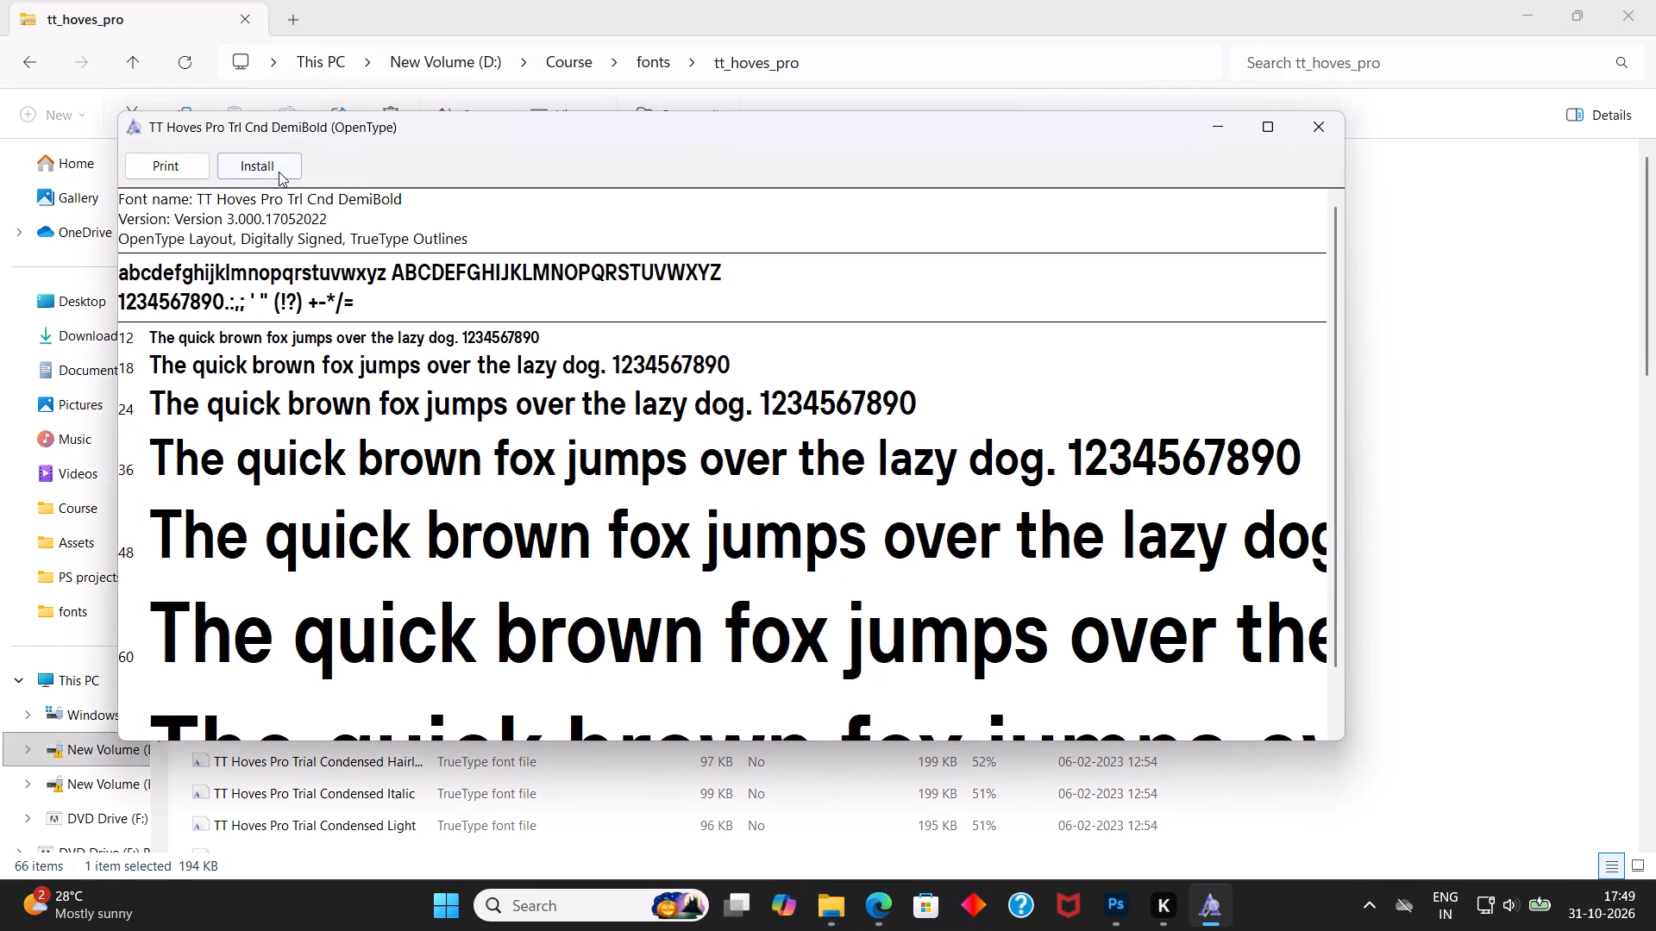
left_click(279, 172)
left_click(1305, 126)
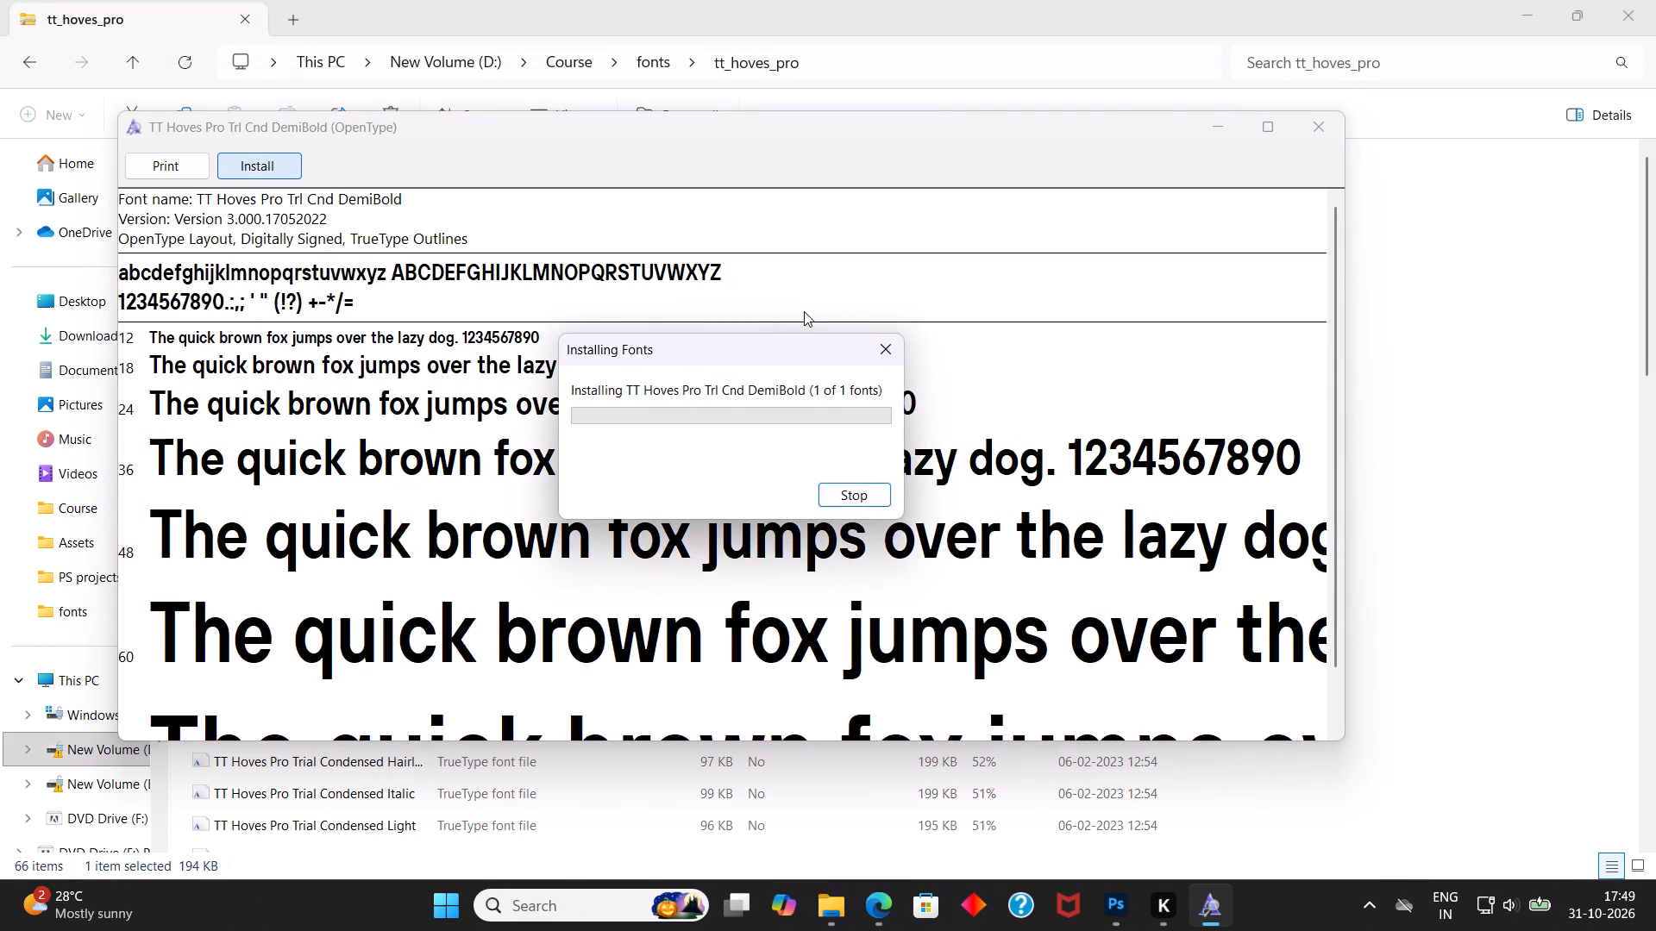
Install the TT Hoves Pro Trial Condensed DemiBold Italic and Condensed ExtraBold fonts.
scroll(467, 508, "down", 4)
double_click(401, 214)
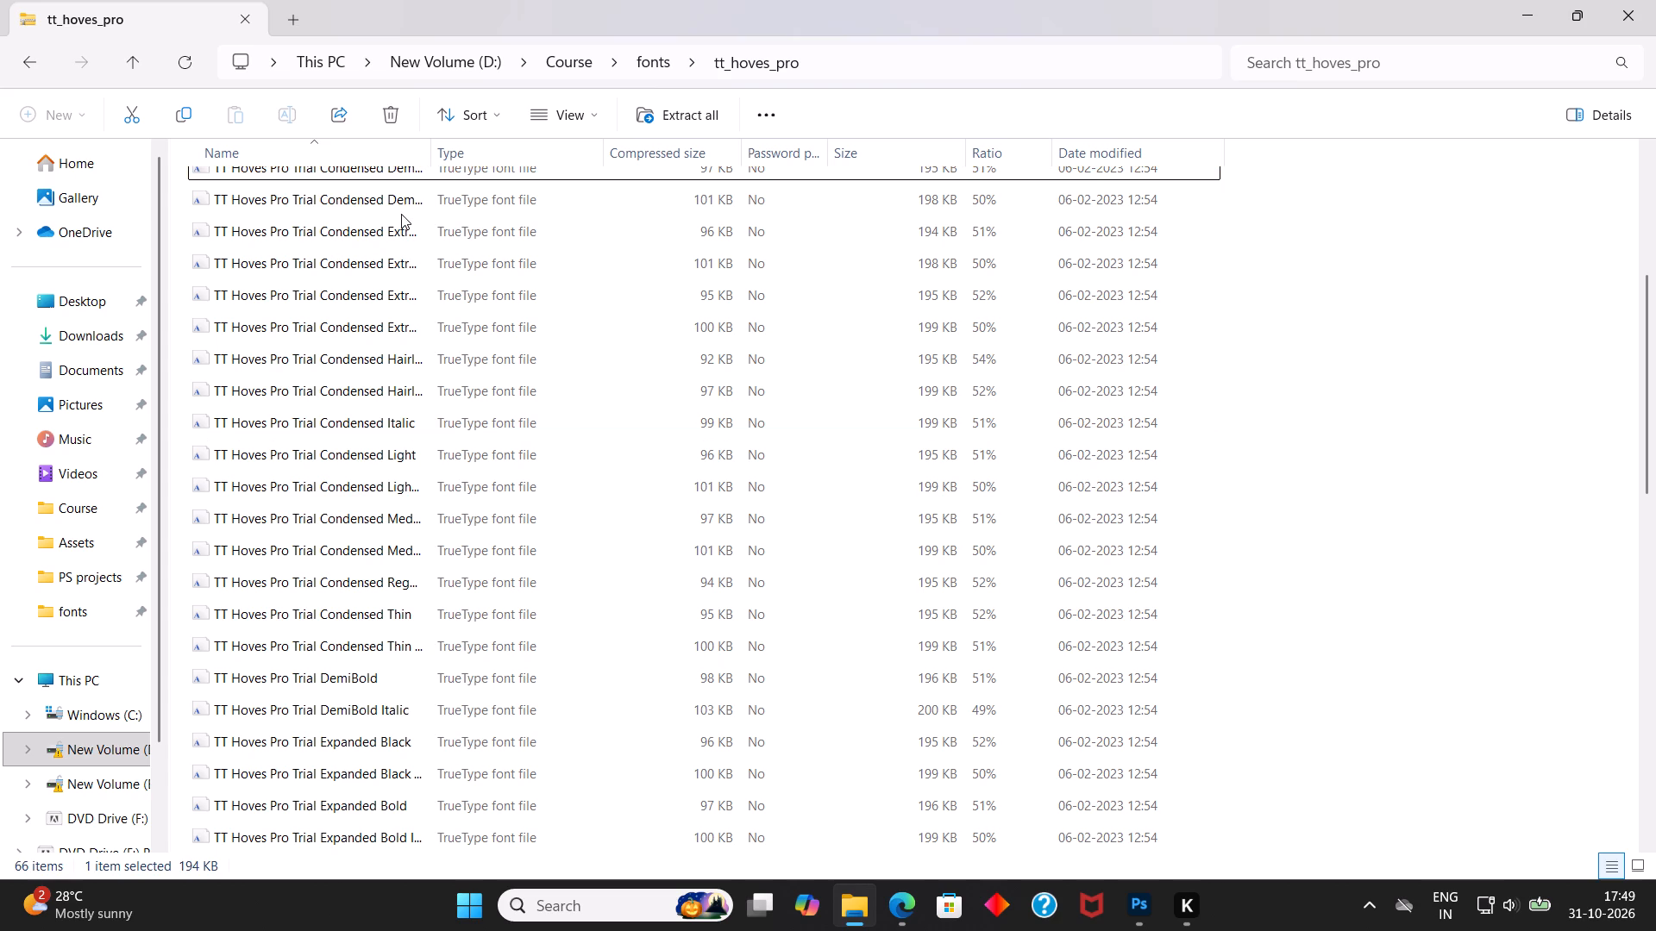
double_click(409, 209)
left_click(294, 208)
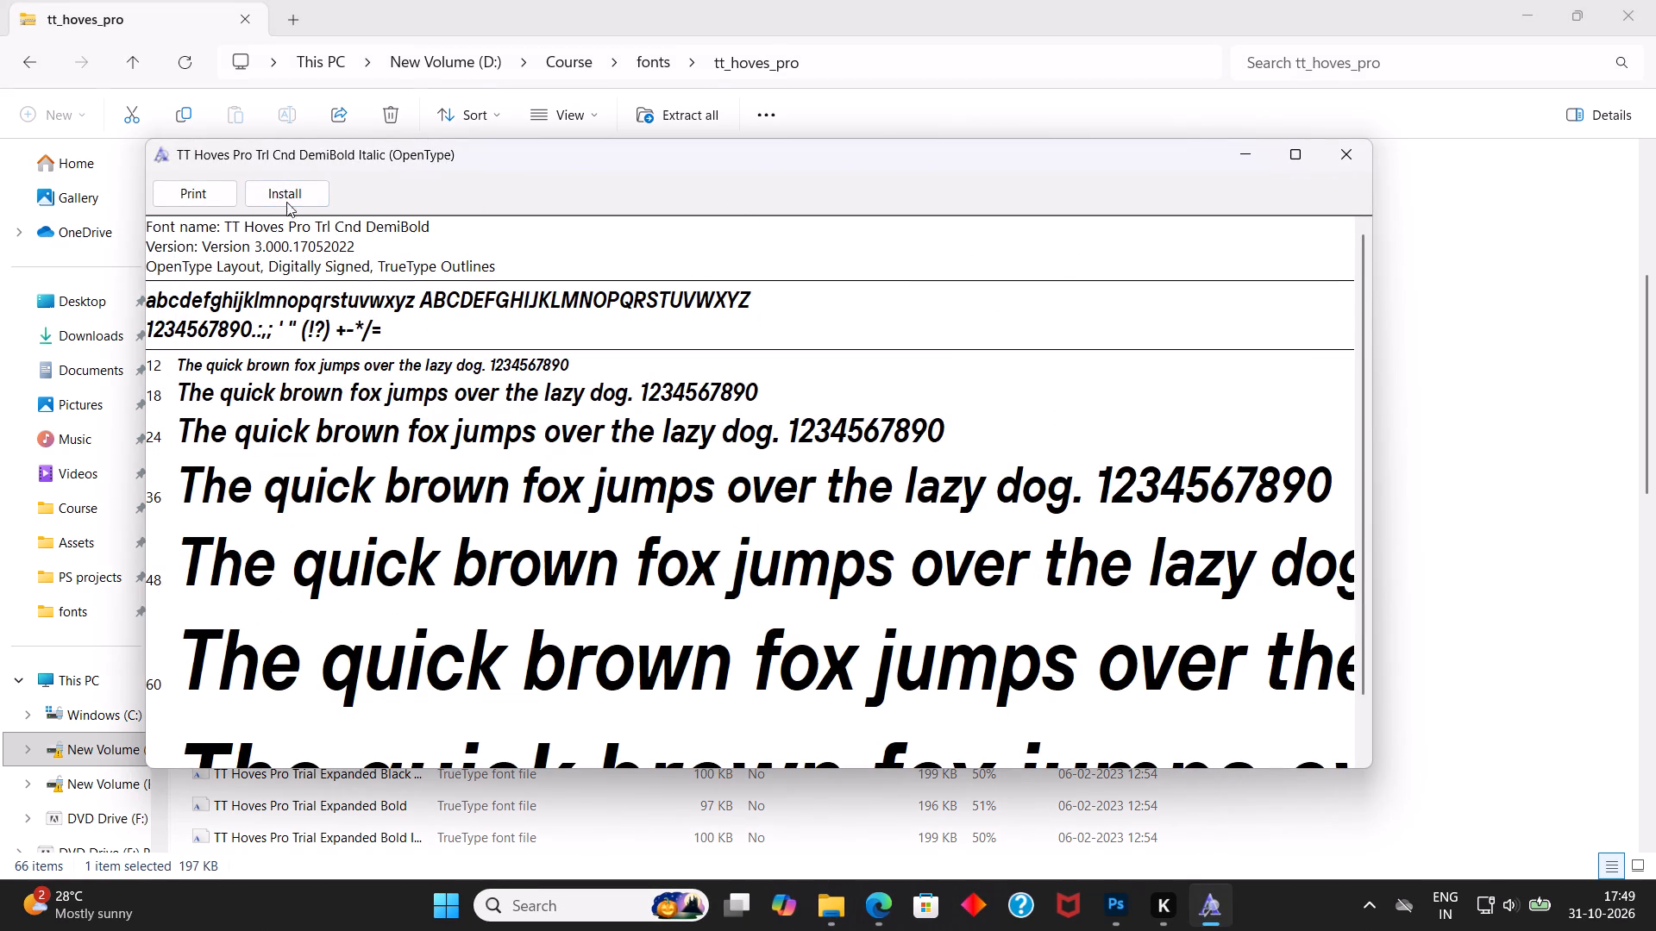
left_click(252, 199)
left_click(1350, 152)
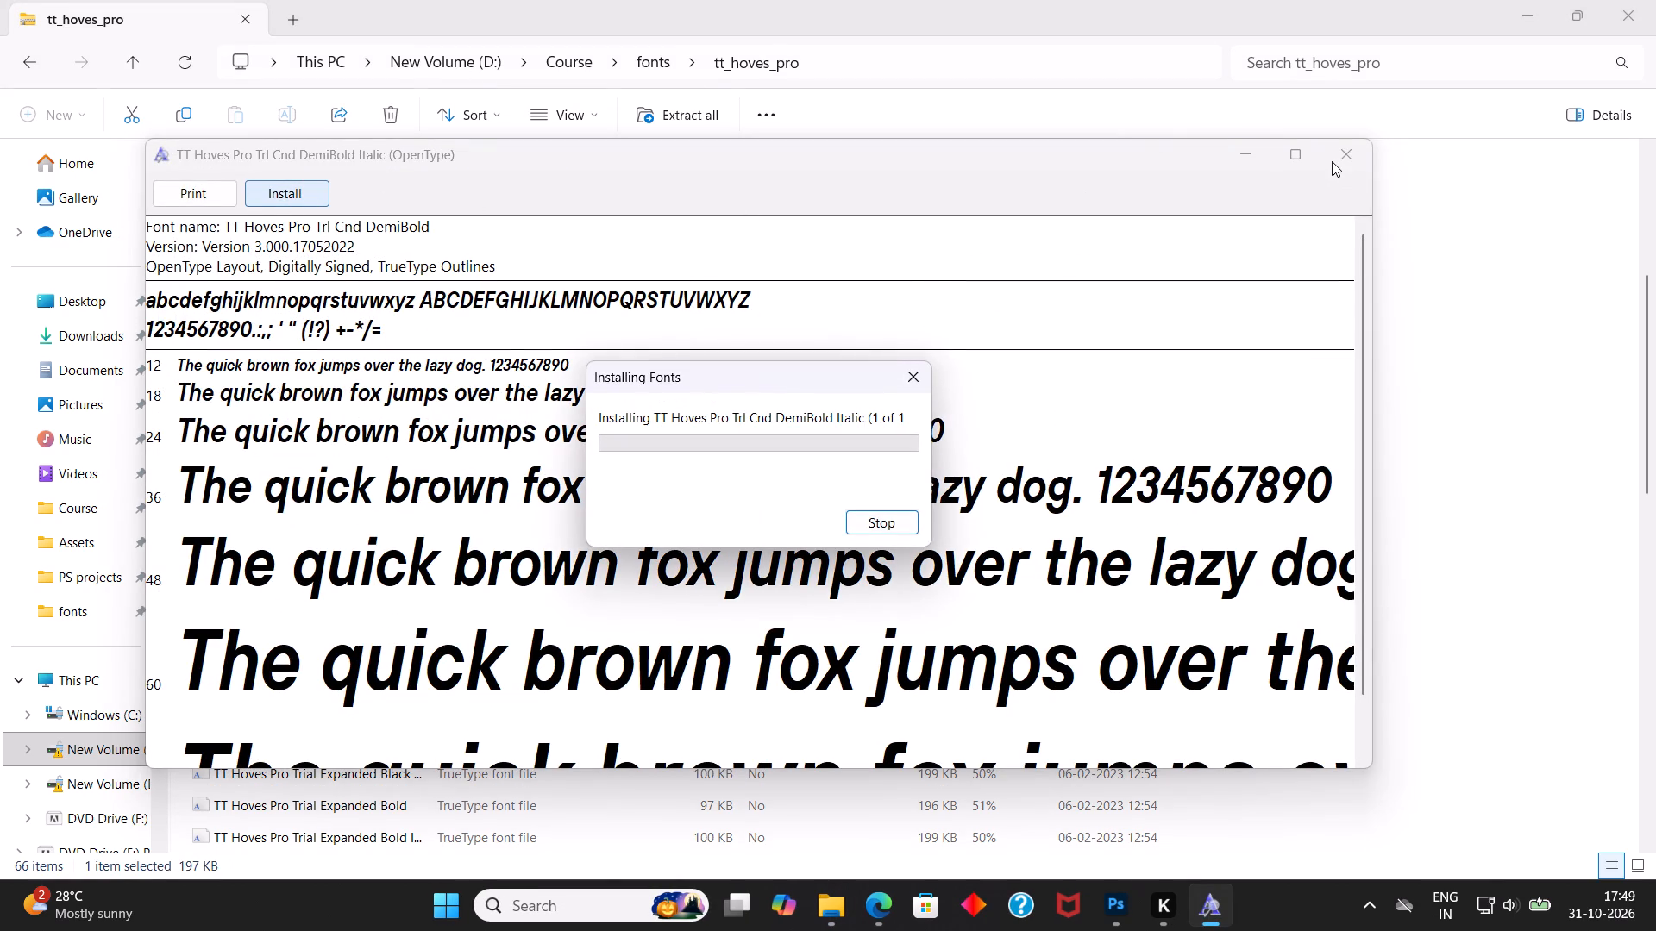
double_click(352, 238)
left_click(320, 220)
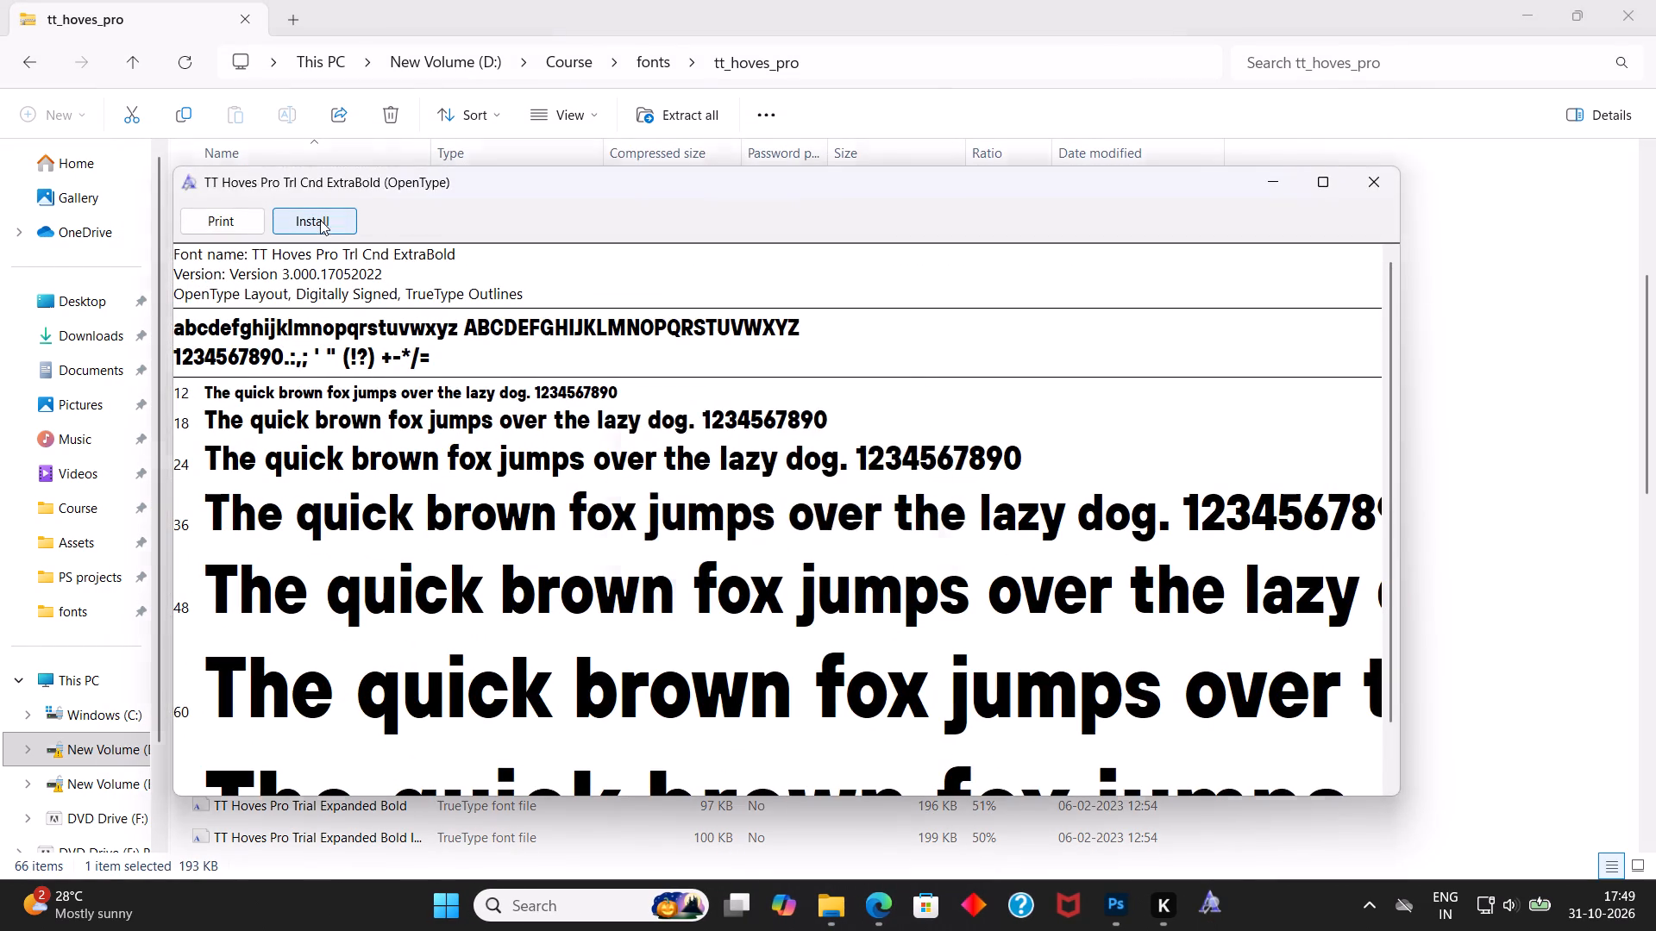
left_click(1380, 183)
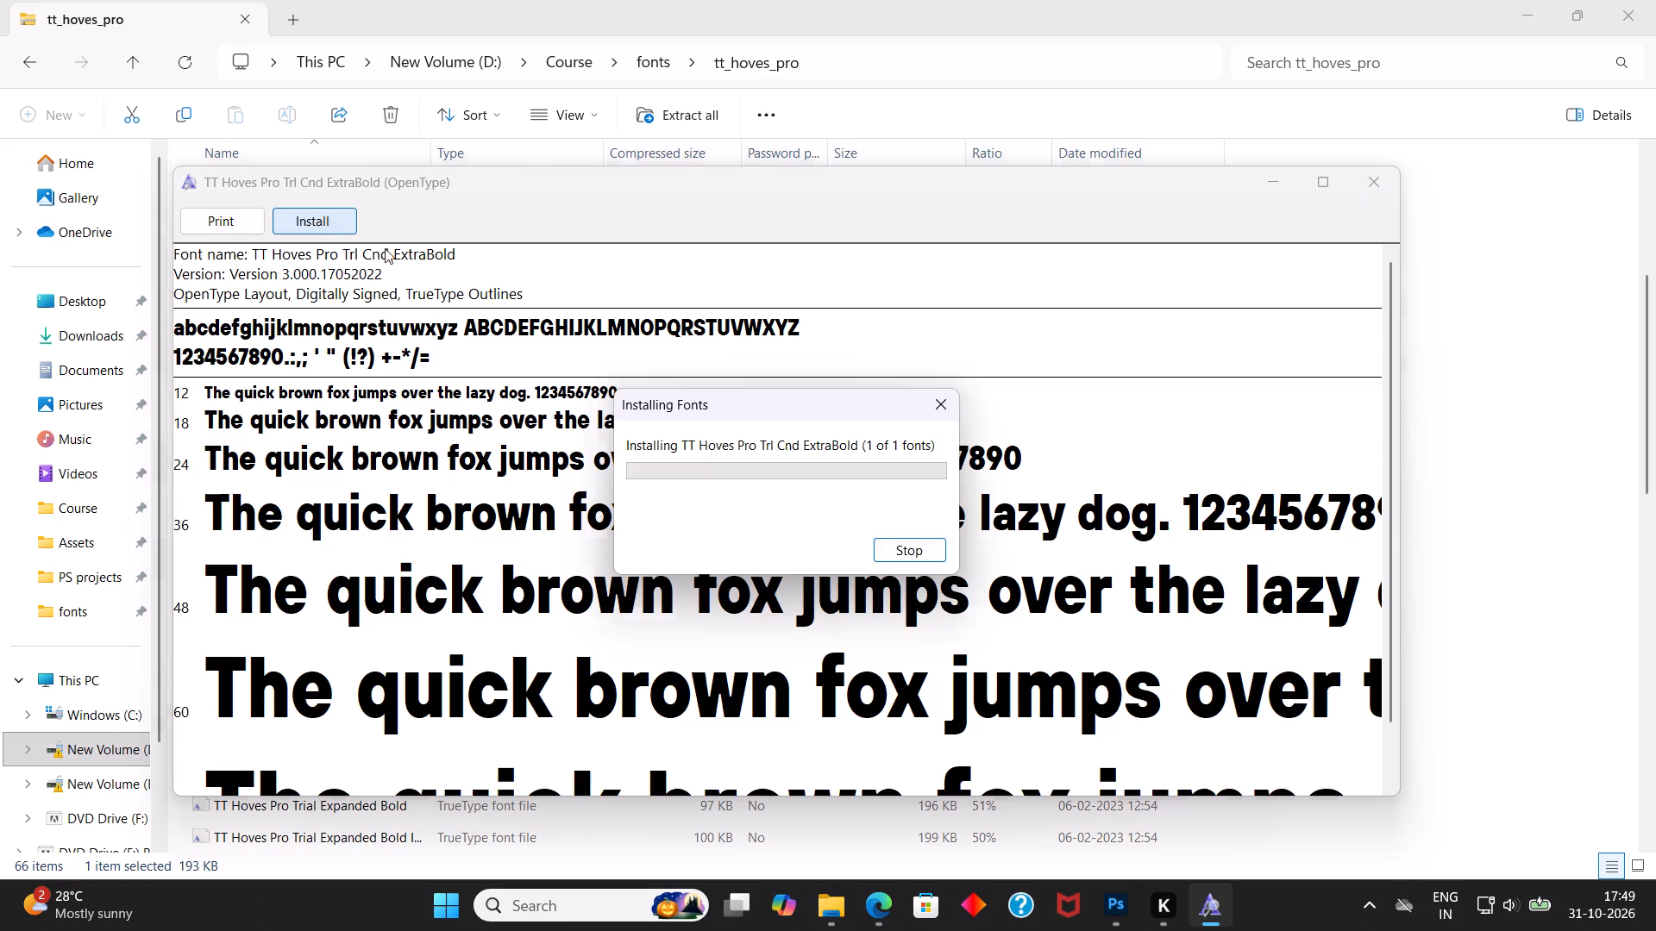
Install TT Hoves Pro Trial Condensed ExtraLight, Condensed ExtraBold Italic and Expanded Black, and go back to the fonts folder.
double_click(324, 294)
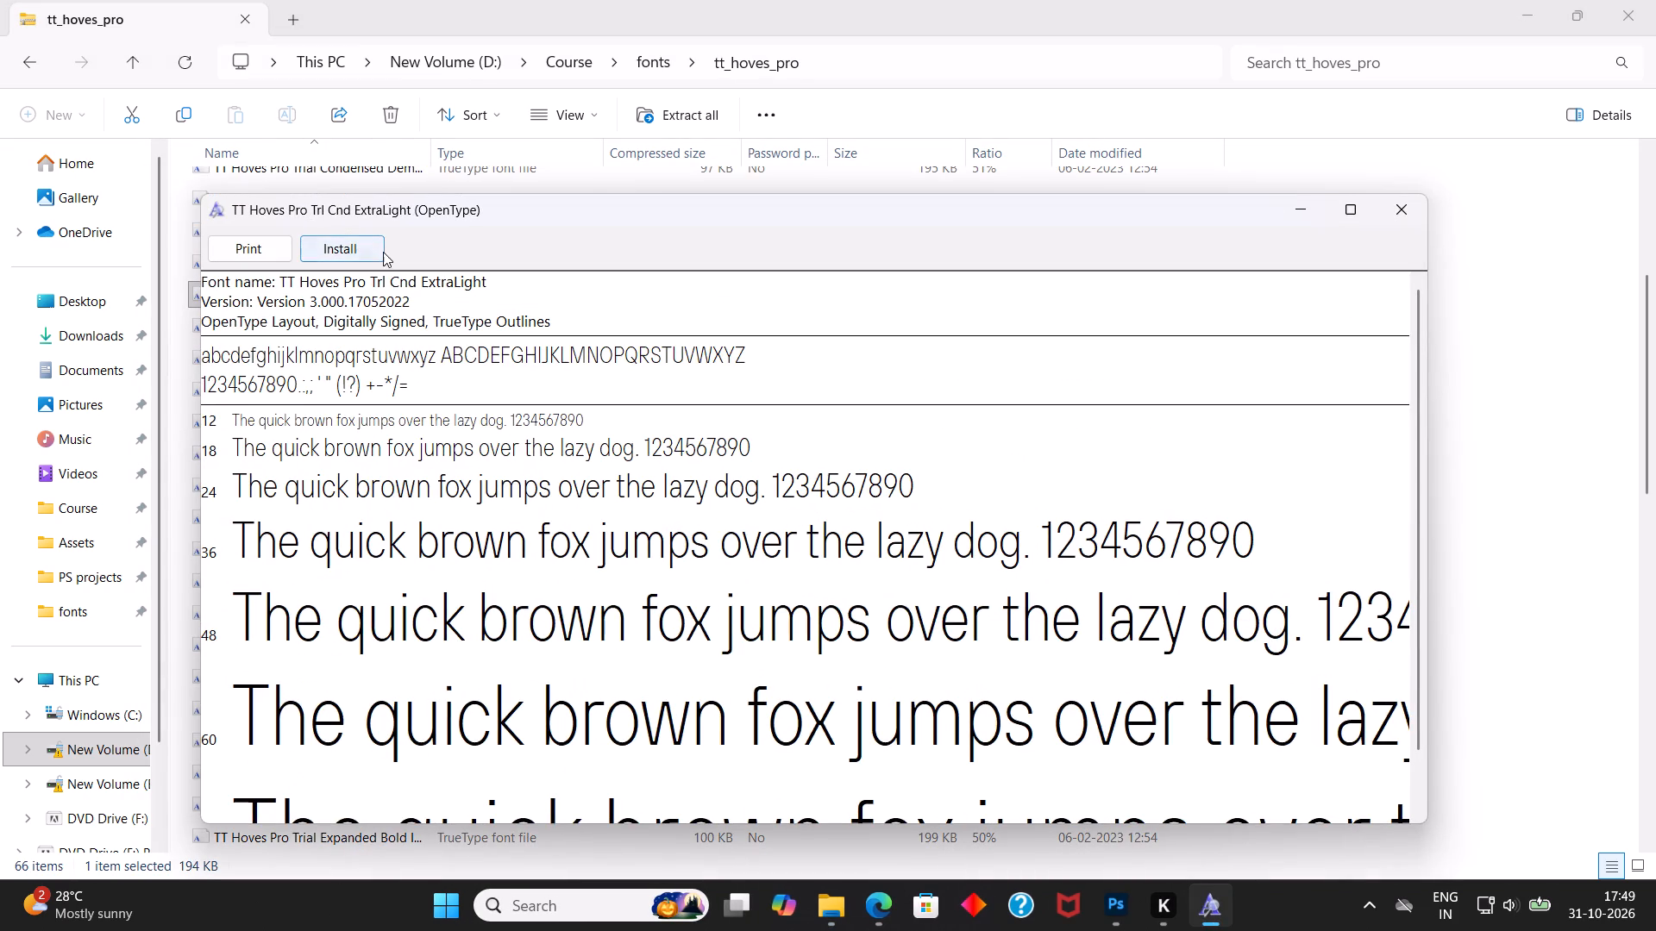
left_click(383, 252)
left_click(1401, 209)
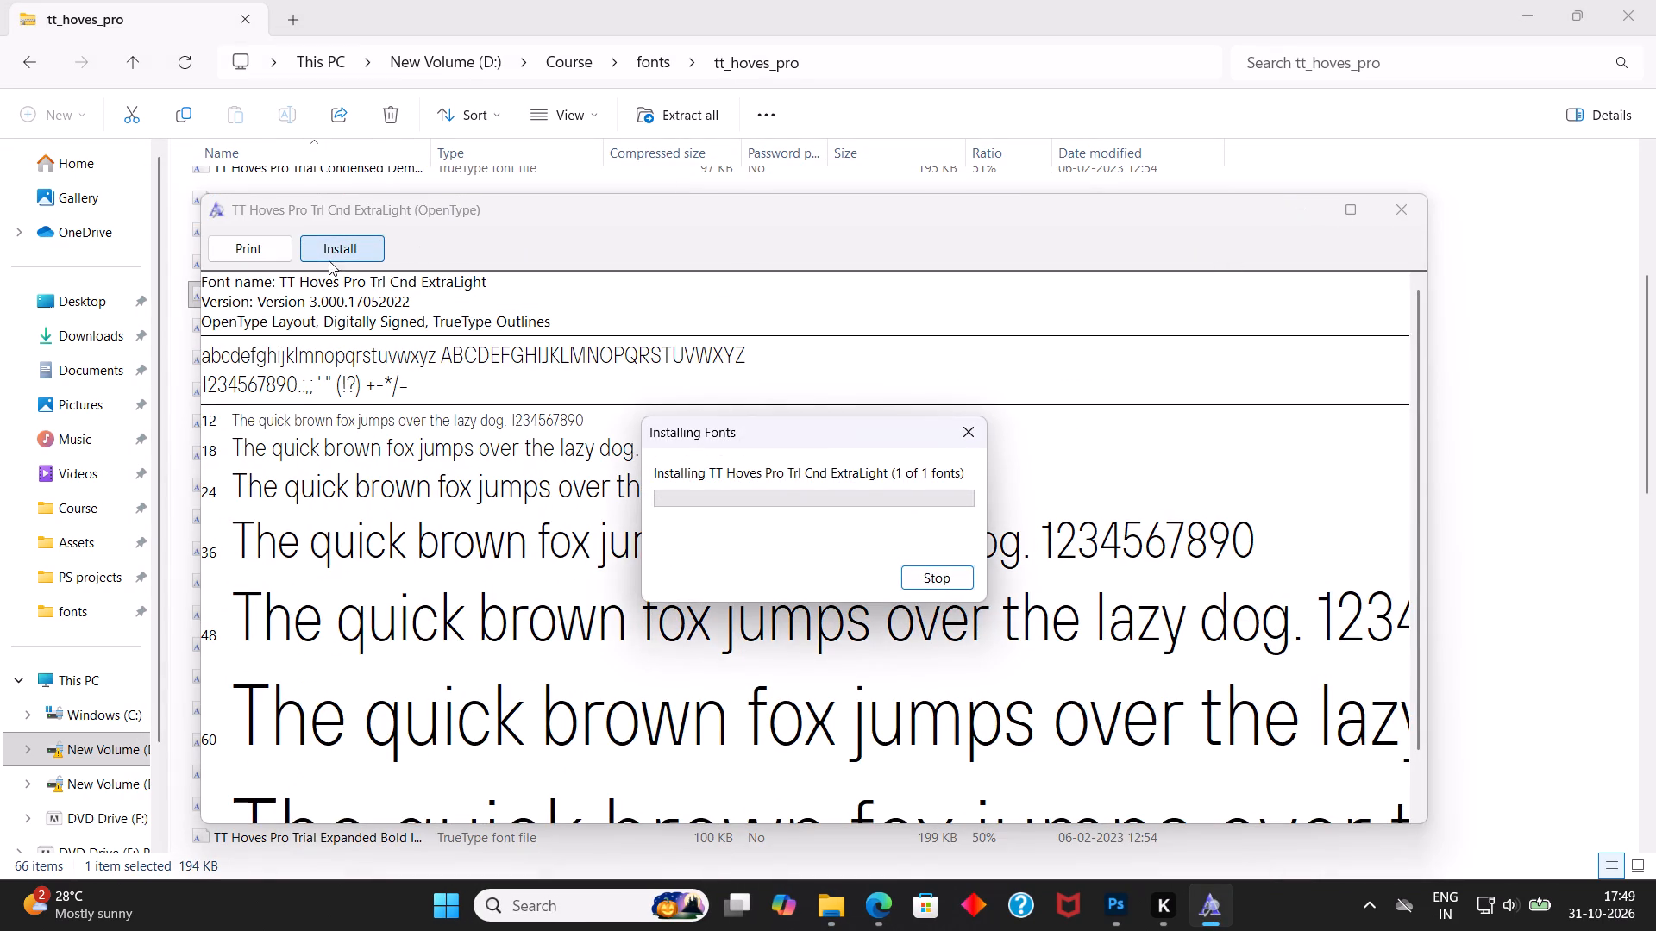
double_click(378, 264)
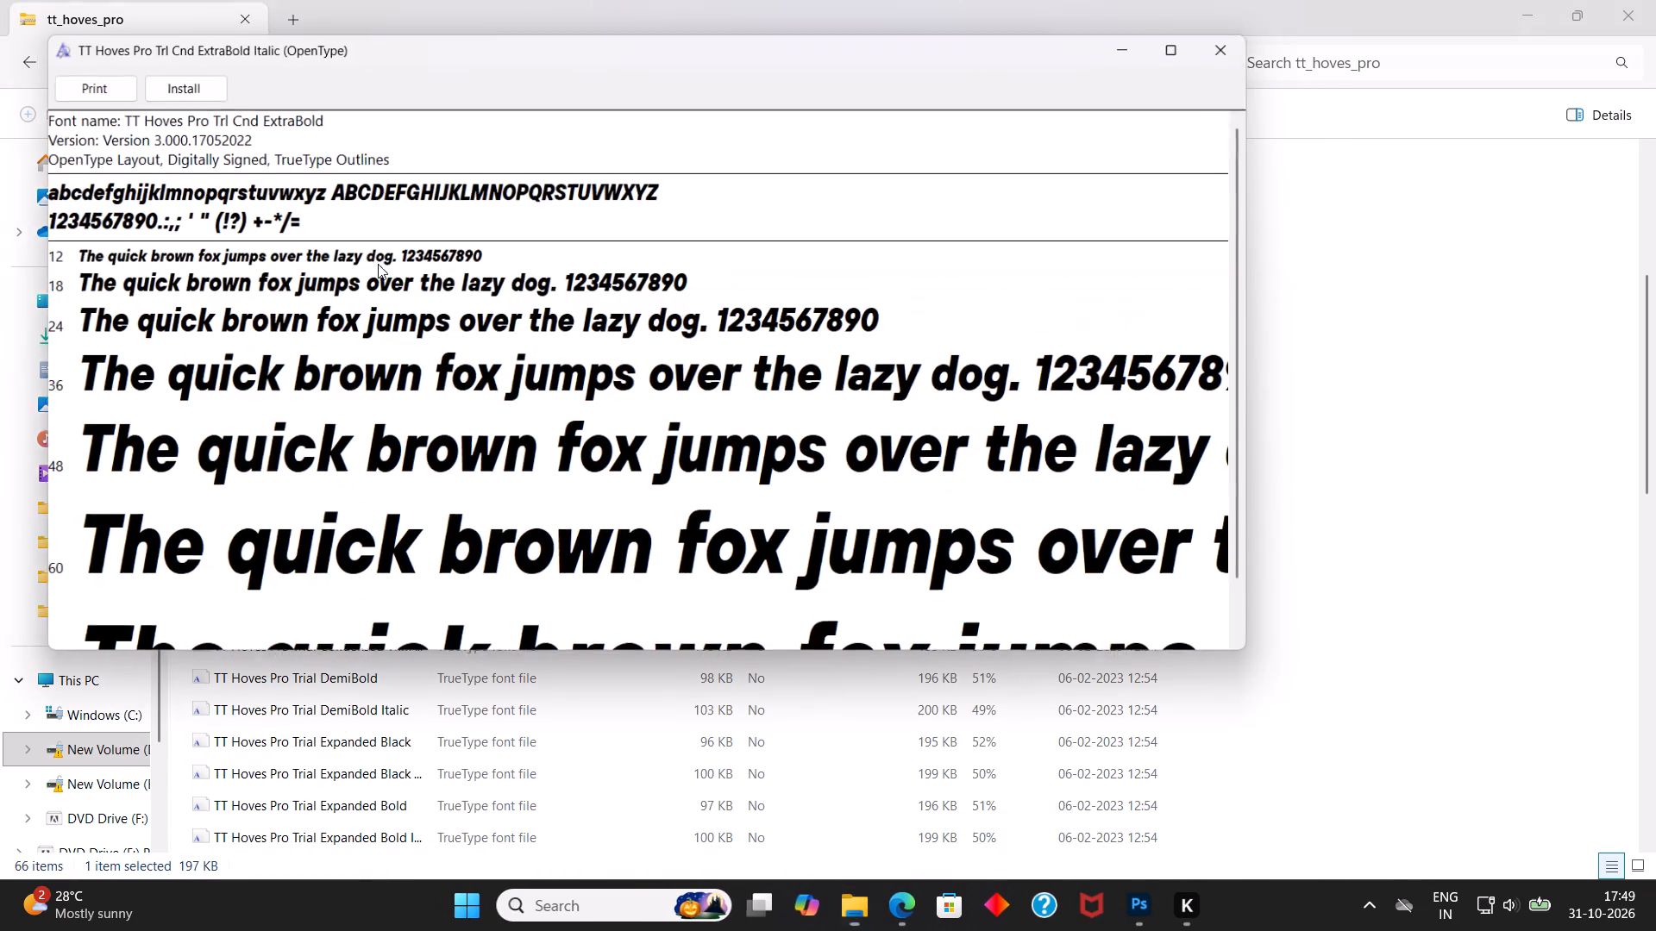
left_click(193, 91)
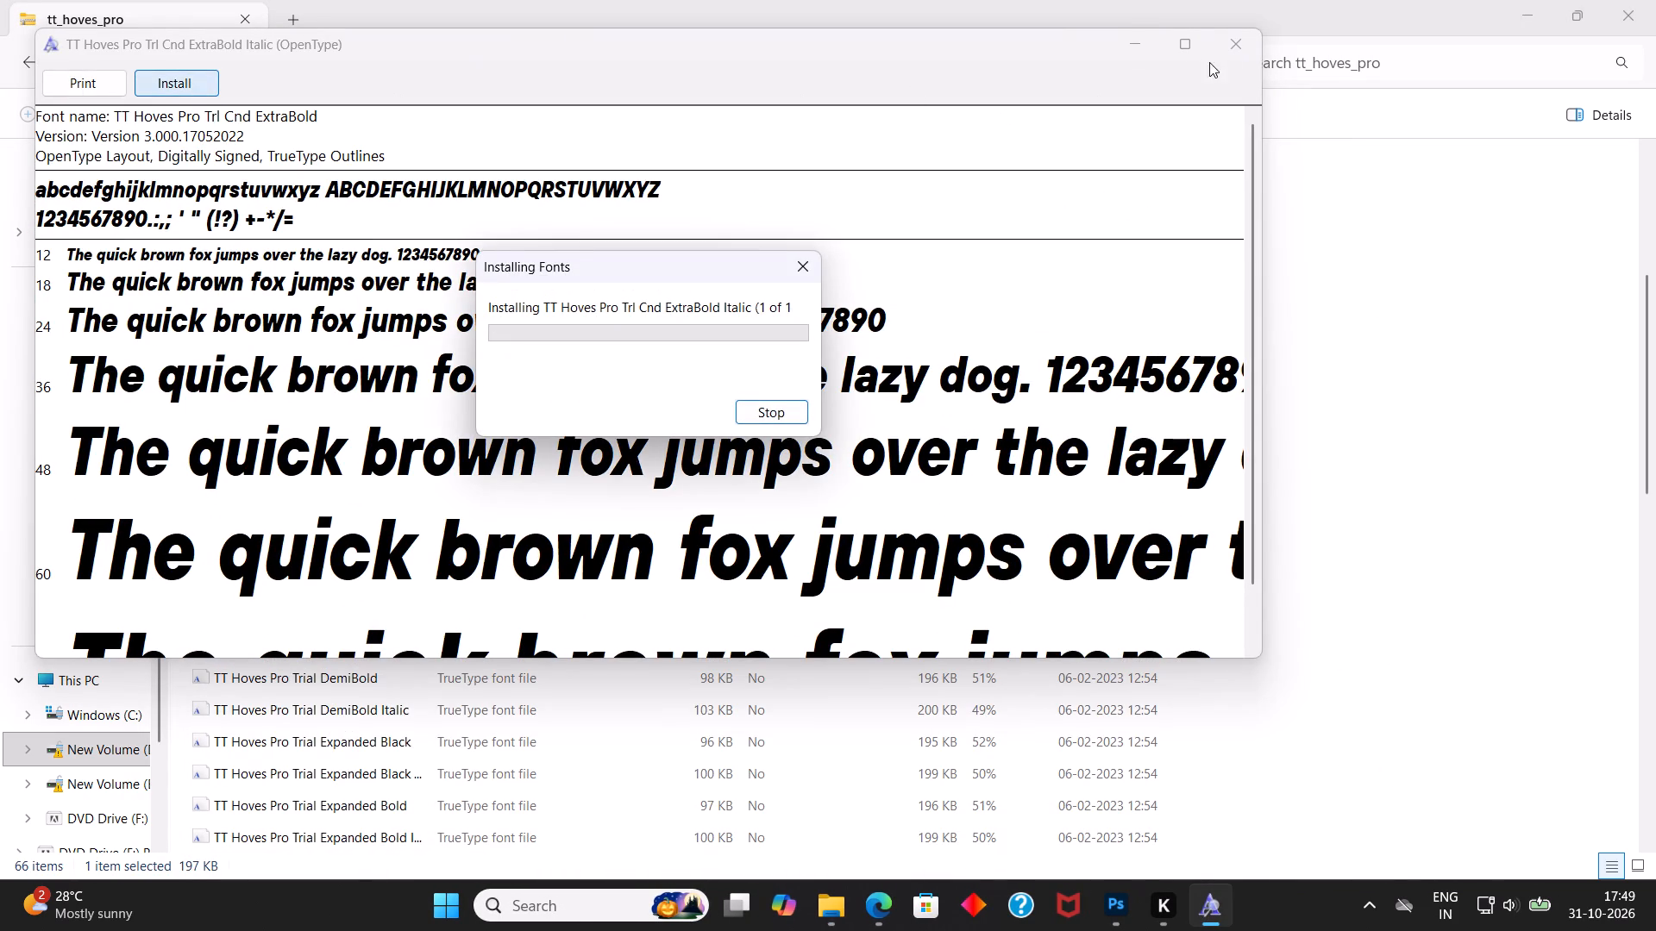
left_click(1235, 46)
double_click(347, 737)
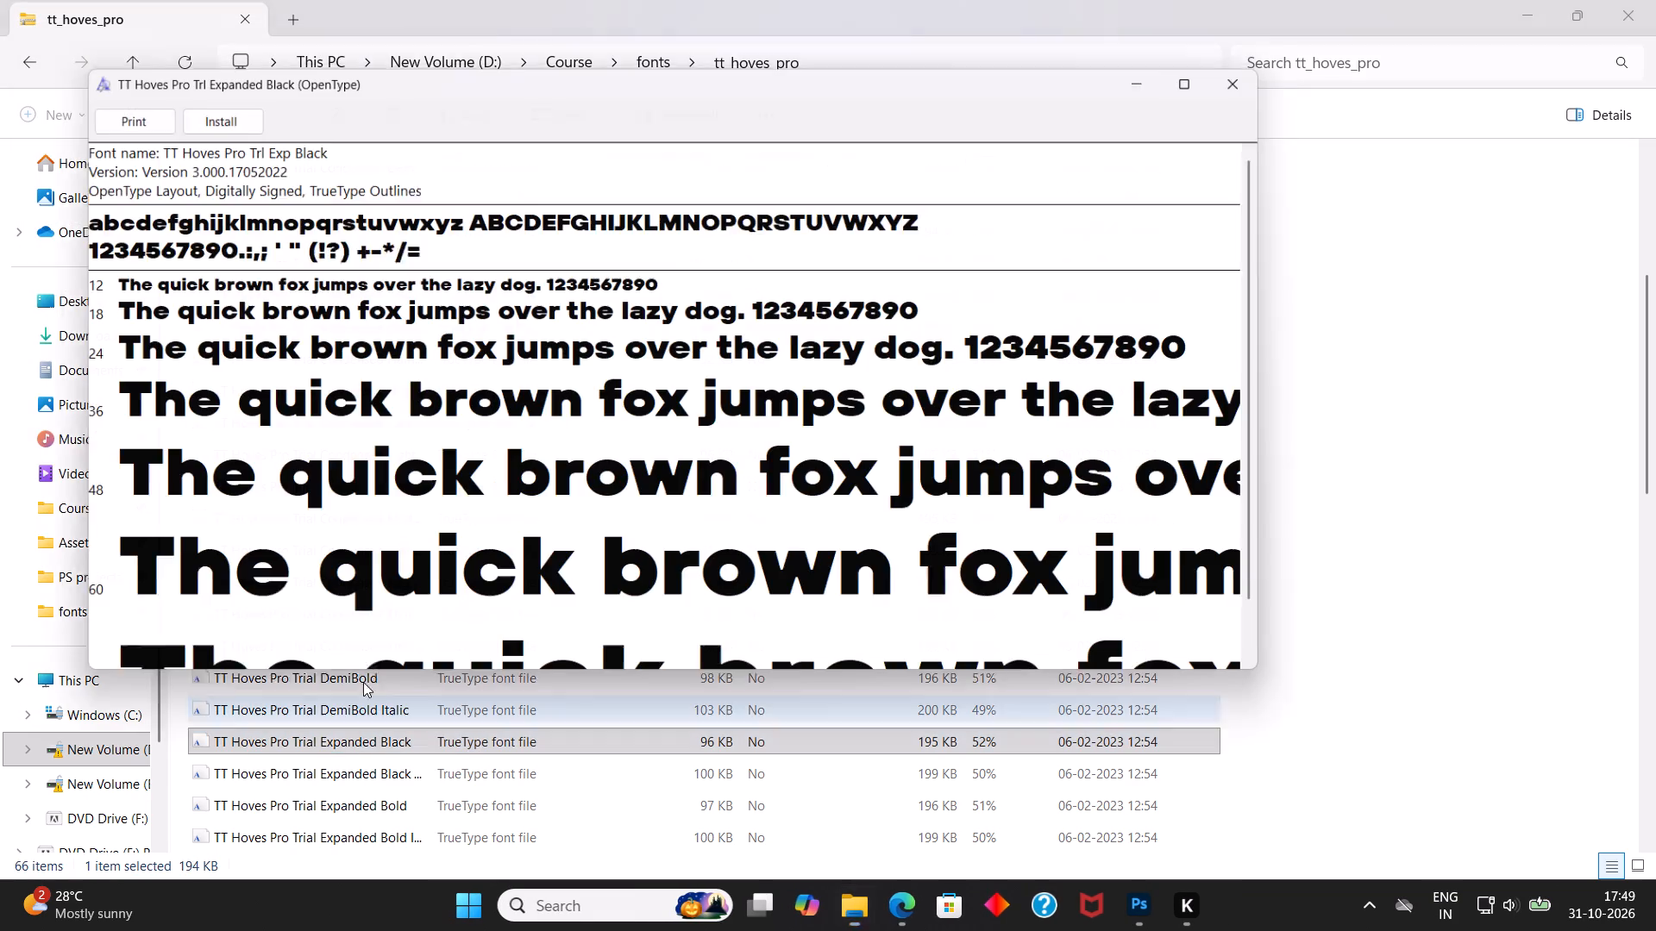
left_click(239, 119)
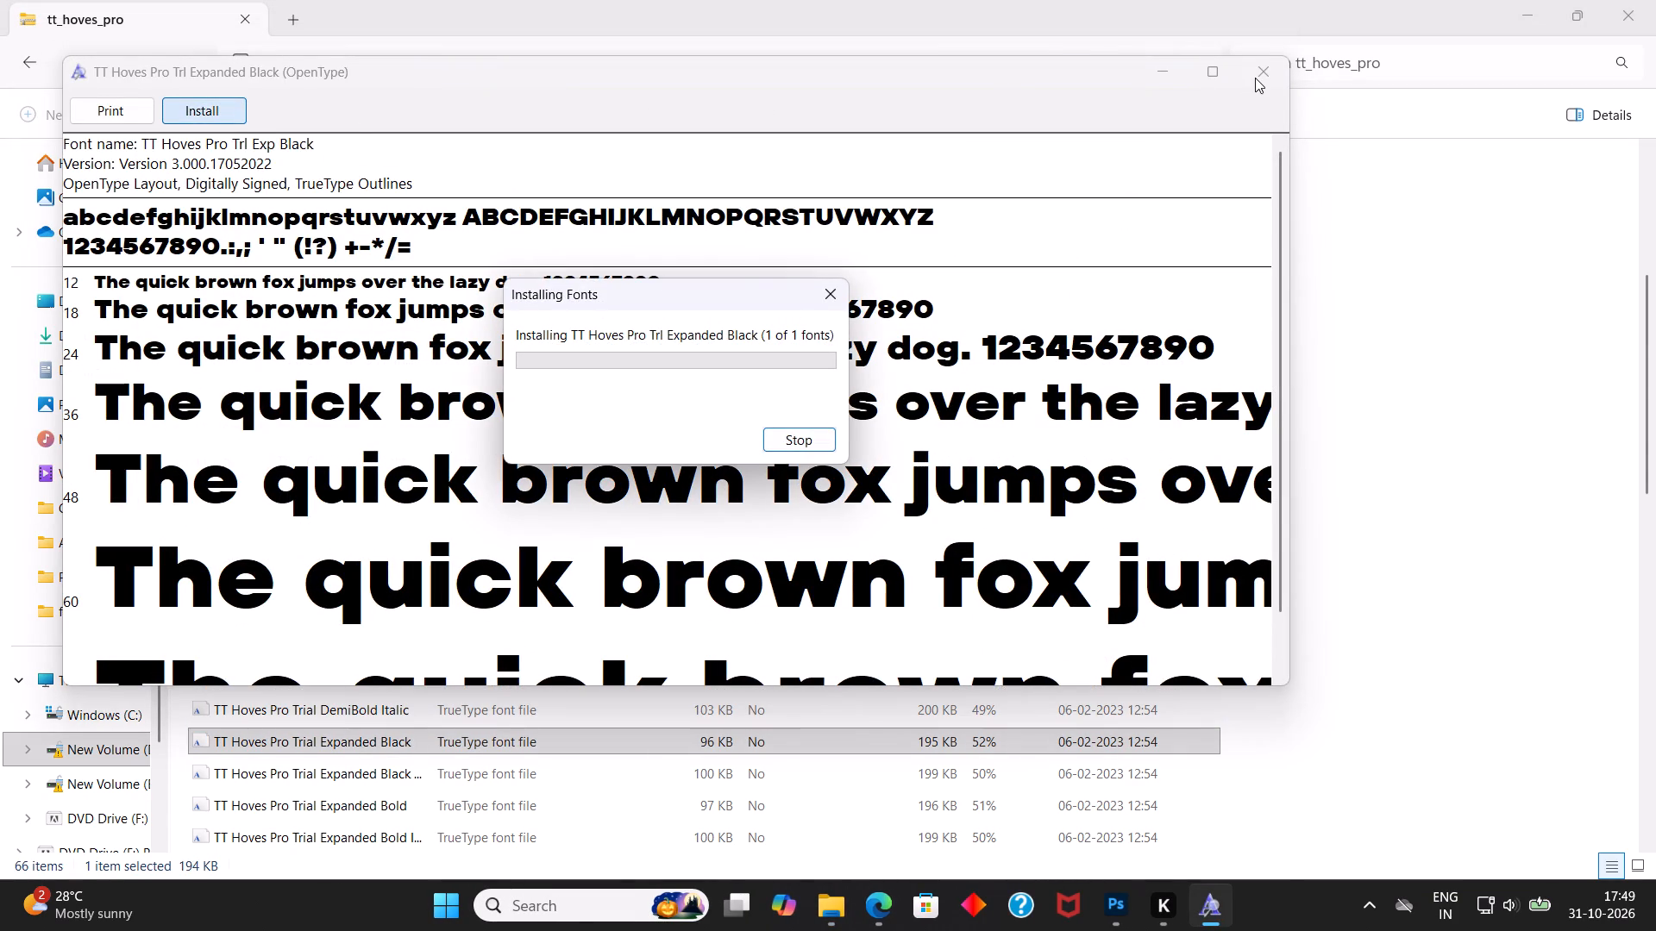
left_click(1255, 78)
left_click(29, 66)
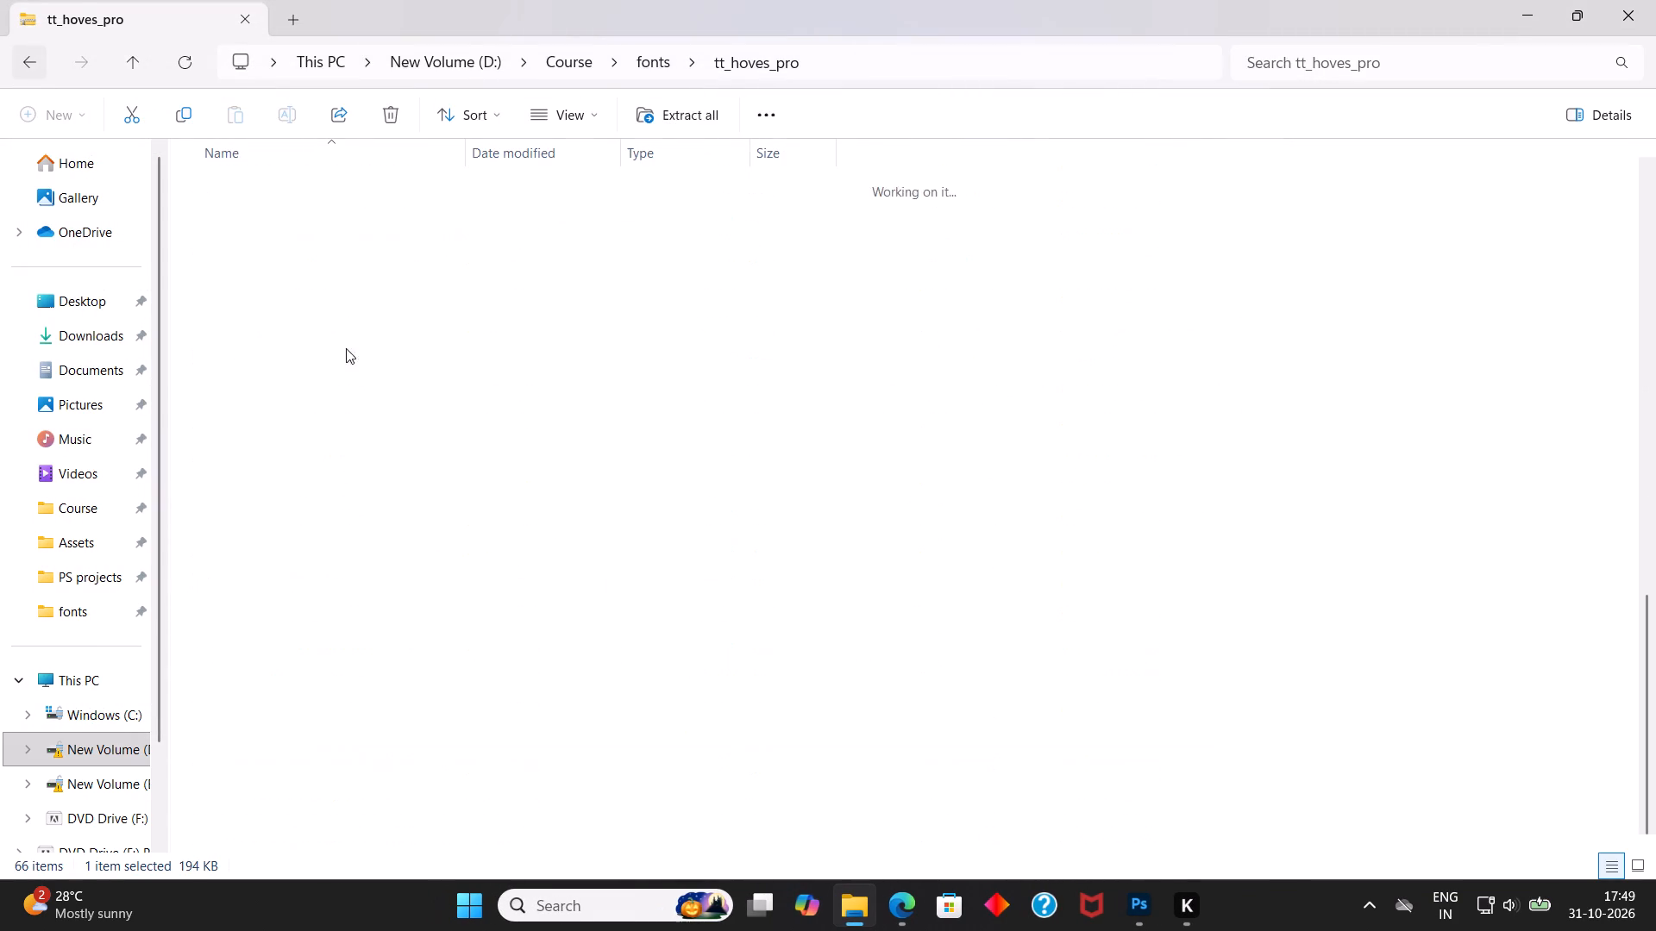
Install the Times New Normal Regular font from the times_new_normal archive.
scroll(332, 693, "down", 5)
double_click(270, 784)
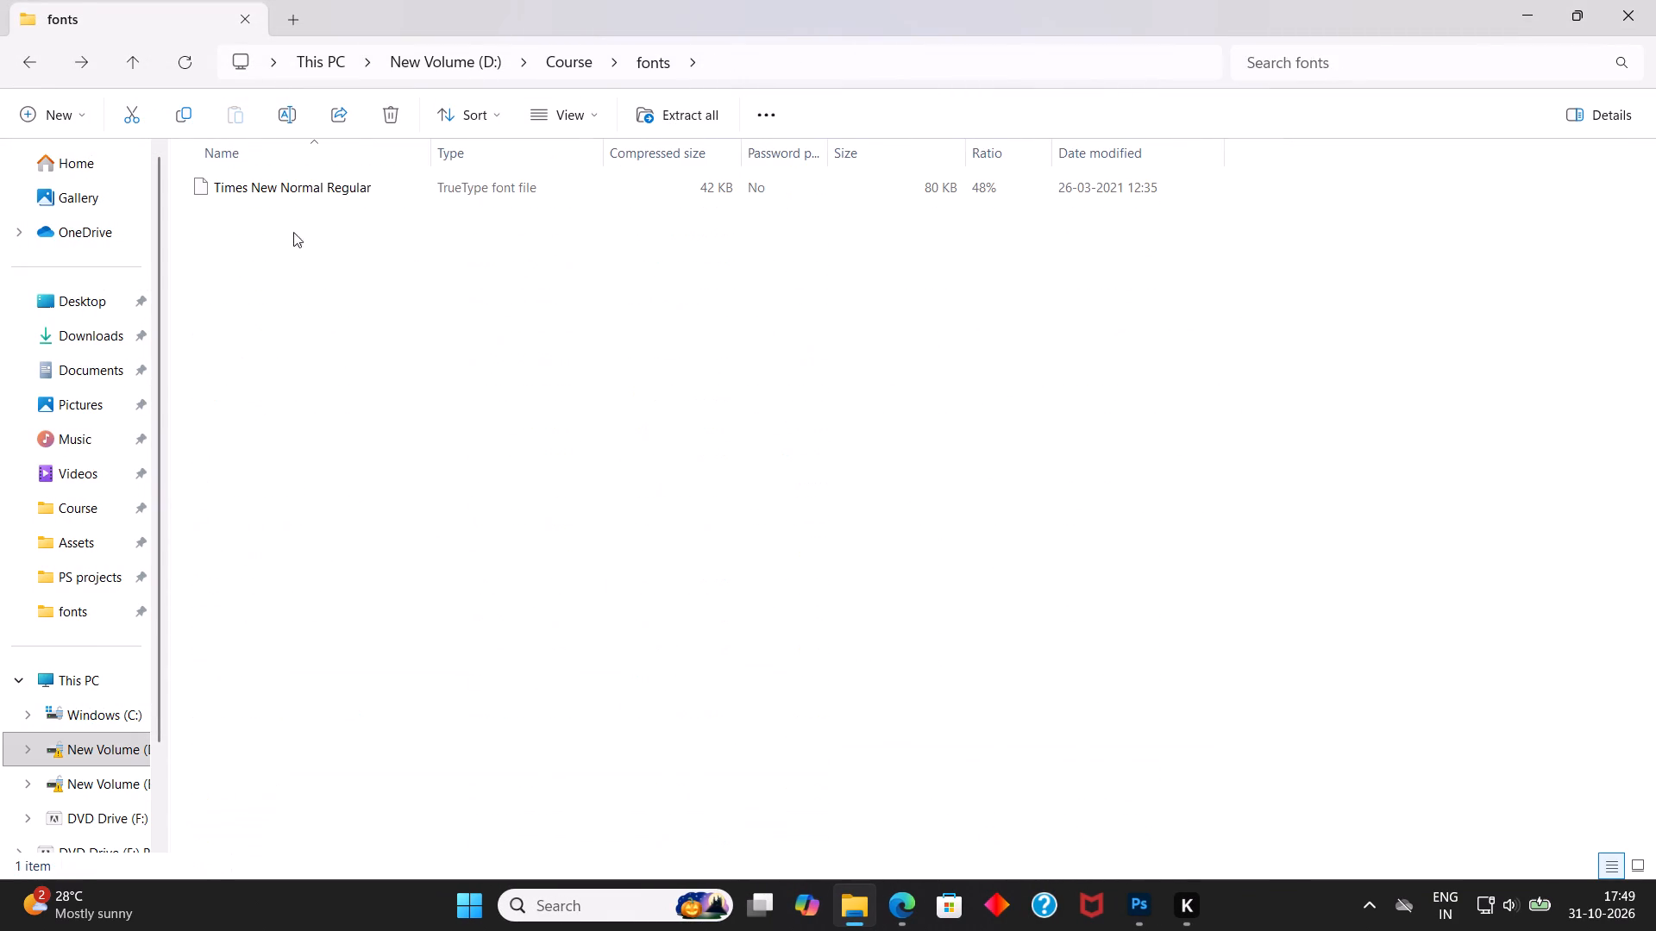
double_click(303, 193)
left_click(258, 137)
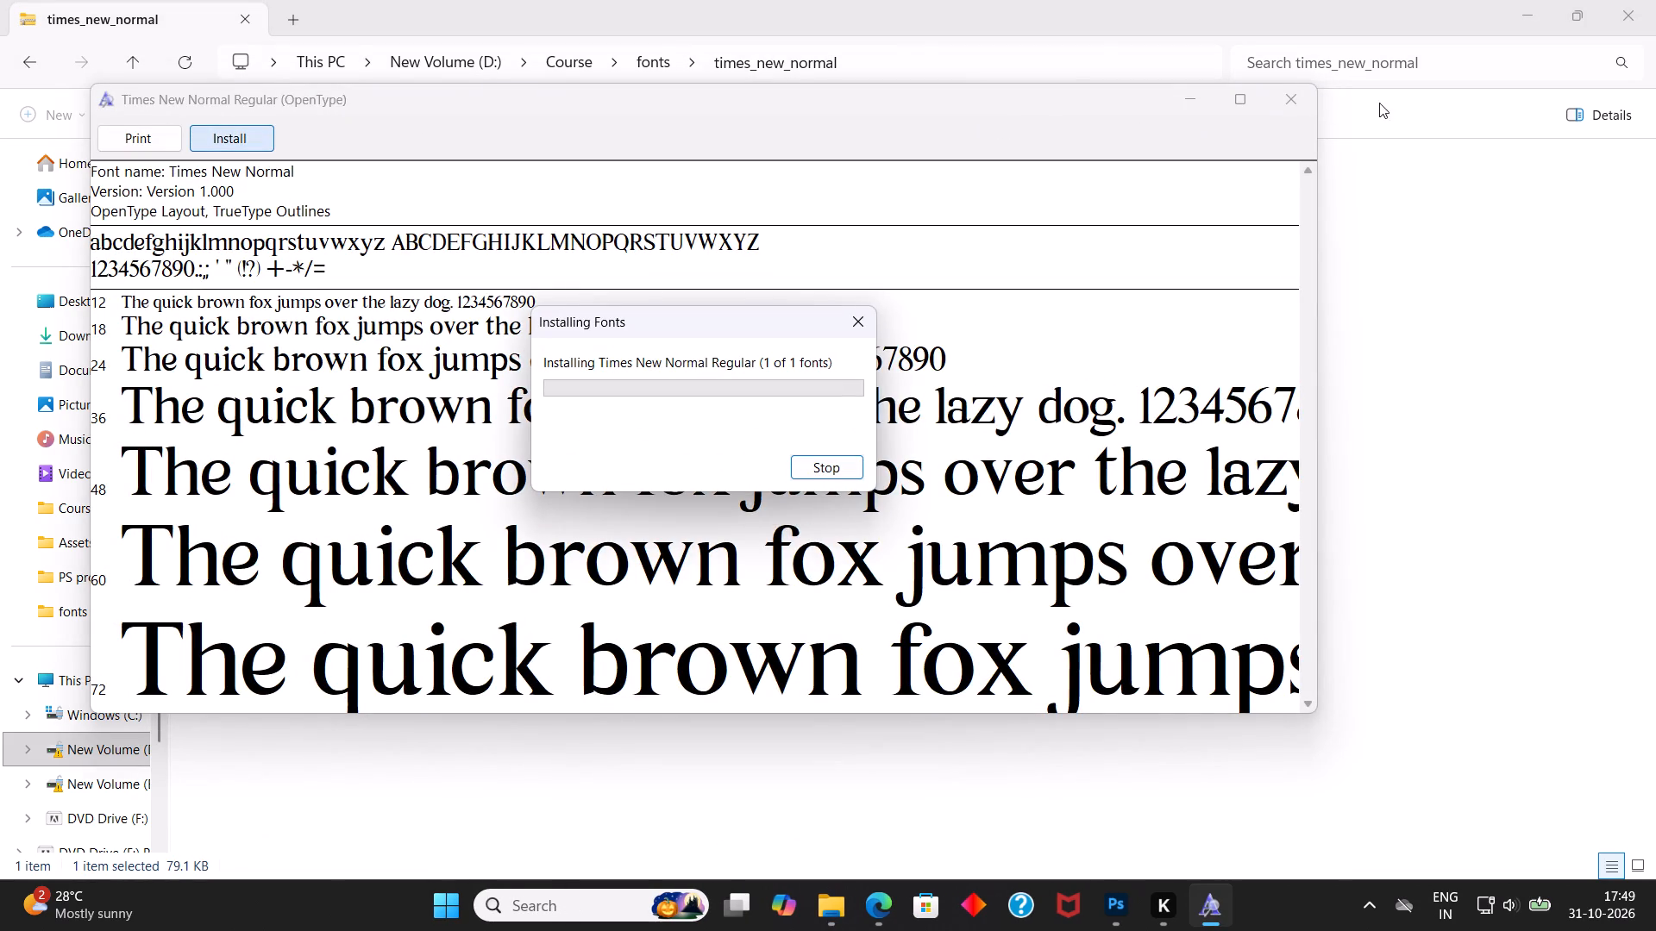
left_click(1289, 95)
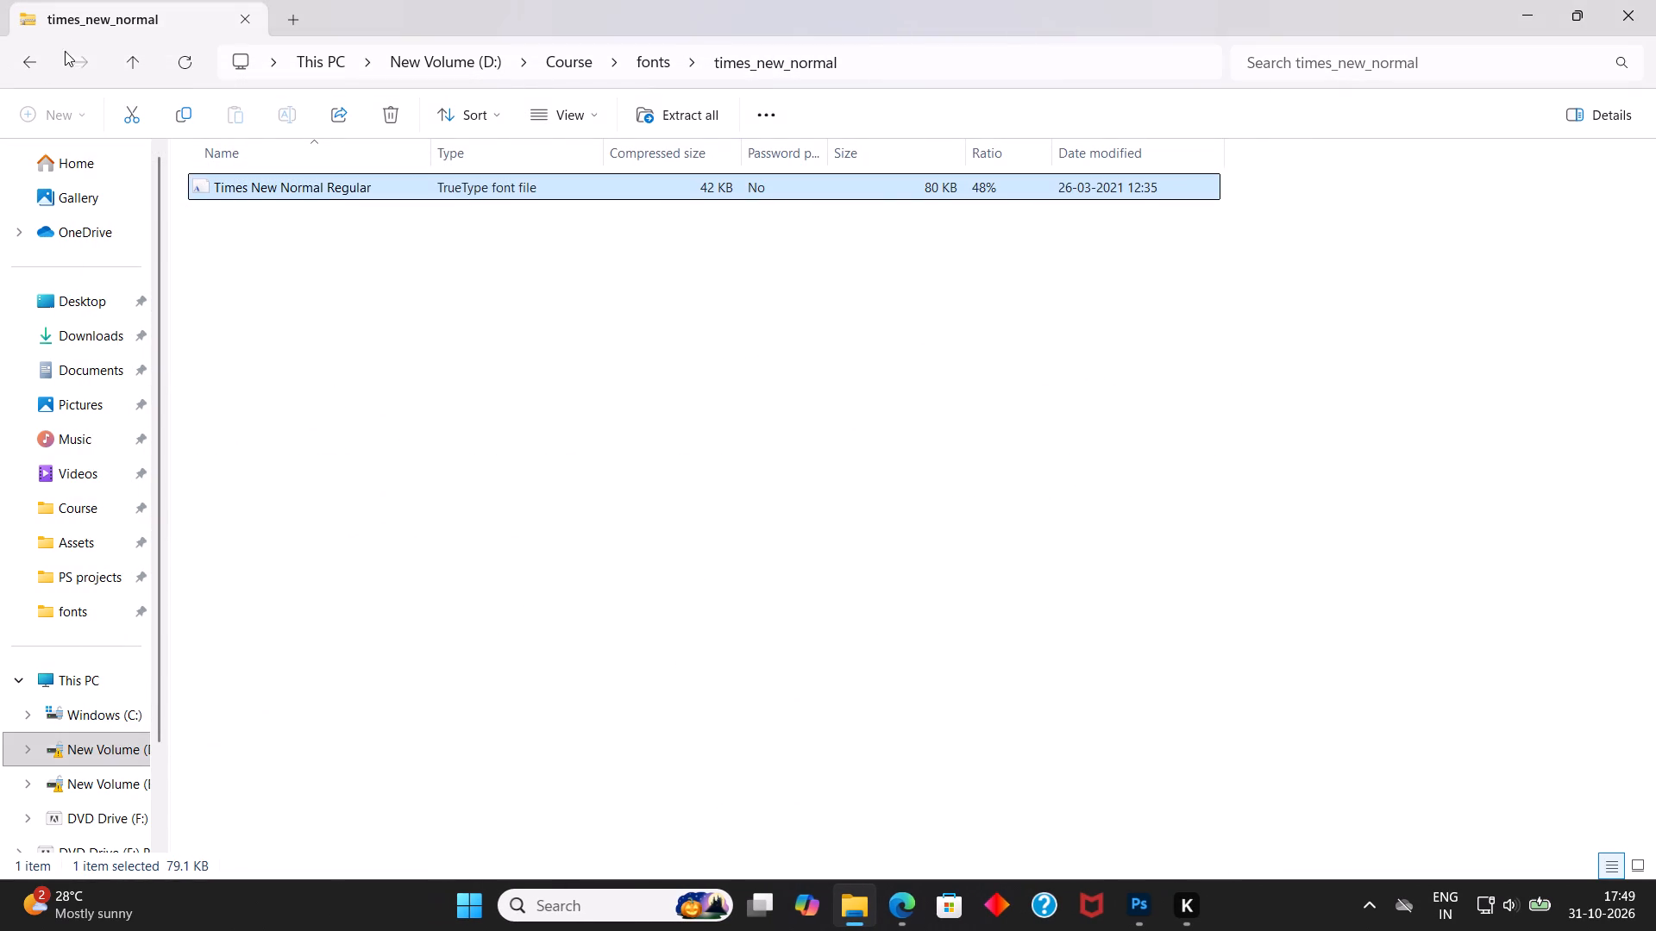
Install the Sketch Chalk font from the sketch-chalk archive and return to the fonts folder.
left_click(22, 56)
double_click(280, 595)
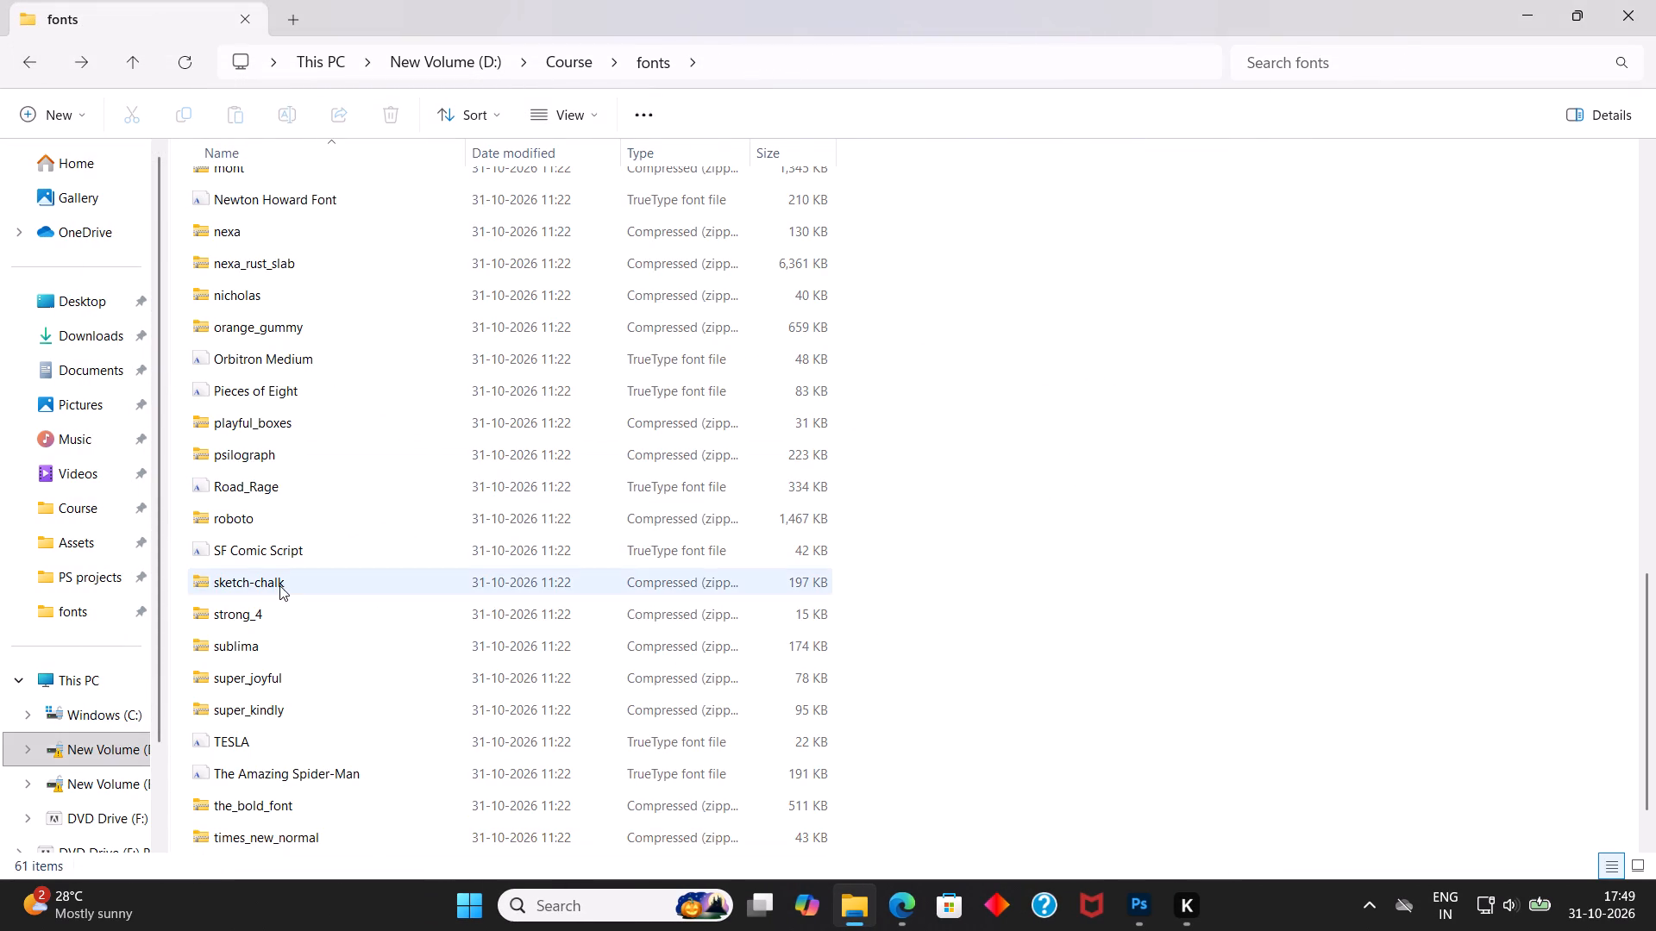
double_click(279, 585)
double_click(242, 212)
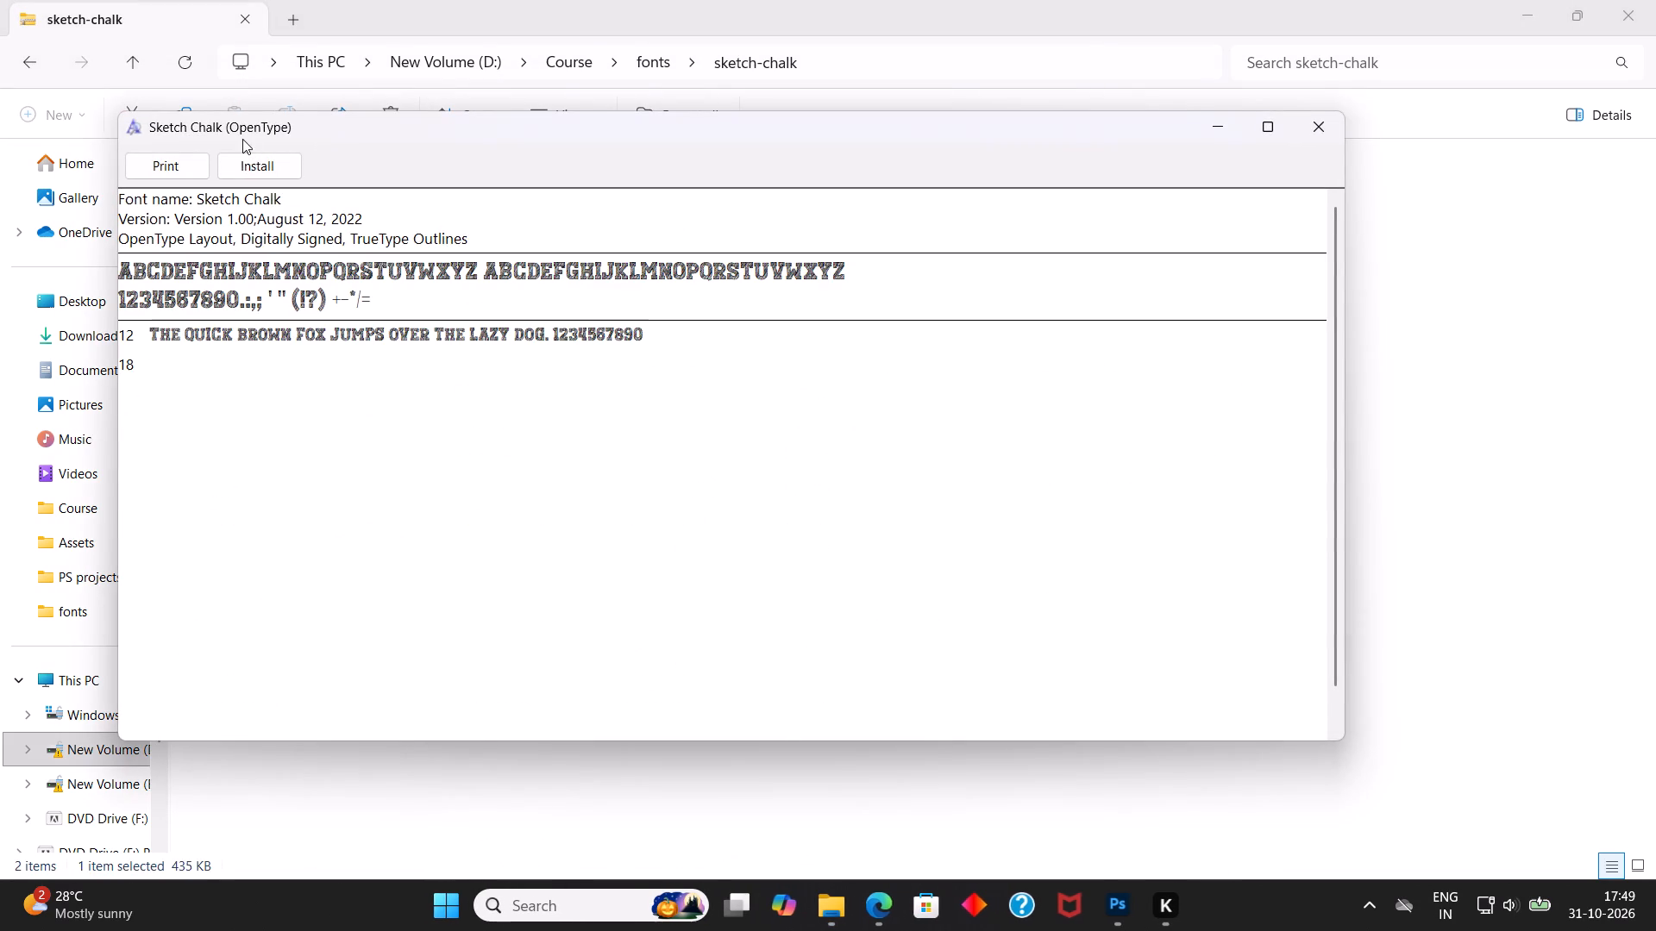
left_click(240, 153)
left_click(245, 161)
left_click(1327, 122)
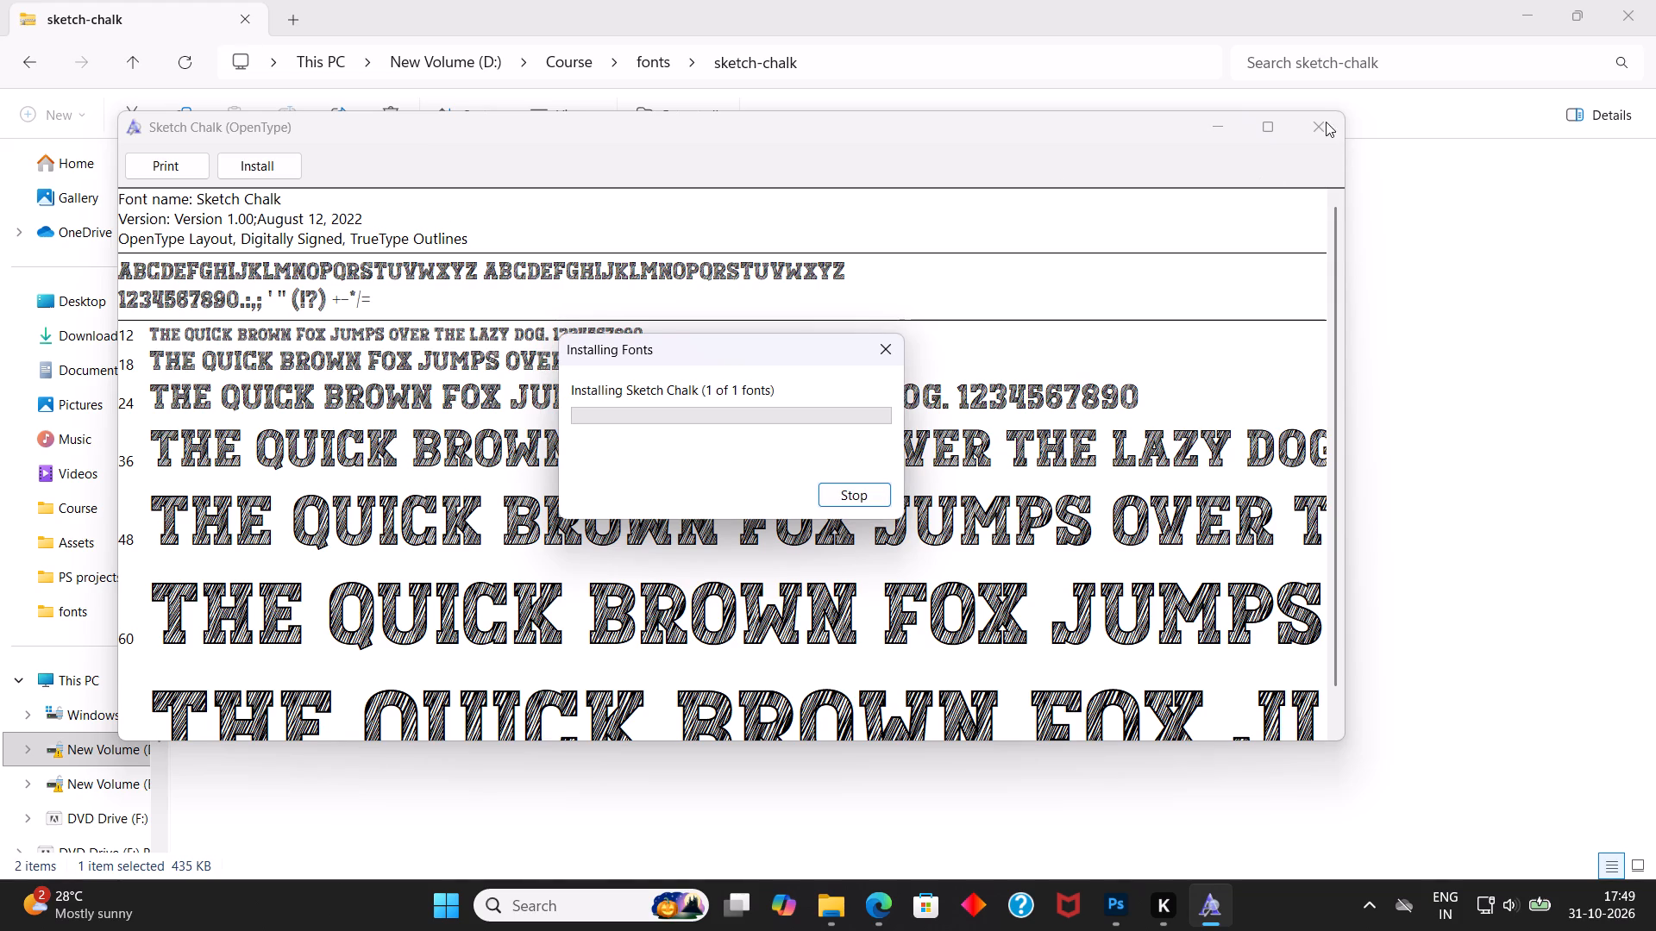
left_click(31, 64)
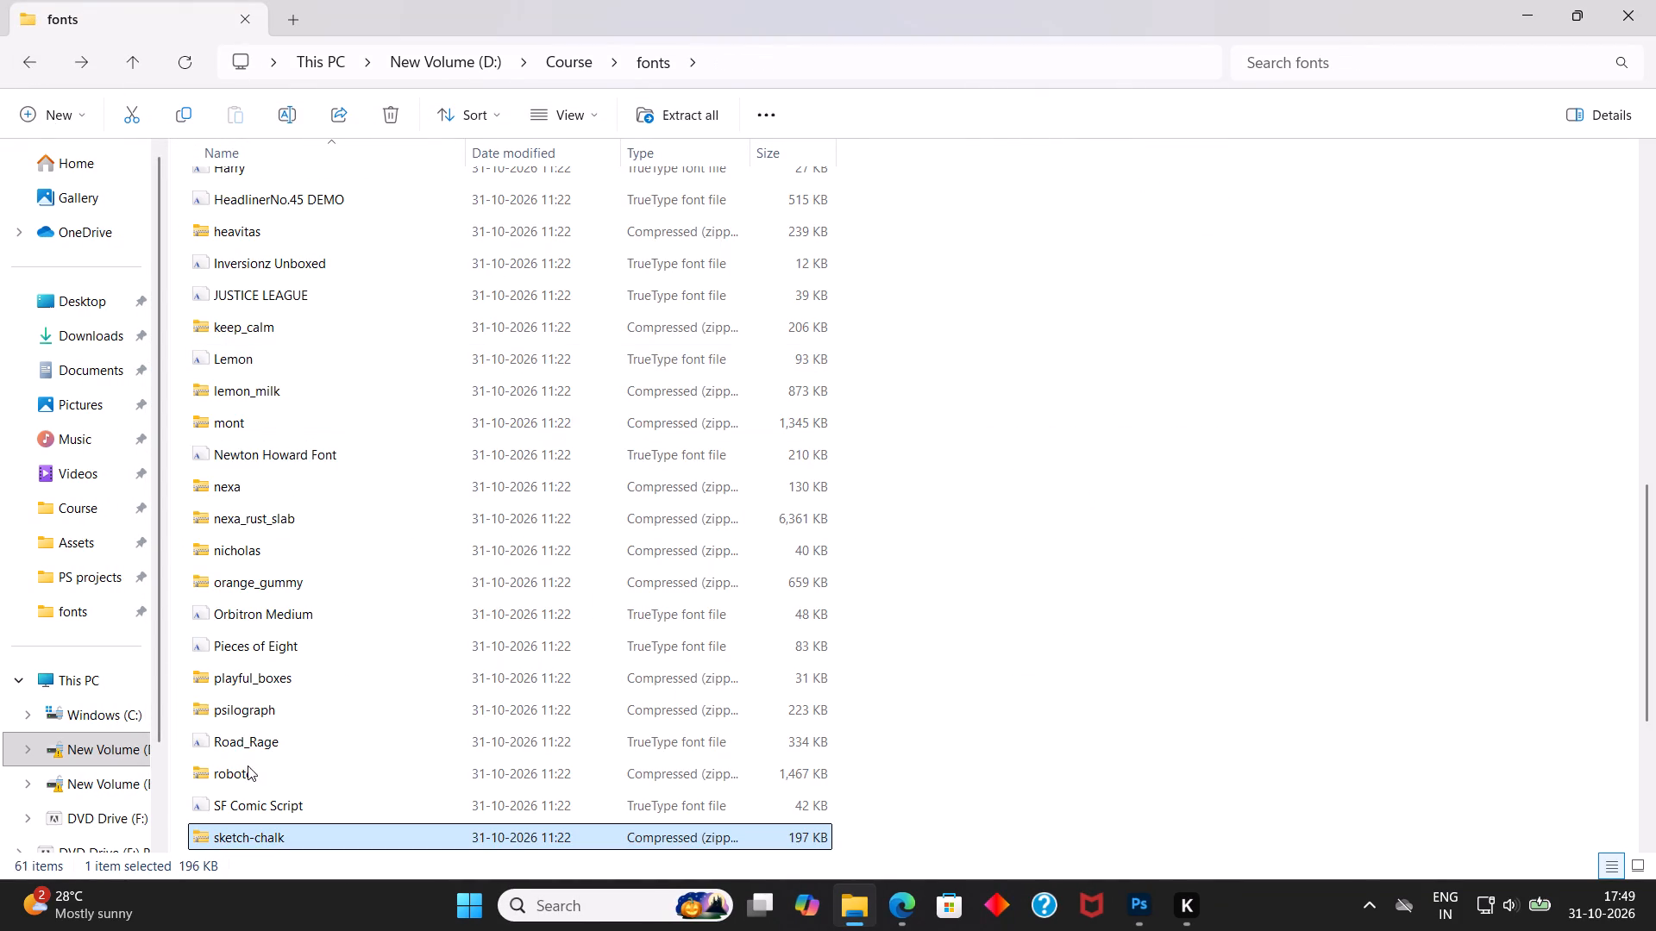
Open the roboto archive and install the Roboto Black and Roboto Black Italic fonts.
double_click(248, 765)
double_click(268, 260)
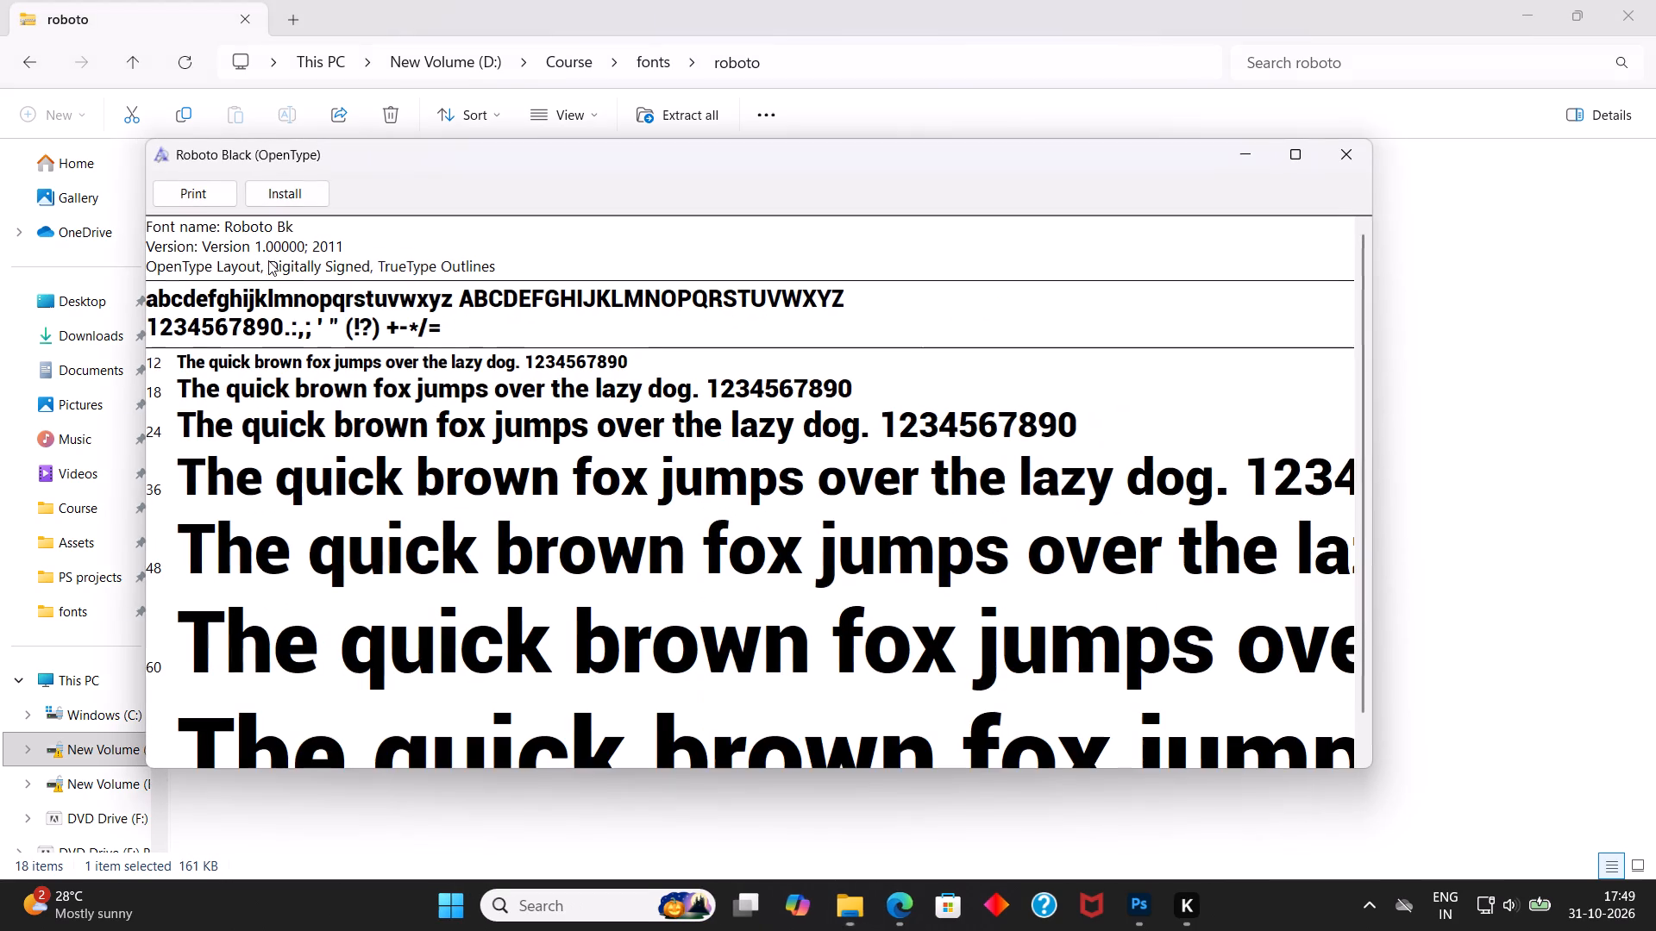
left_click(299, 193)
double_click(1343, 158)
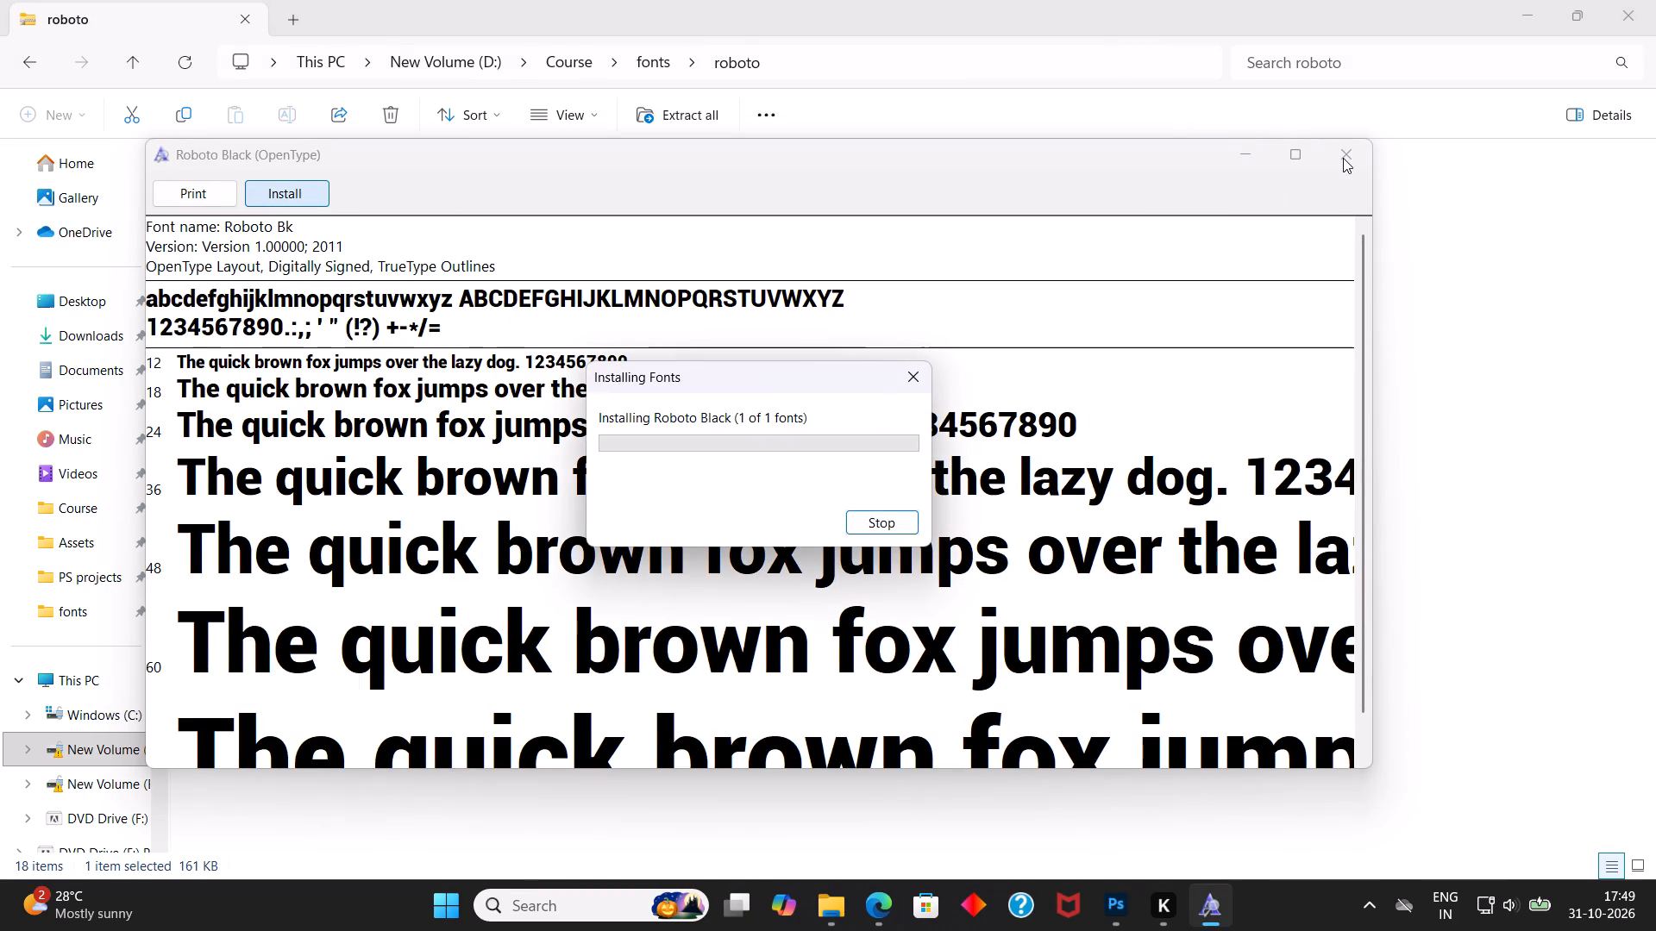
left_click(1343, 158)
double_click(254, 284)
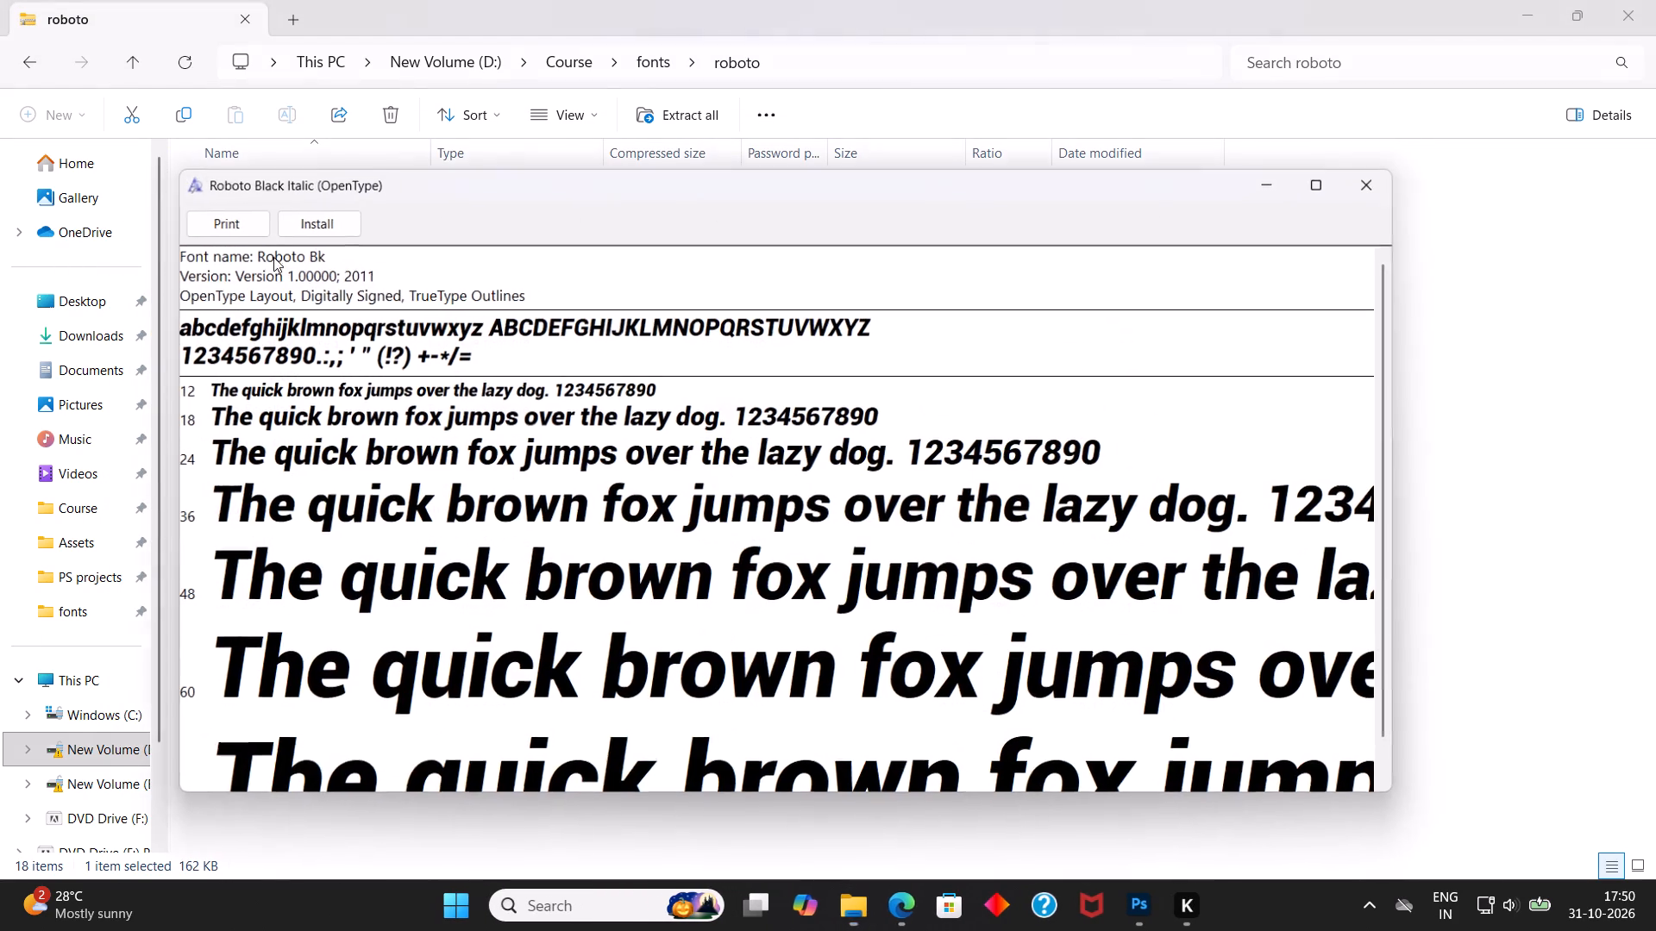
left_click(322, 219)
left_click(1379, 180)
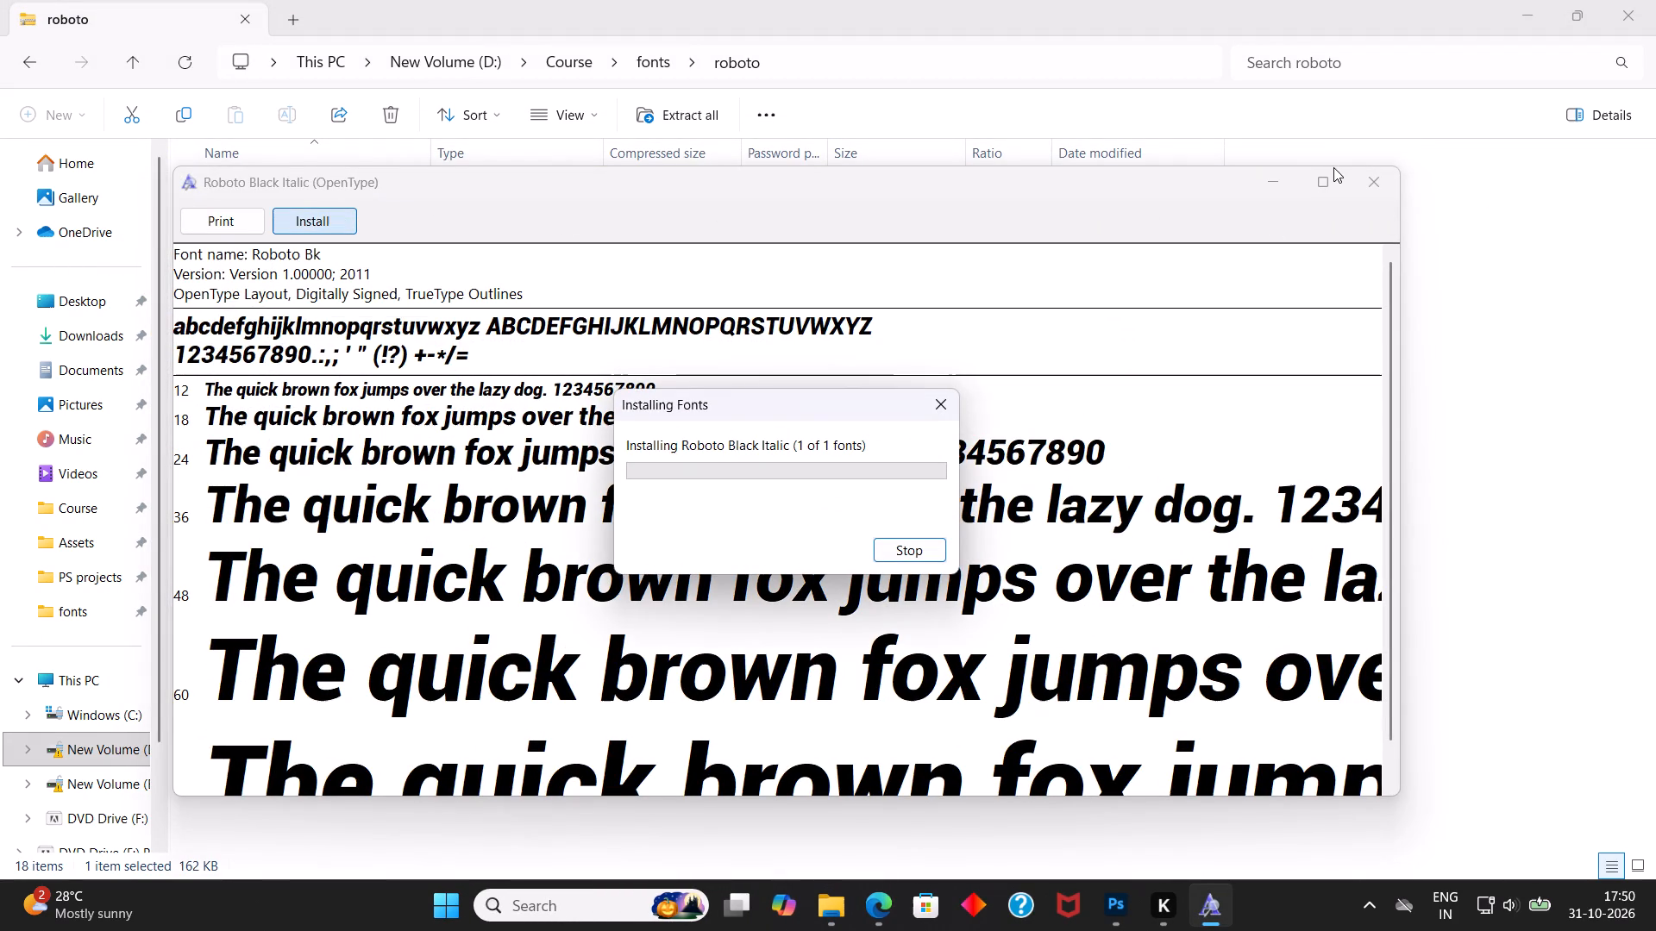
Install the Roboto Bold and Roboto Bold Condensed fonts from the roboto archive.
double_click(271, 319)
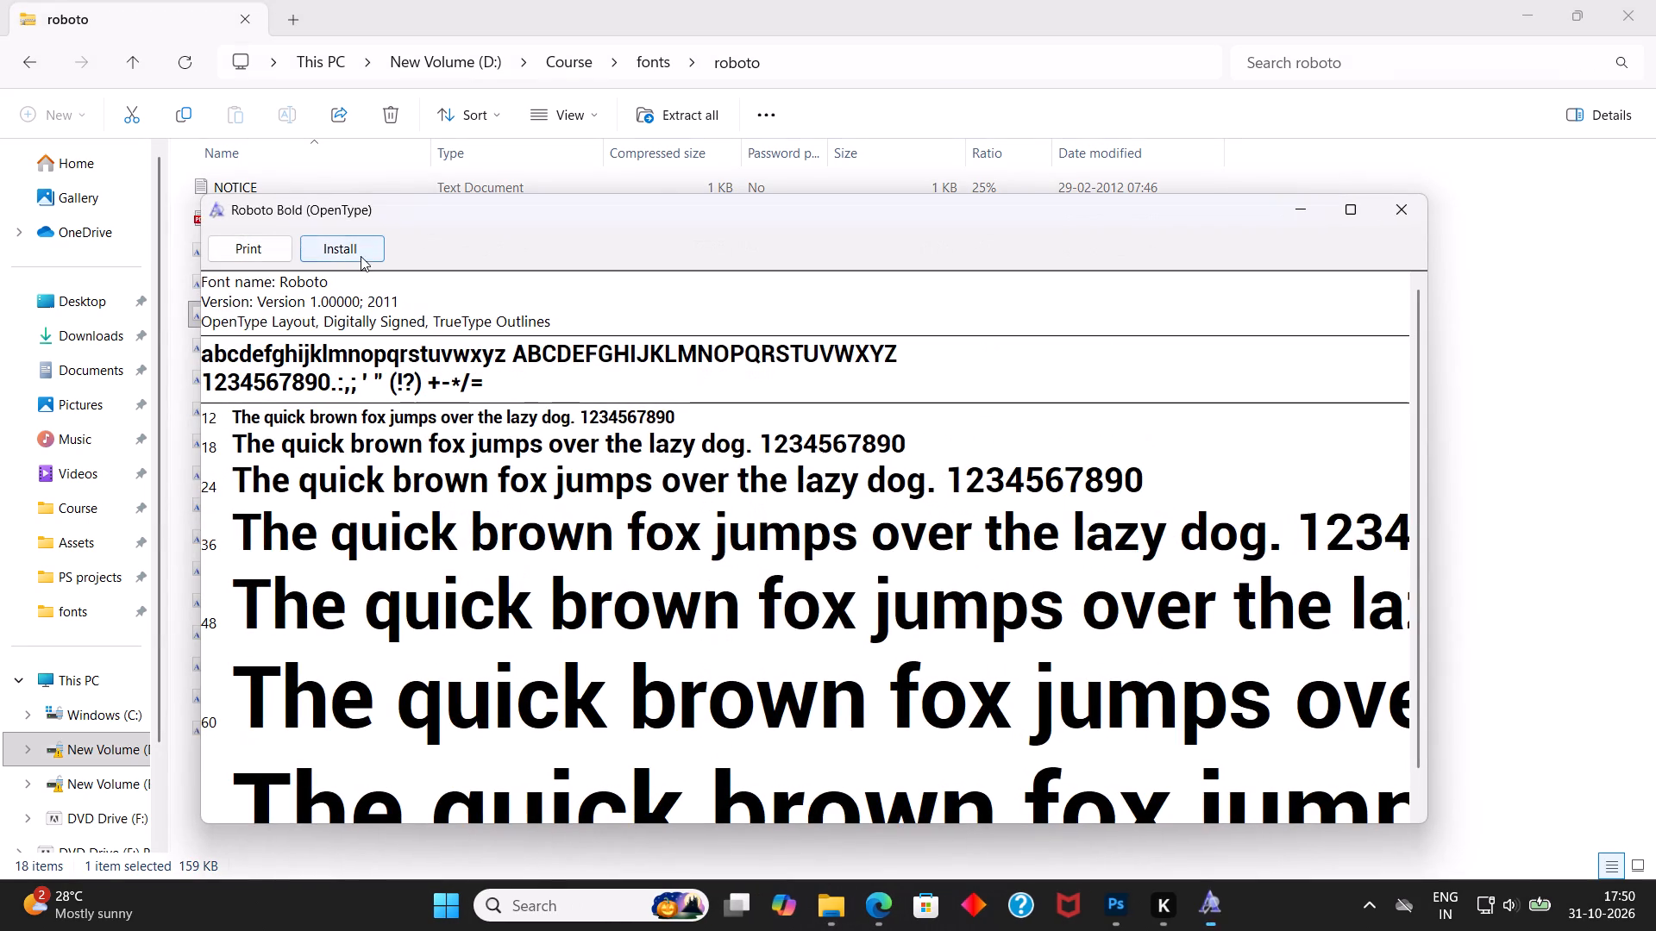
left_click(361, 256)
left_click(1380, 211)
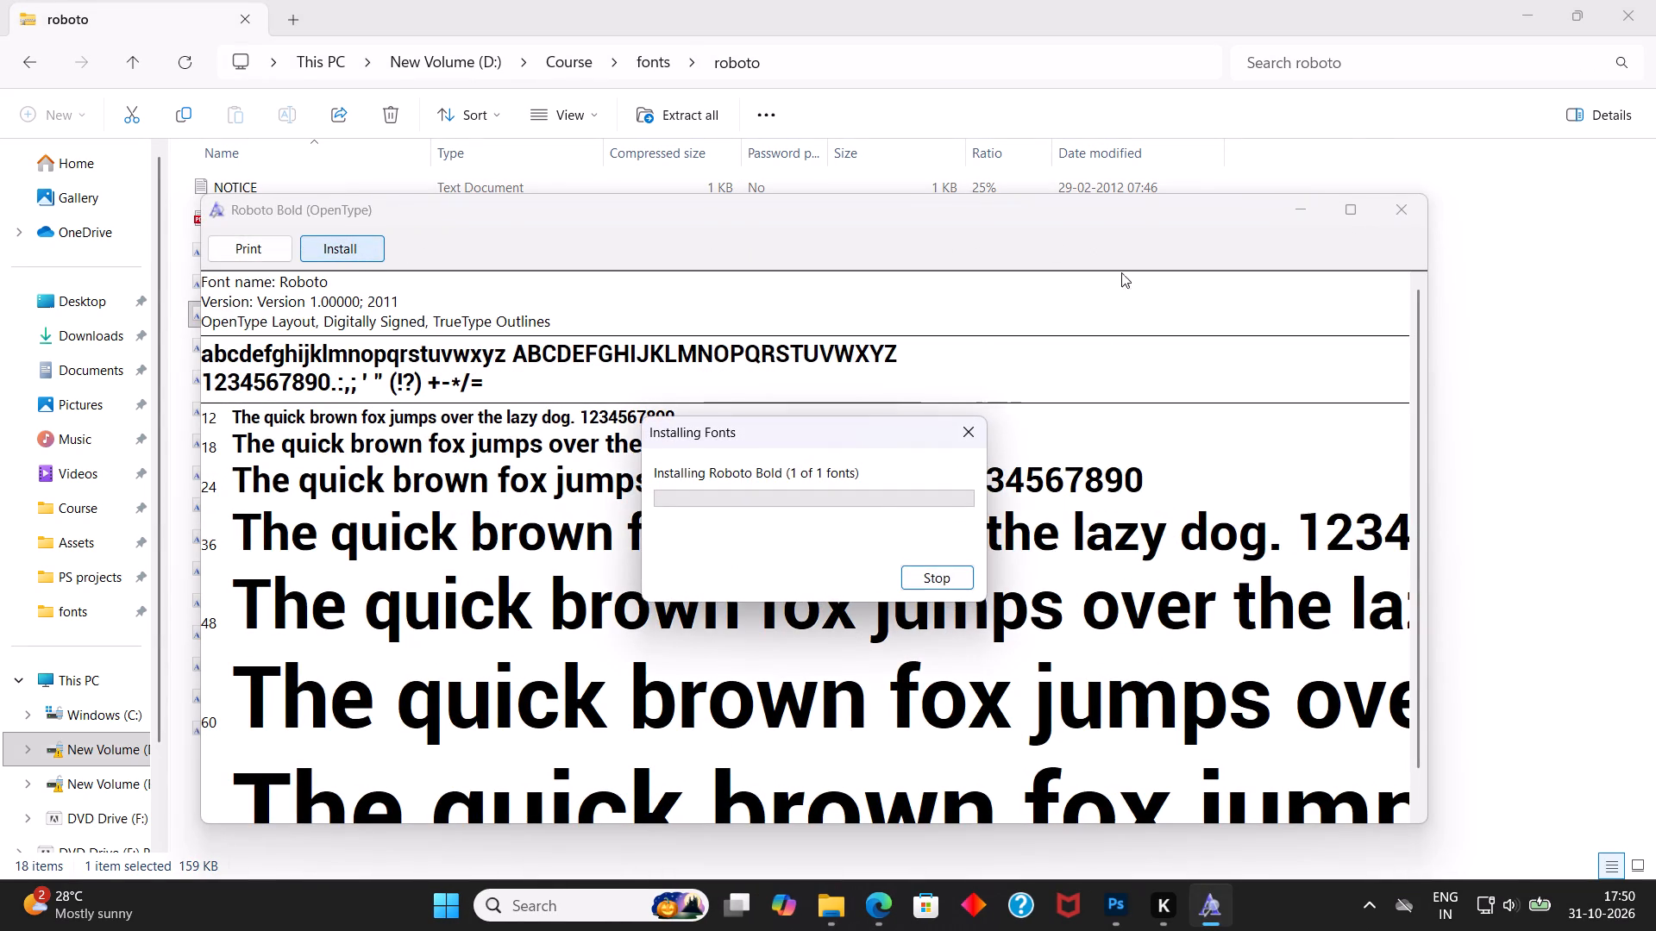
double_click(366, 346)
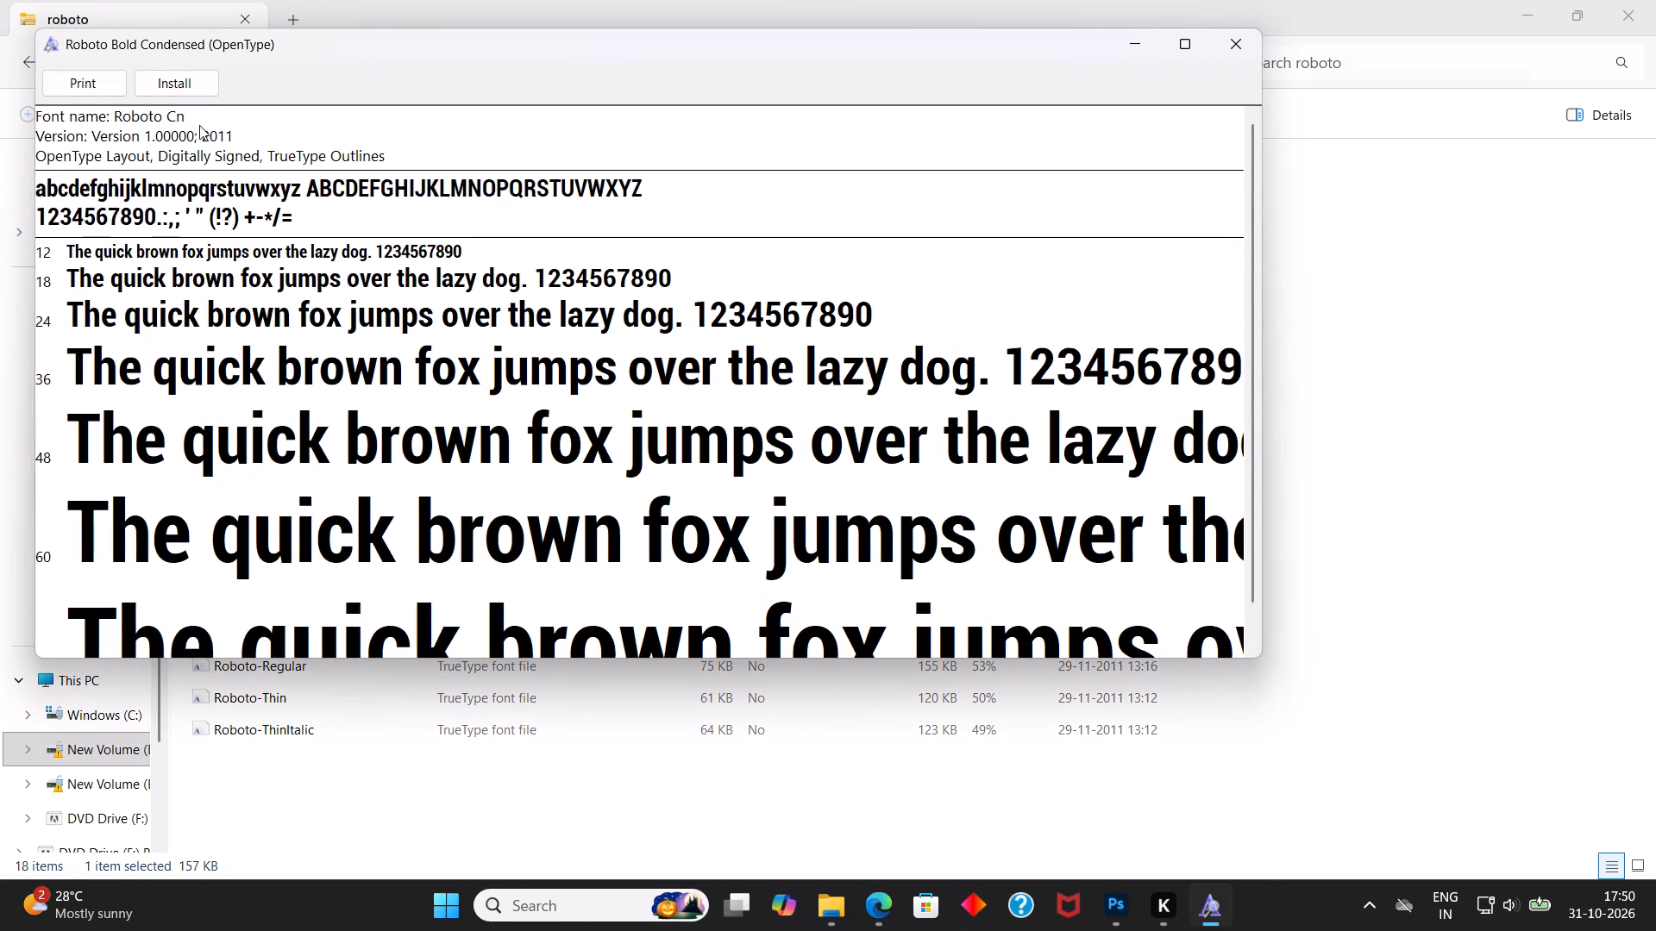
left_click(210, 87)
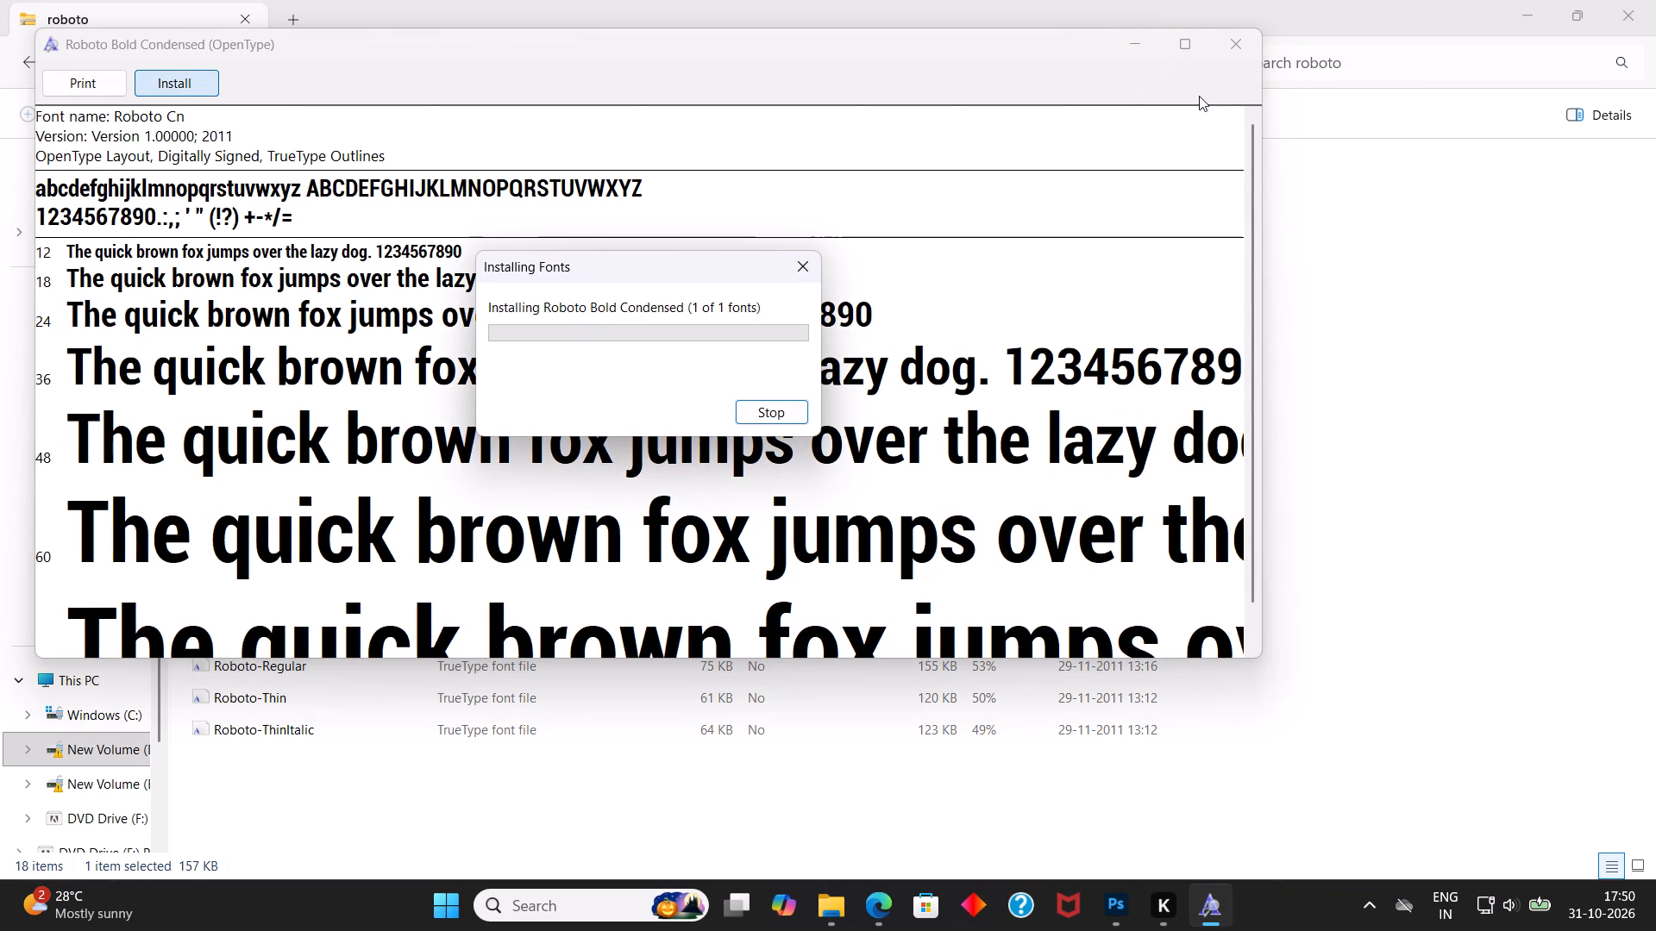
left_click(1227, 34)
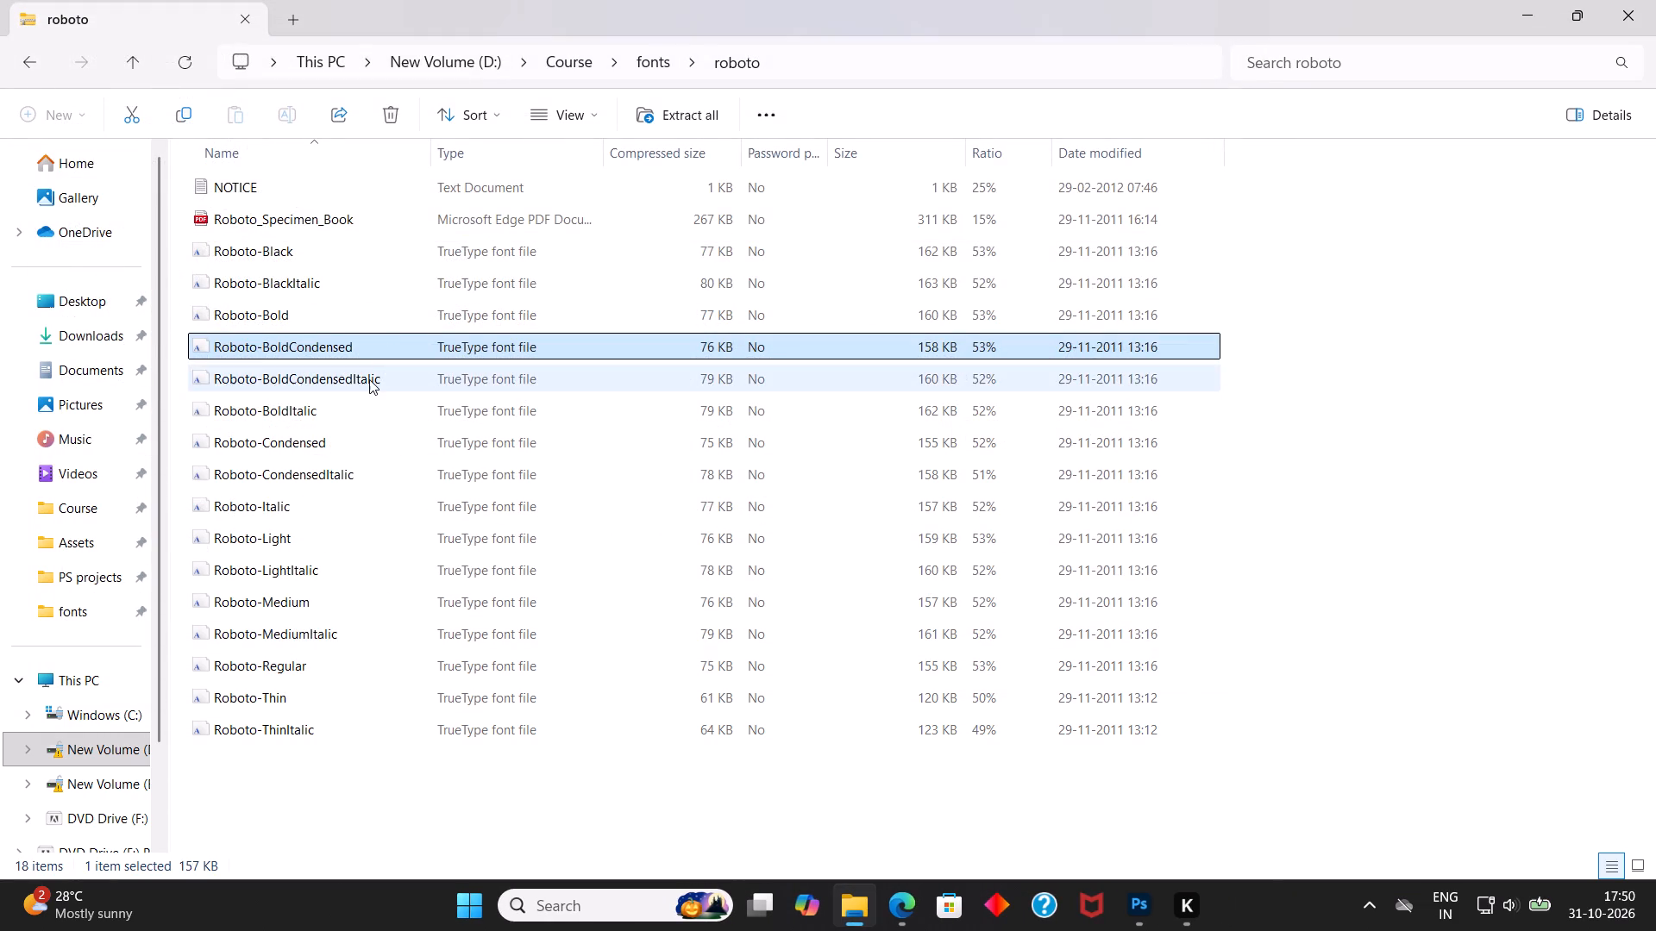
Install the Roboto Bold Condensed Italic and Roboto Bold Italic fonts from the roboto archive.
double_click(369, 379)
left_click(241, 107)
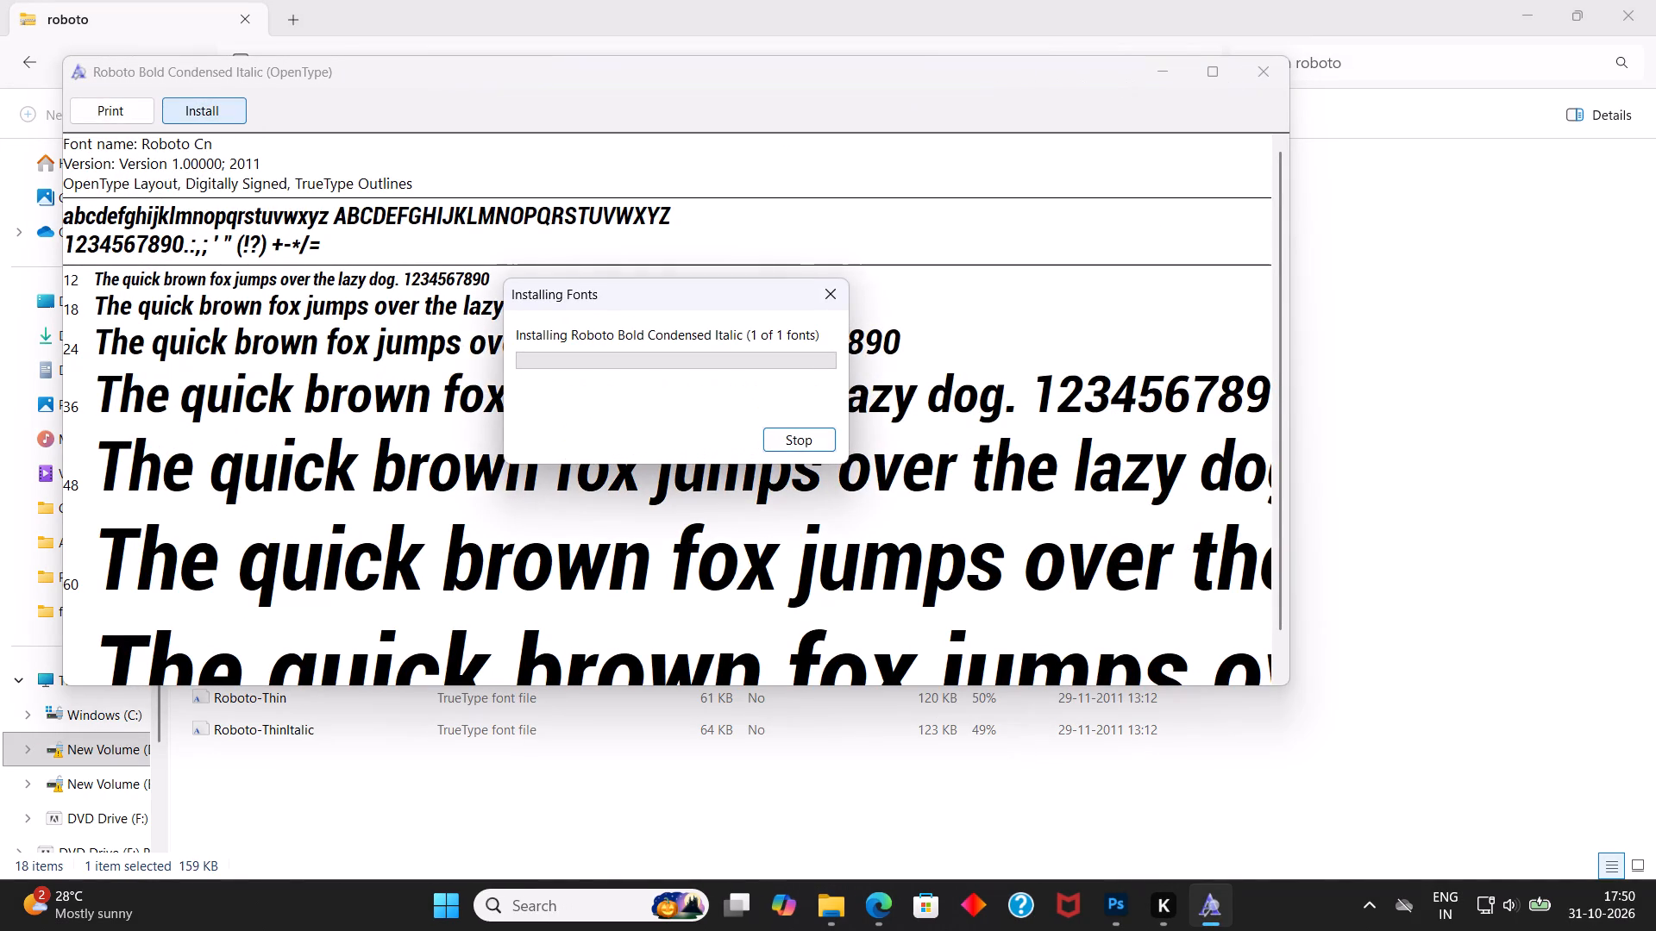
left_click(1267, 73)
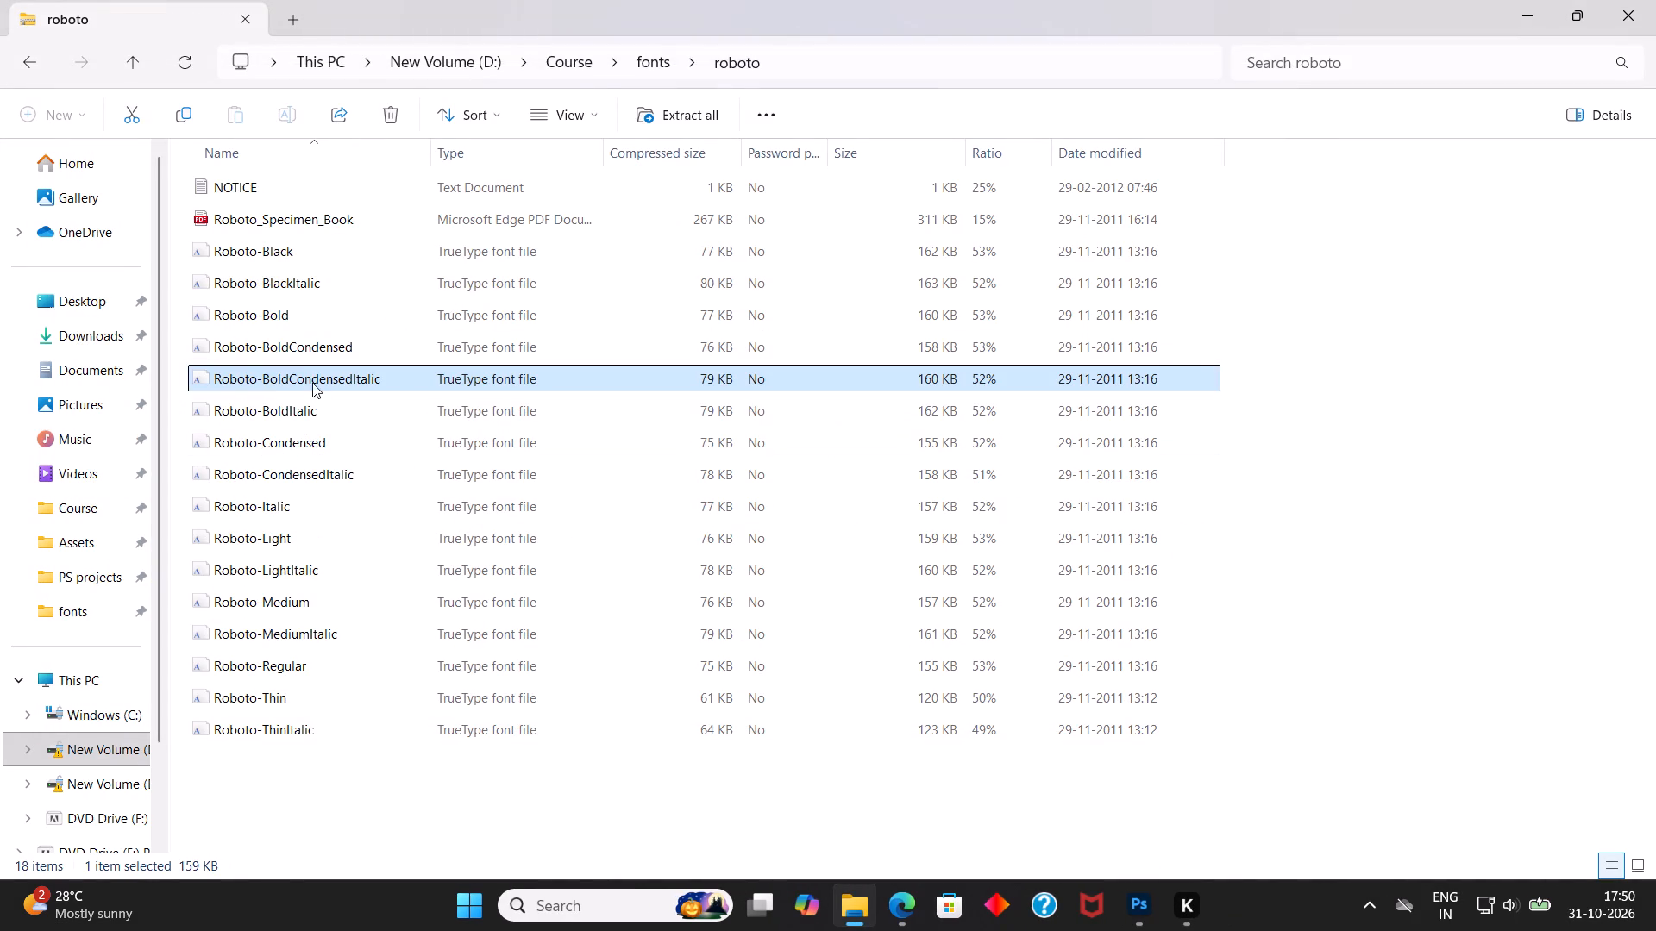
double_click(304, 409)
left_click(254, 143)
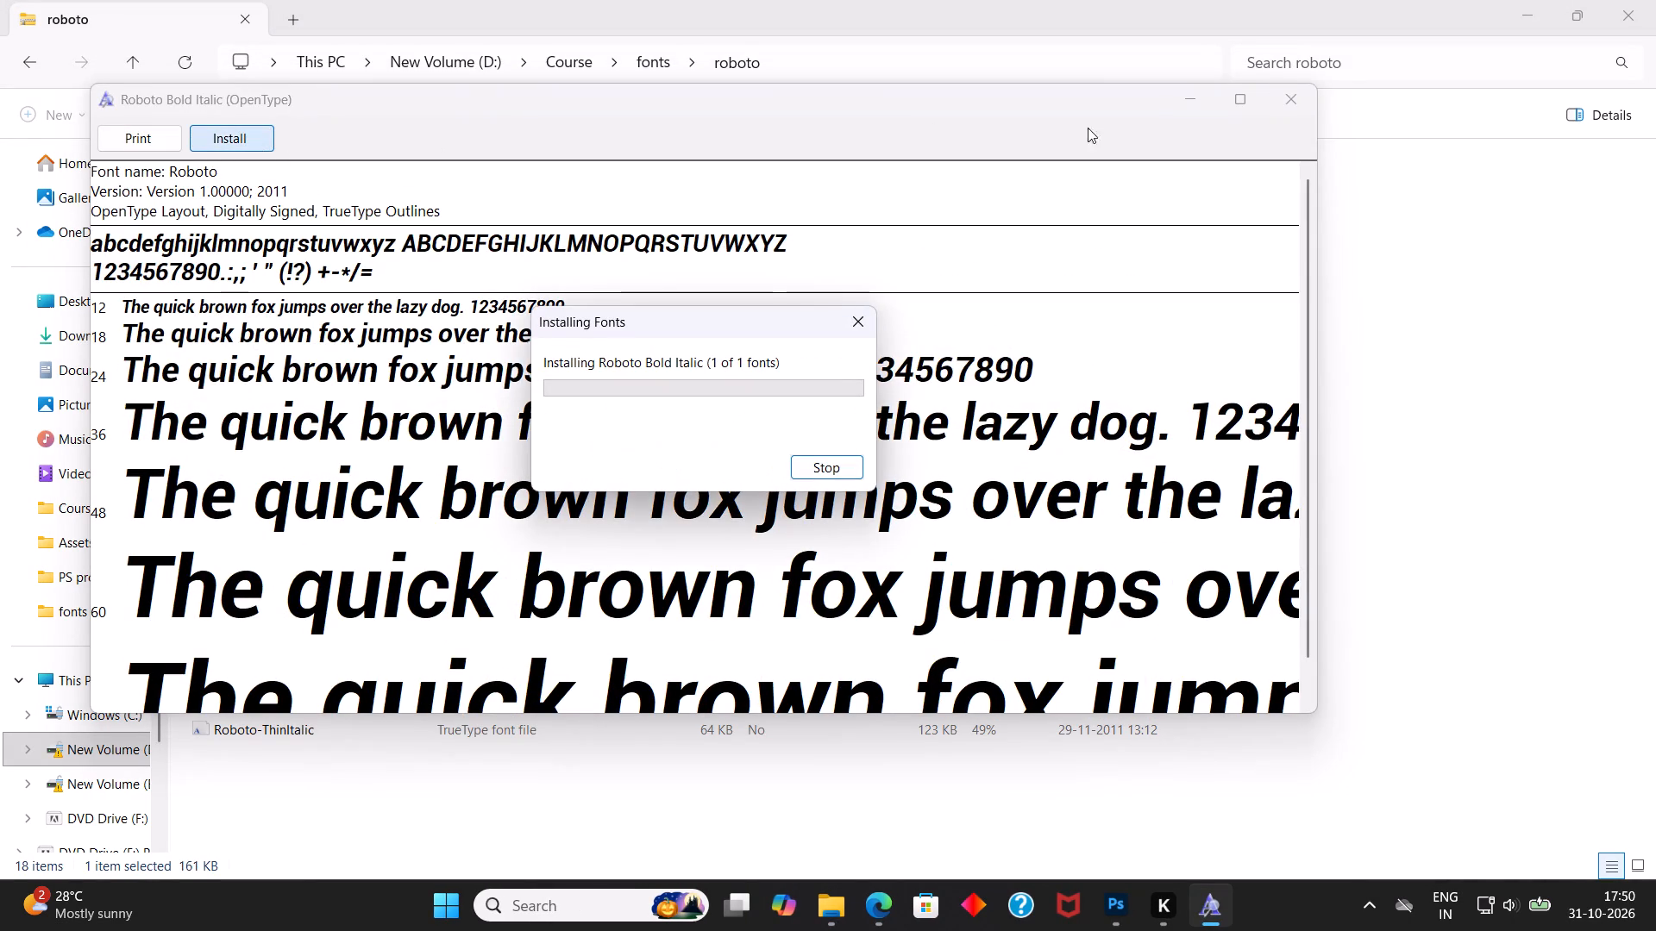
left_click(1293, 105)
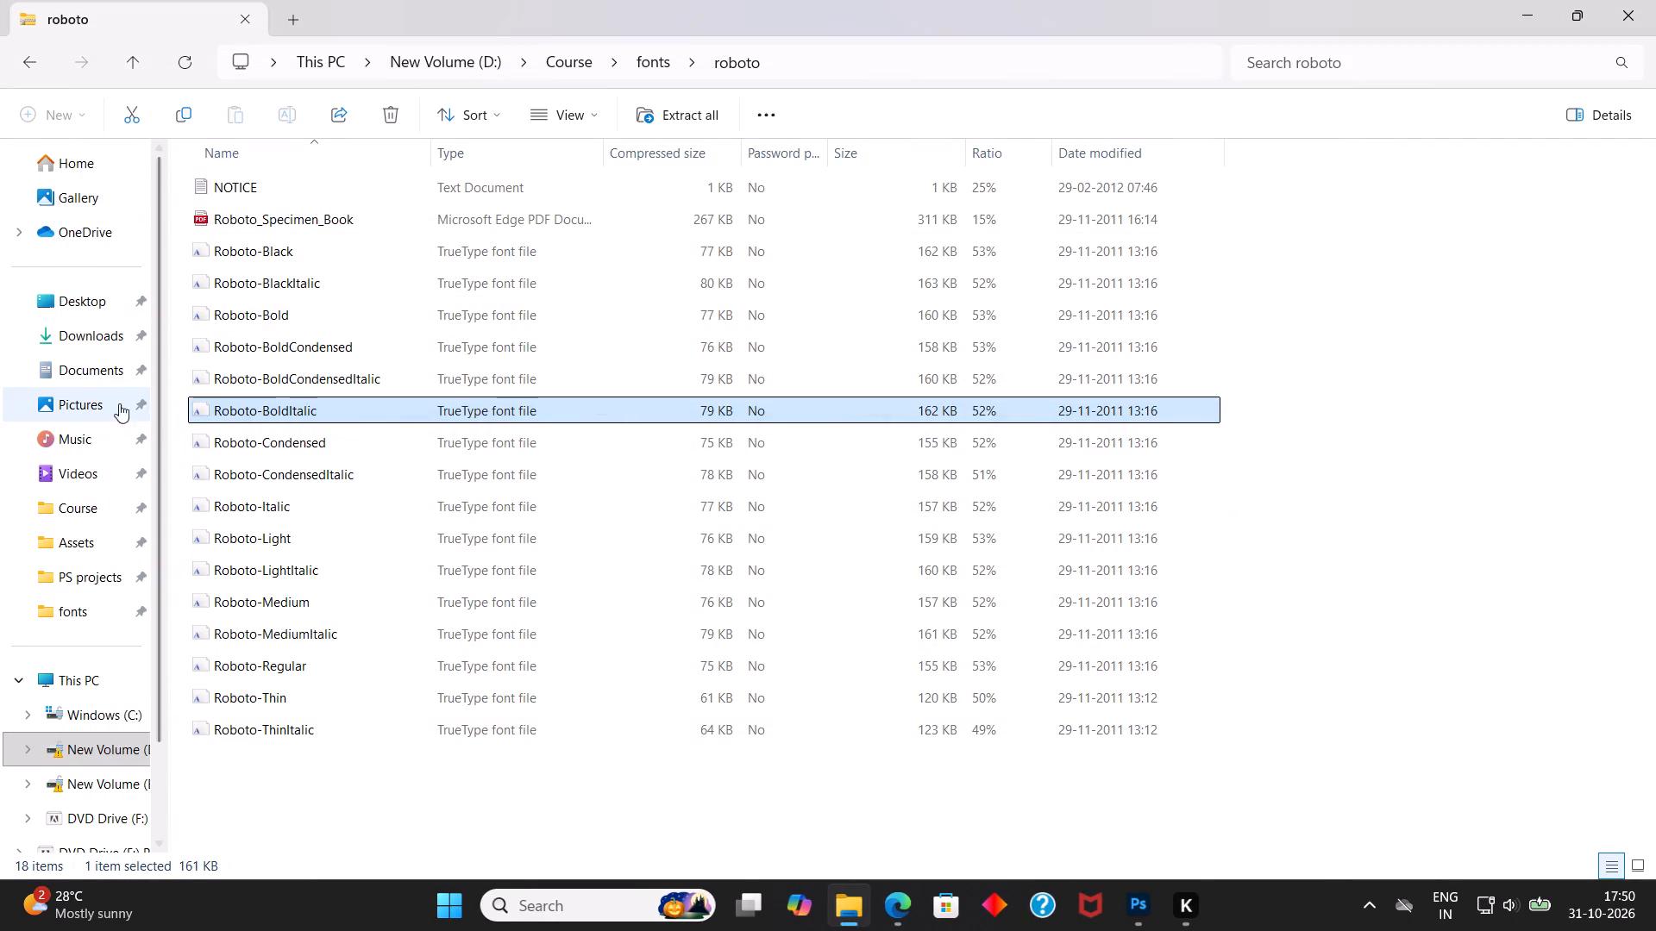
Install the Roboto Condensed and Roboto Condensed Italic fonts from the roboto archive.
left_click(279, 440)
left_click_drag(279, 440, 277, 430)
left_click(282, 156)
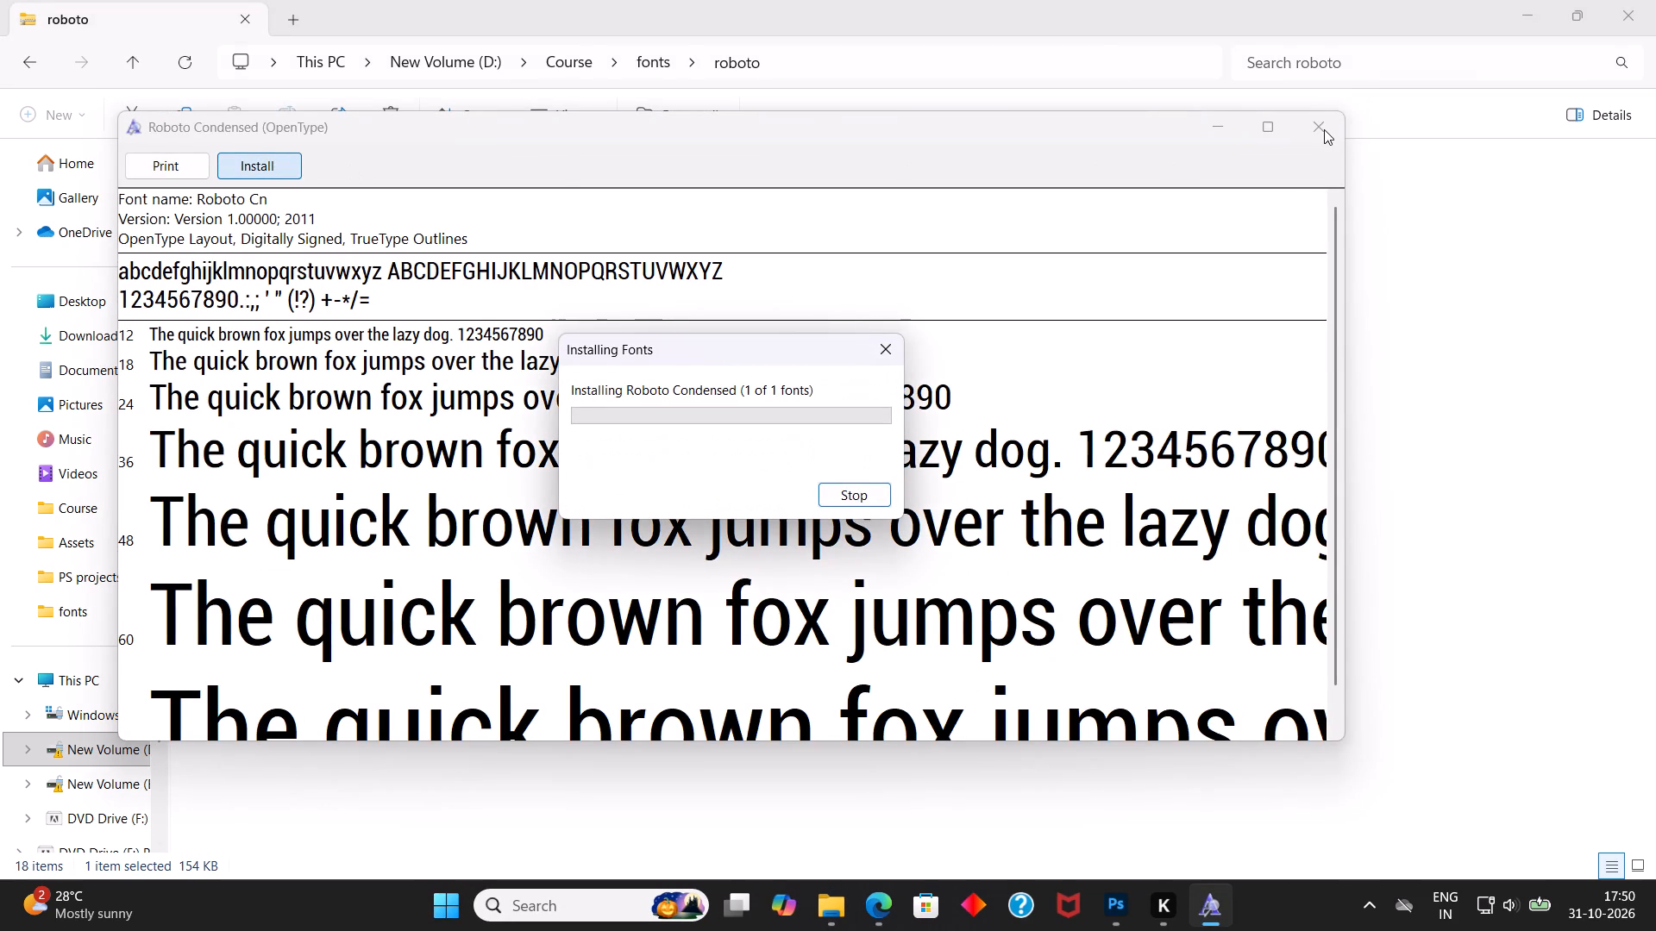
left_click(1324, 129)
right_click(1324, 129)
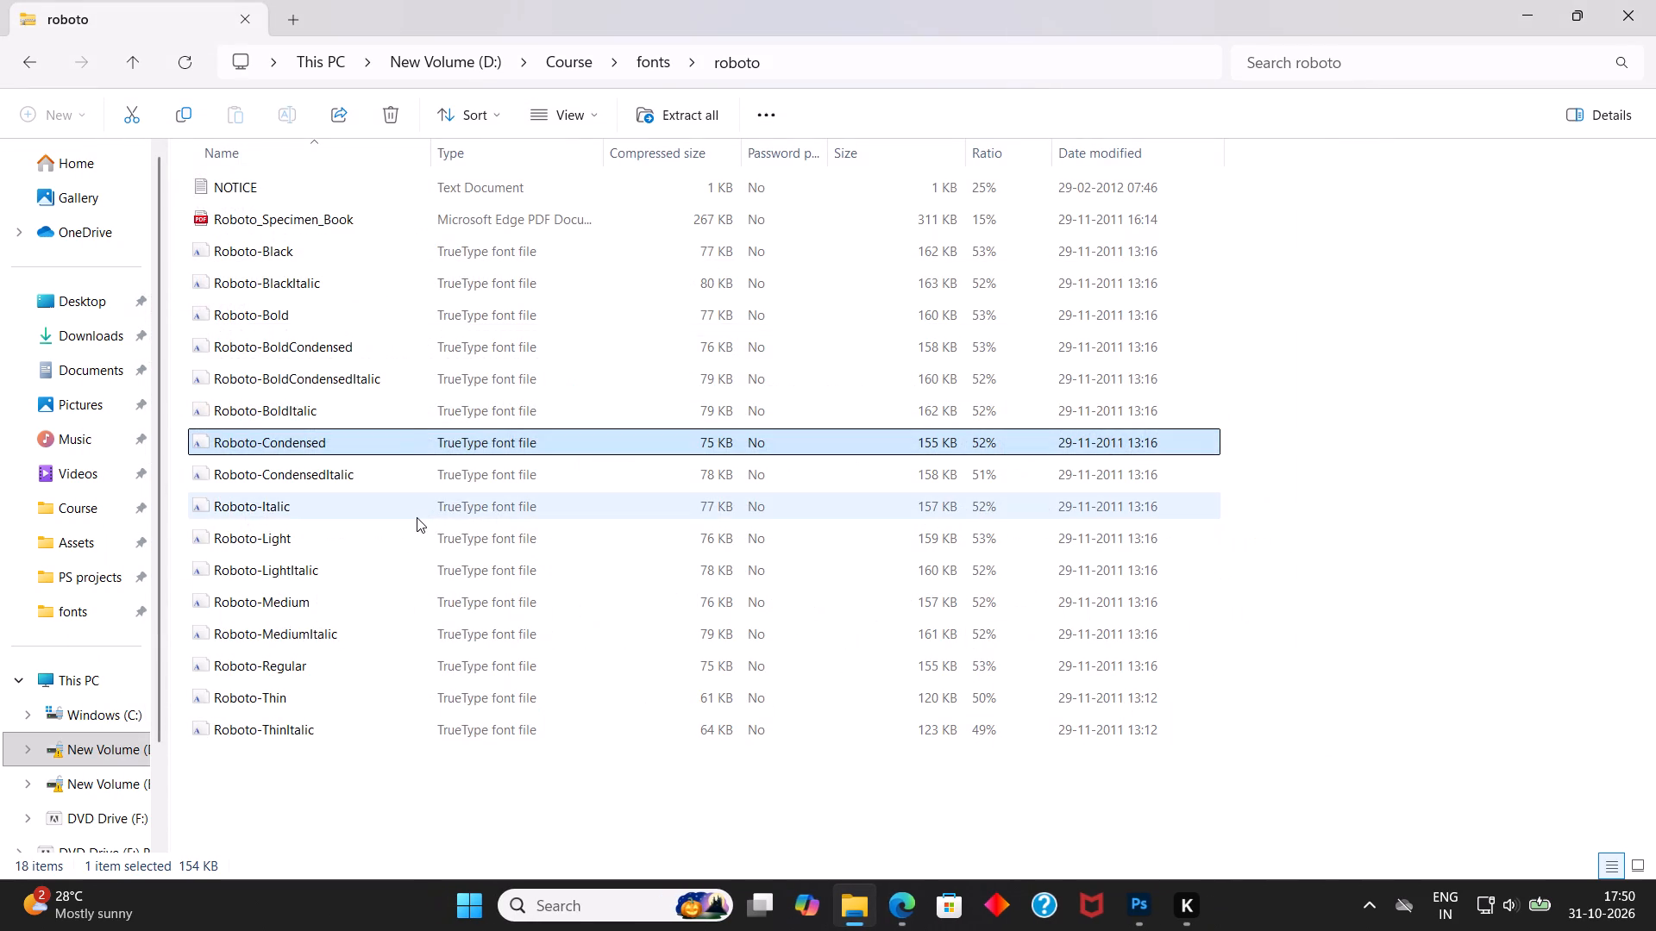
double_click(414, 484)
left_click(314, 184)
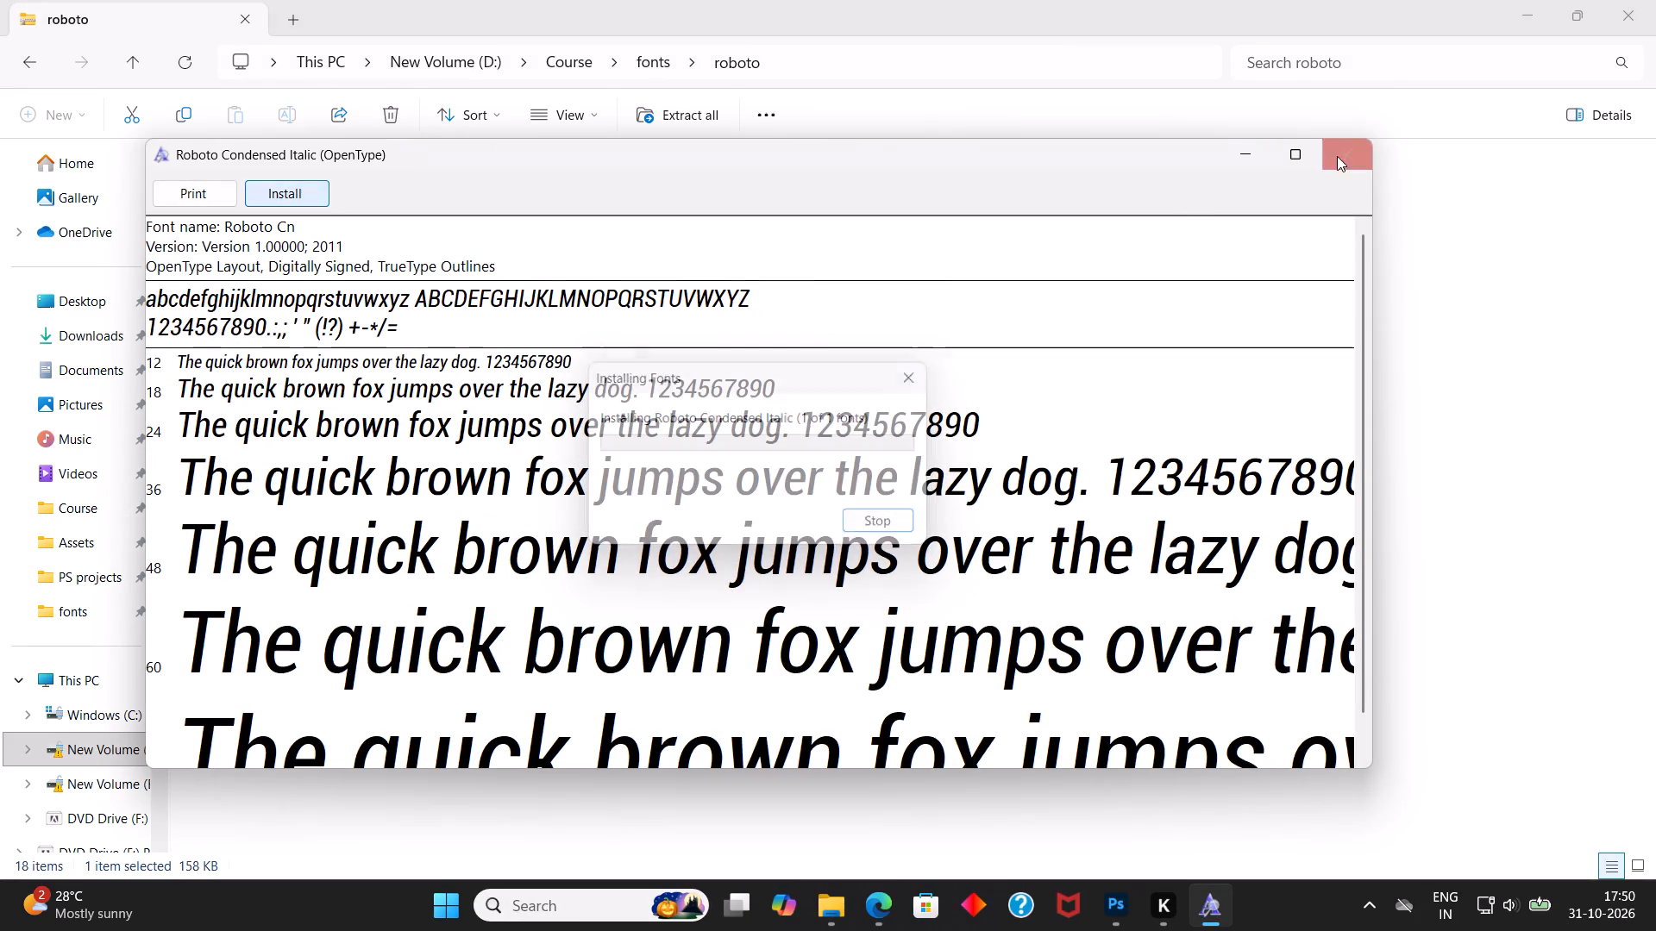
left_click(1360, 164)
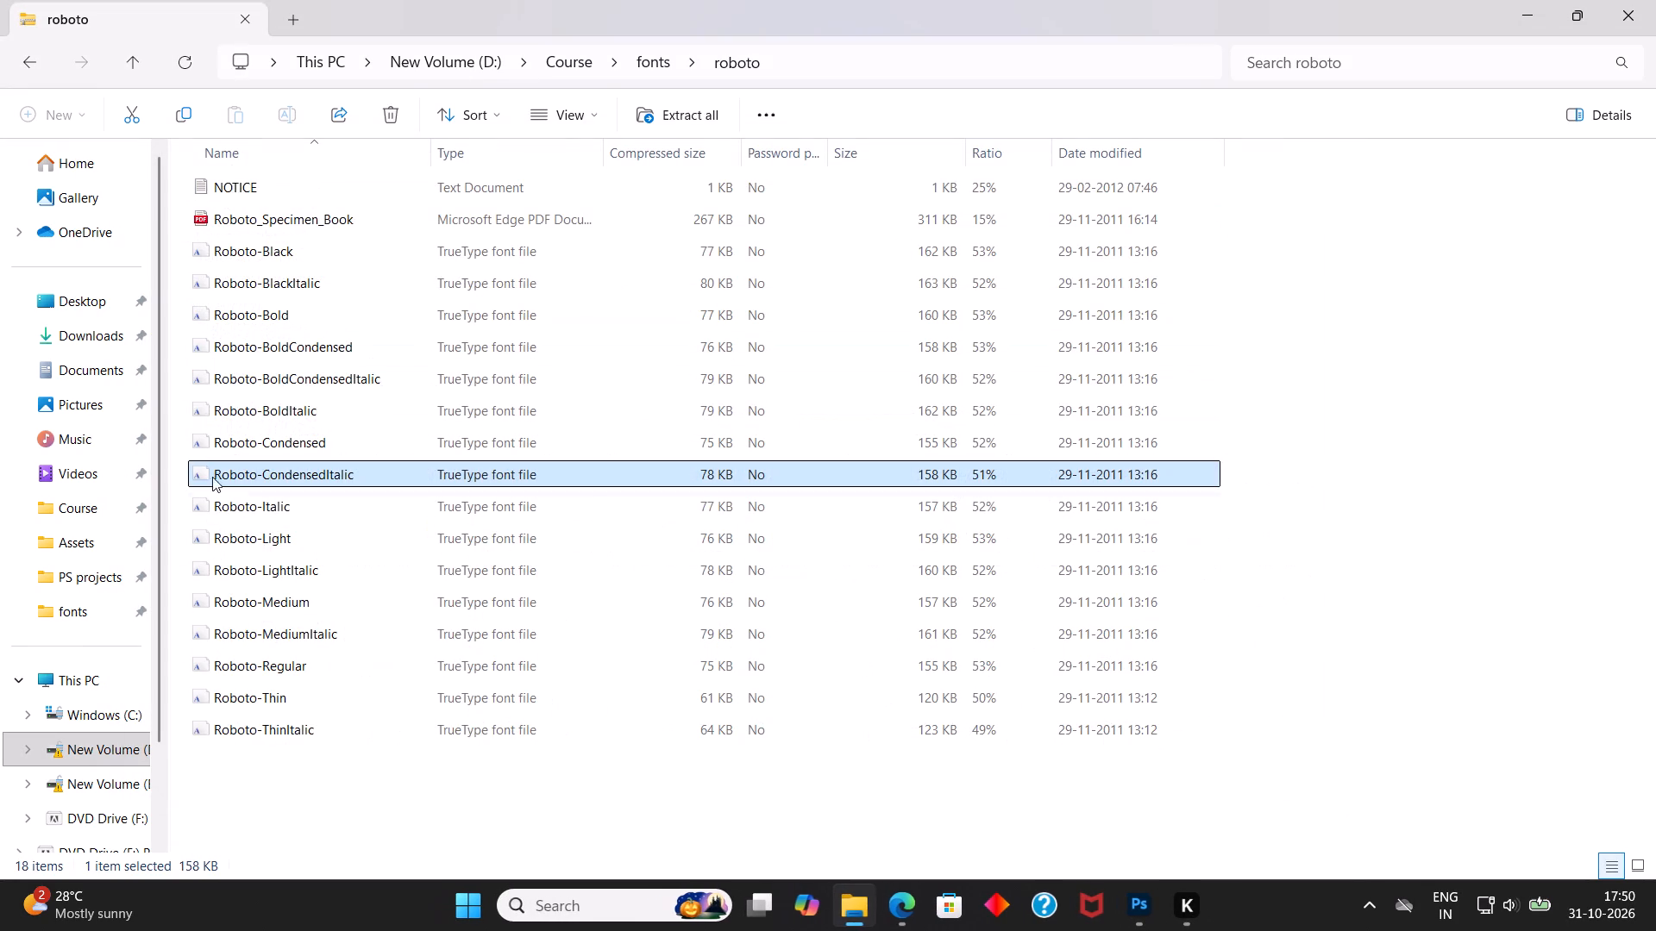
Install the Roboto Italic and Roboto Light fonts from the roboto archive.
double_click(268, 515)
left_click(298, 217)
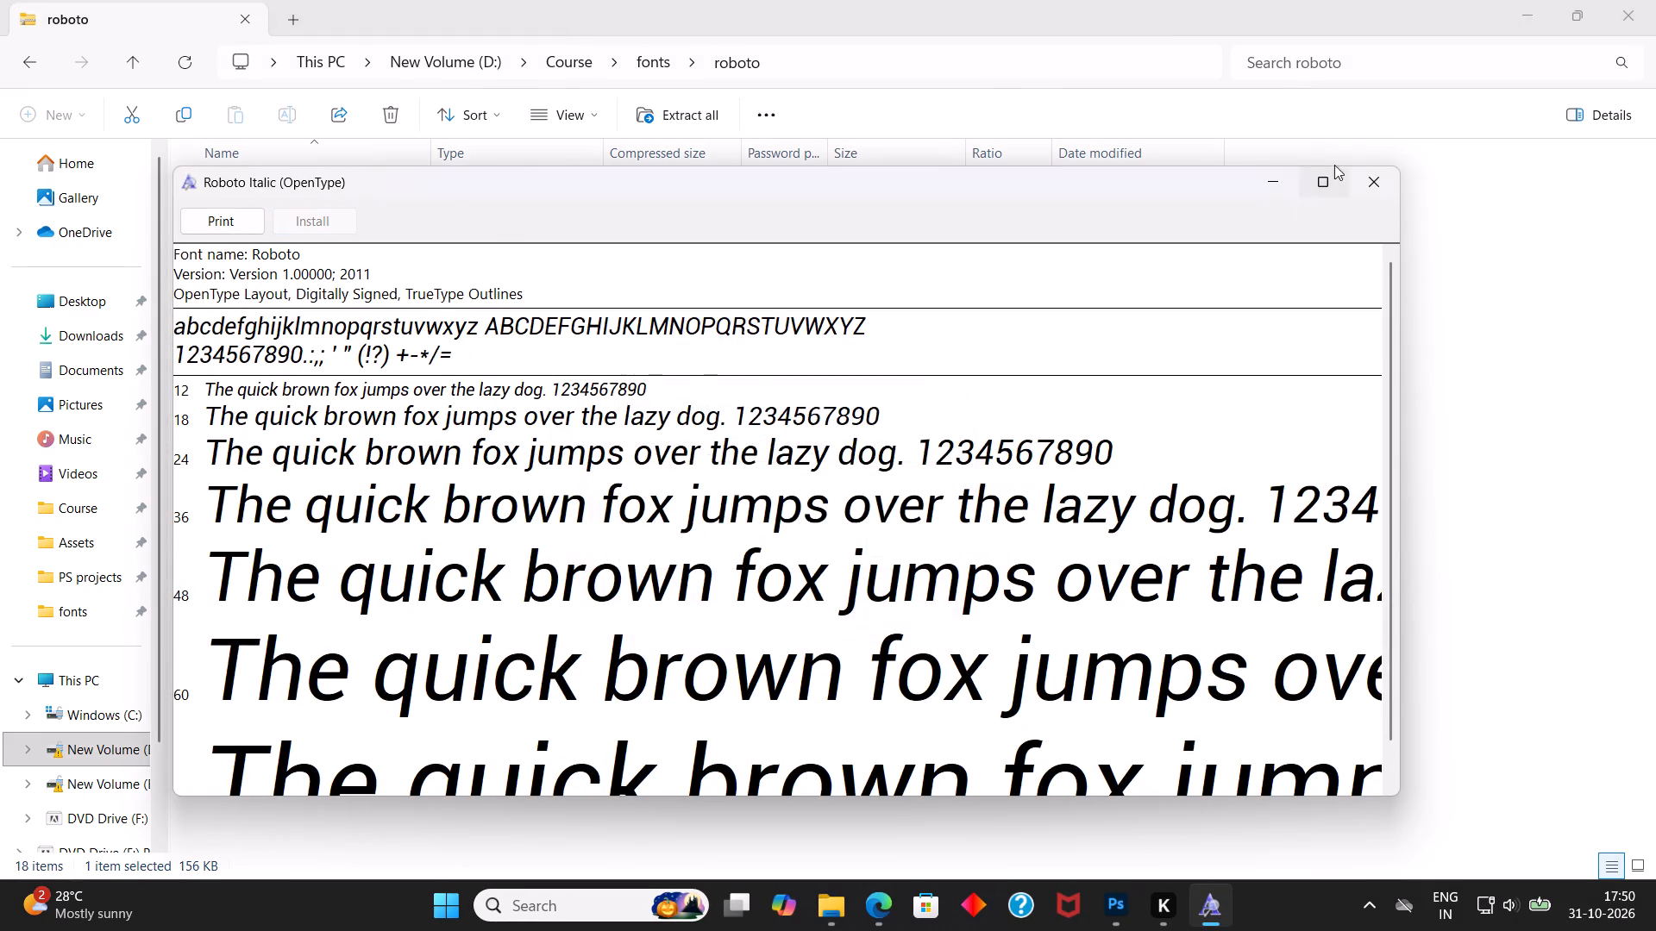
left_click(1381, 188)
double_click(340, 531)
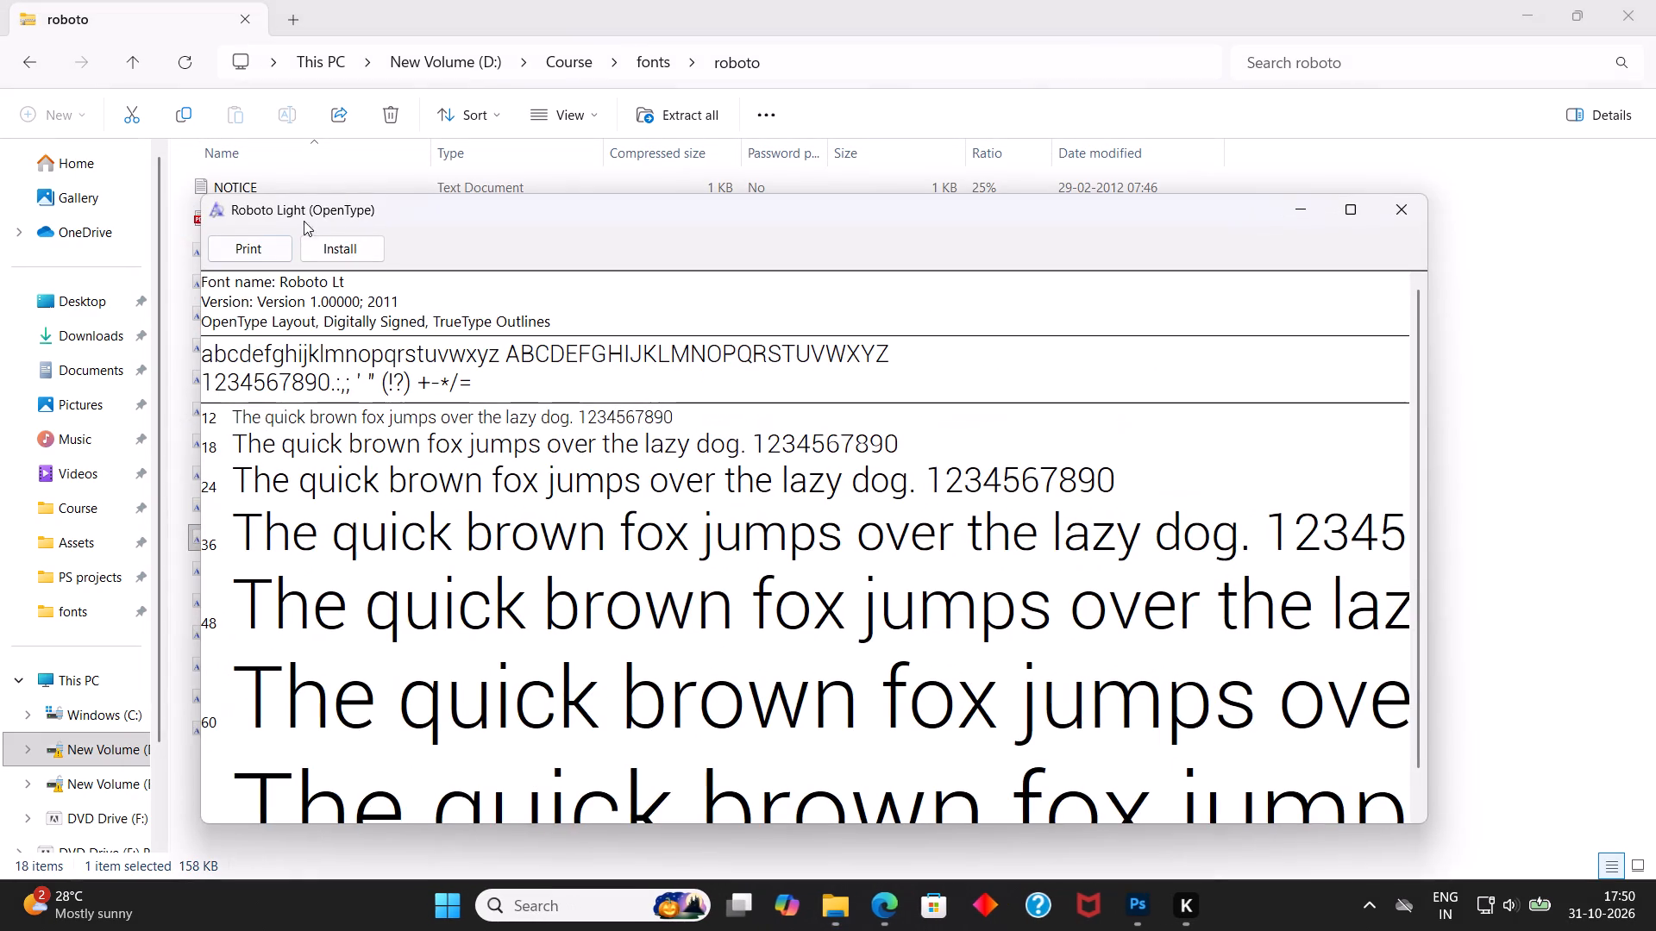
left_click(376, 253)
left_click(1395, 209)
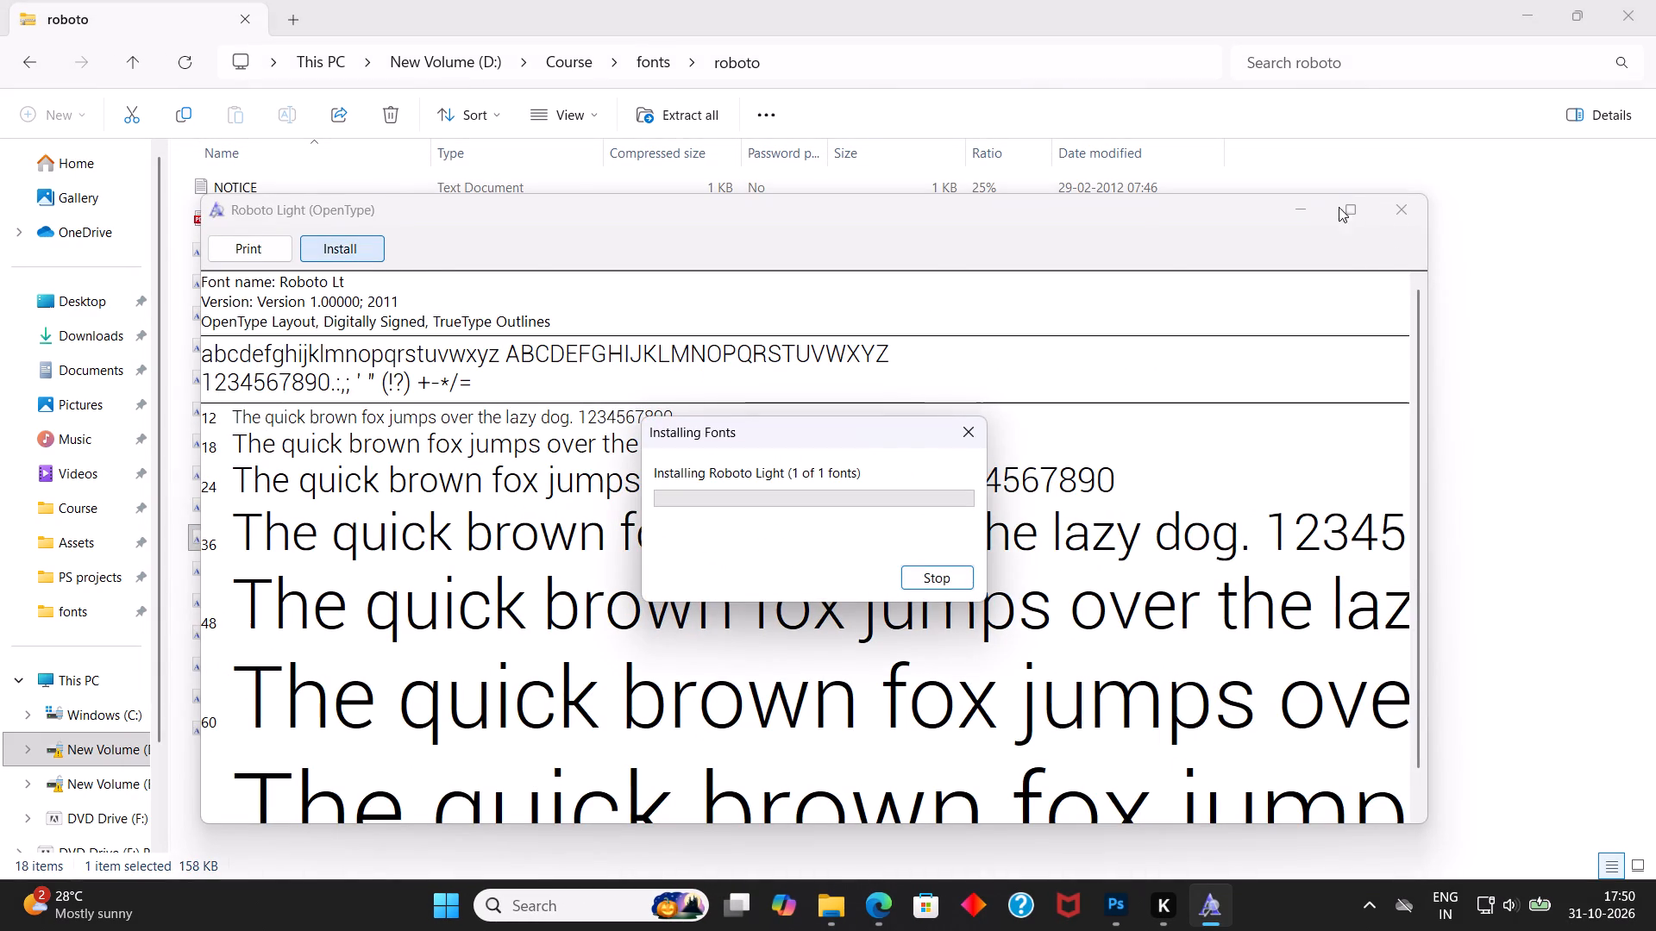
Install the Roboto Light Italic and Roboto Medium fonts from the roboto archive.
double_click(293, 565)
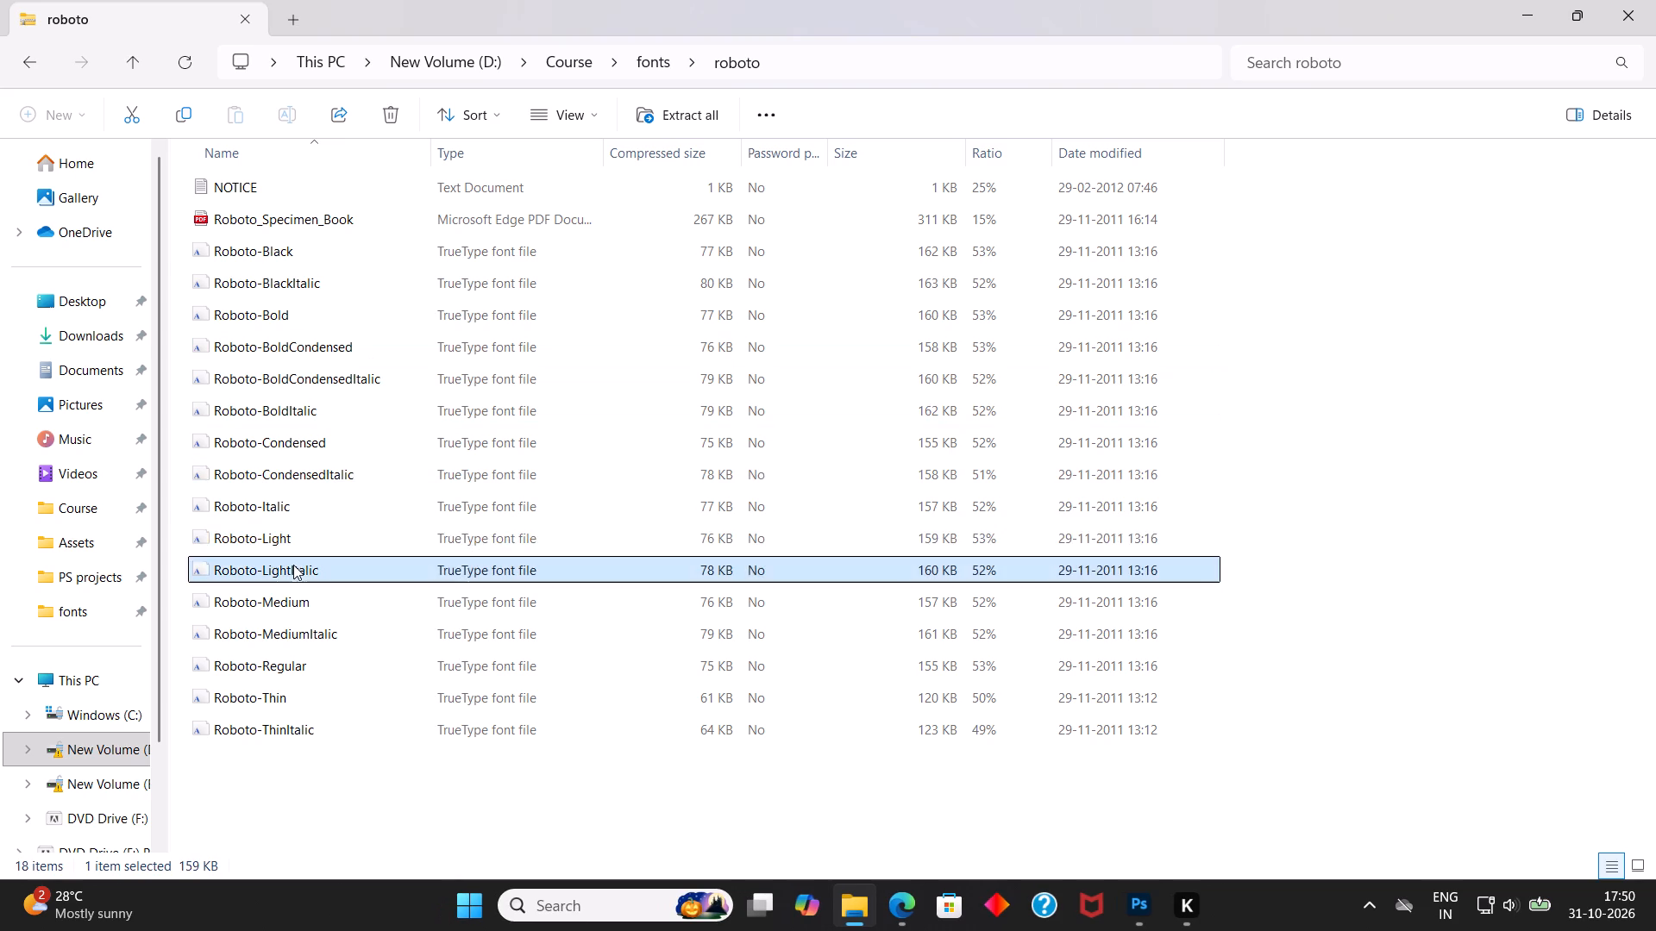
left_click(176, 86)
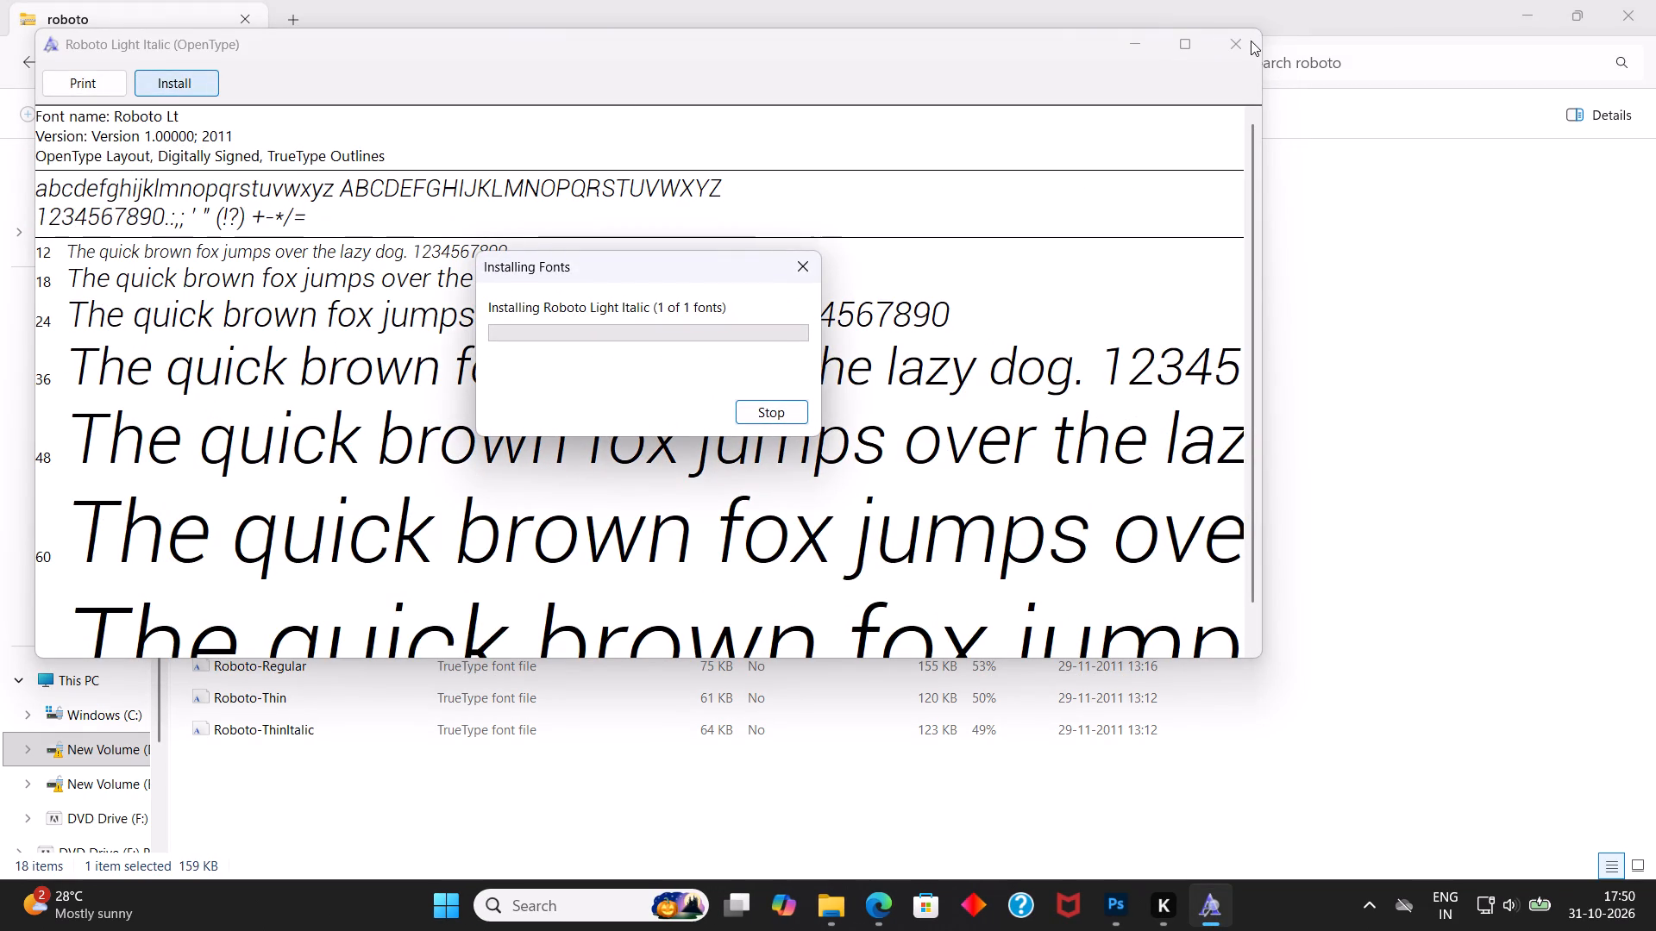
left_click(1251, 41)
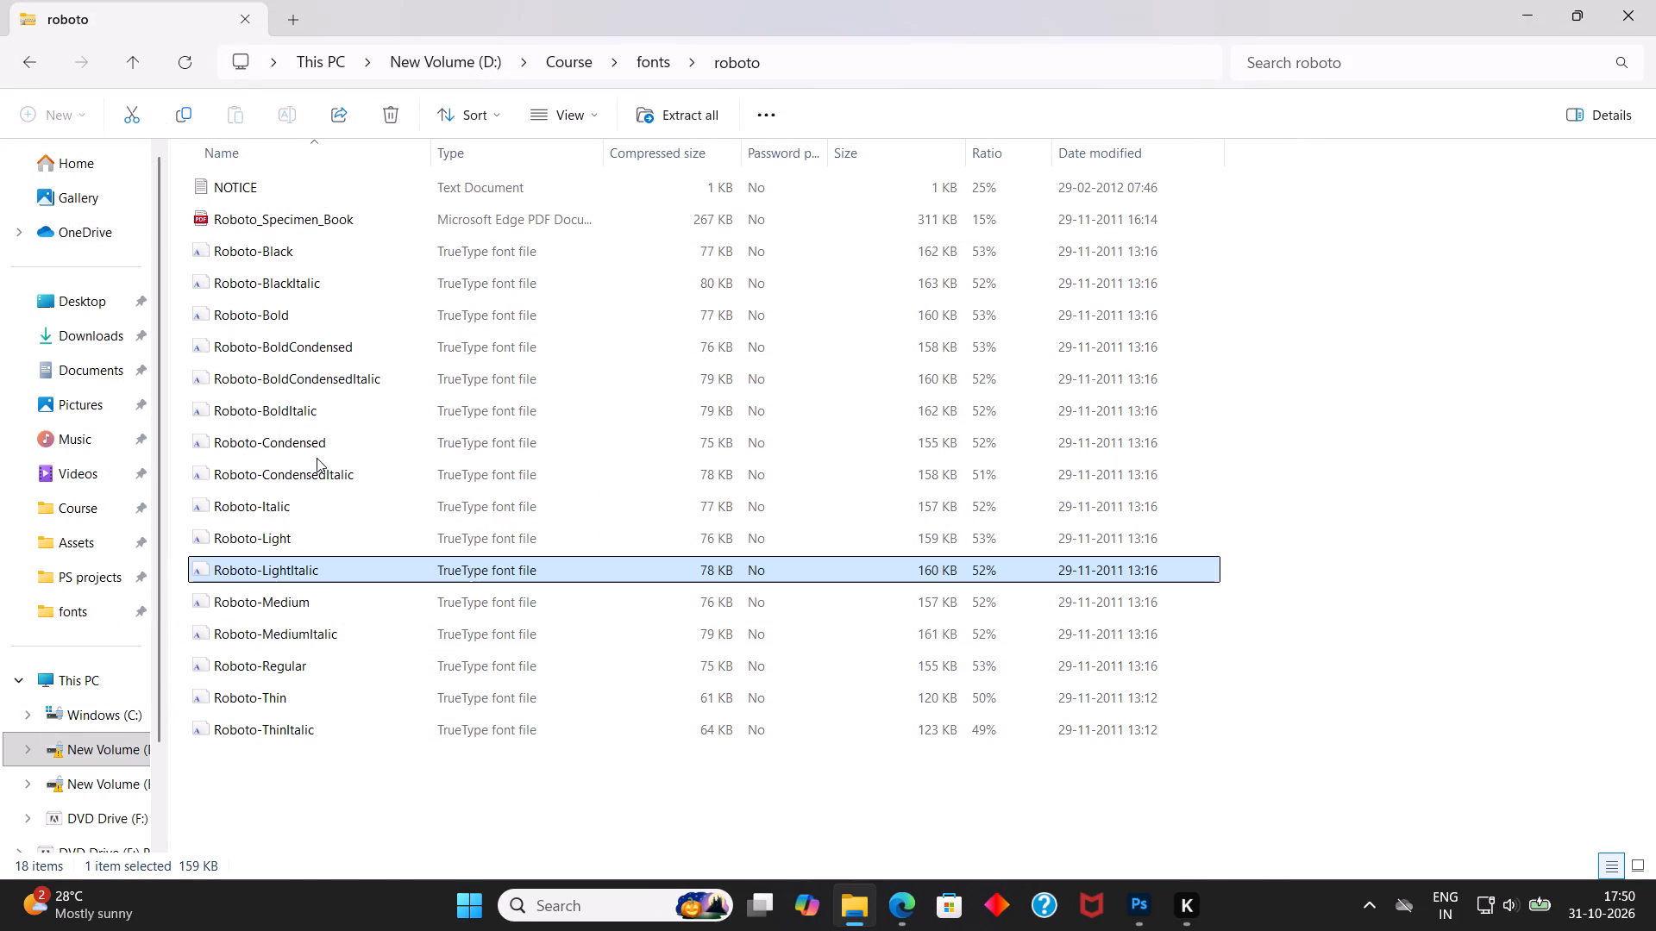
double_click(273, 607)
left_click(216, 99)
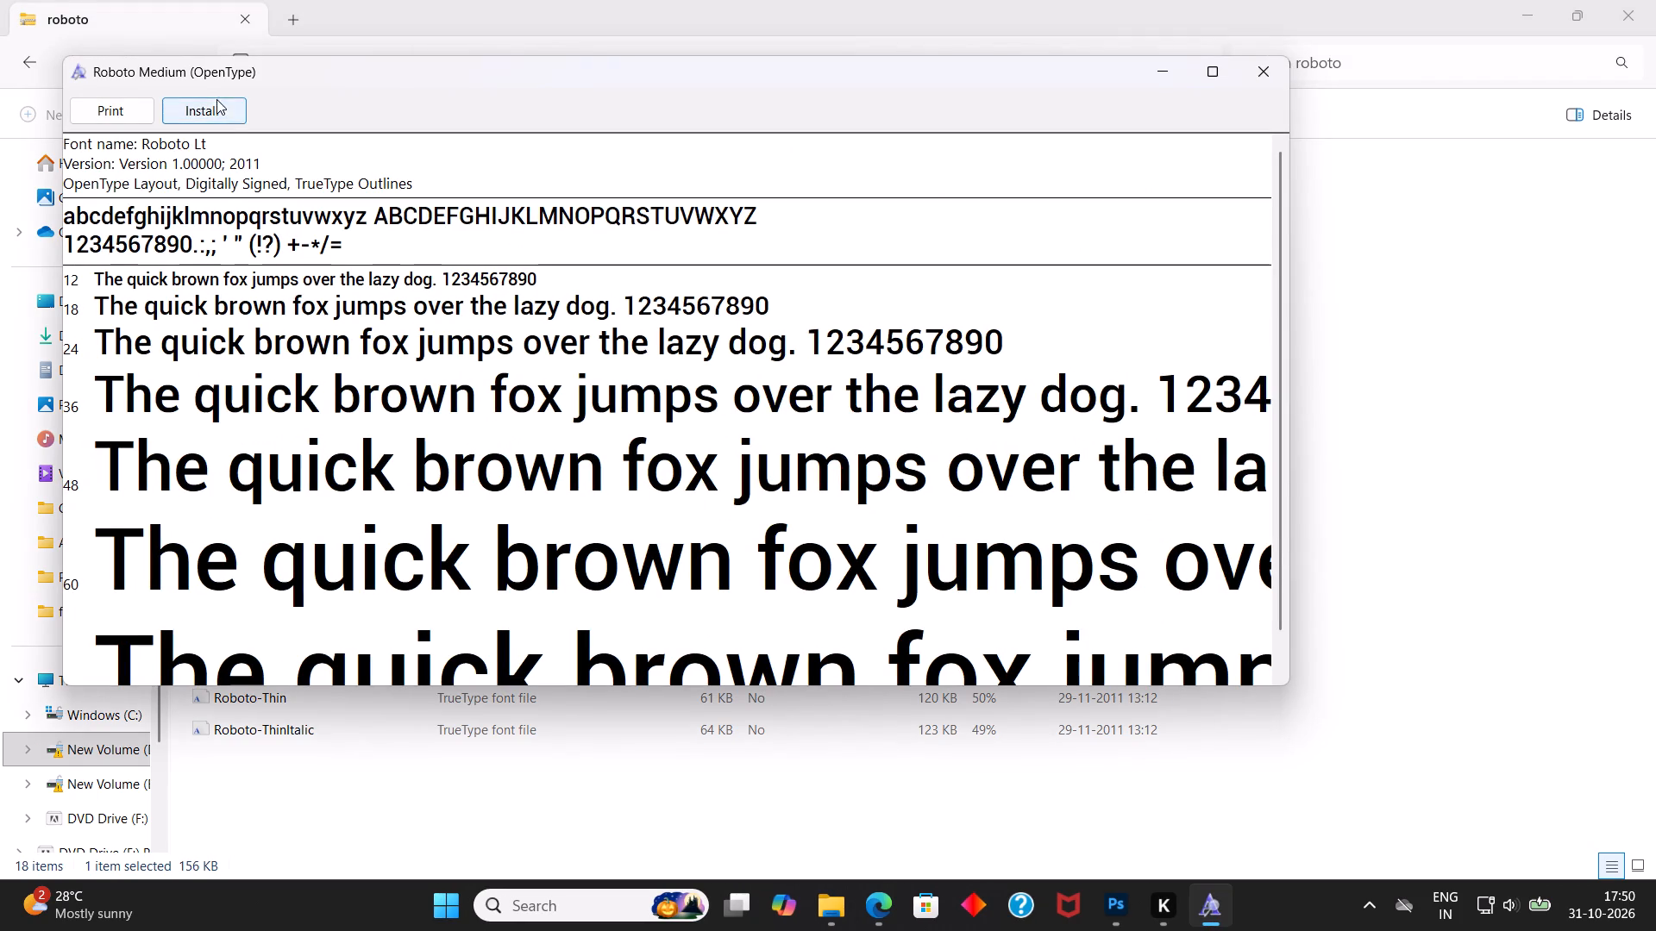
left_click(1271, 66)
right_click(1264, 66)
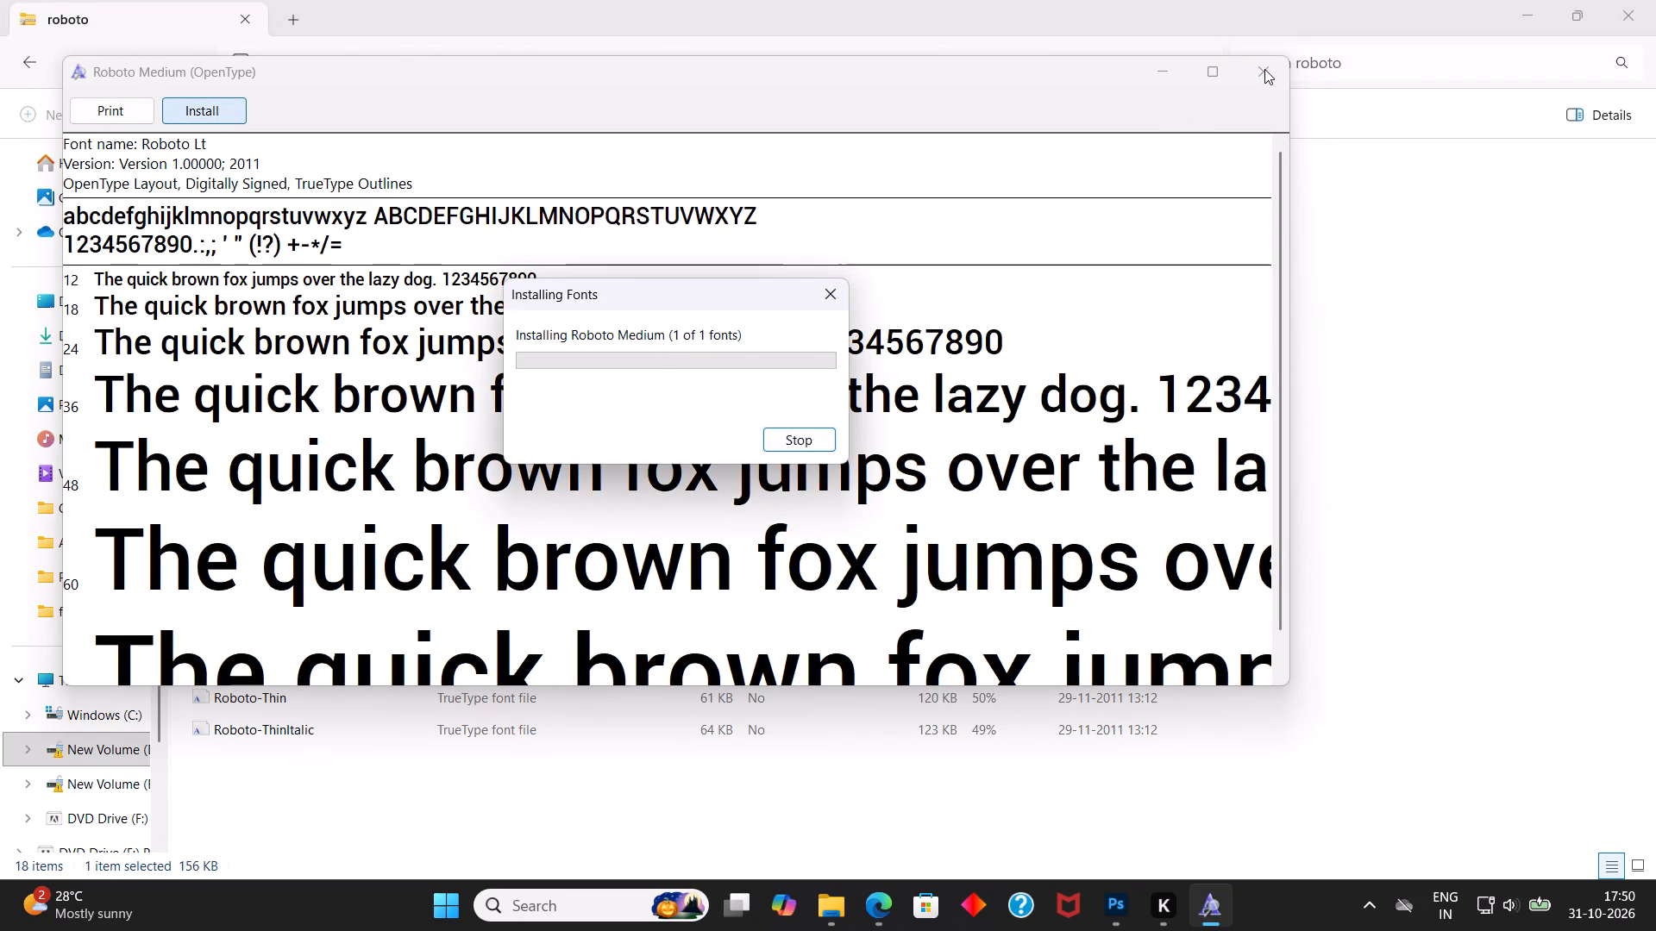
Install the Roboto Medium Italic and Roboto Regular fonts from the roboto archive.
double_click(387, 636)
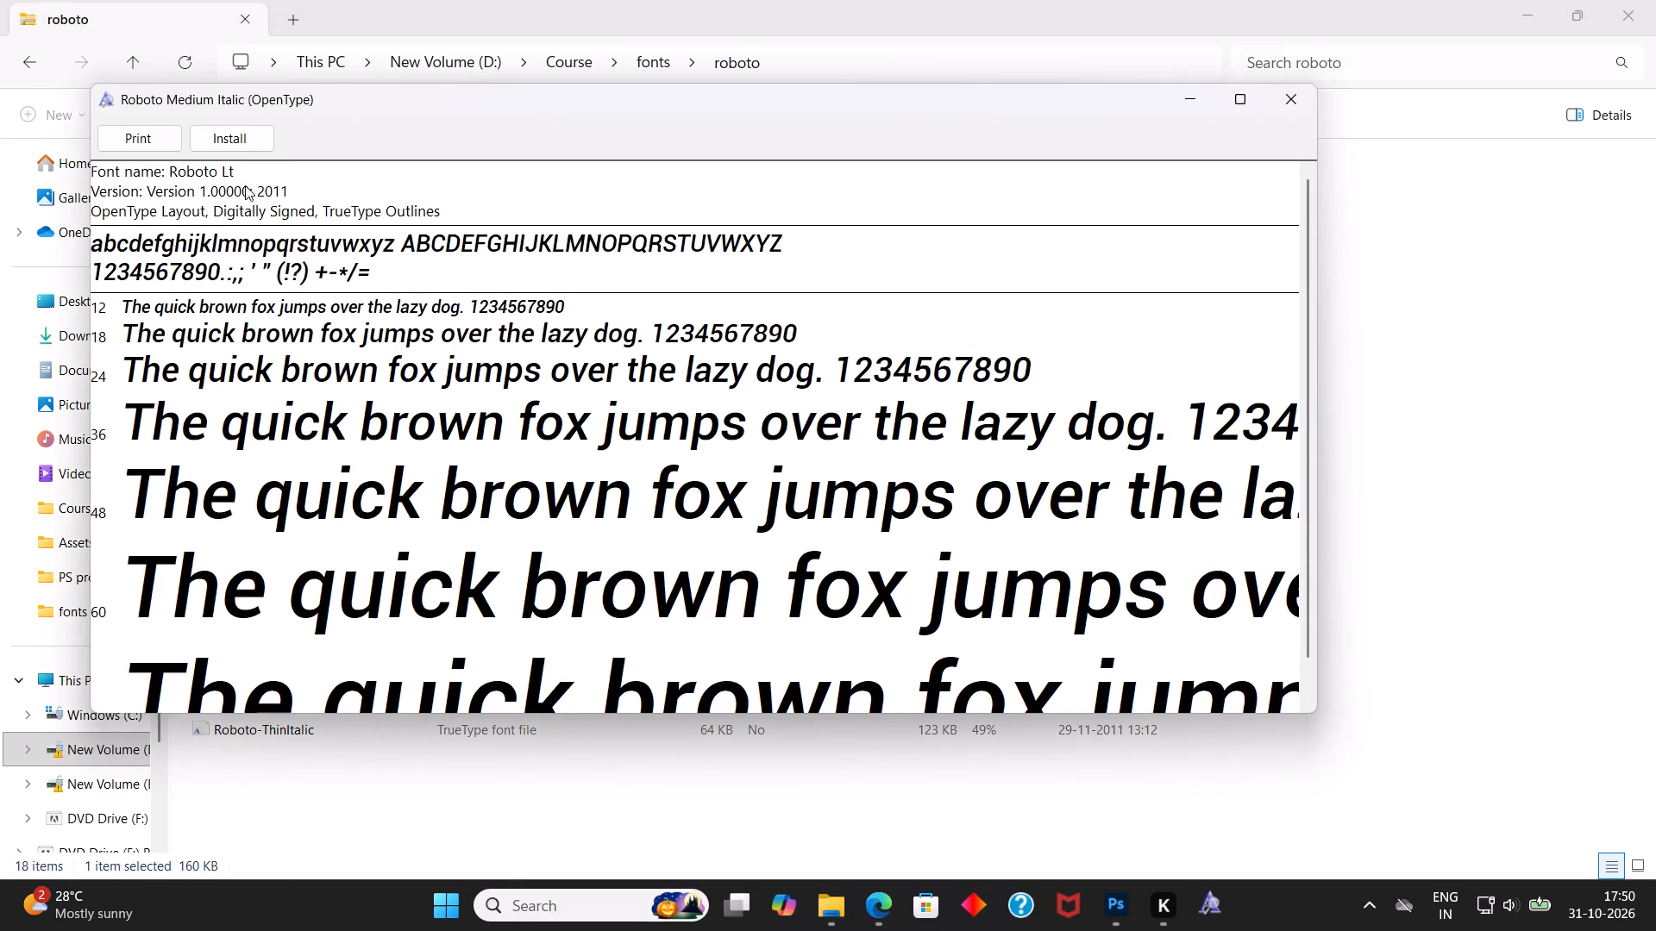
left_click(243, 140)
left_click(1295, 100)
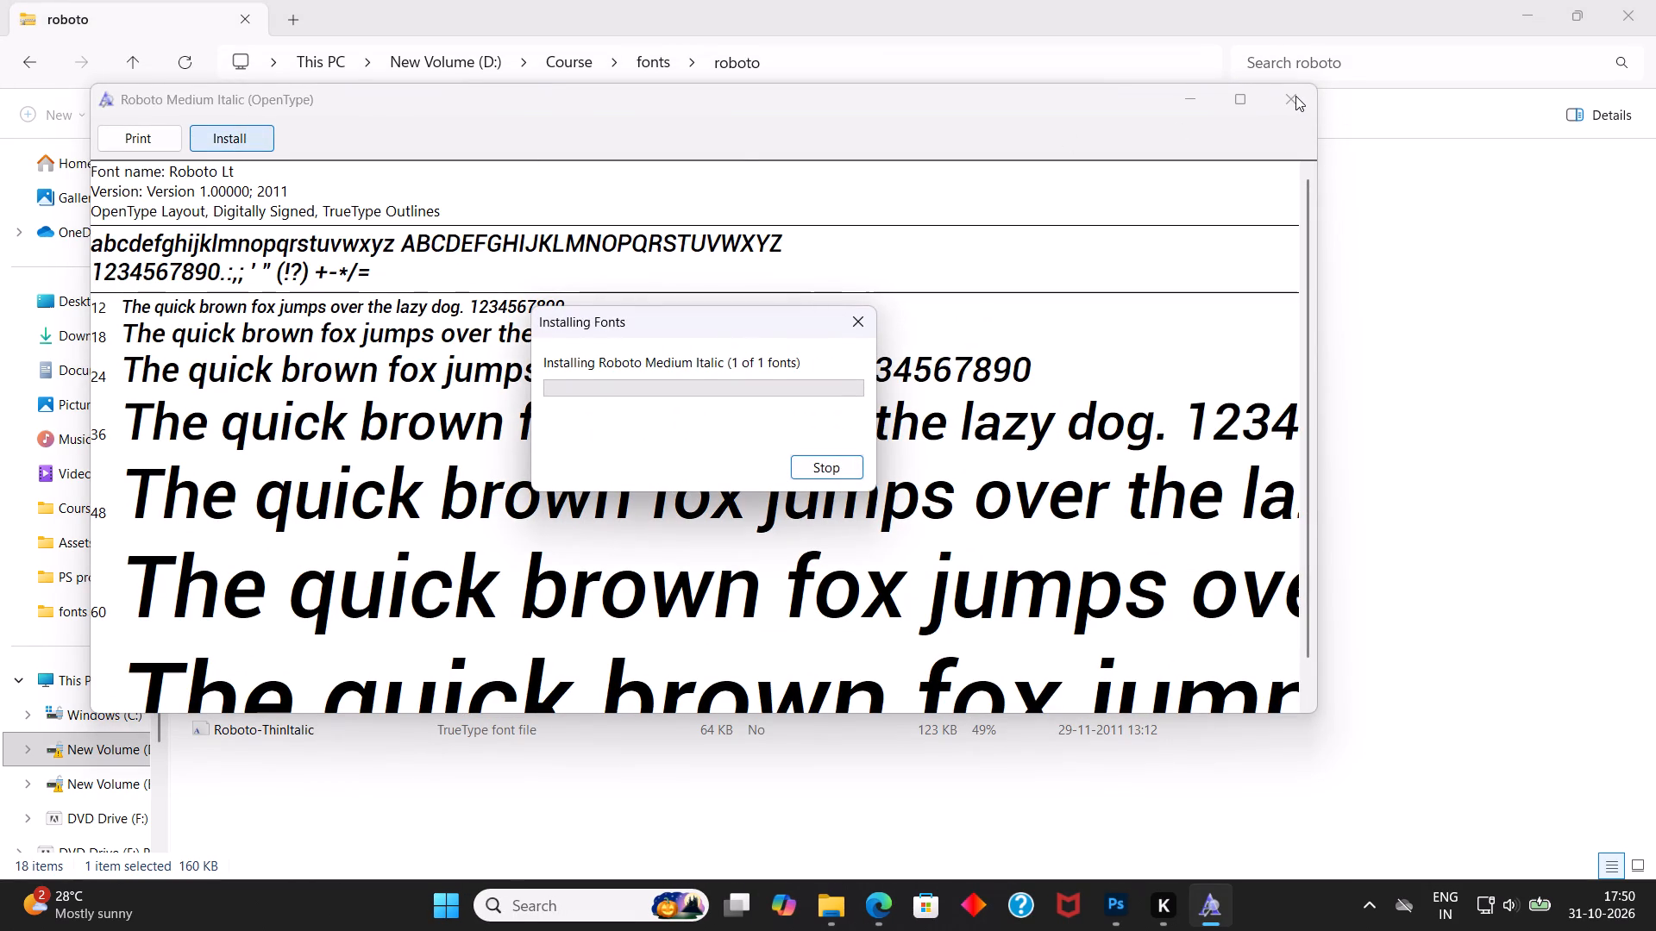
double_click(347, 658)
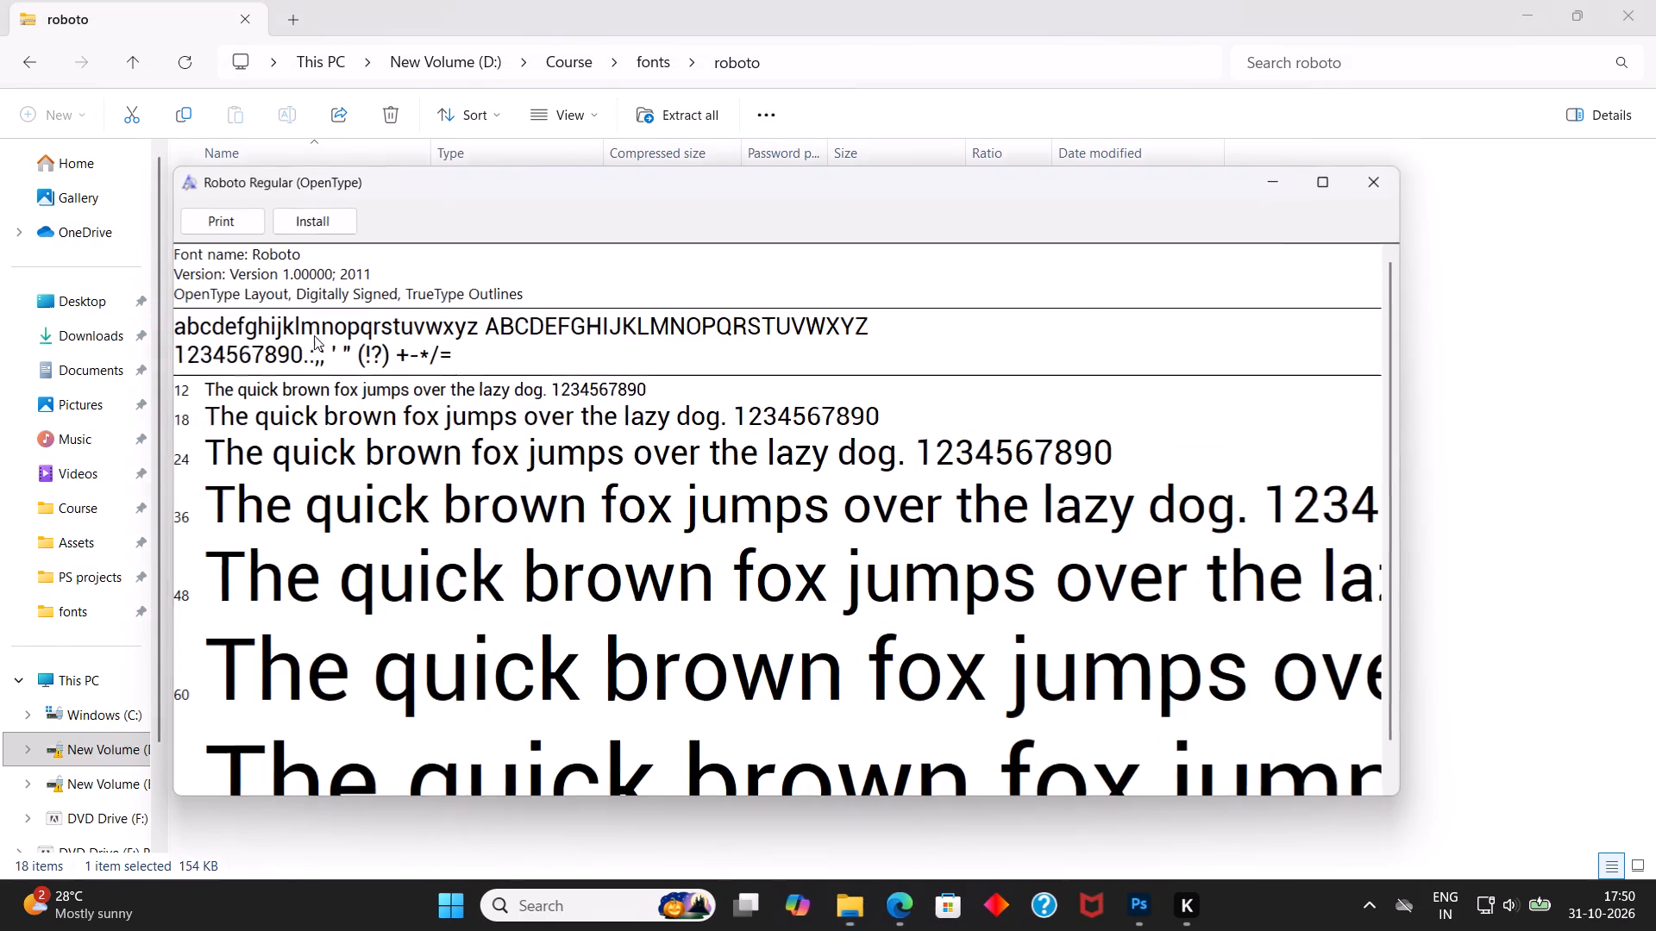
left_click(329, 217)
left_click(1364, 187)
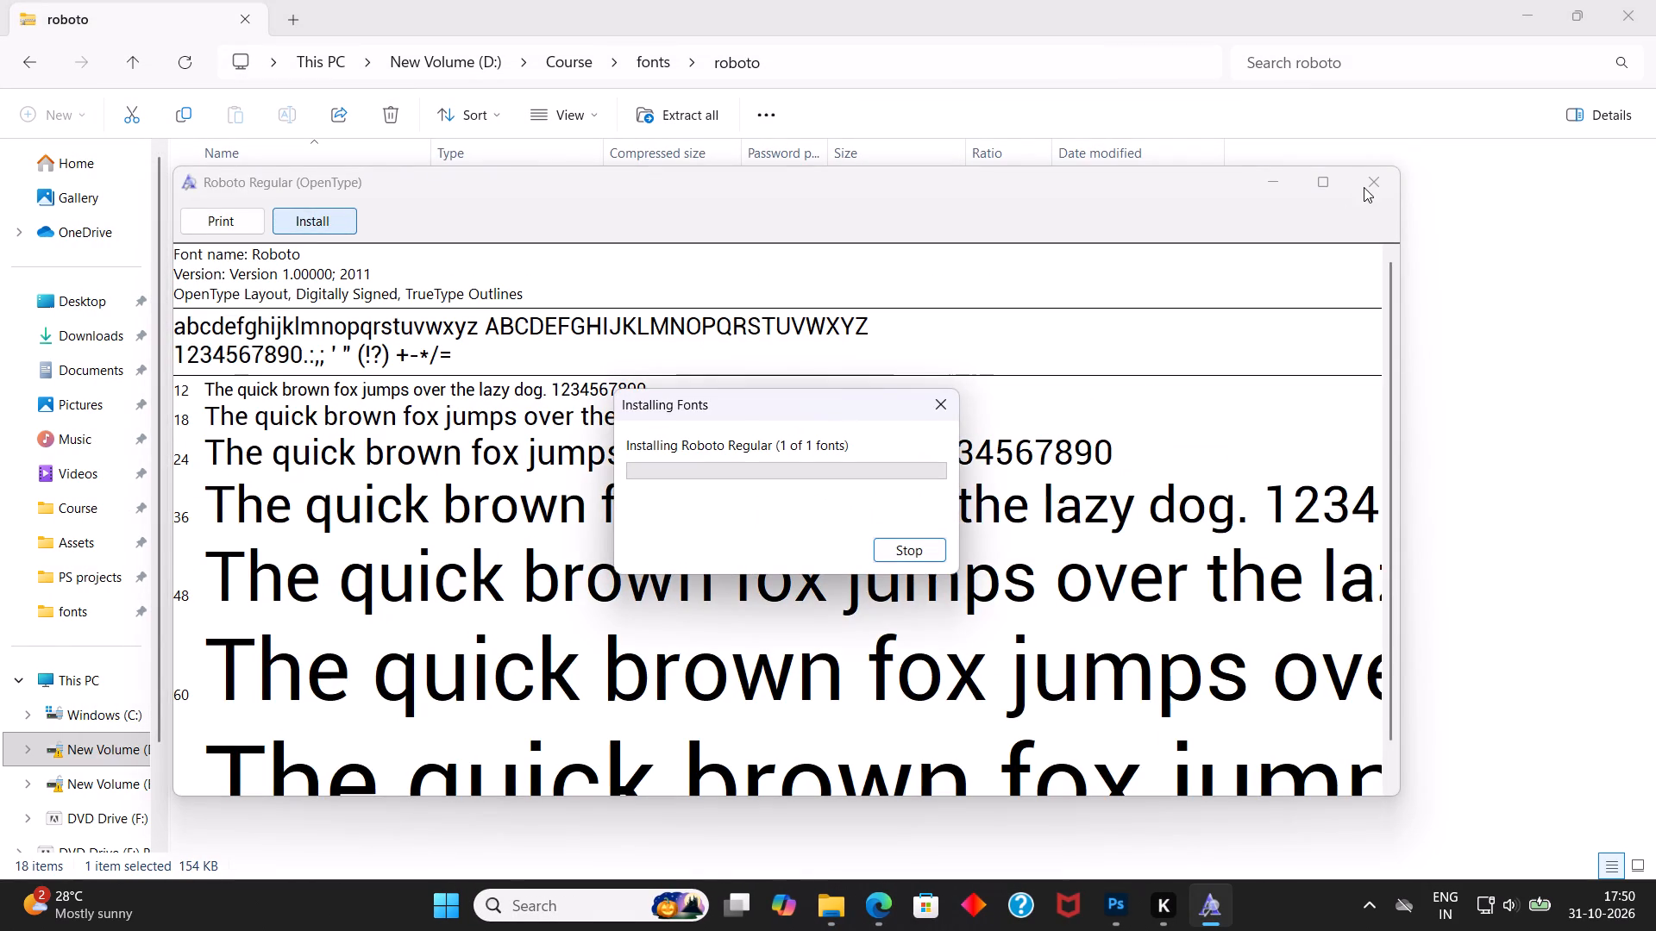
left_click(1370, 187)
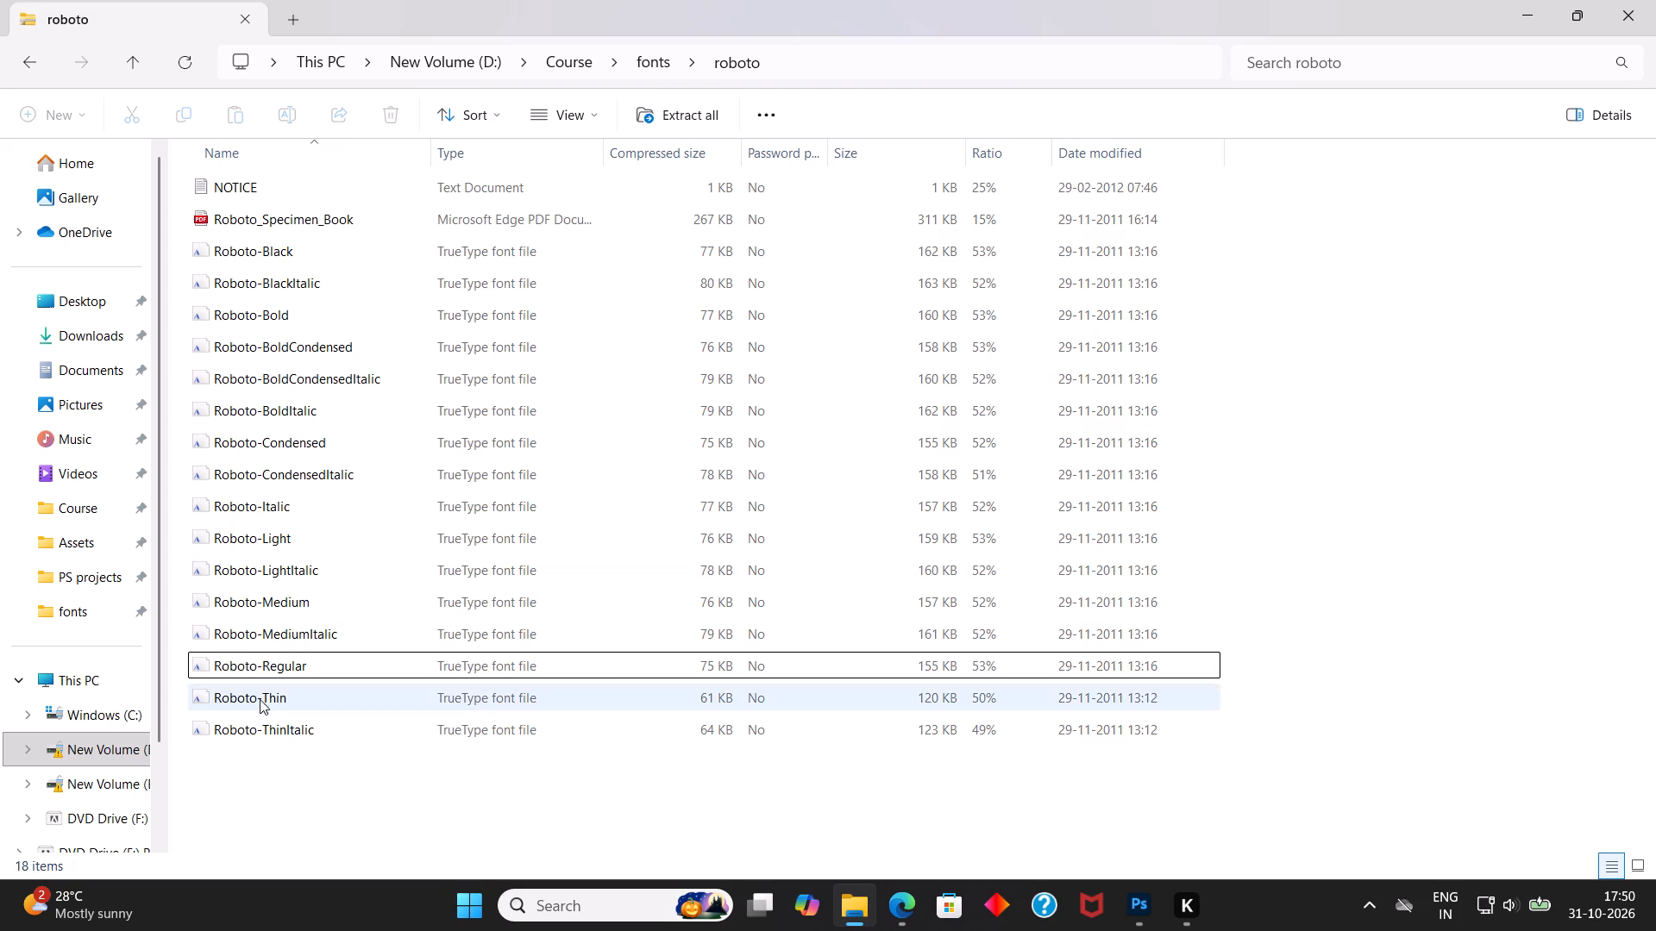
Install the Roboto Thin font from the roboto archive.
double_click(263, 696)
left_click(345, 241)
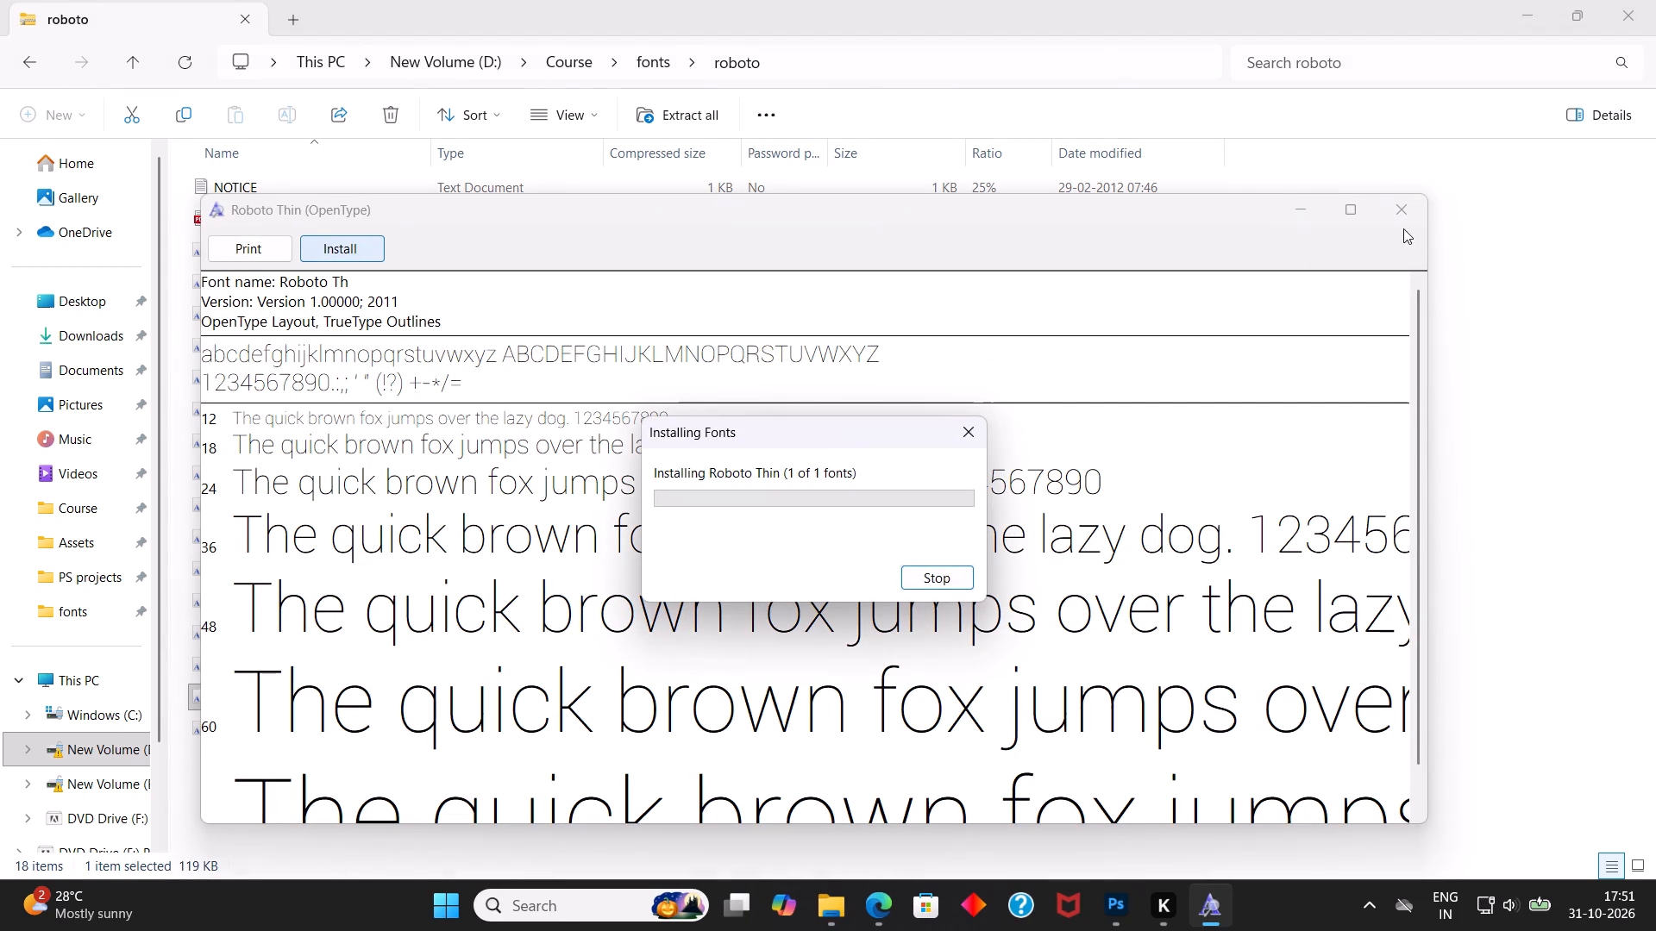
left_click(1404, 212)
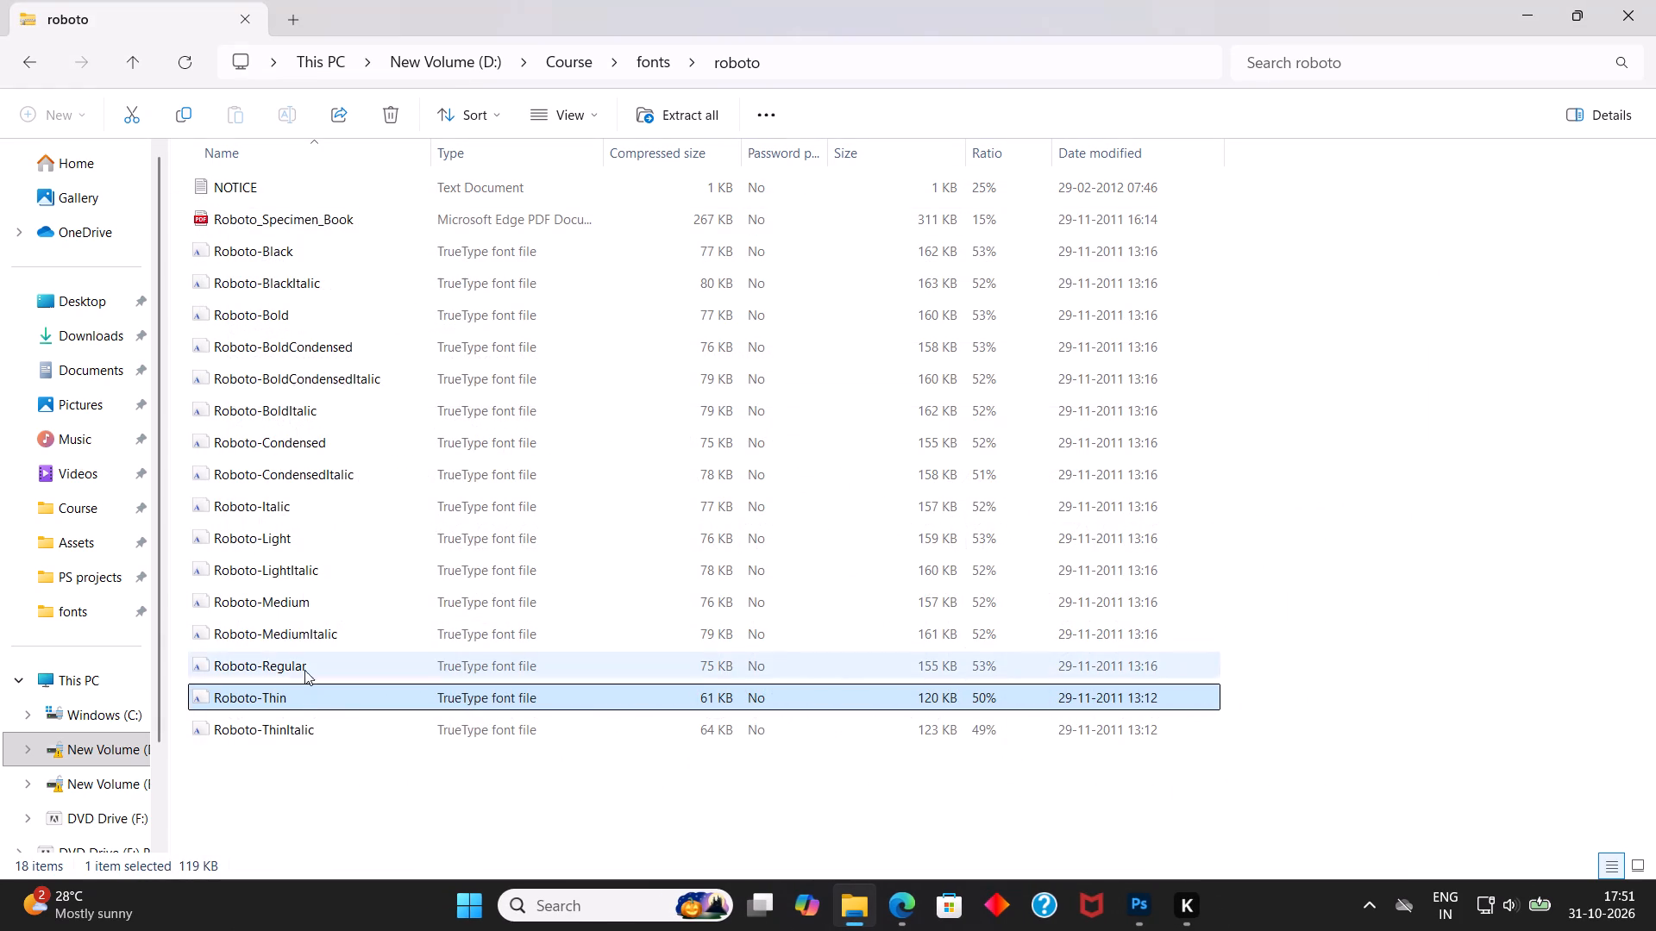
Install the Nexa Extra Light and Nexa Heavy fonts from the nexa archive in the fonts folder.
left_click(31, 72)
double_click(292, 550)
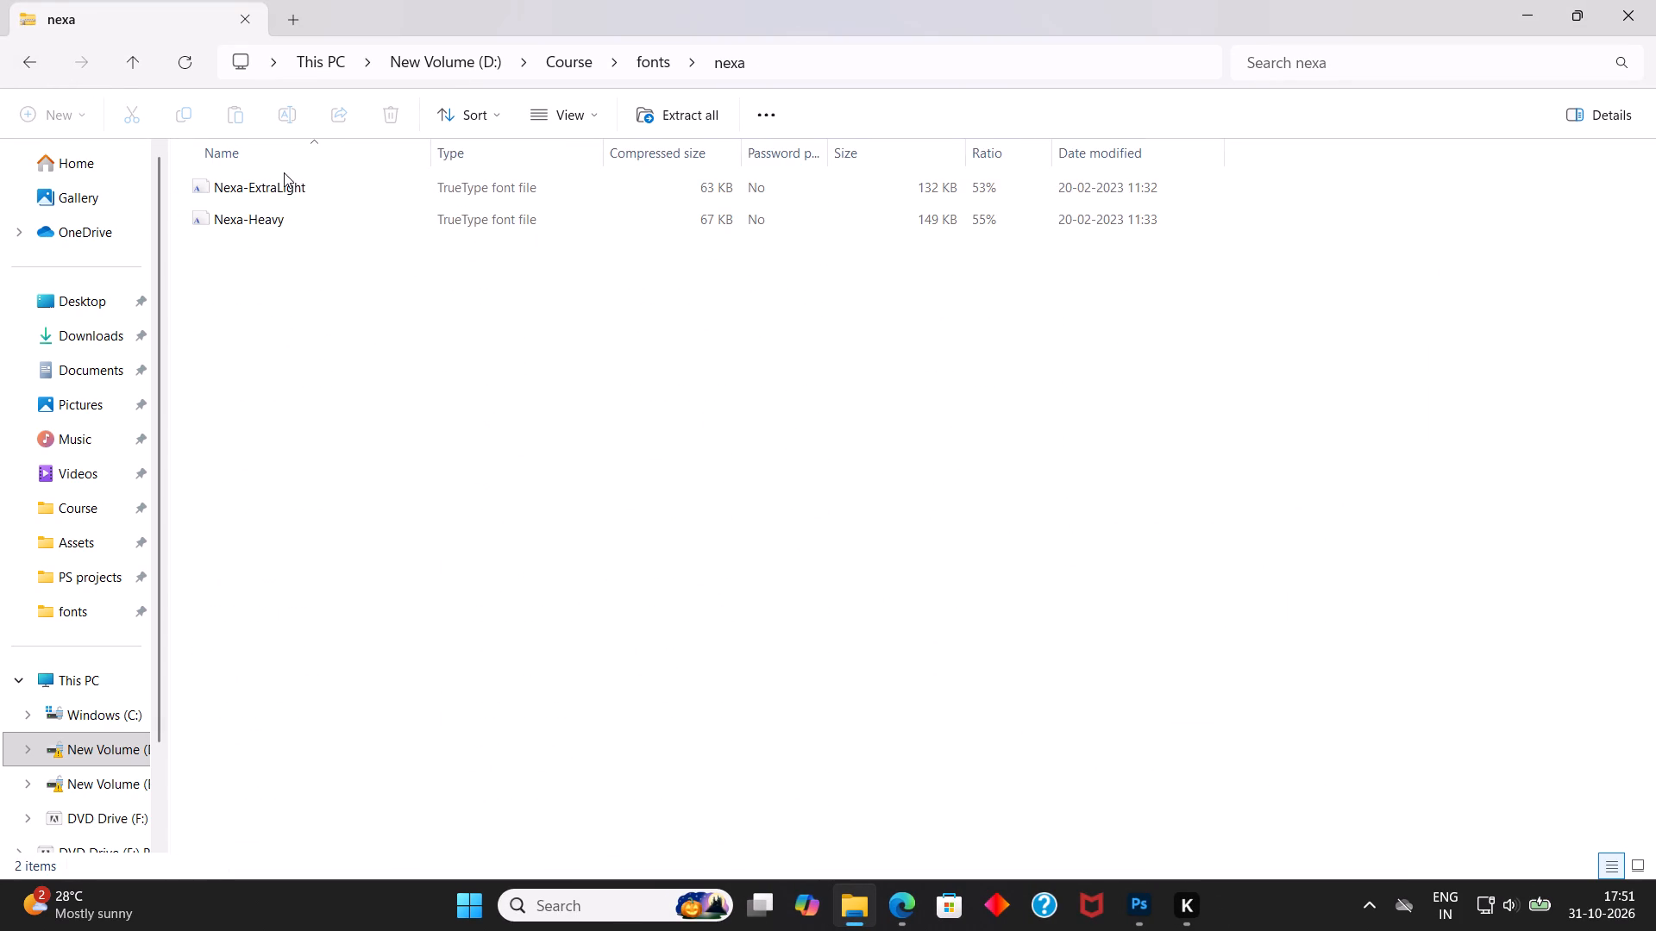
double_click(285, 190)
left_click(210, 81)
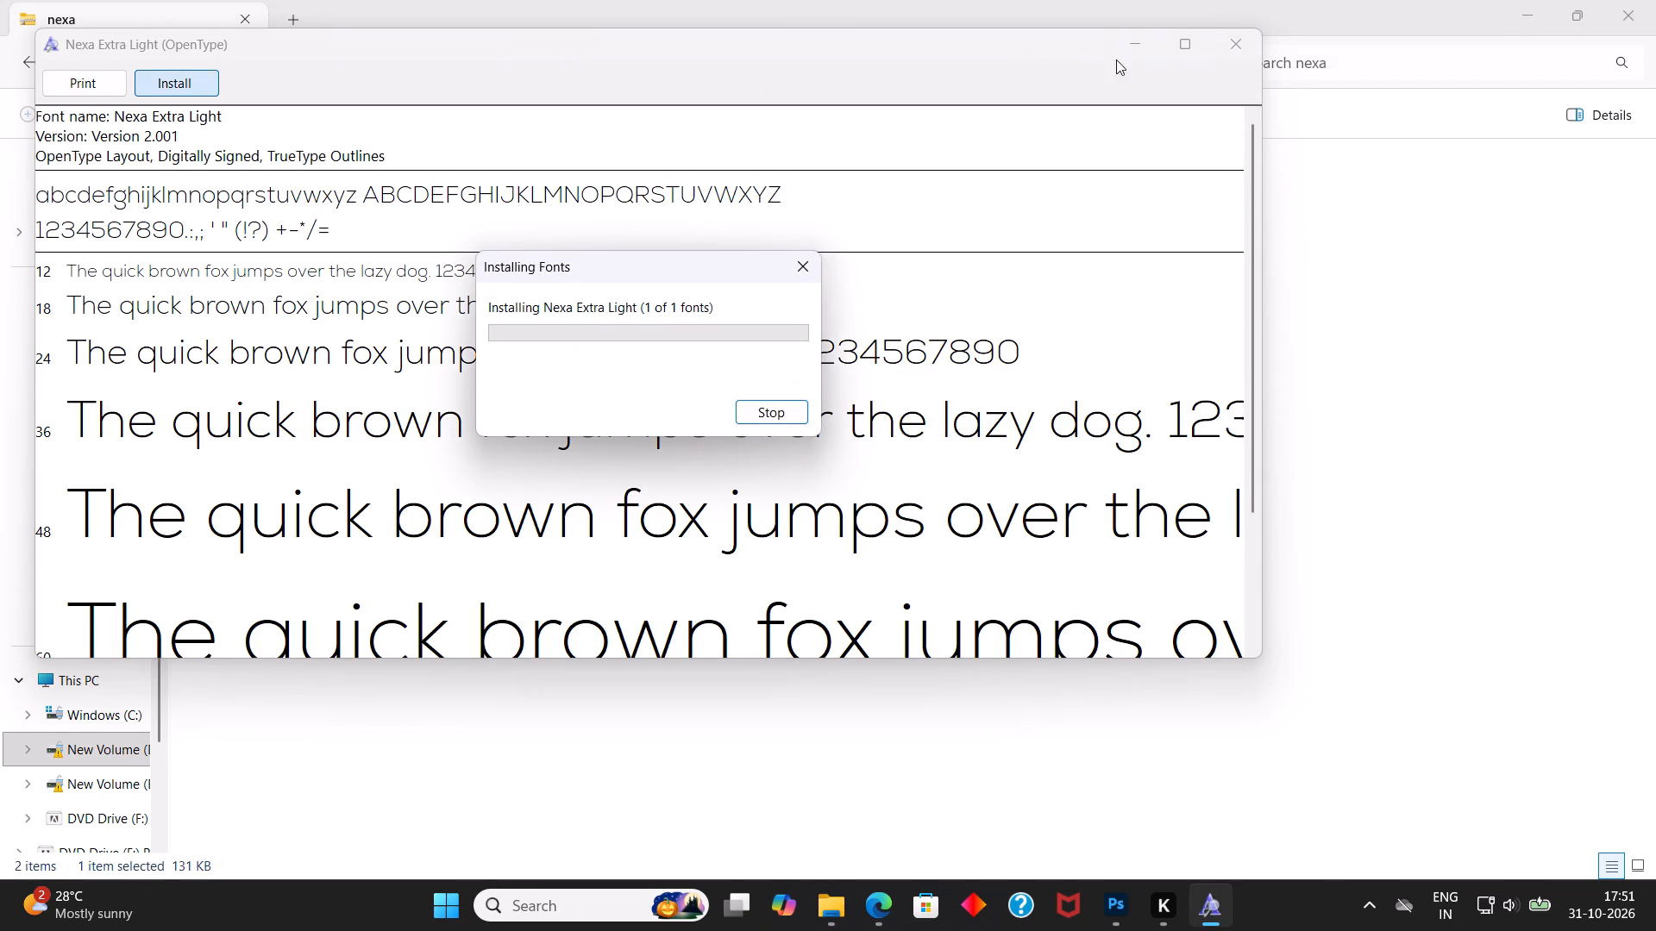
left_click(1224, 46)
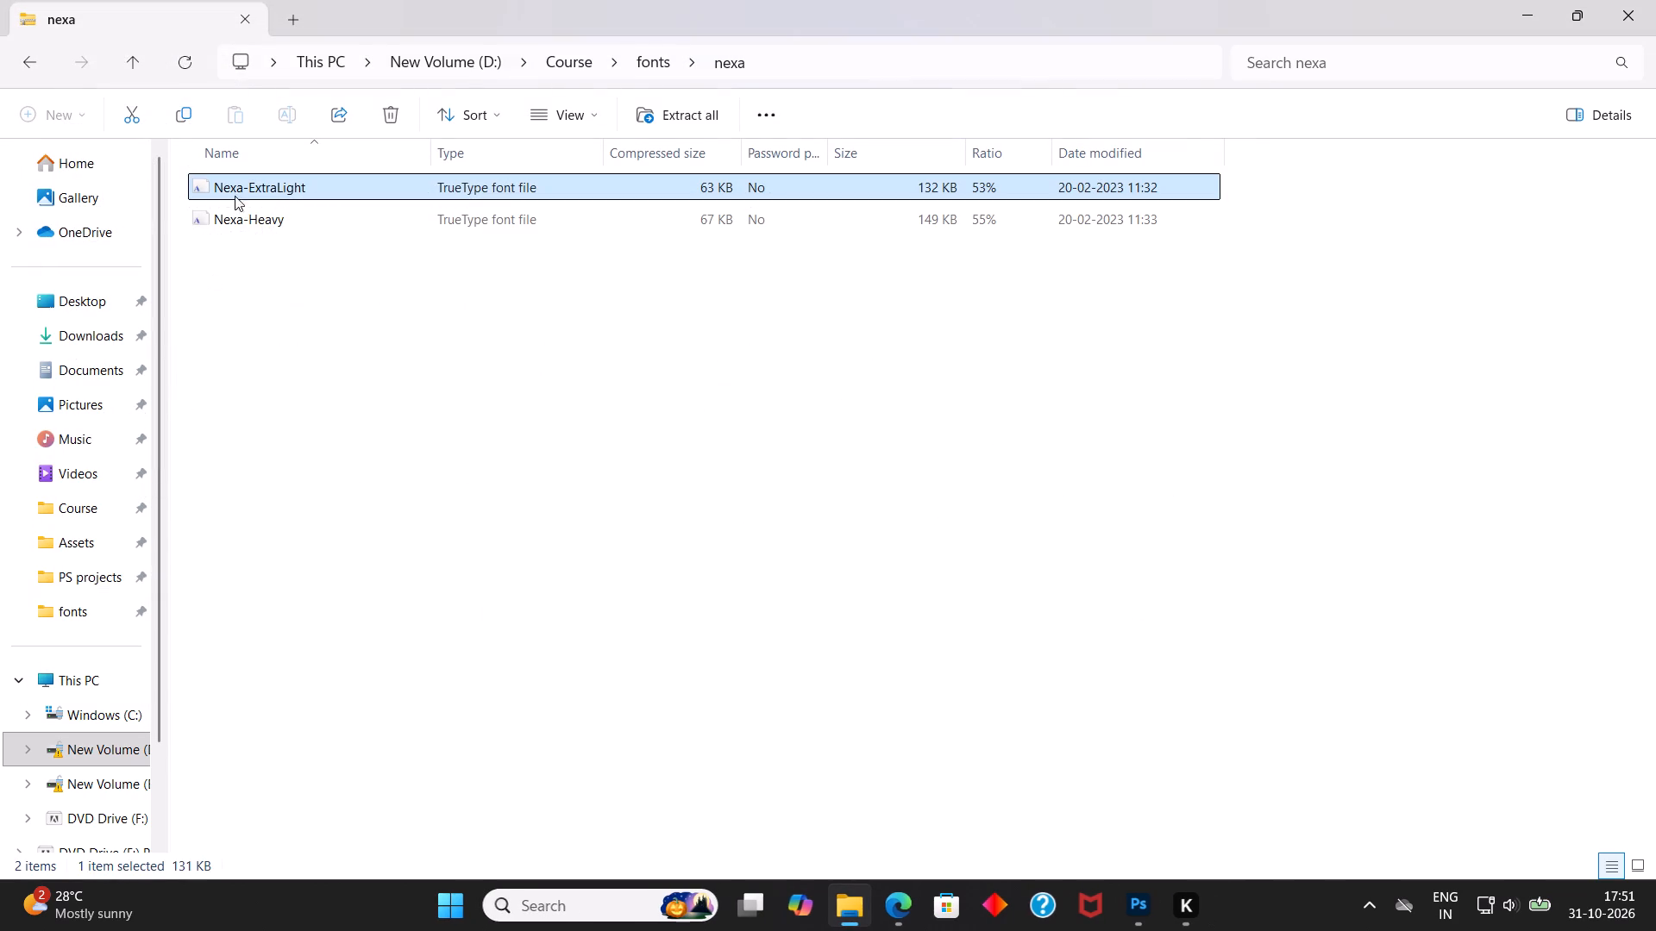
double_click(237, 223)
left_click(217, 116)
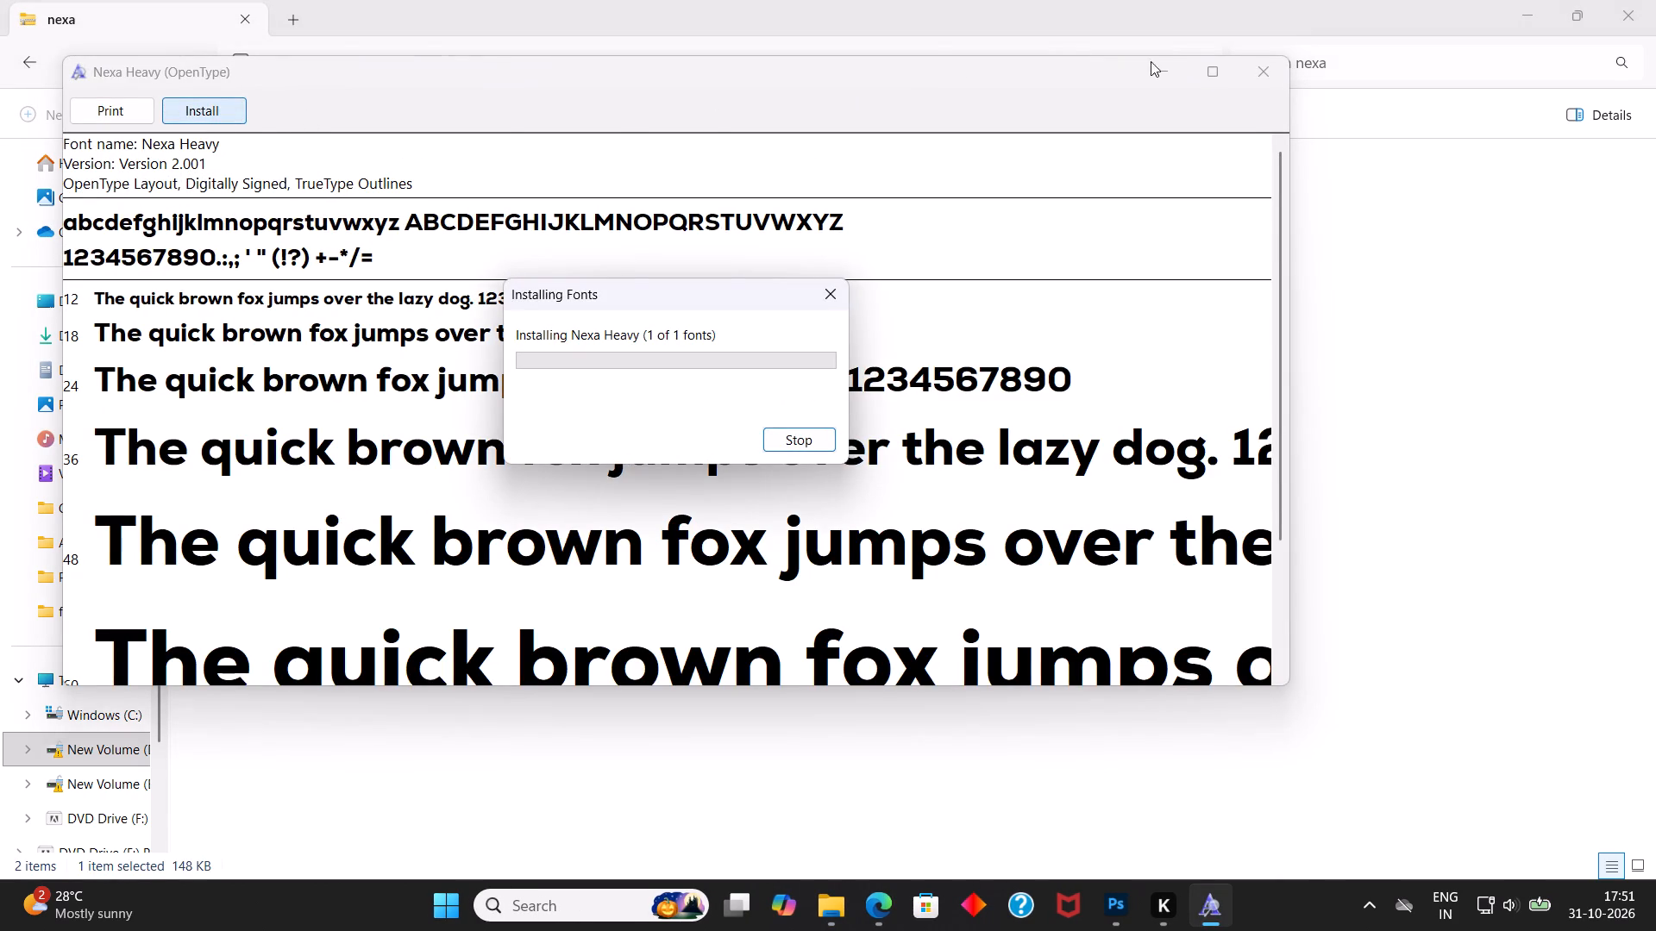
left_click(1256, 65)
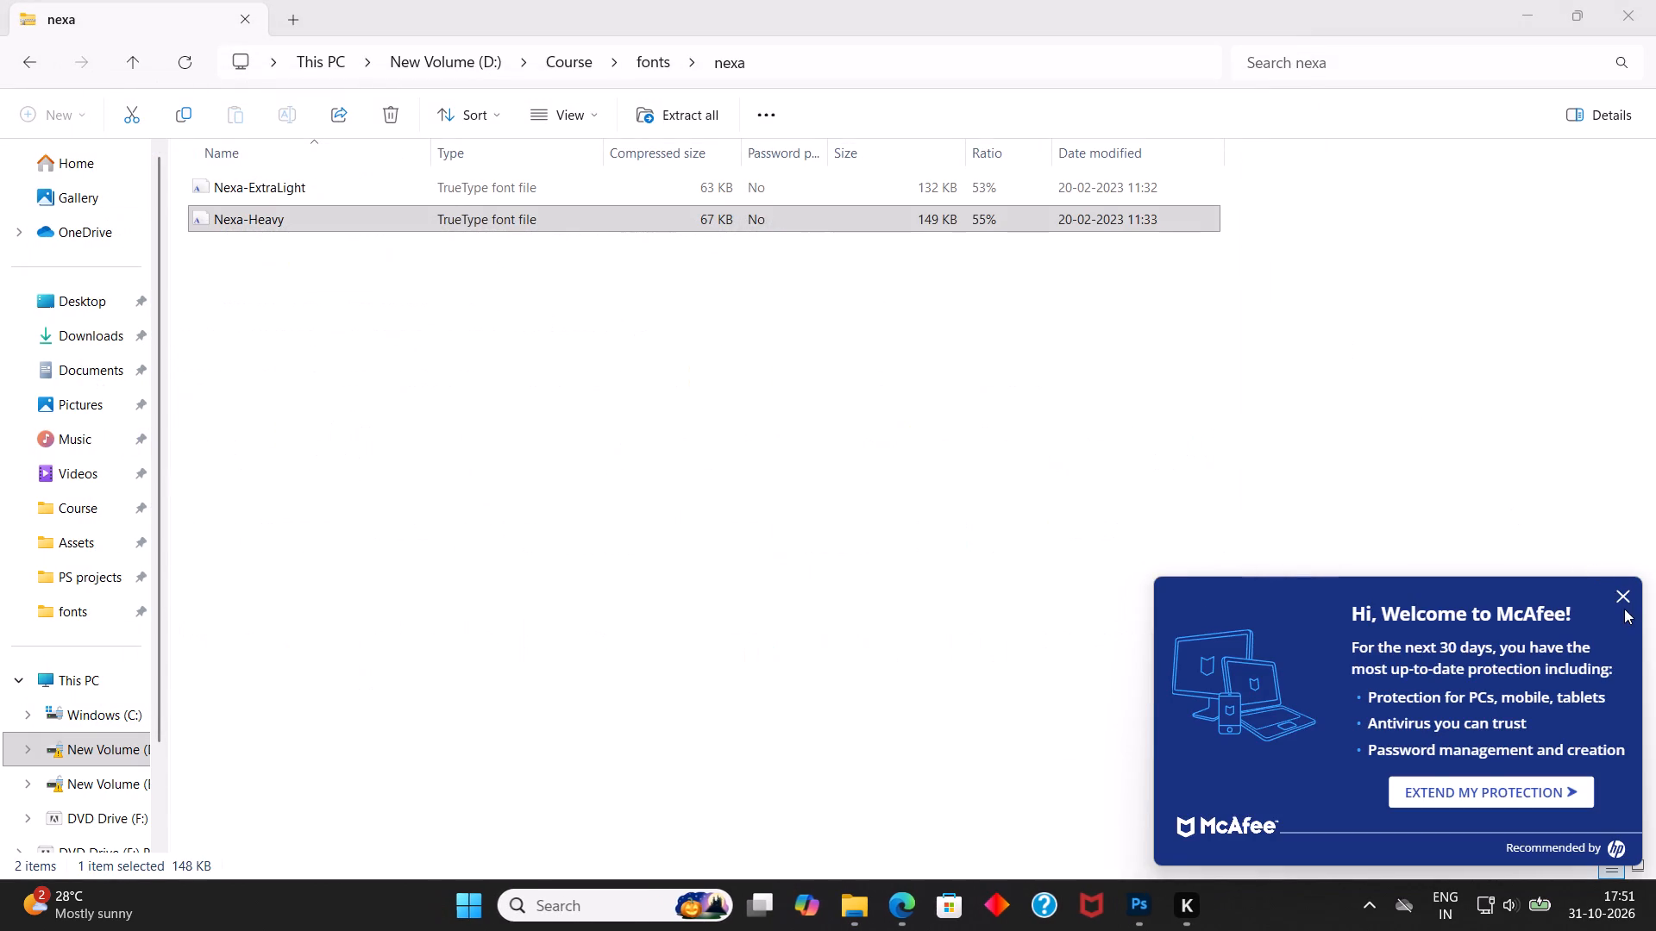
left_click(1623, 603)
Install the Happy Night font from the happy_night archive in the fonts folder.
left_click(22, 67)
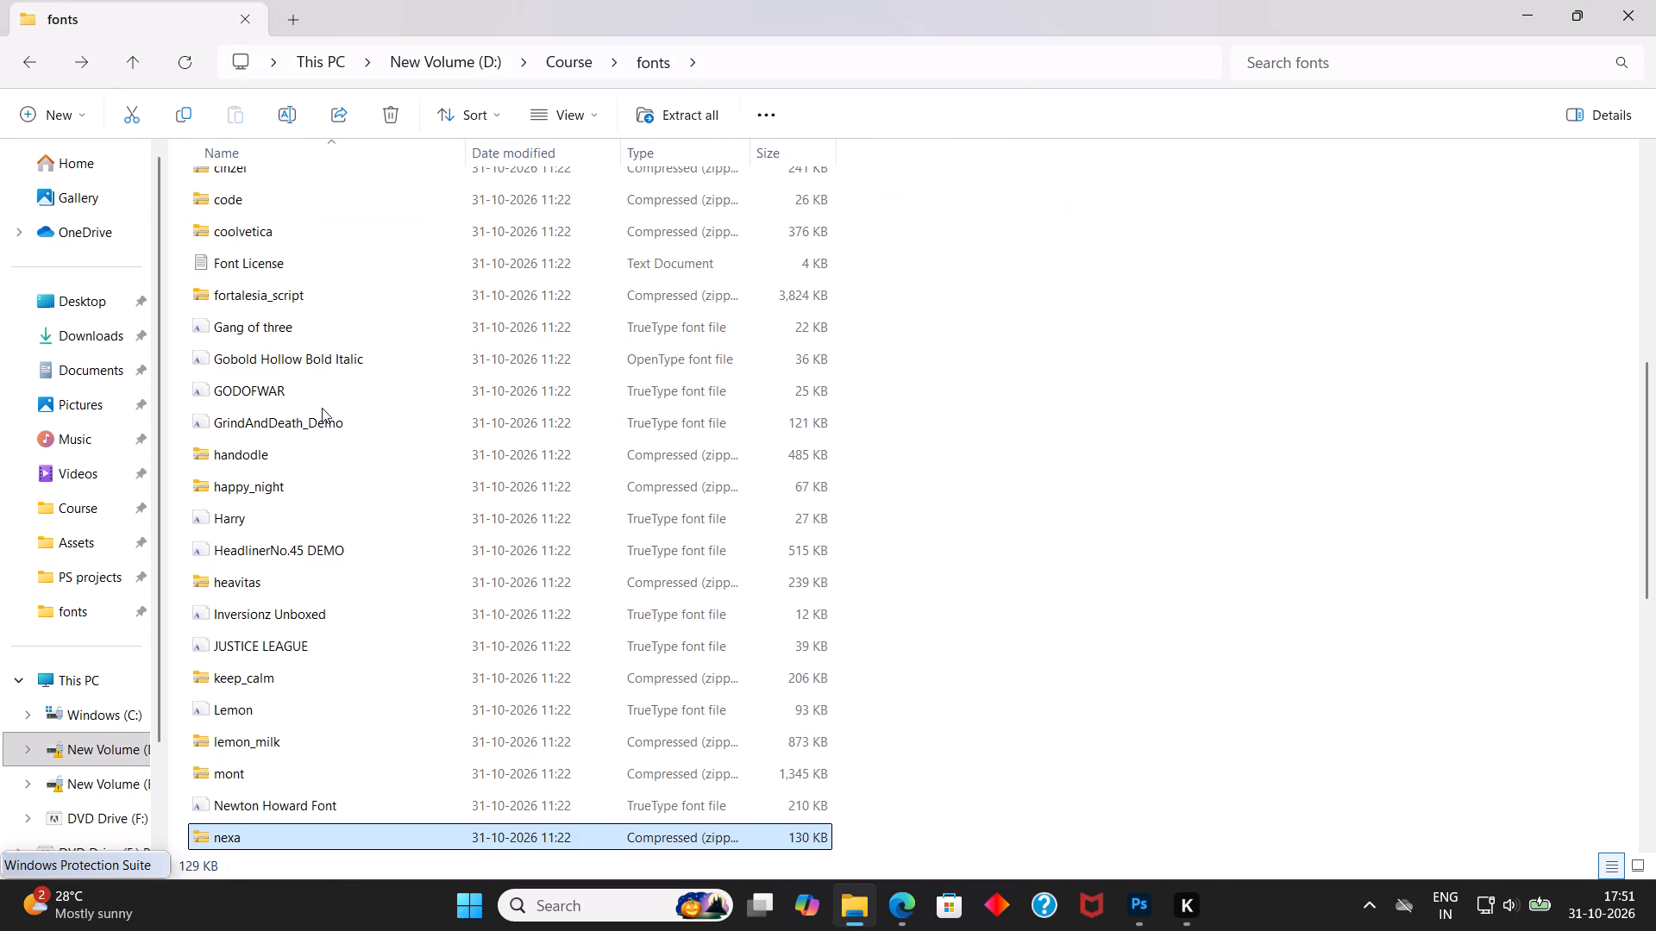
double_click(282, 484)
double_click(275, 182)
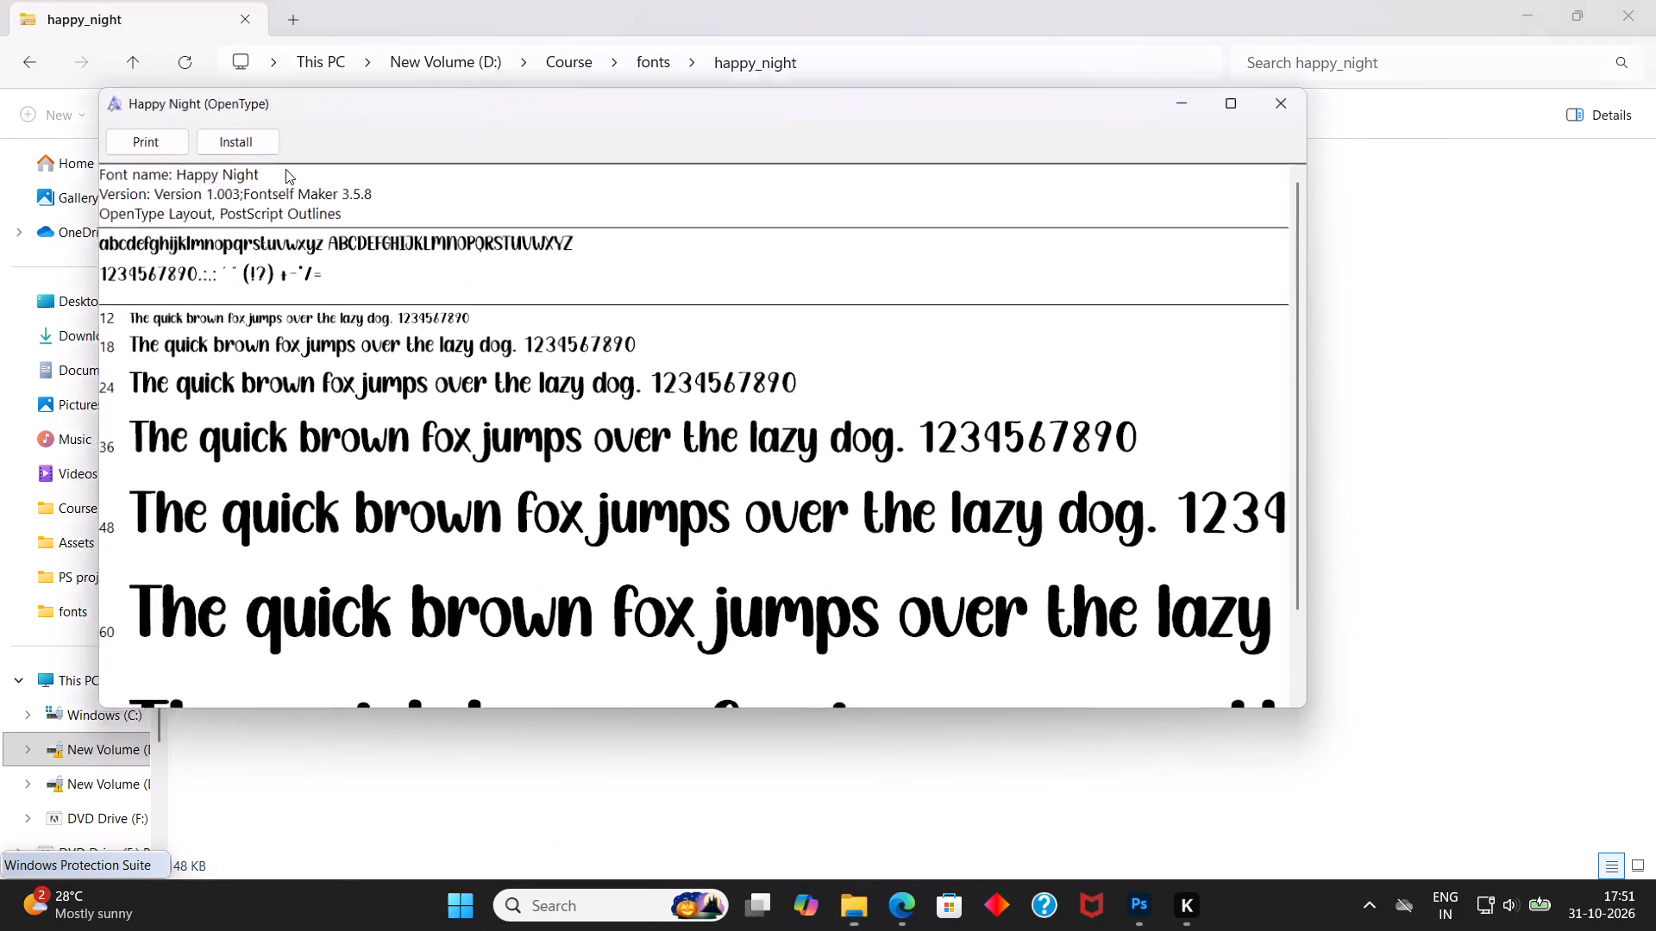
left_click(248, 130)
left_click(1285, 104)
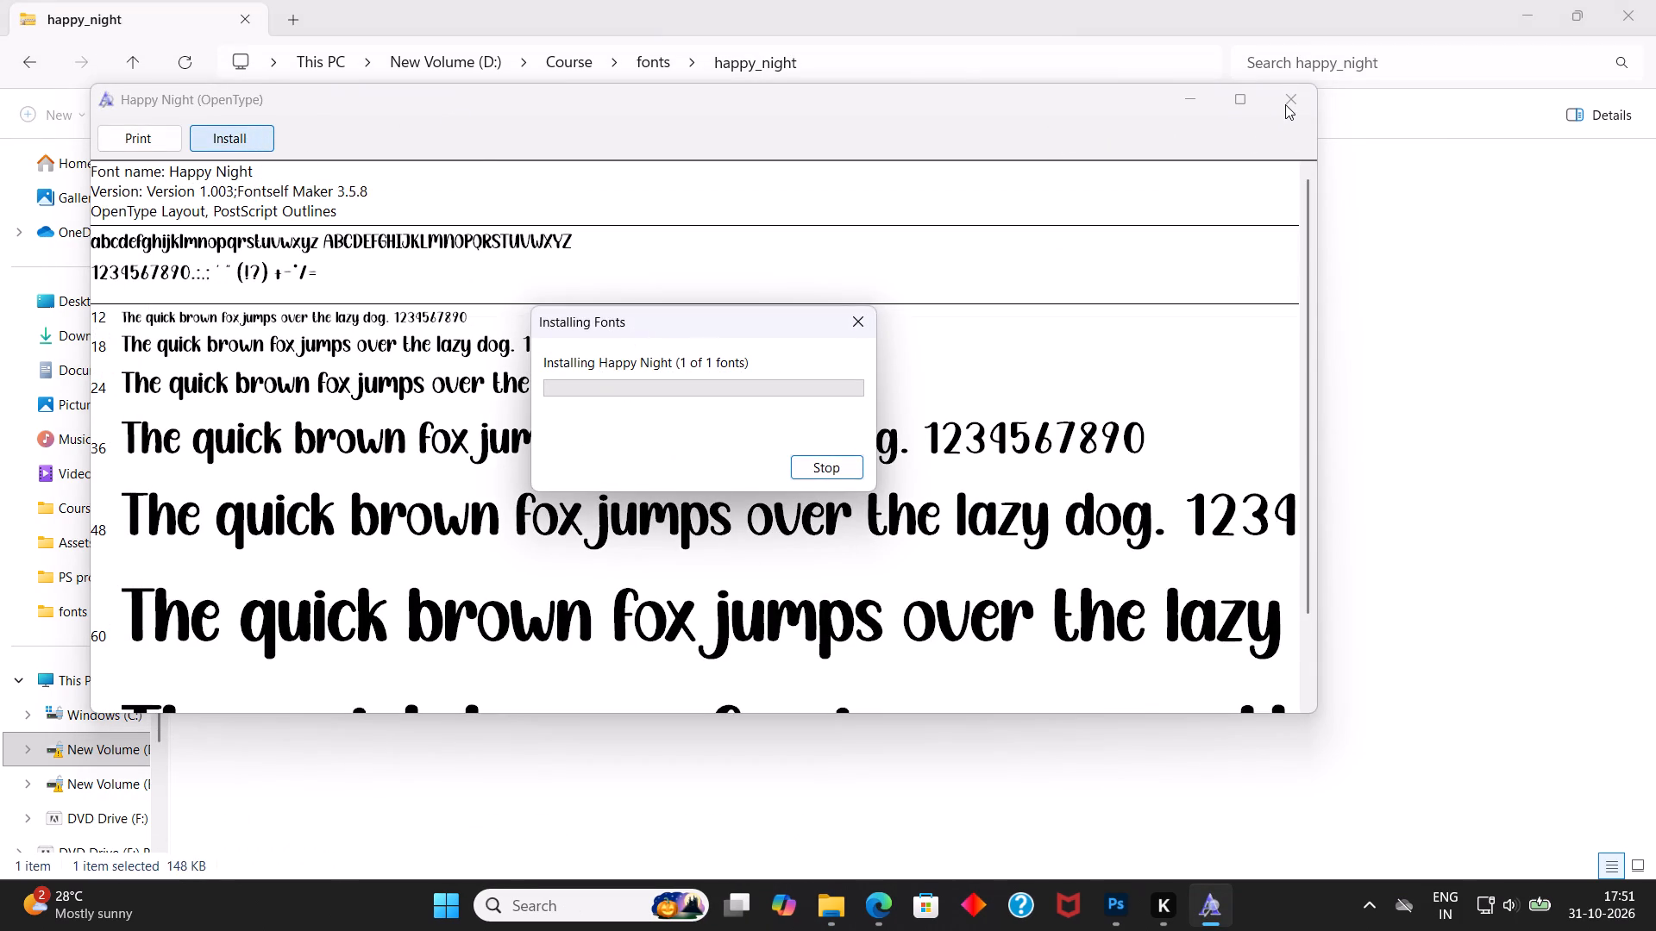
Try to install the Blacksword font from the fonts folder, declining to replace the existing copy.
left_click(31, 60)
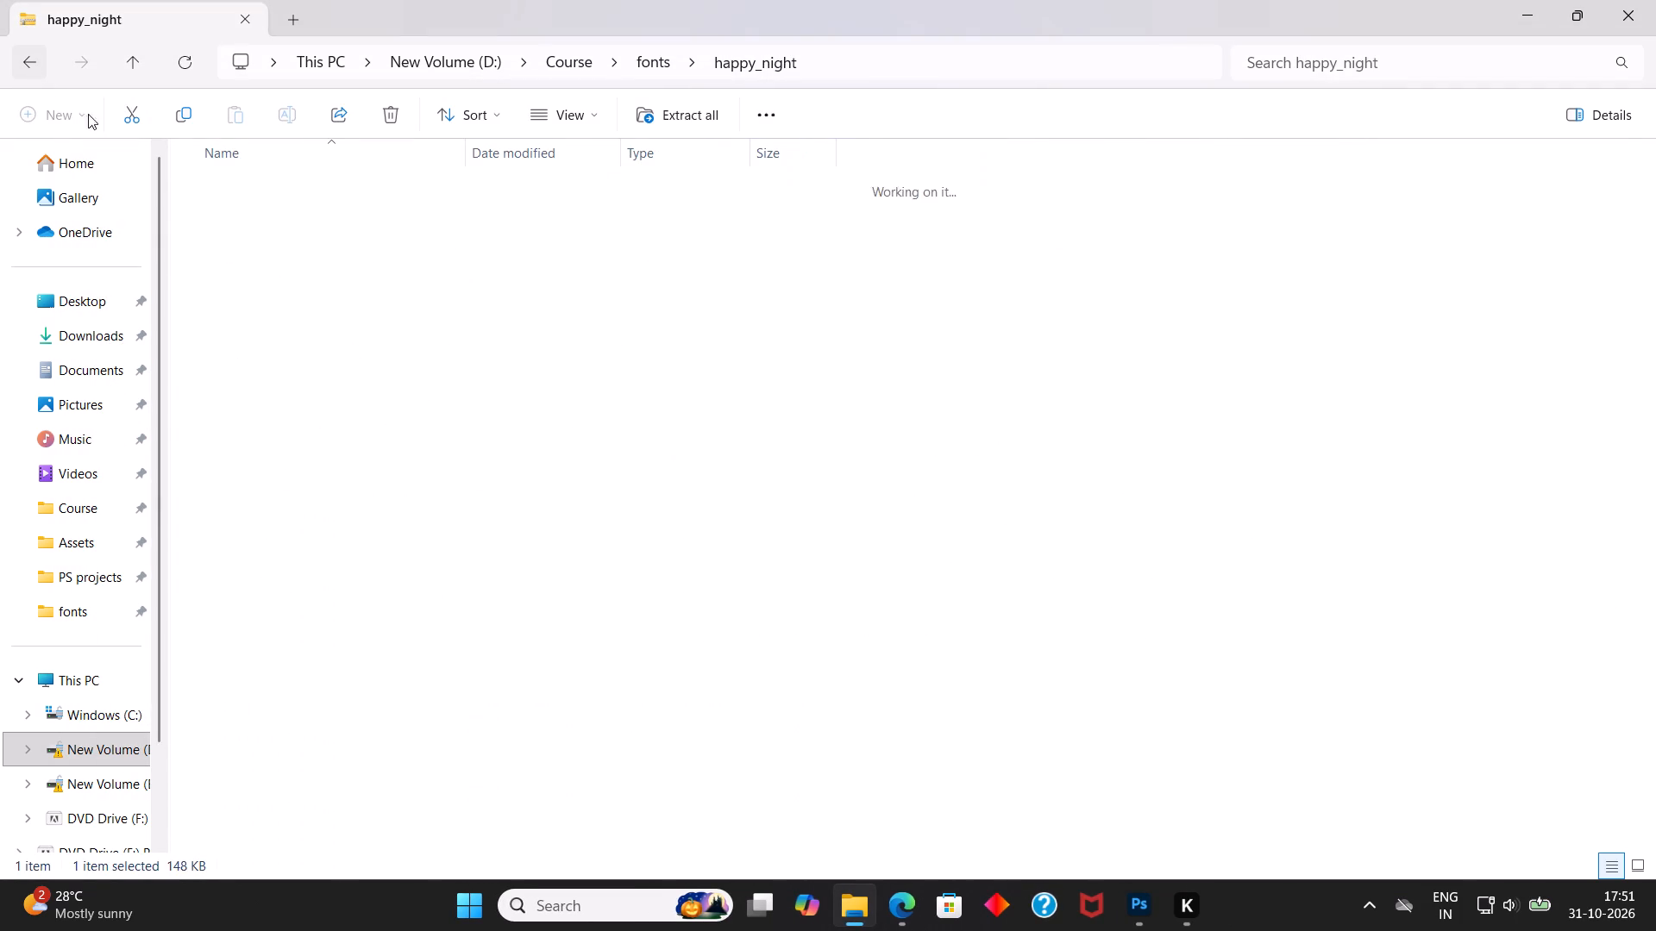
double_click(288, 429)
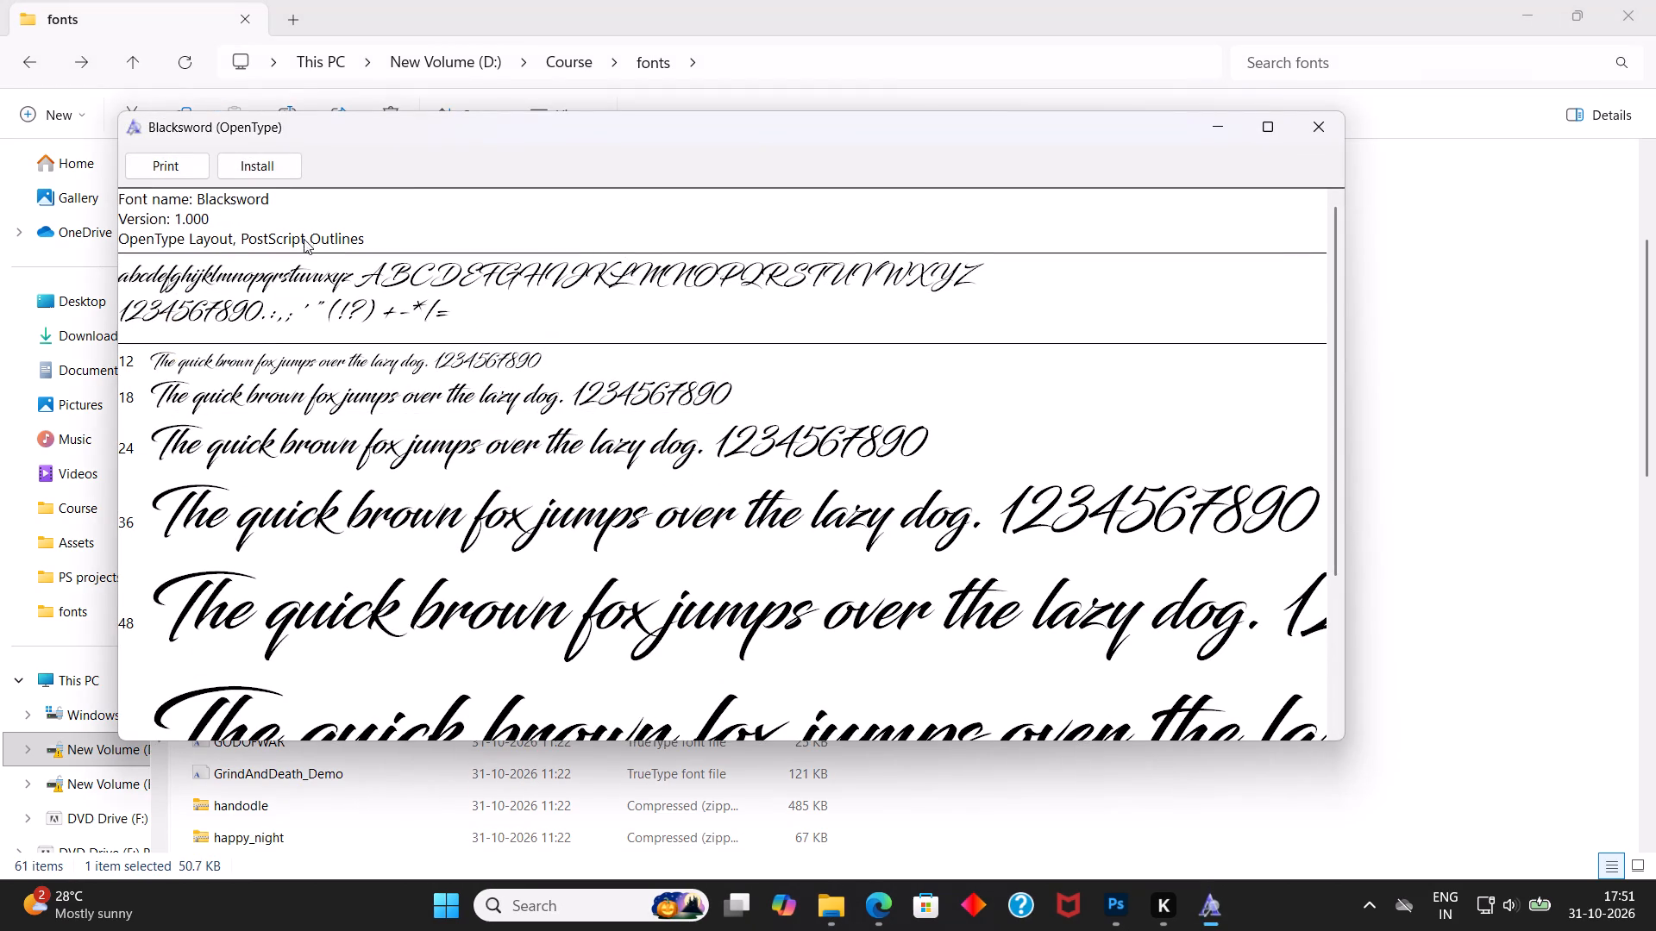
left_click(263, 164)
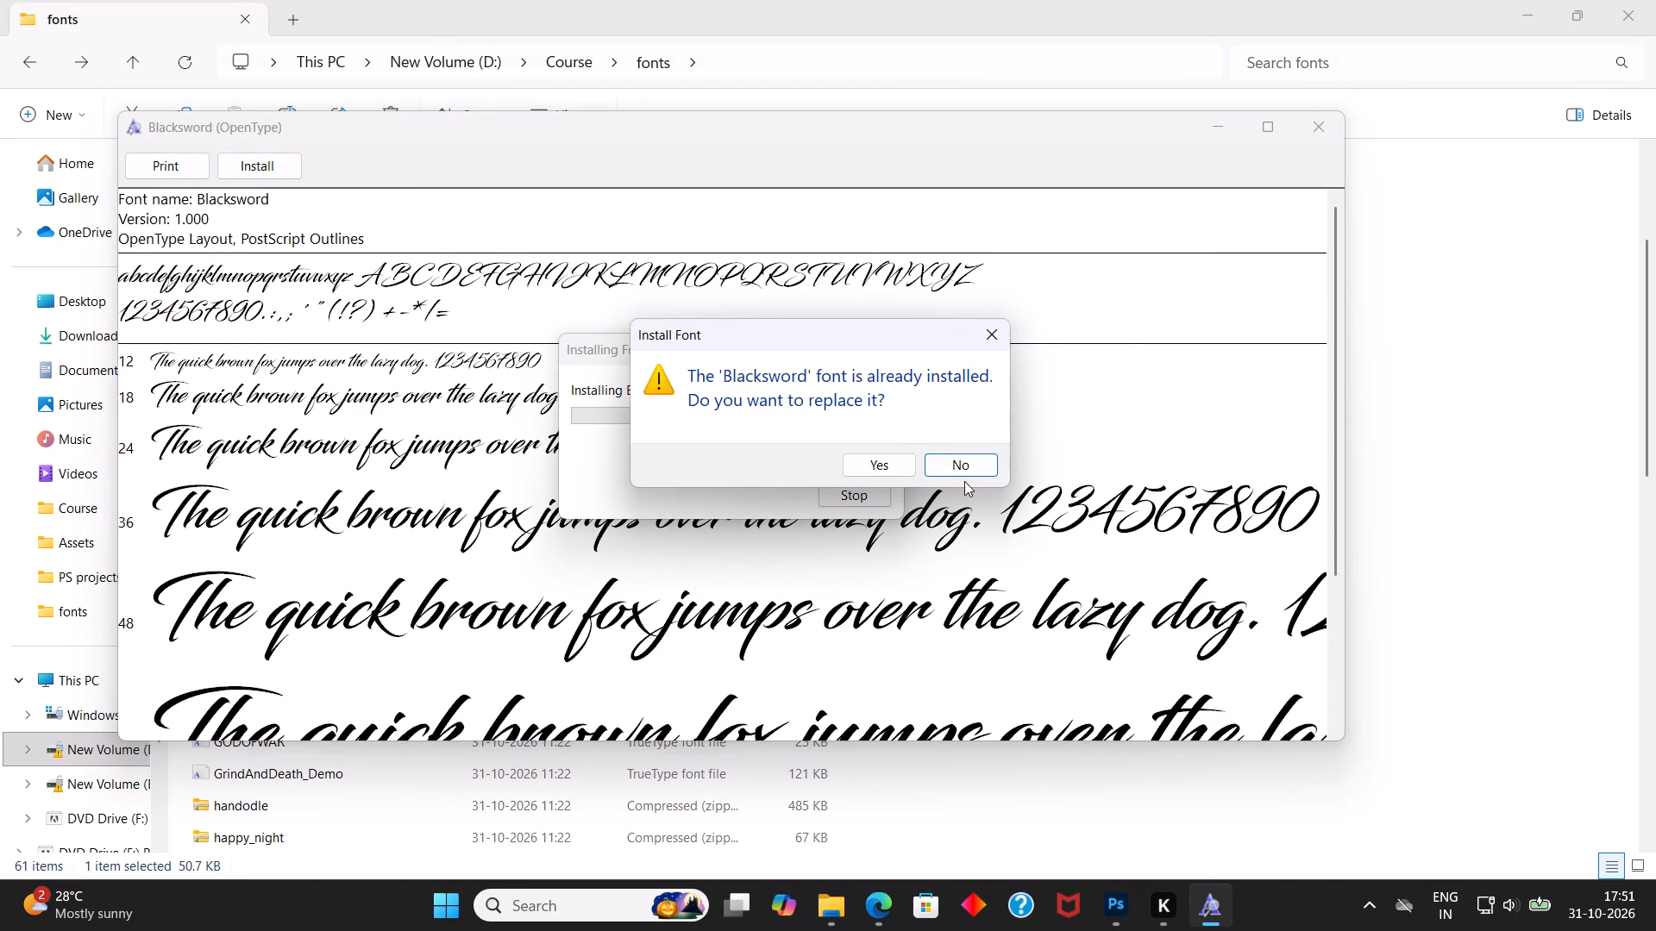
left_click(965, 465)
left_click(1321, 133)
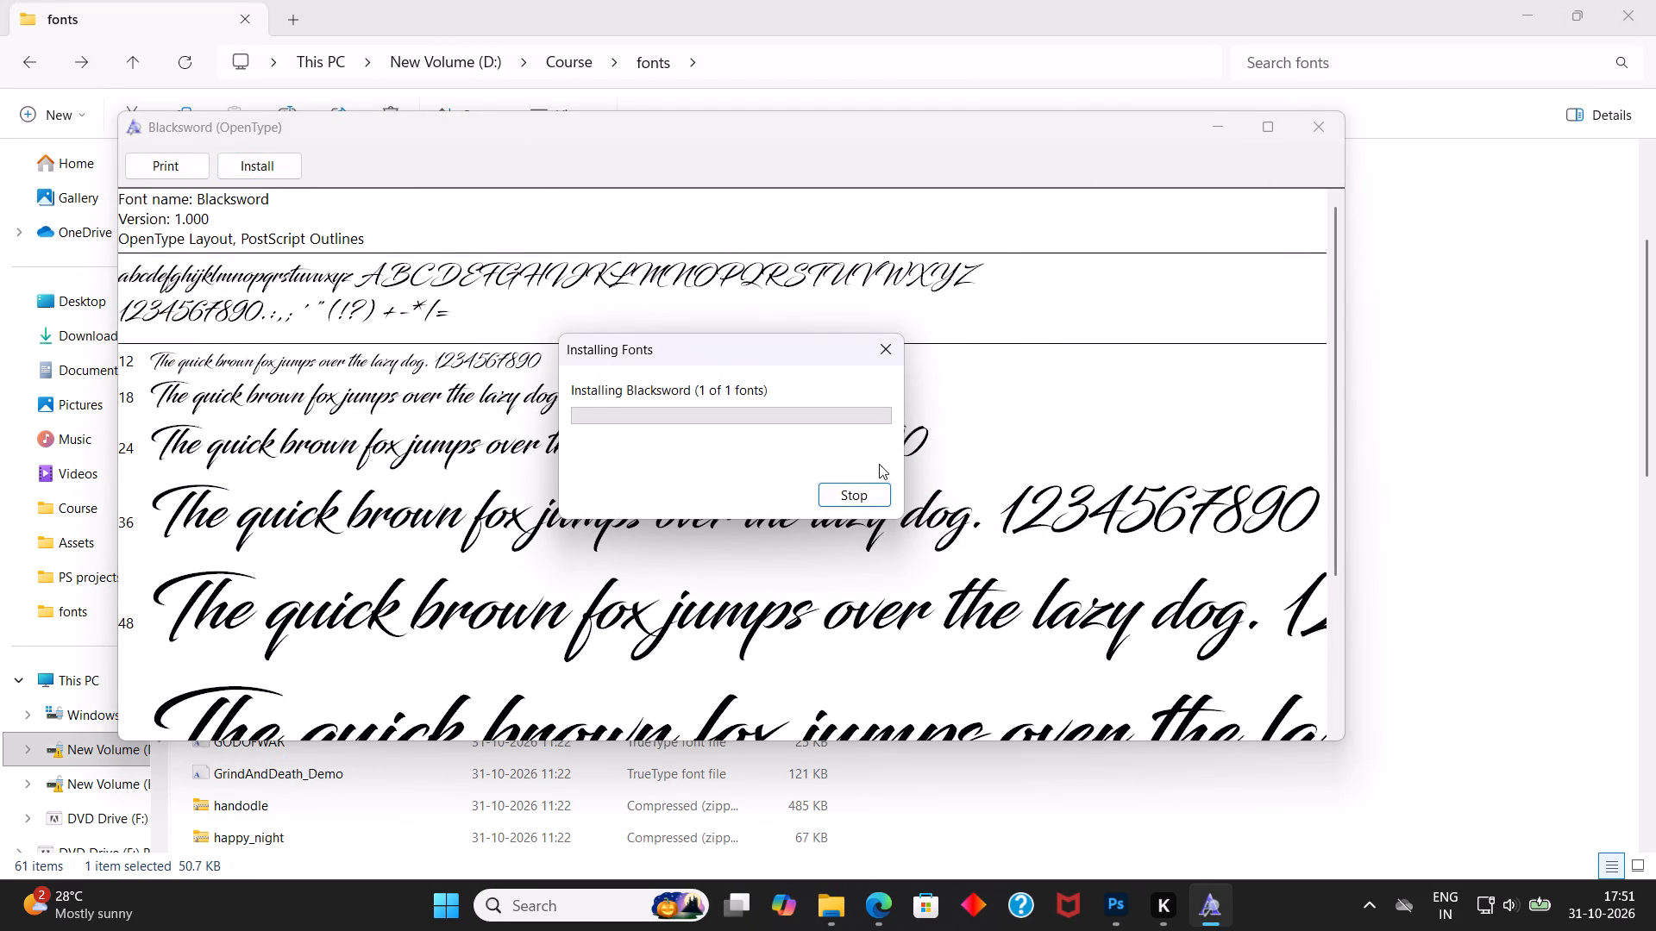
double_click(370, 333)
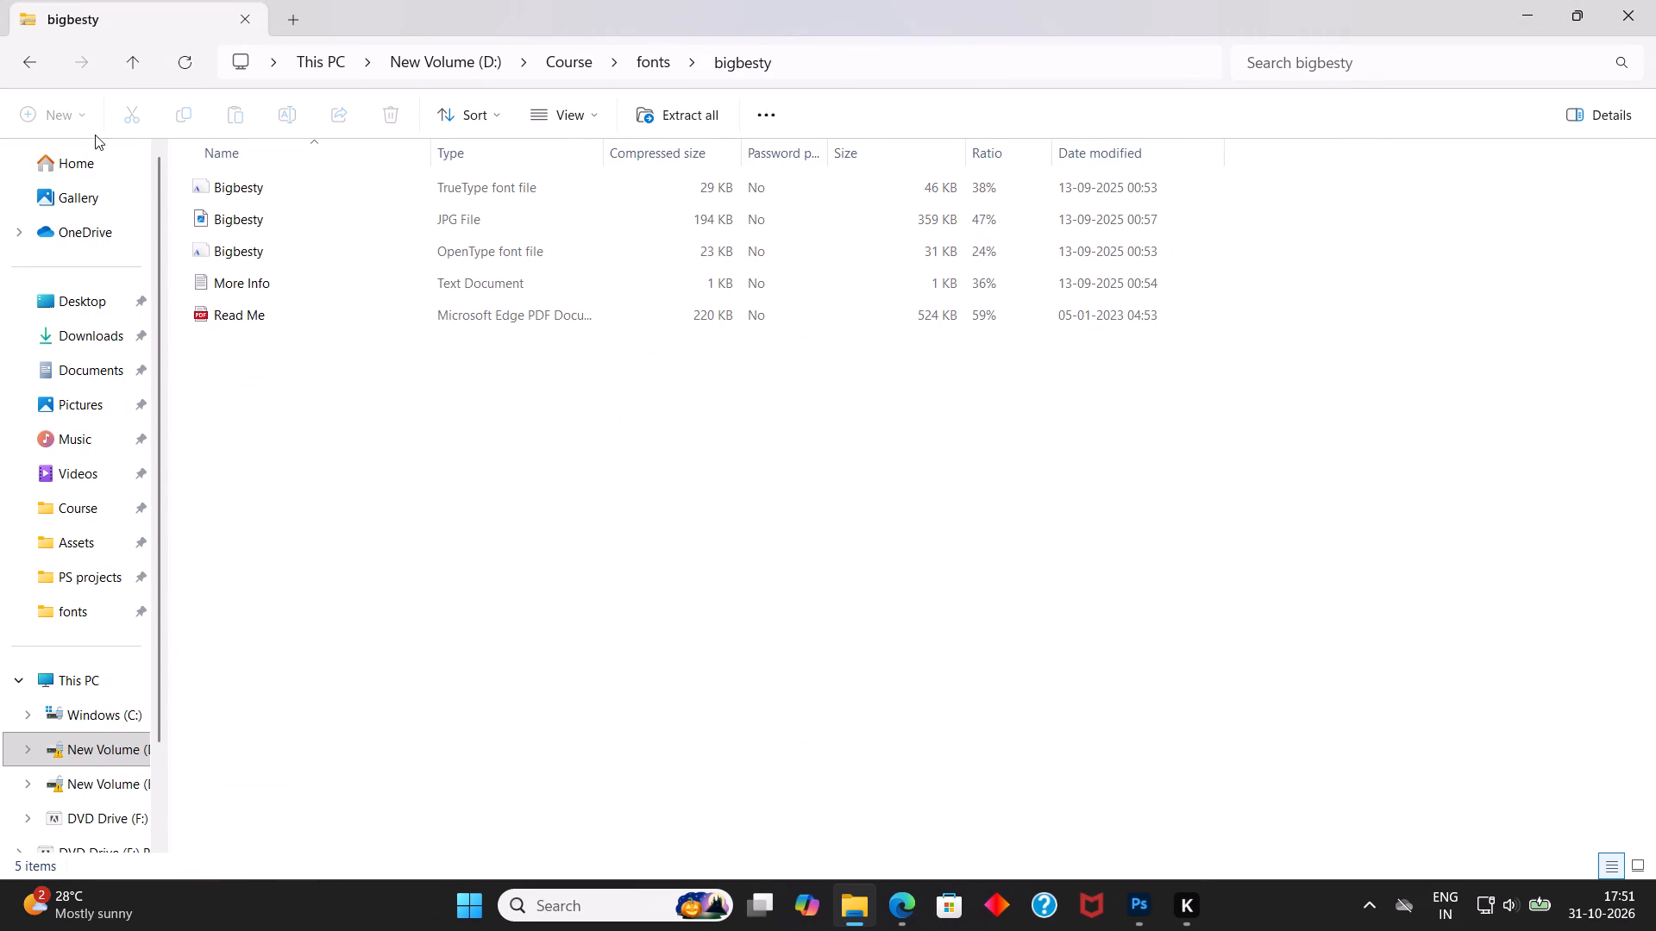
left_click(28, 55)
Preview the charlinda font and delete its file from the fonts folder.
scroll(267, 505, "down", 3)
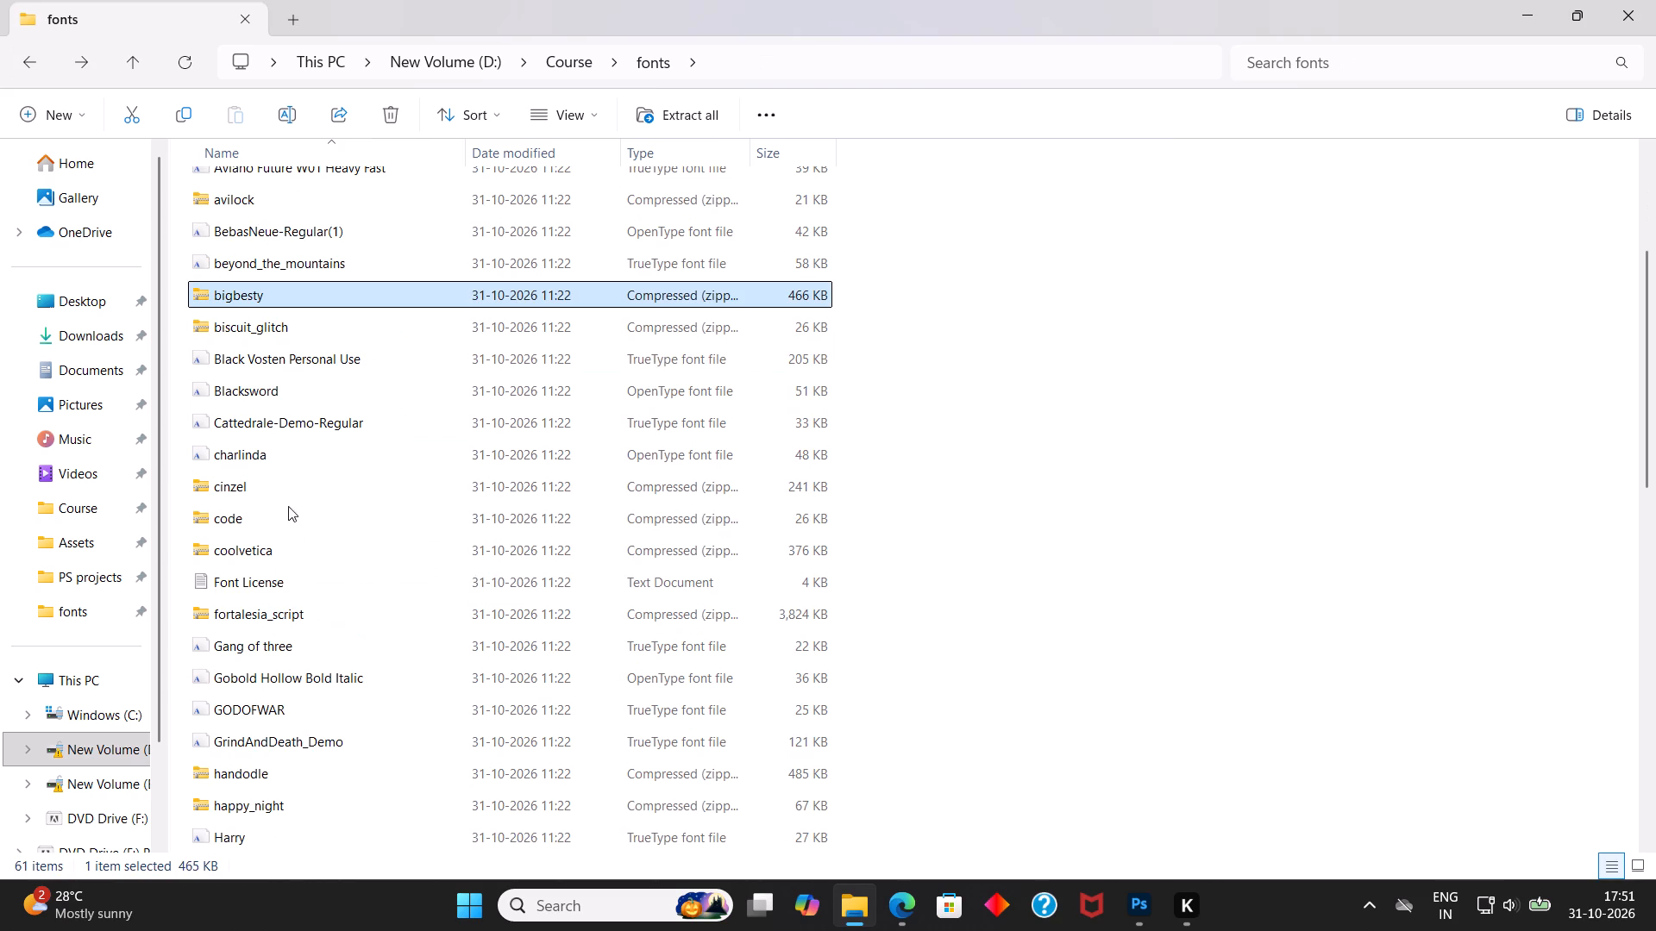
double_click(279, 451)
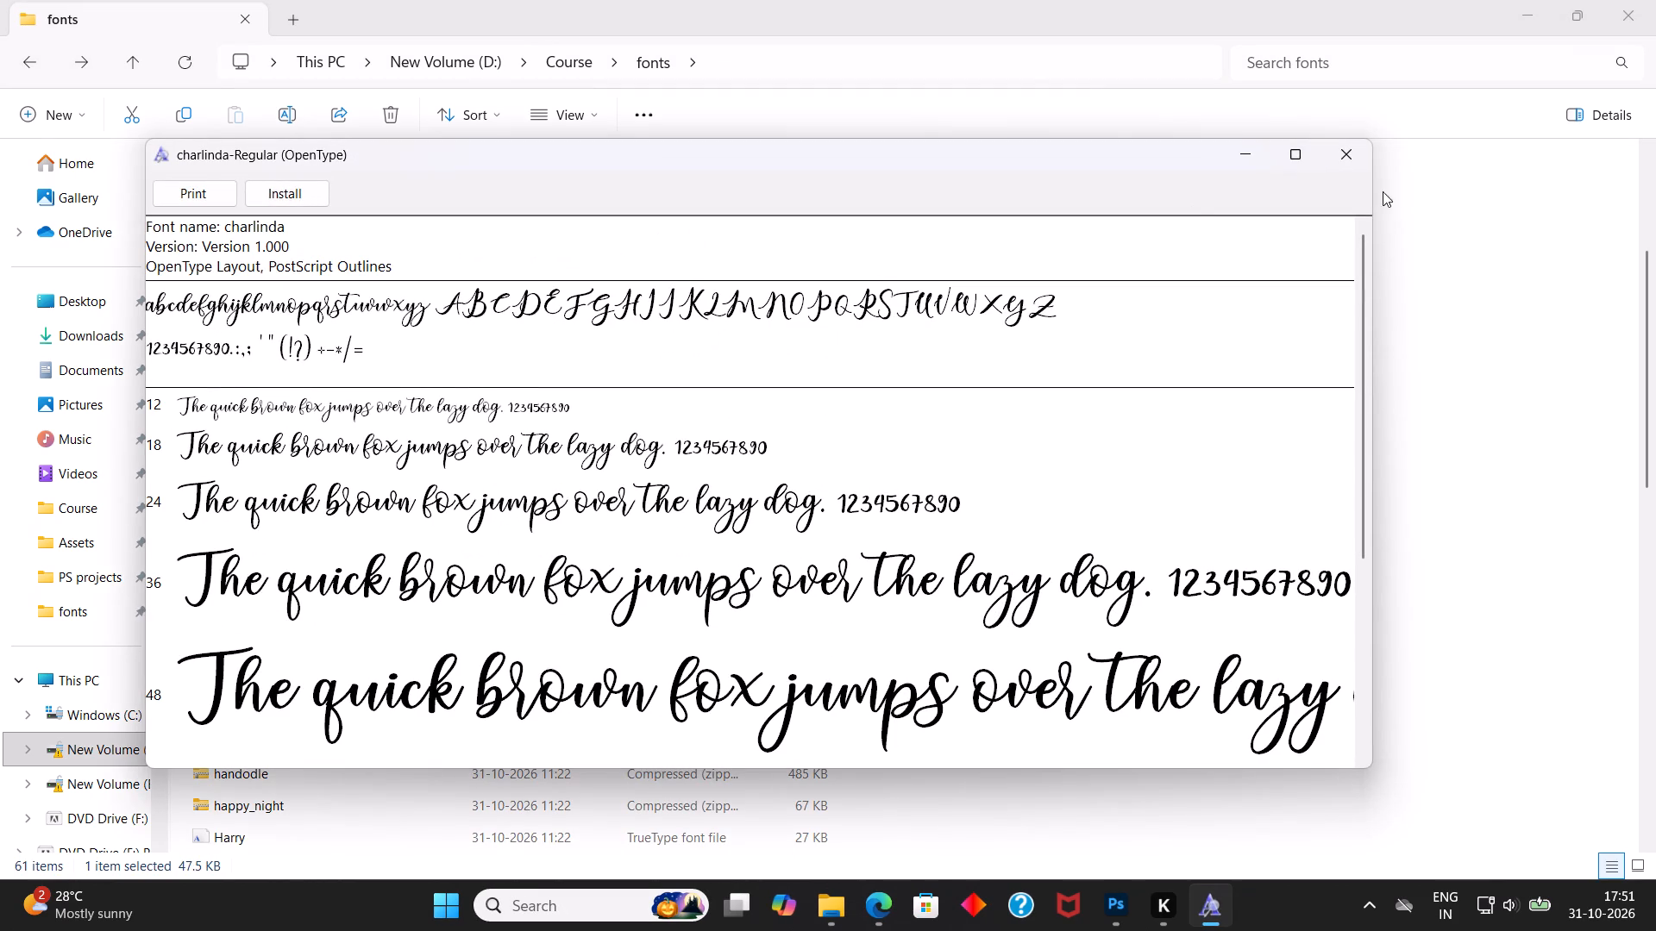
left_click(1328, 160)
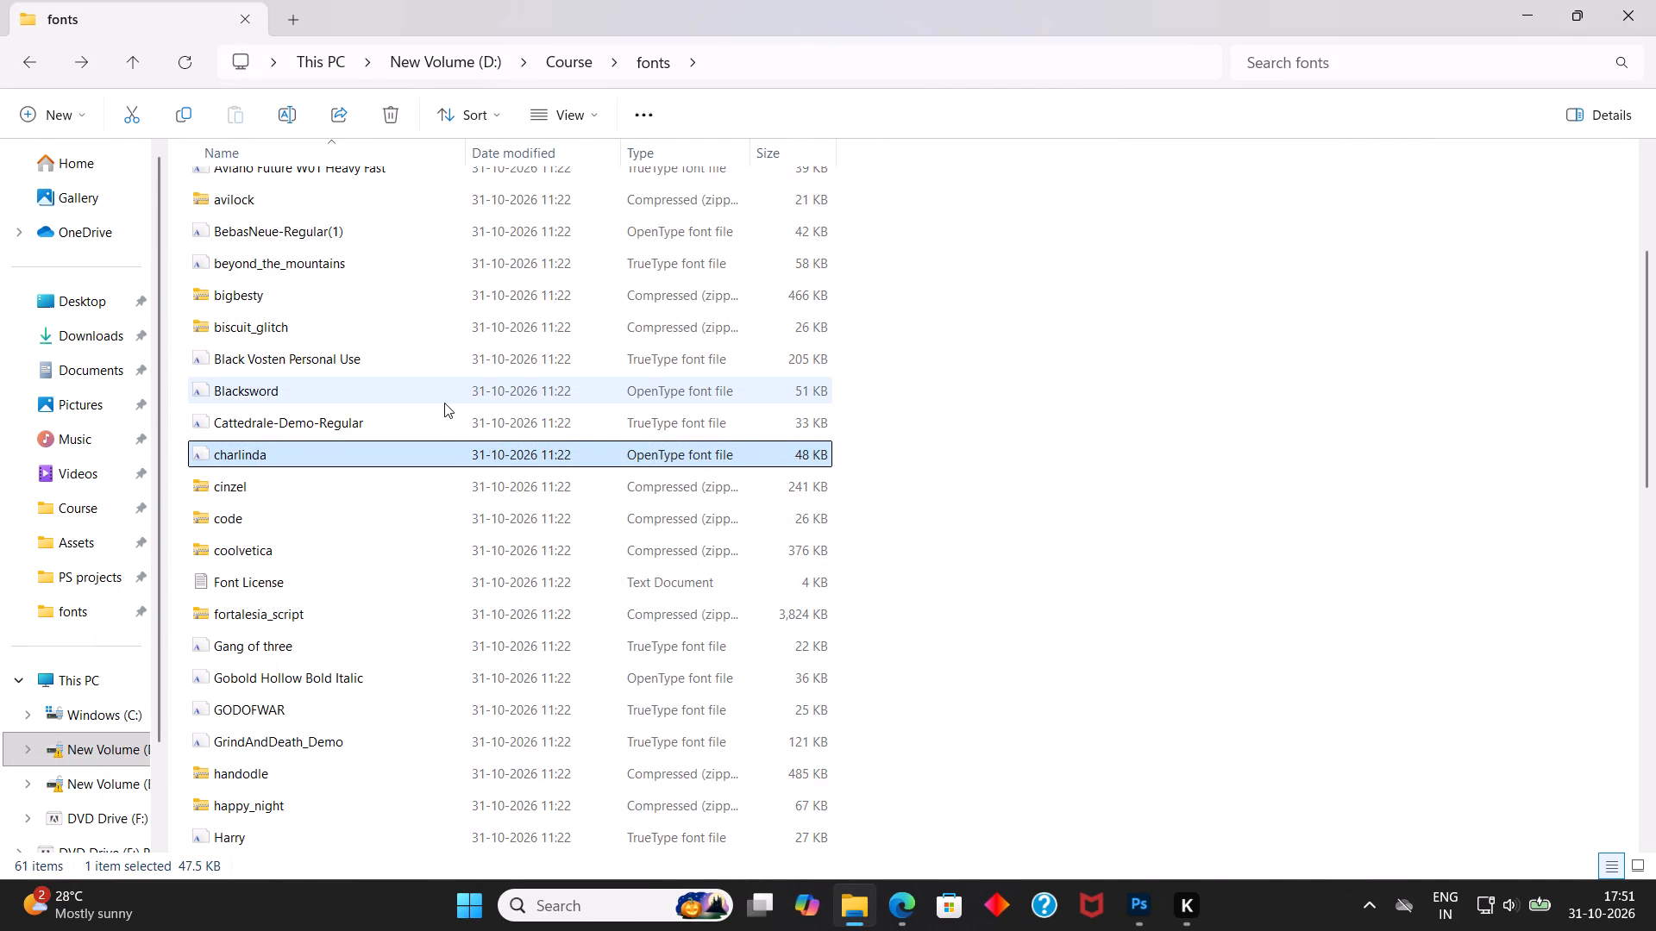
key("Delete")
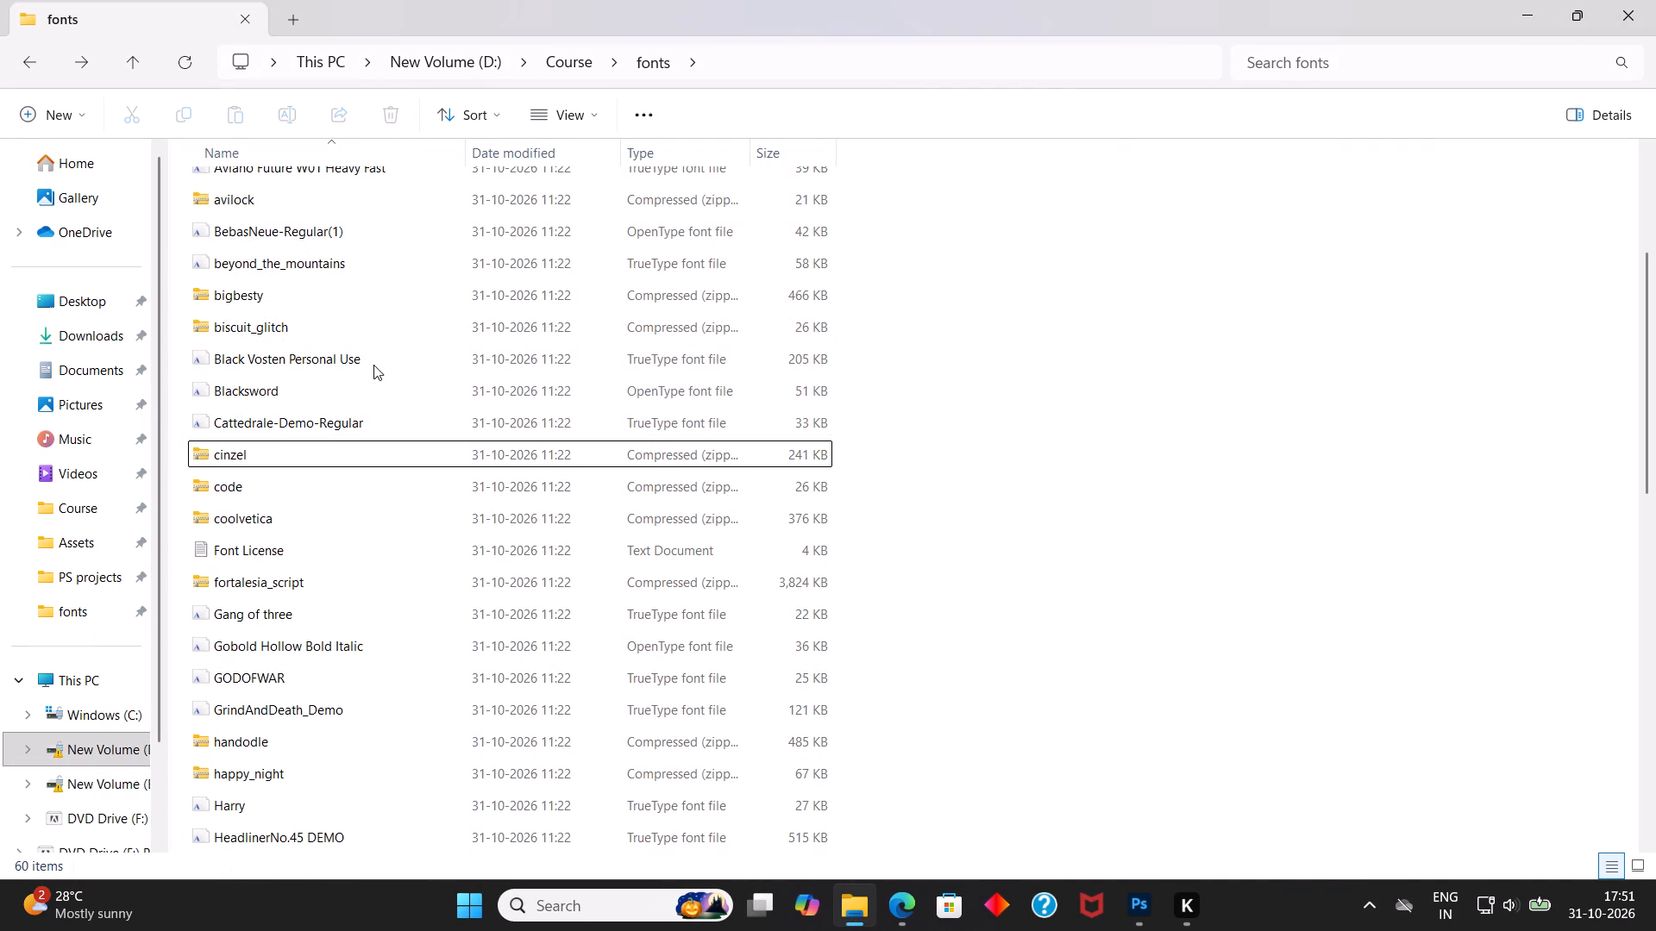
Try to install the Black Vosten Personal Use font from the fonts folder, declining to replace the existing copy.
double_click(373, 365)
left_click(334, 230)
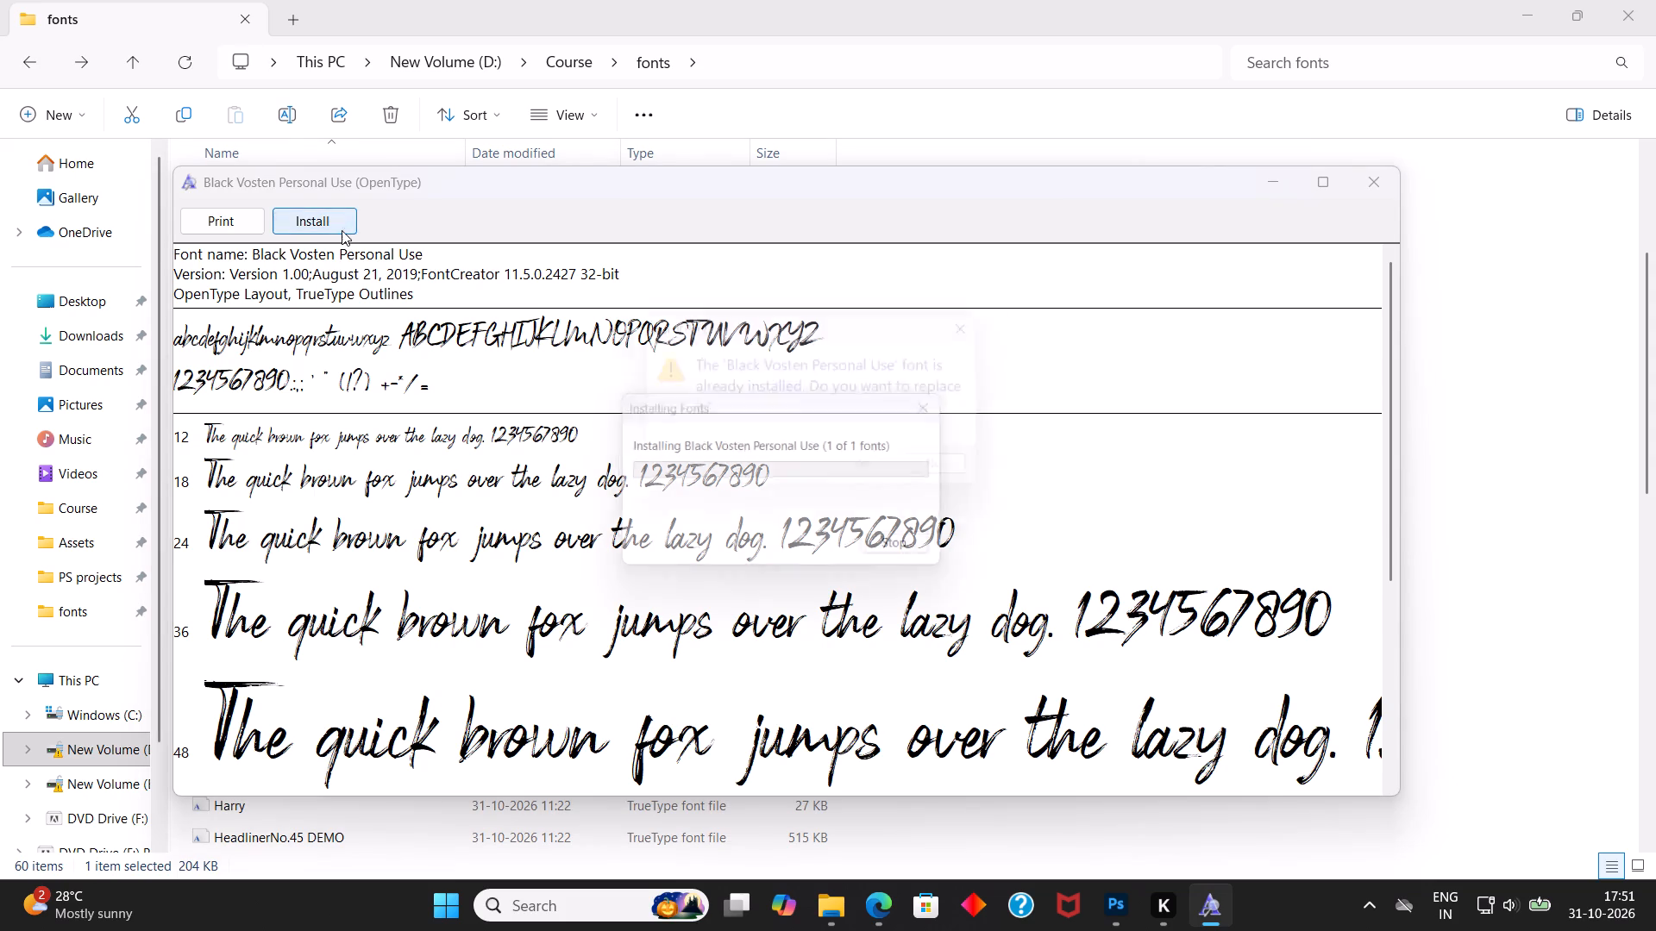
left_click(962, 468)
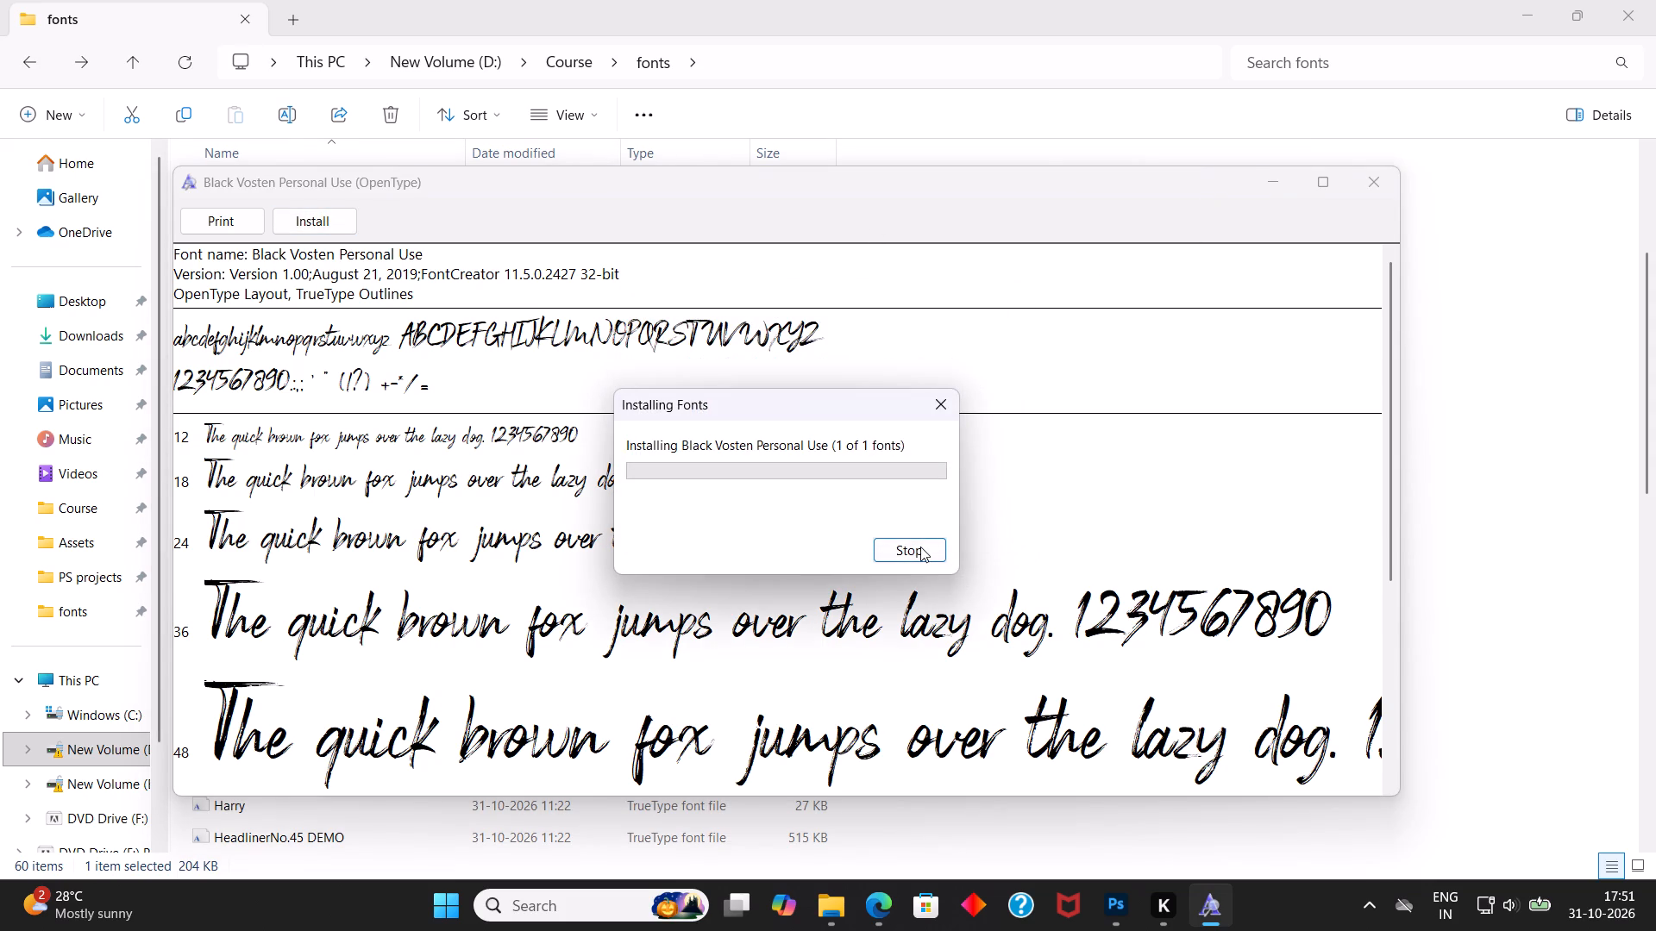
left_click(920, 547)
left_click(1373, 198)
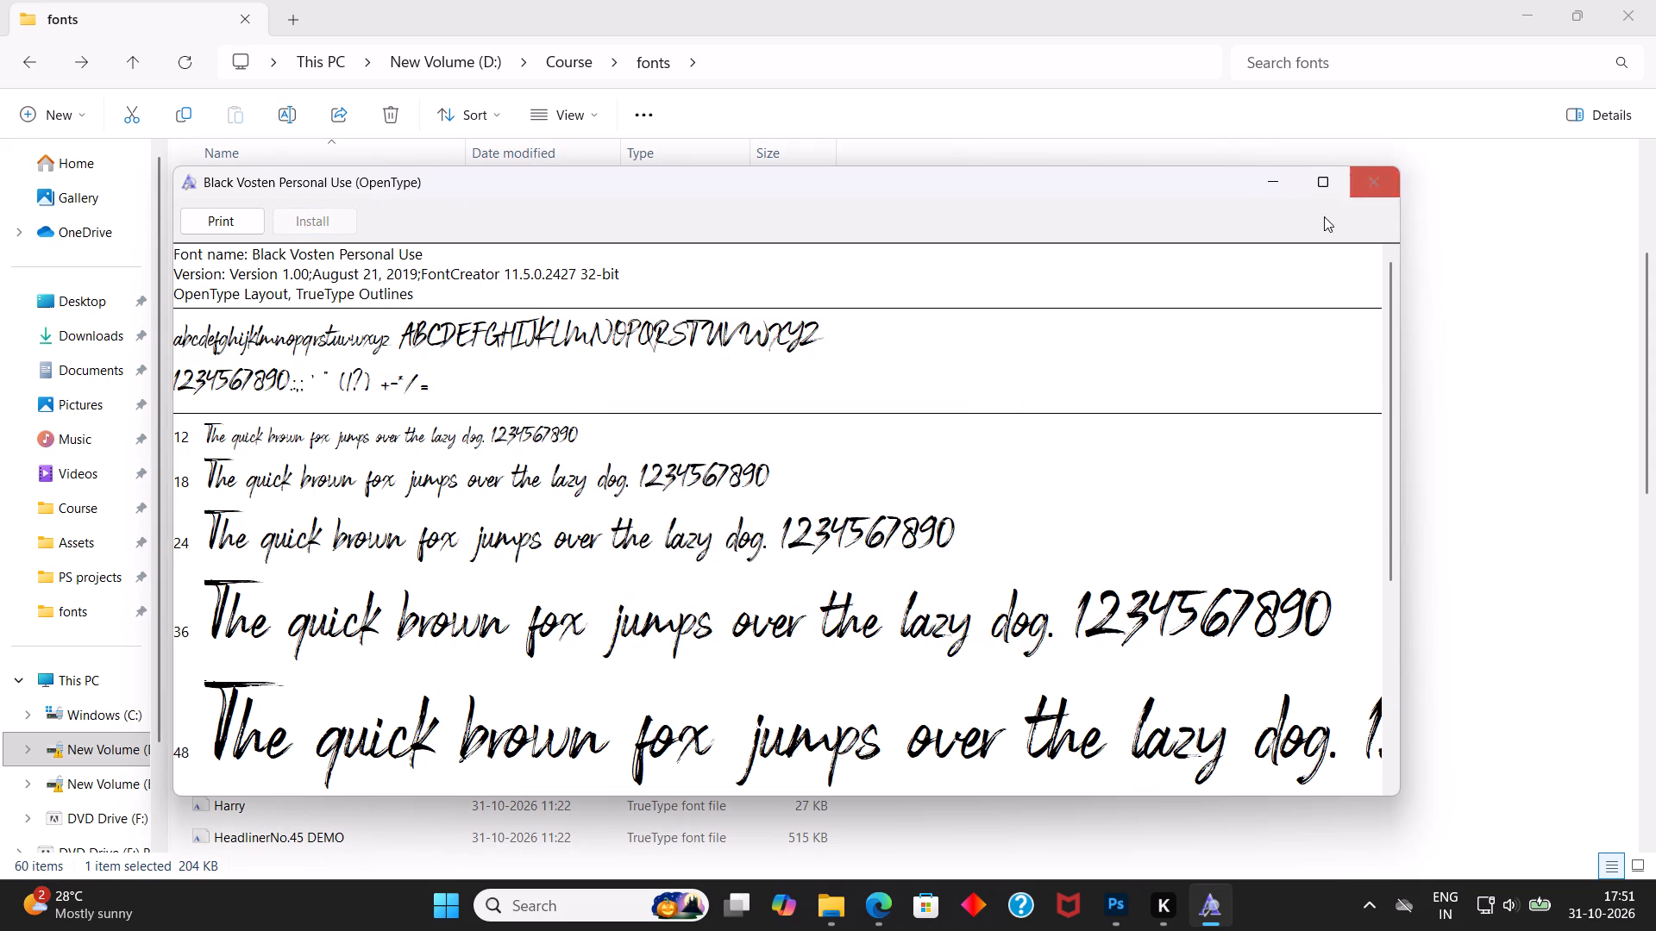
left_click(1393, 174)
Install the OpenType version of THE BOLD FONT FREE VERSION from the the_bold_font archive.
scroll(584, 672, "down", 11)
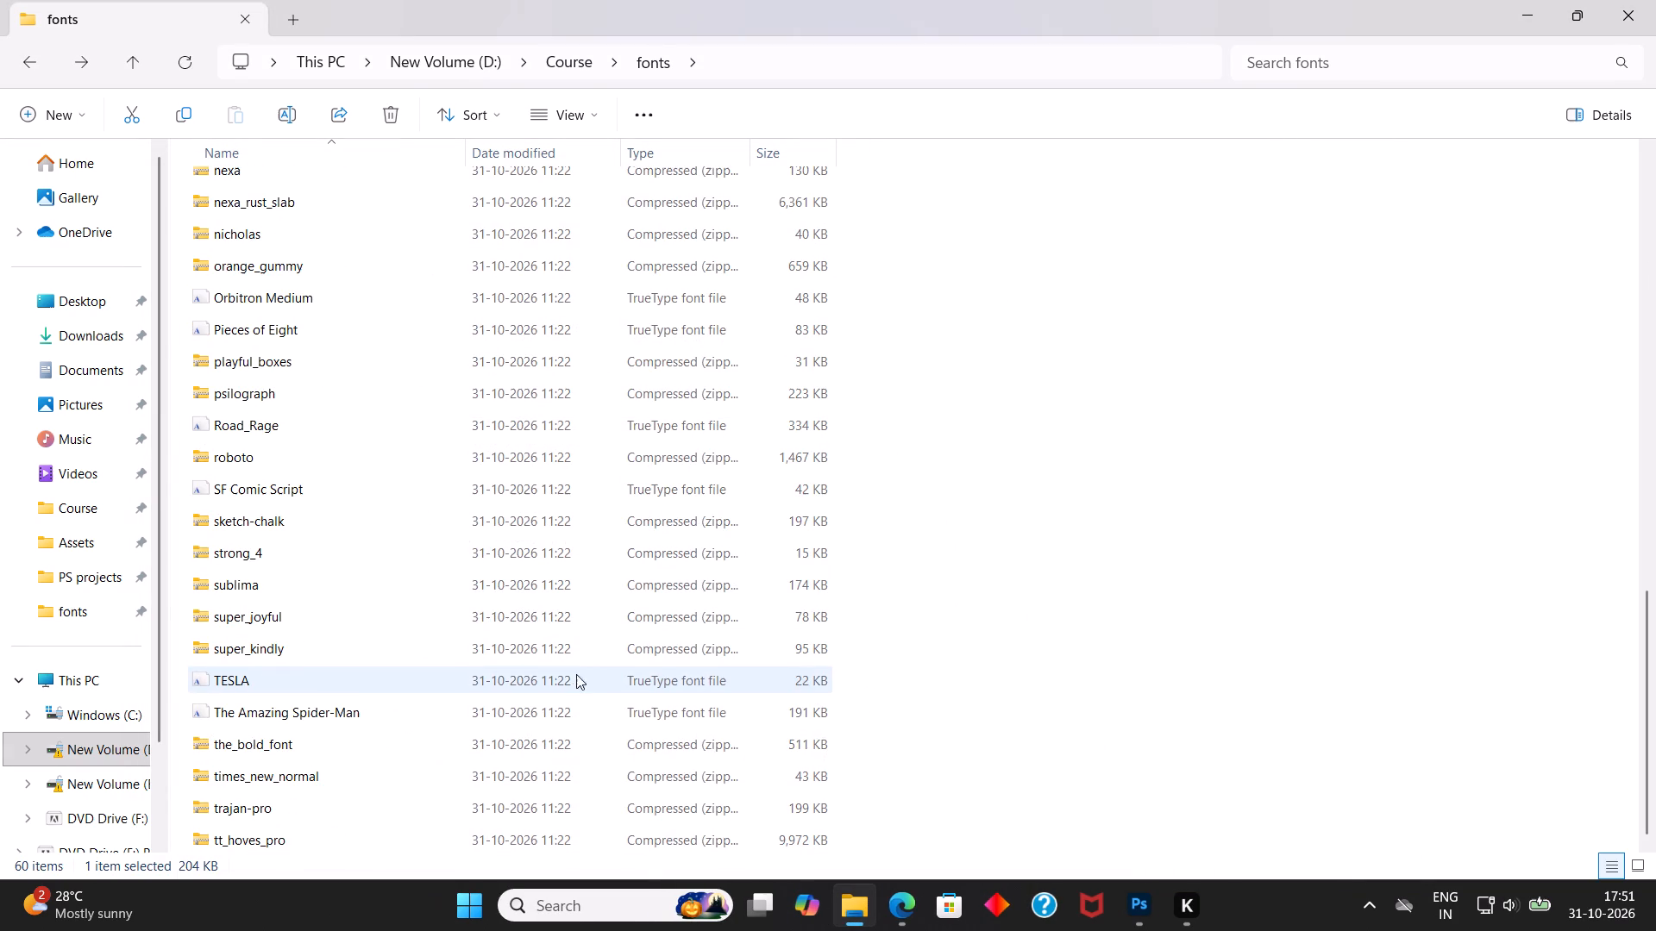
scroll(576, 674, "down", 8)
double_click(351, 754)
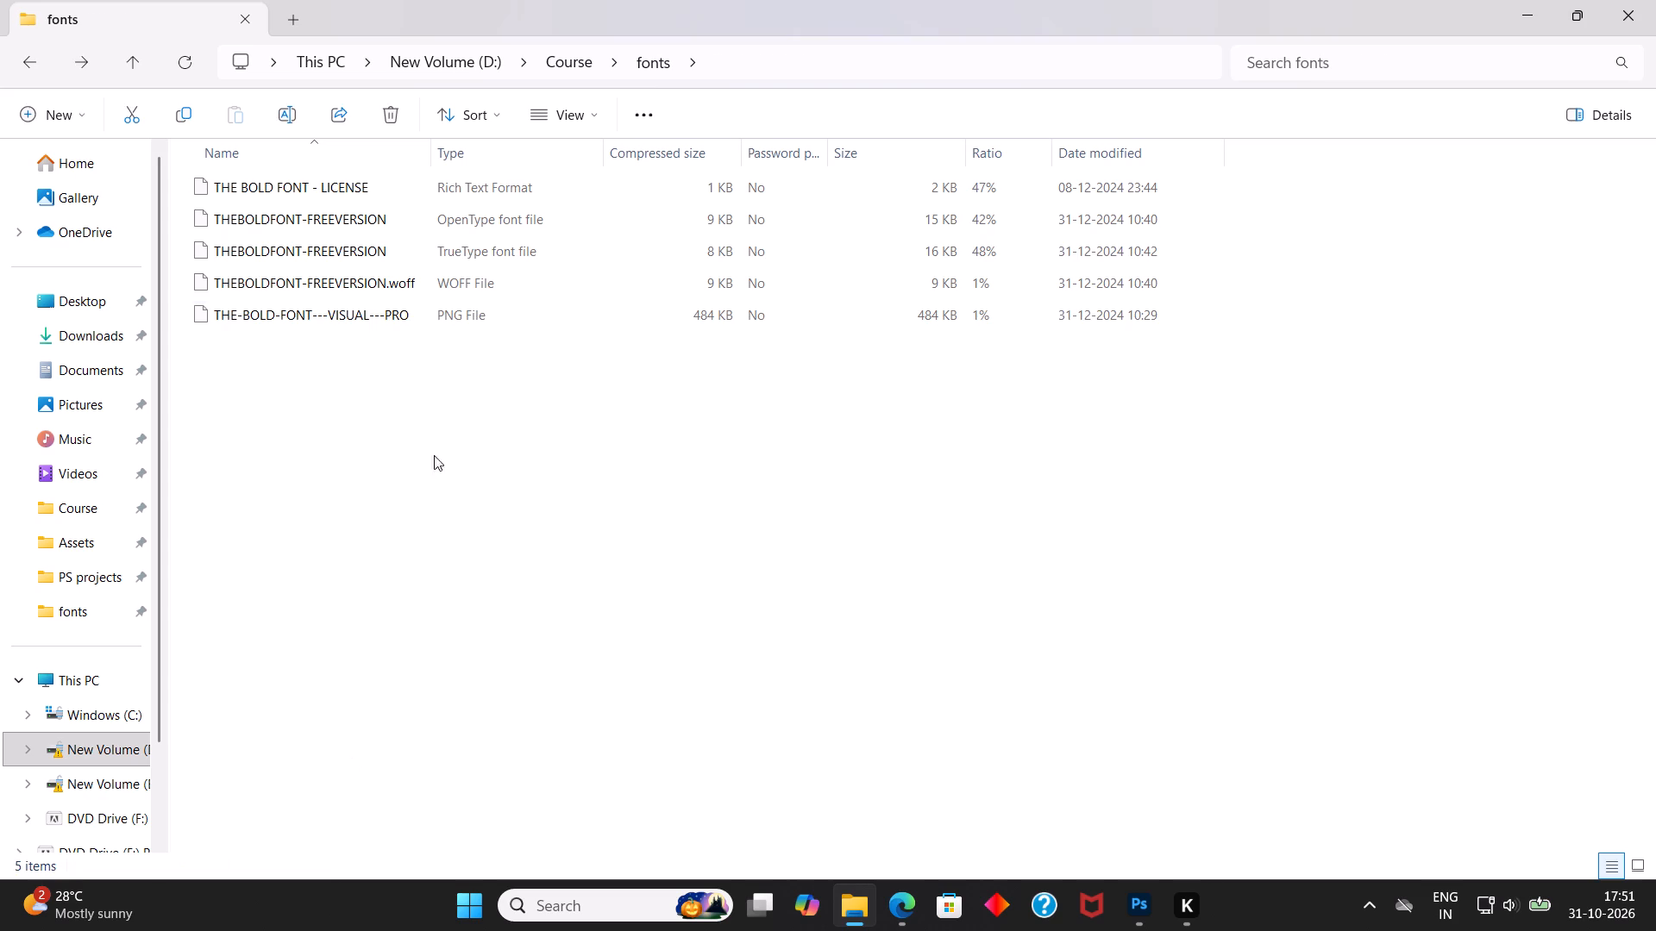
double_click(326, 208)
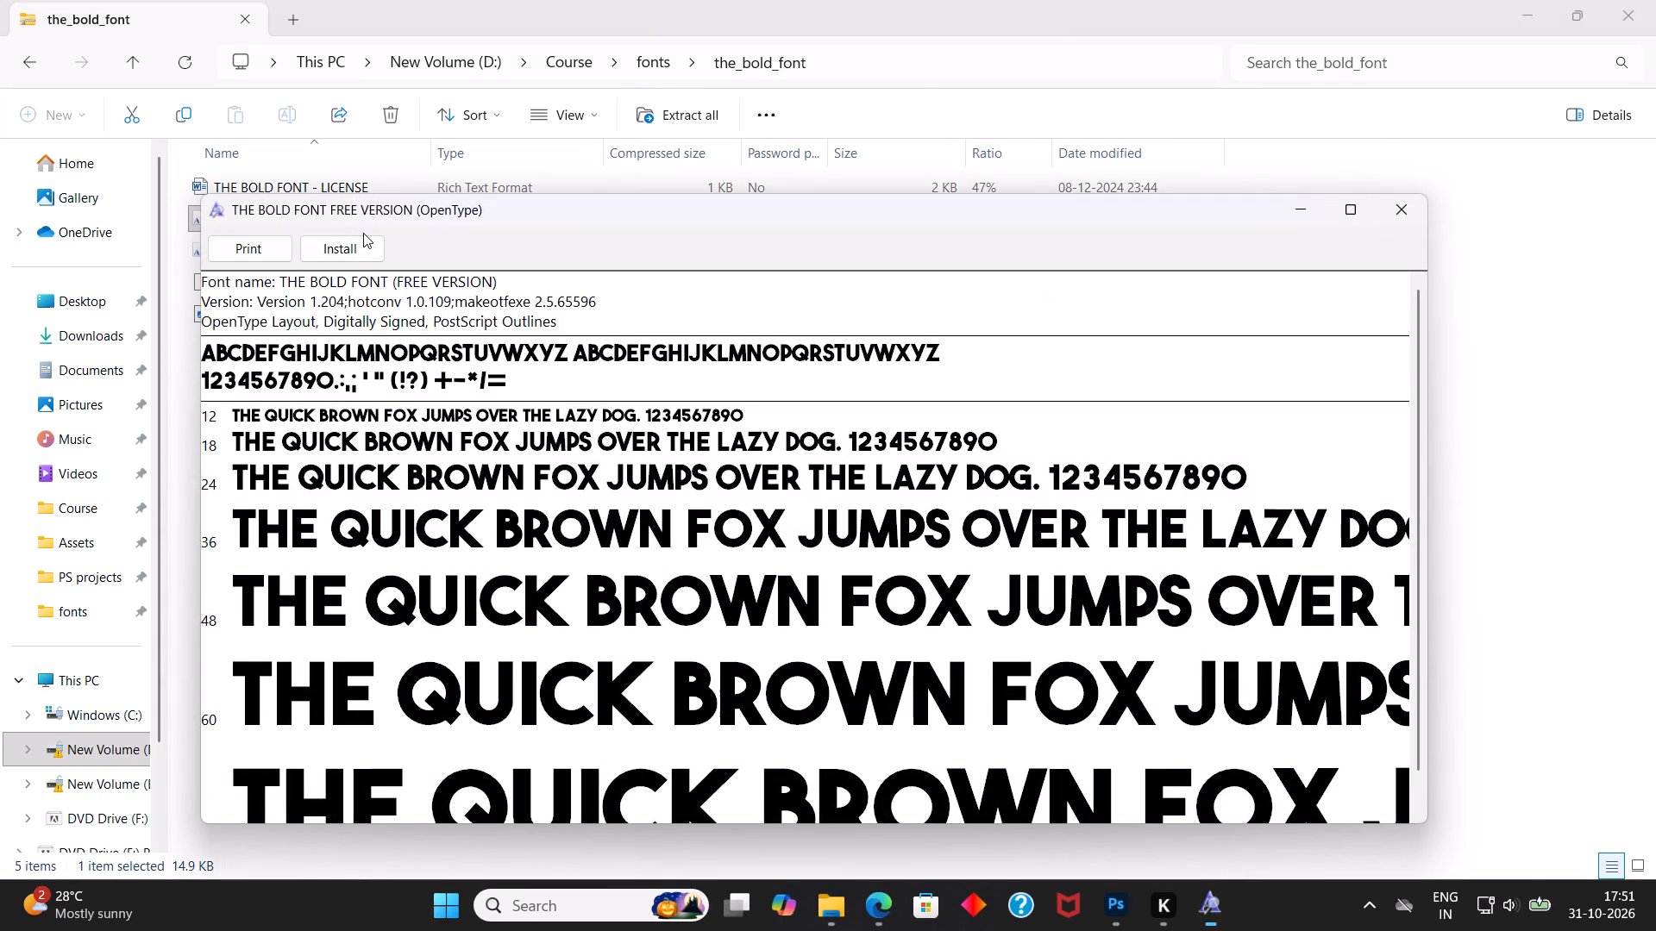
left_click(341, 252)
left_click(1402, 216)
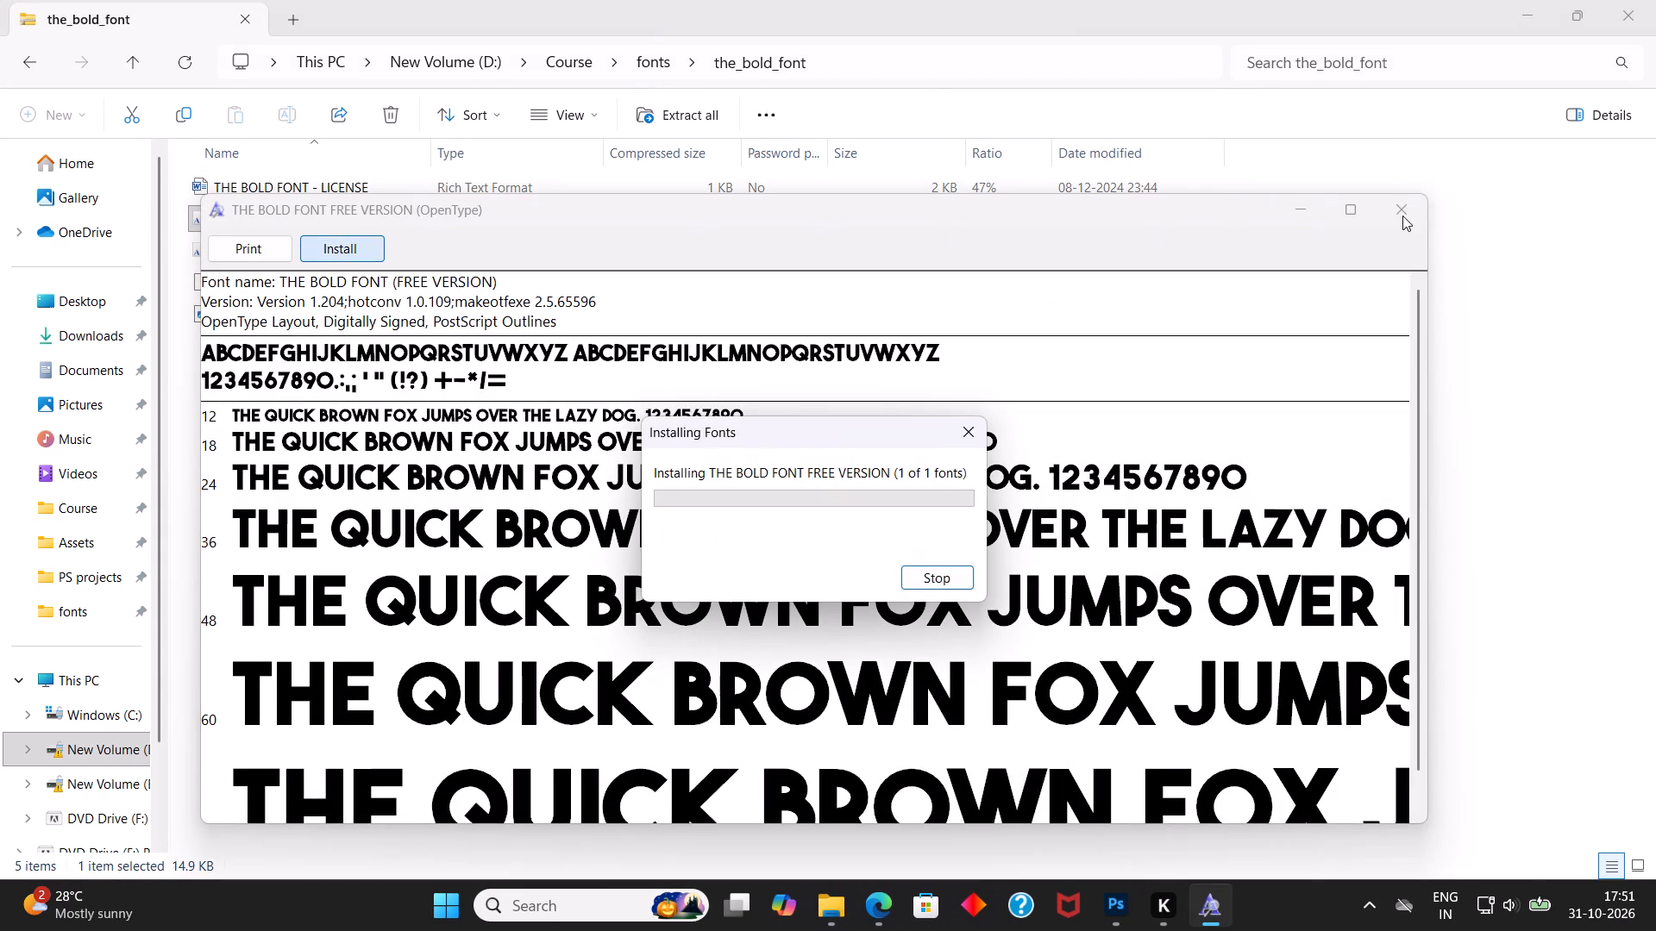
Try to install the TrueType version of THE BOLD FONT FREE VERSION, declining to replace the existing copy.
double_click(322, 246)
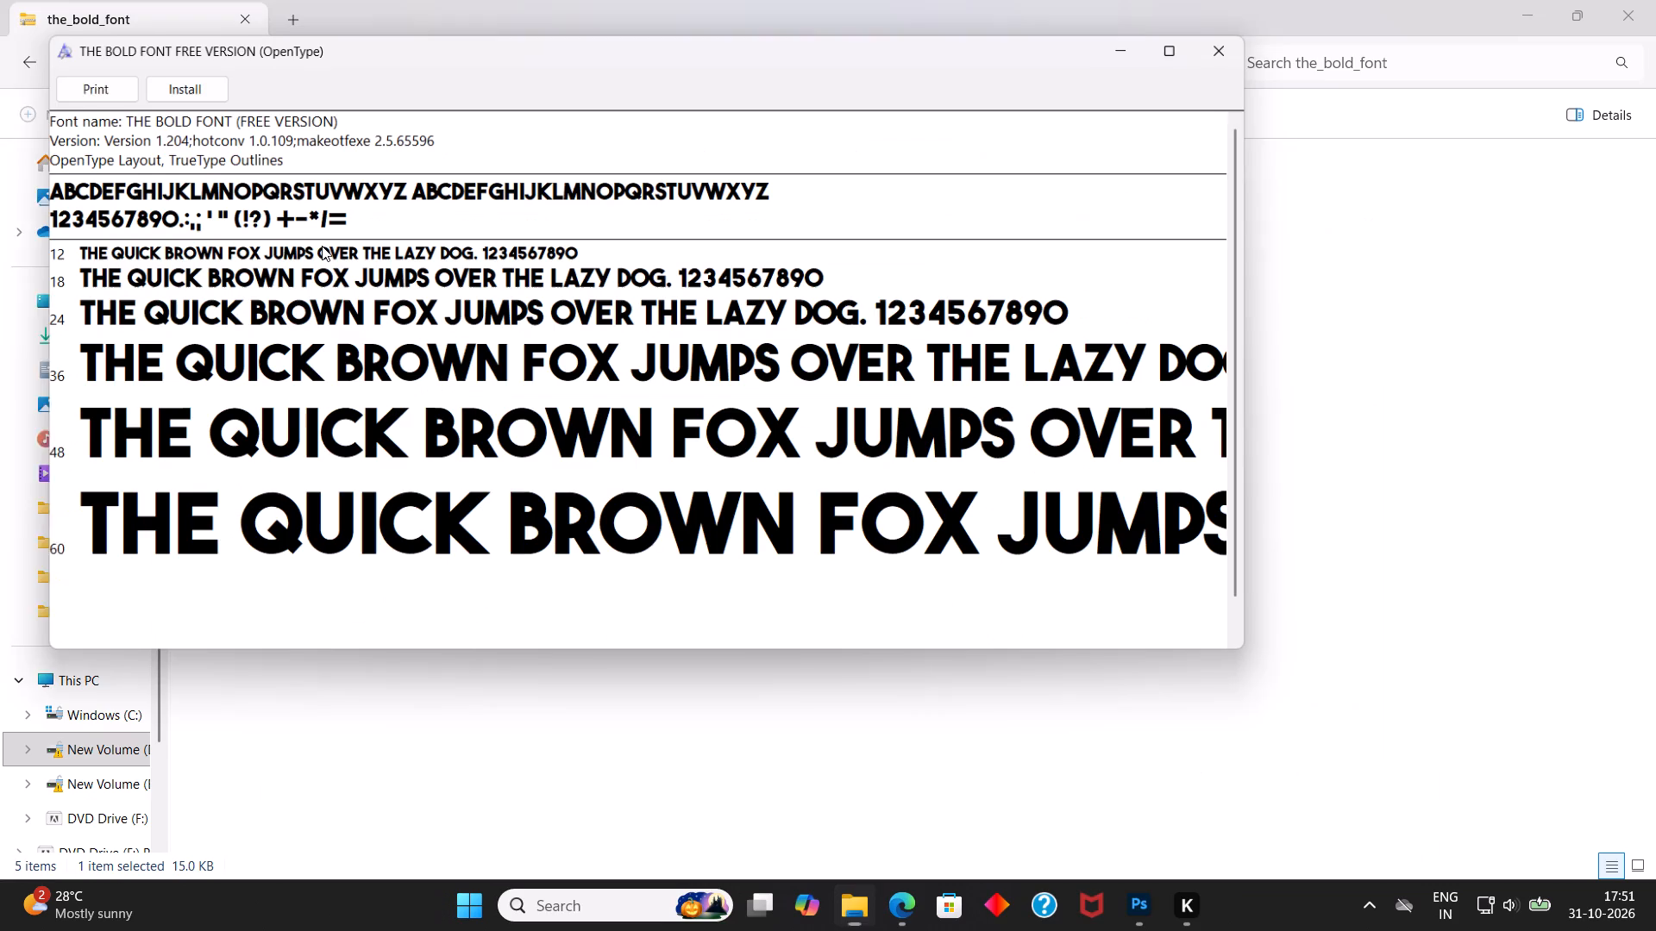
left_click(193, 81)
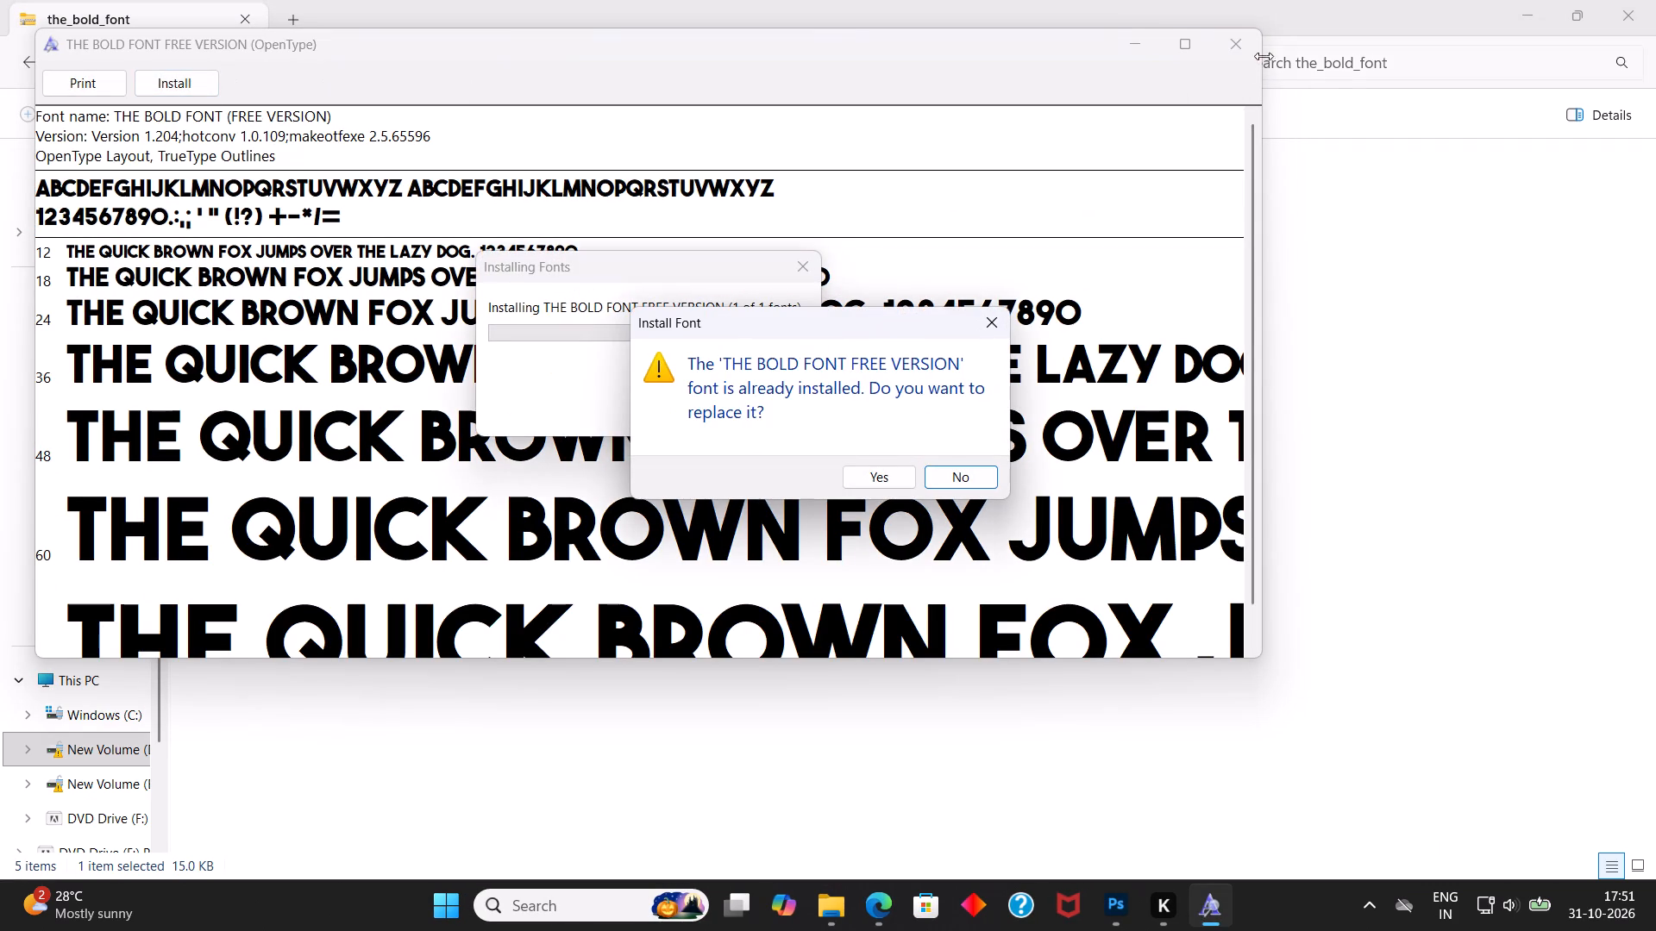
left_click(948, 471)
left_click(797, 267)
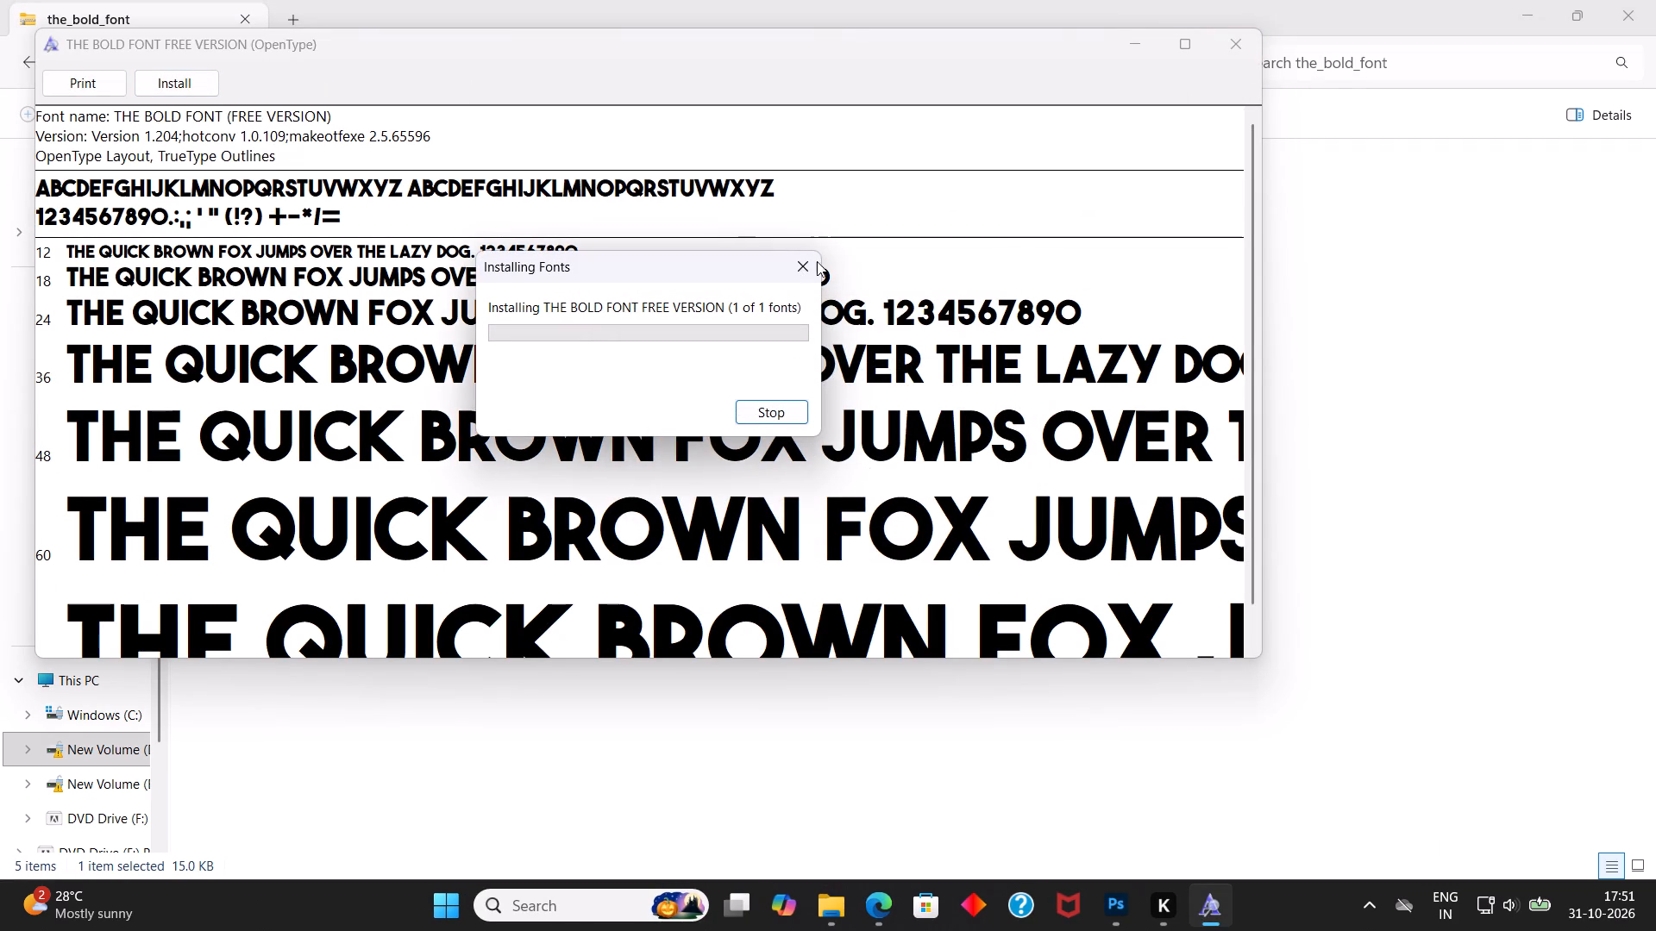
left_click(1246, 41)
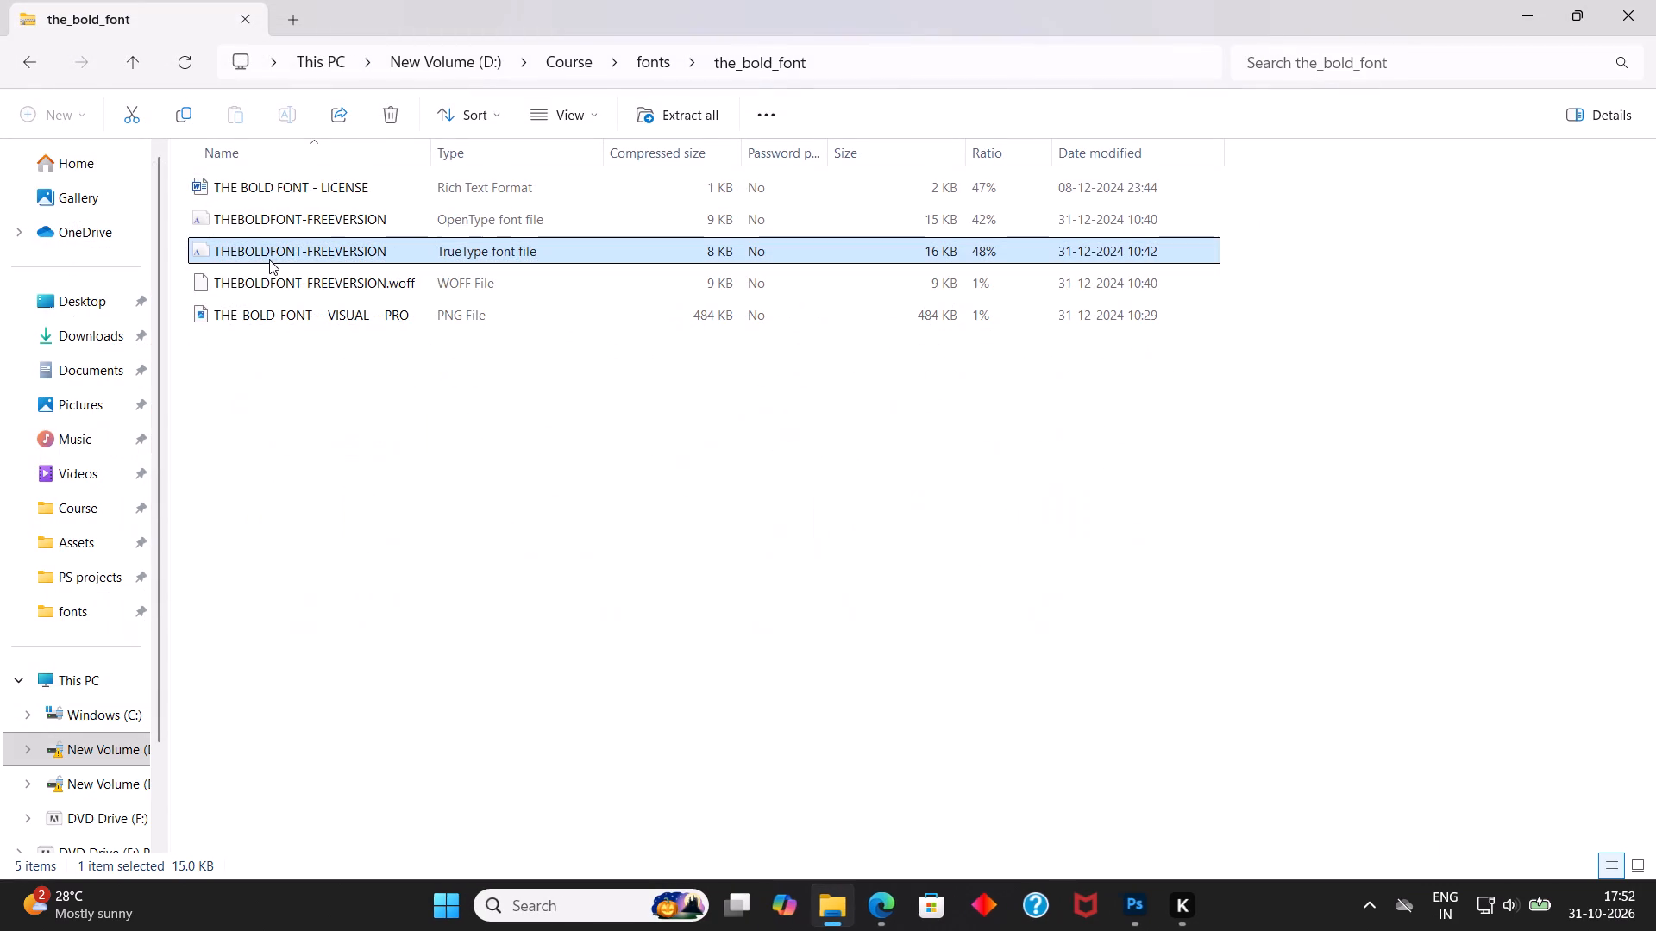
Install the Playful Boxes font from the playful_boxes archive in the fonts folder.
left_click(30, 71)
double_click(313, 463)
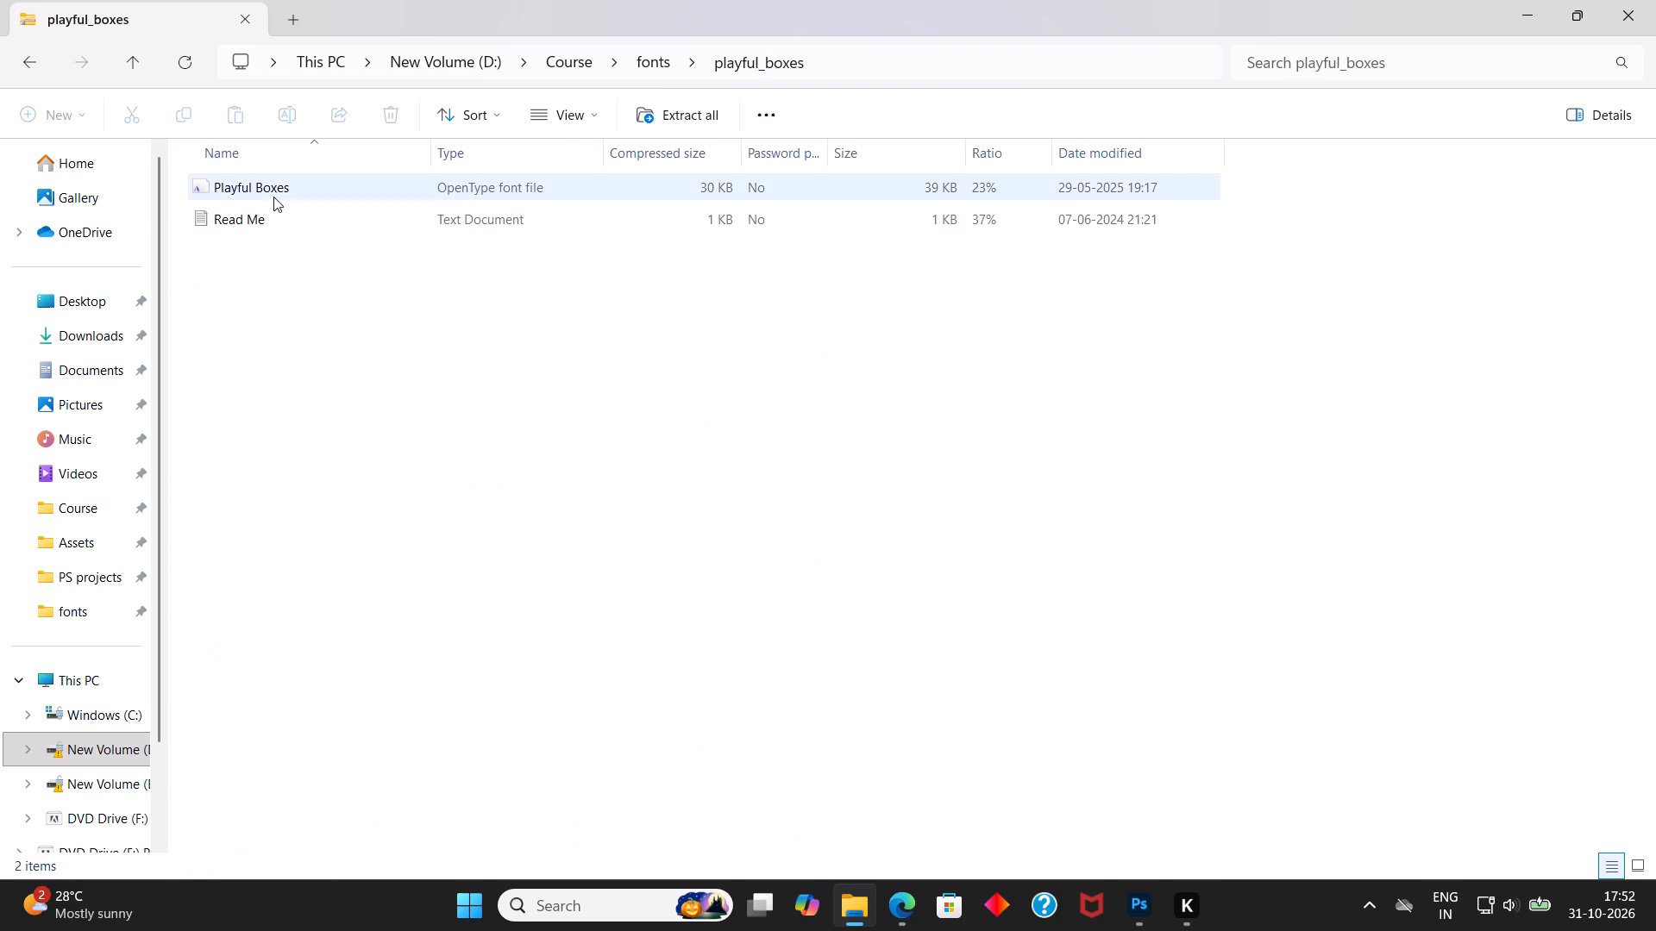
double_click(273, 184)
left_click(223, 119)
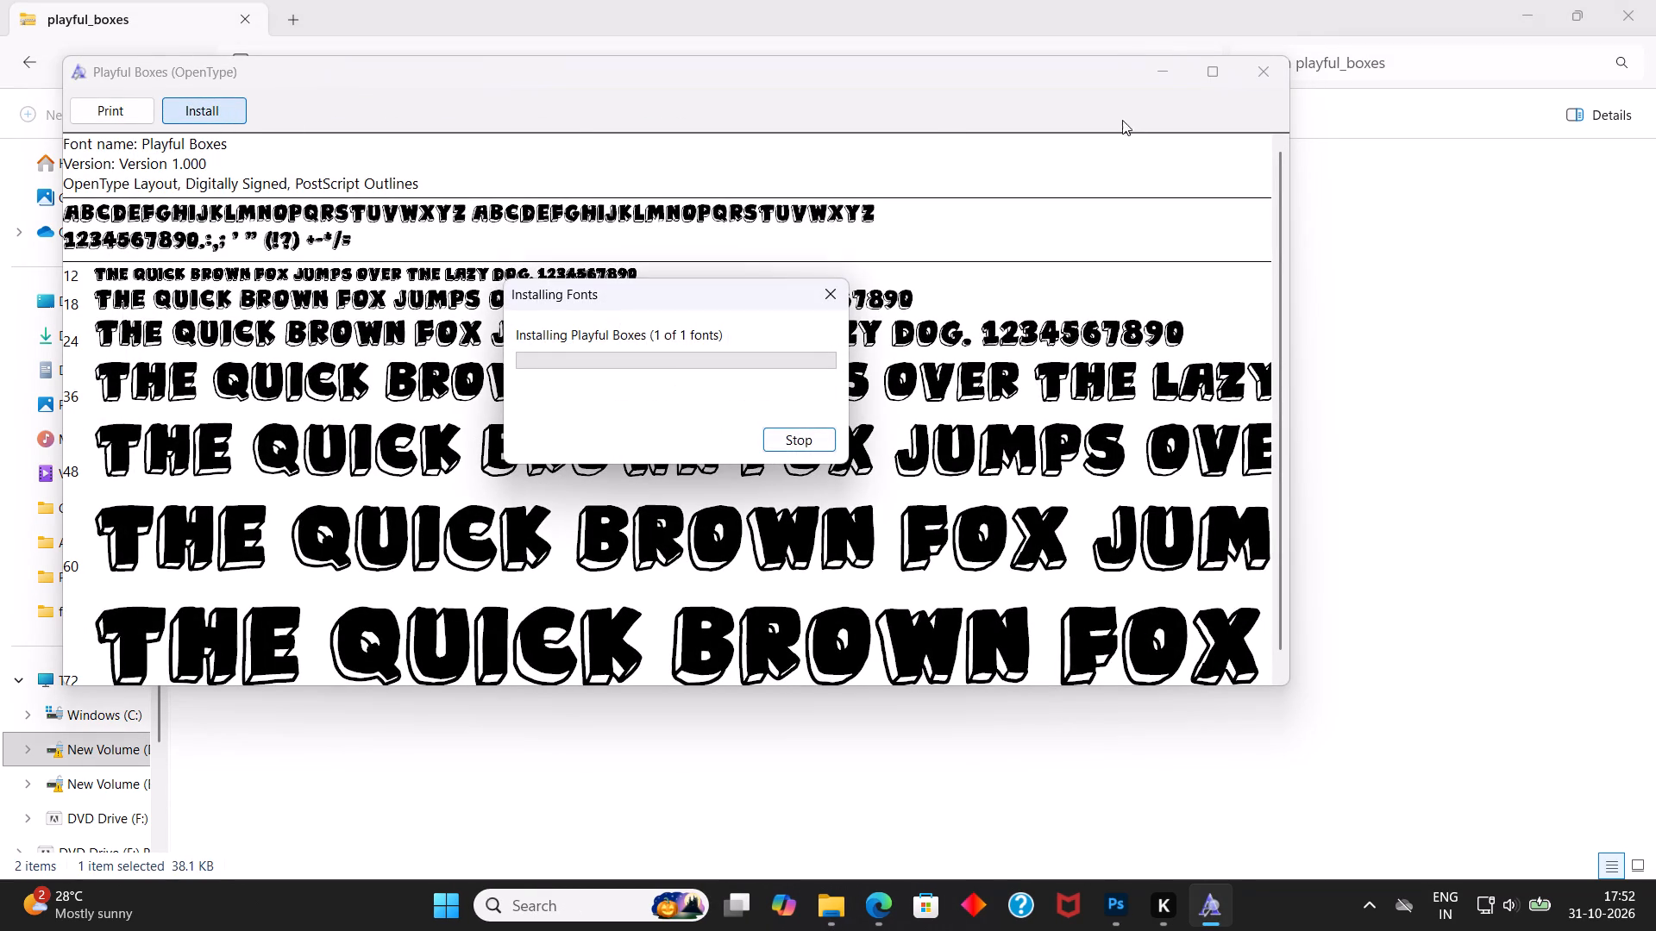
left_click(1252, 75)
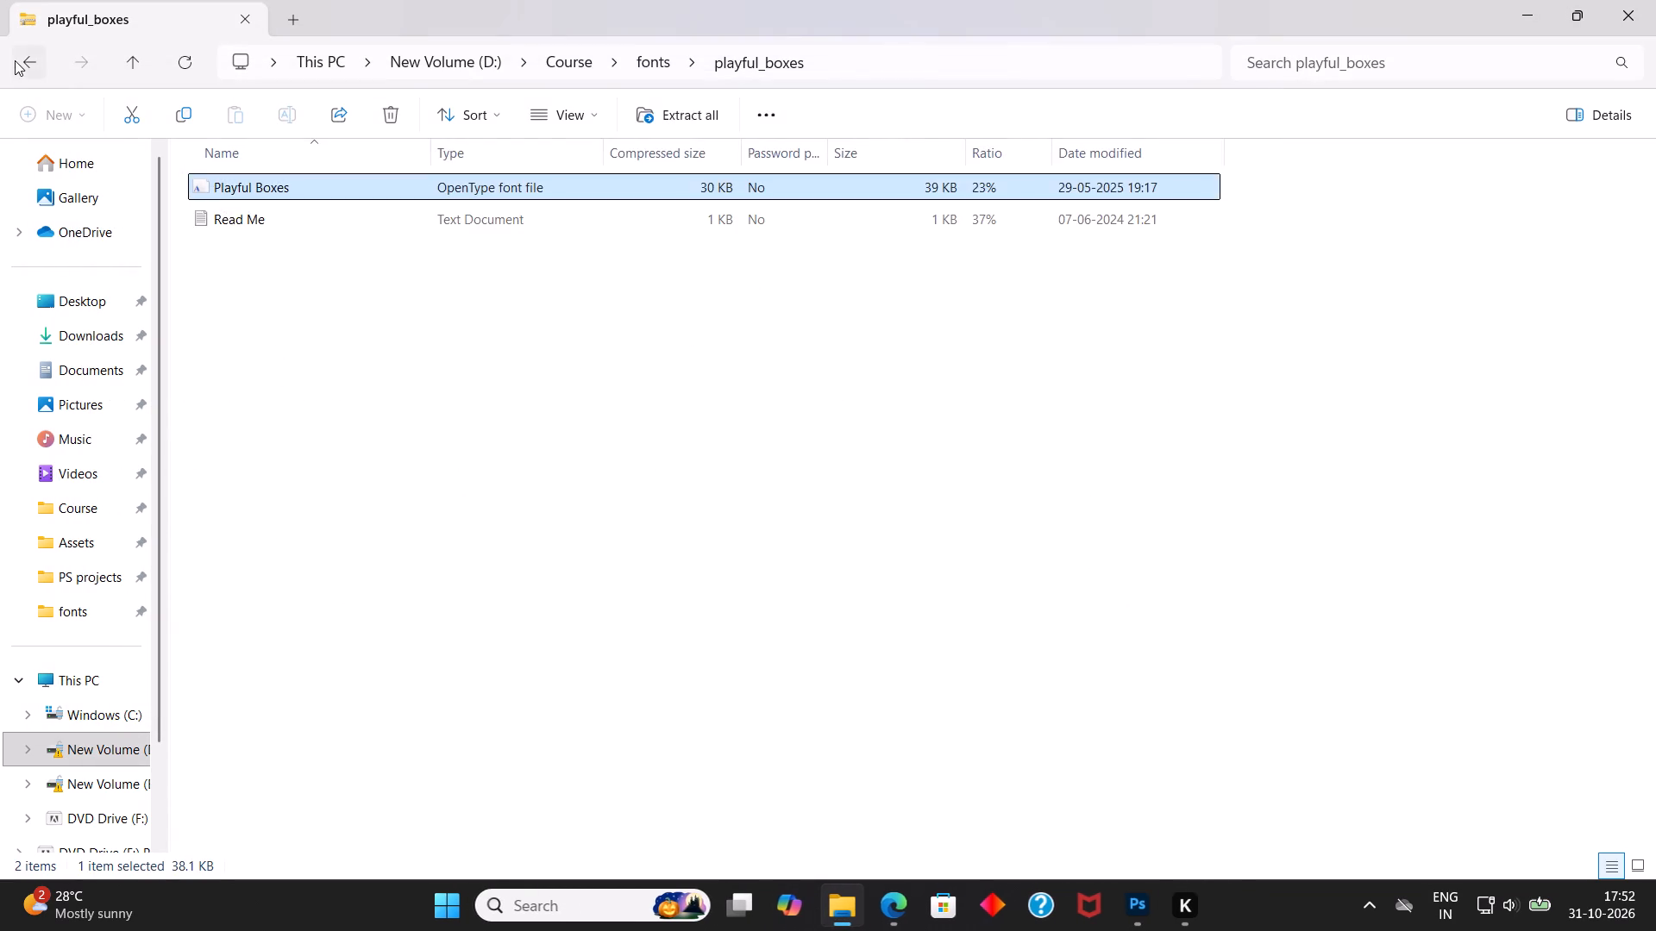
Install the TESLA Regular TrueType font from the fonts folder and close its preview.
left_click(15, 60)
scroll(353, 587, "down", 10)
double_click(323, 669)
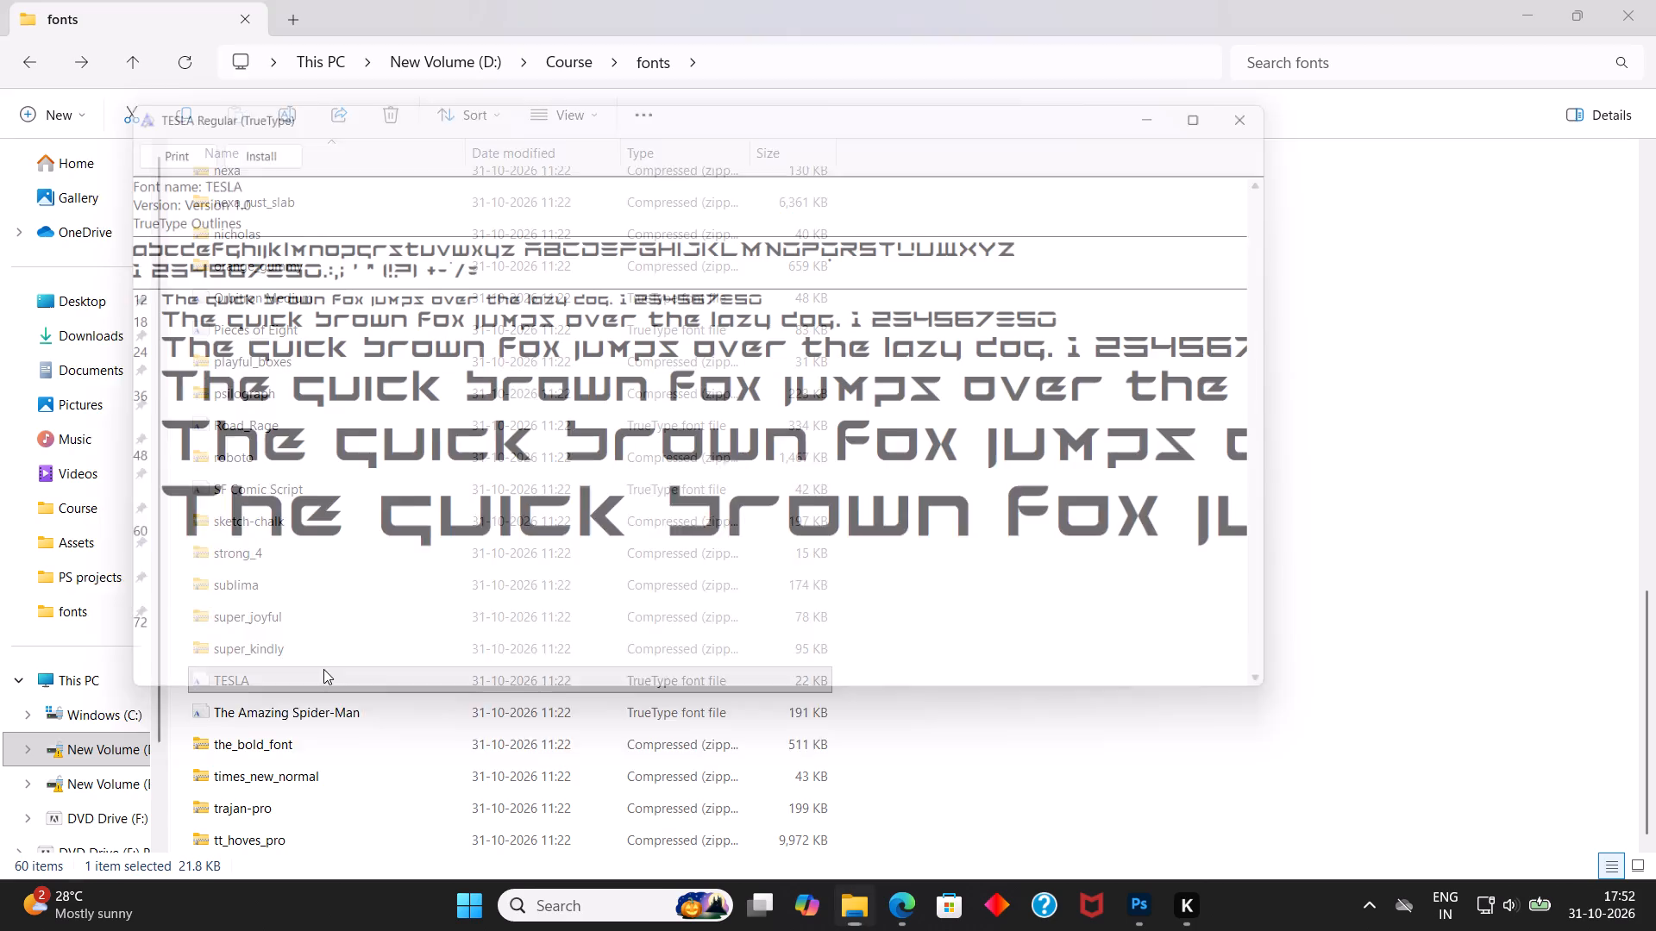
left_click(205, 146)
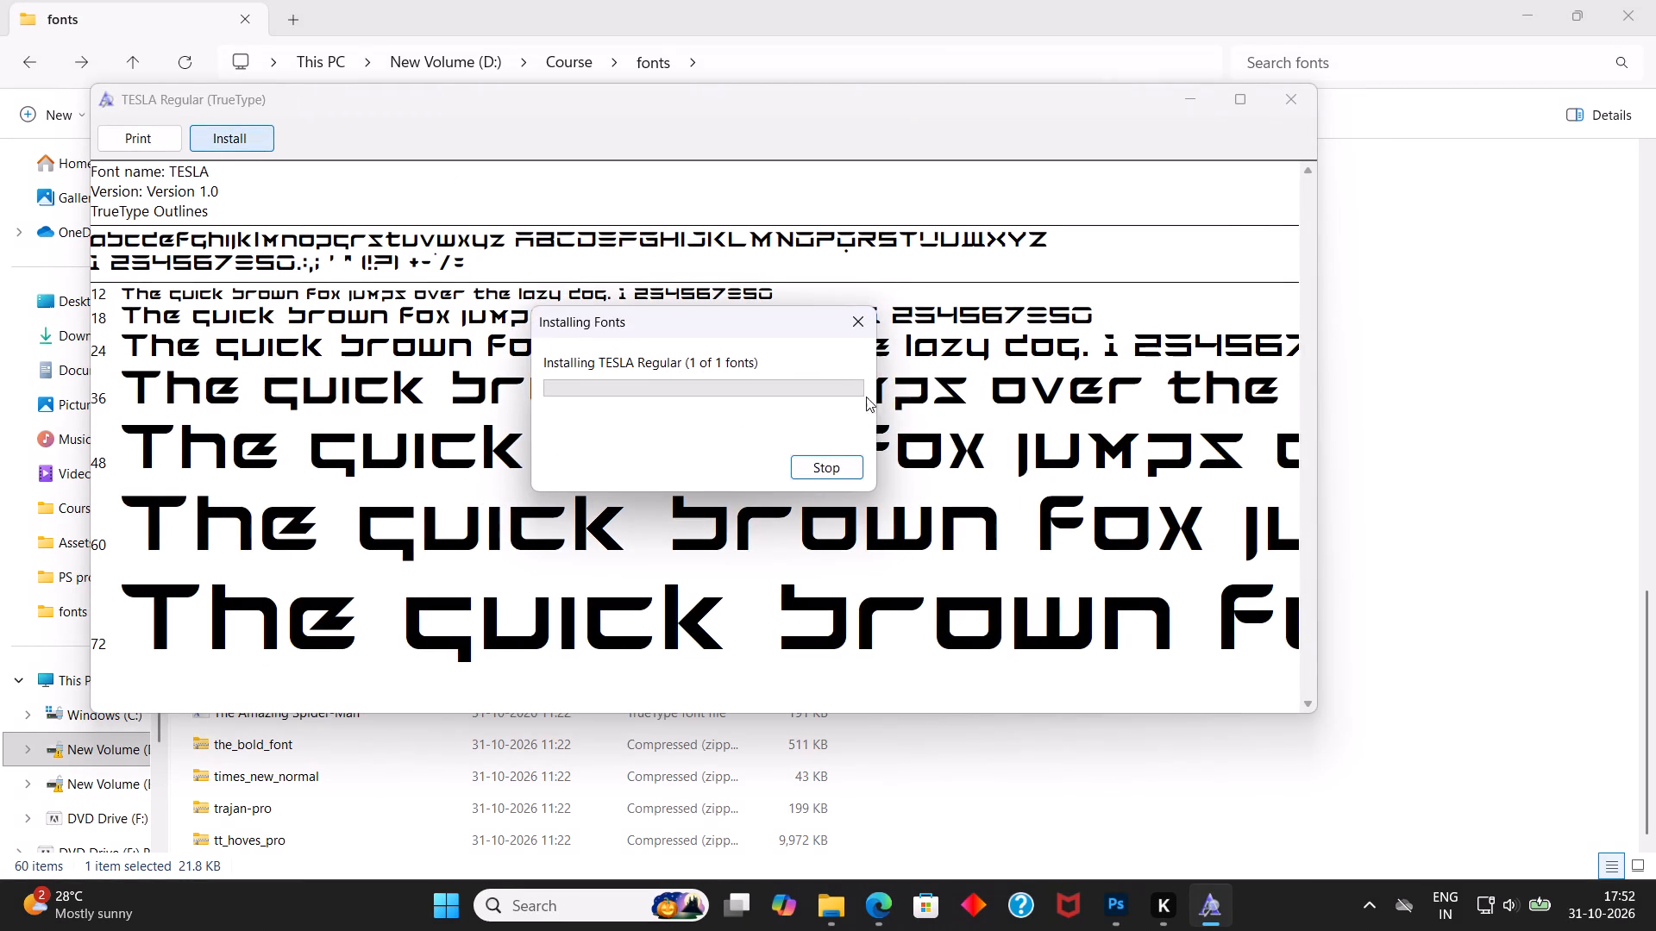
left_click(1296, 94)
Install the Strong font from the strong_4 archive in the fonts folder and close its preview.
scroll(354, 716, "down", 5)
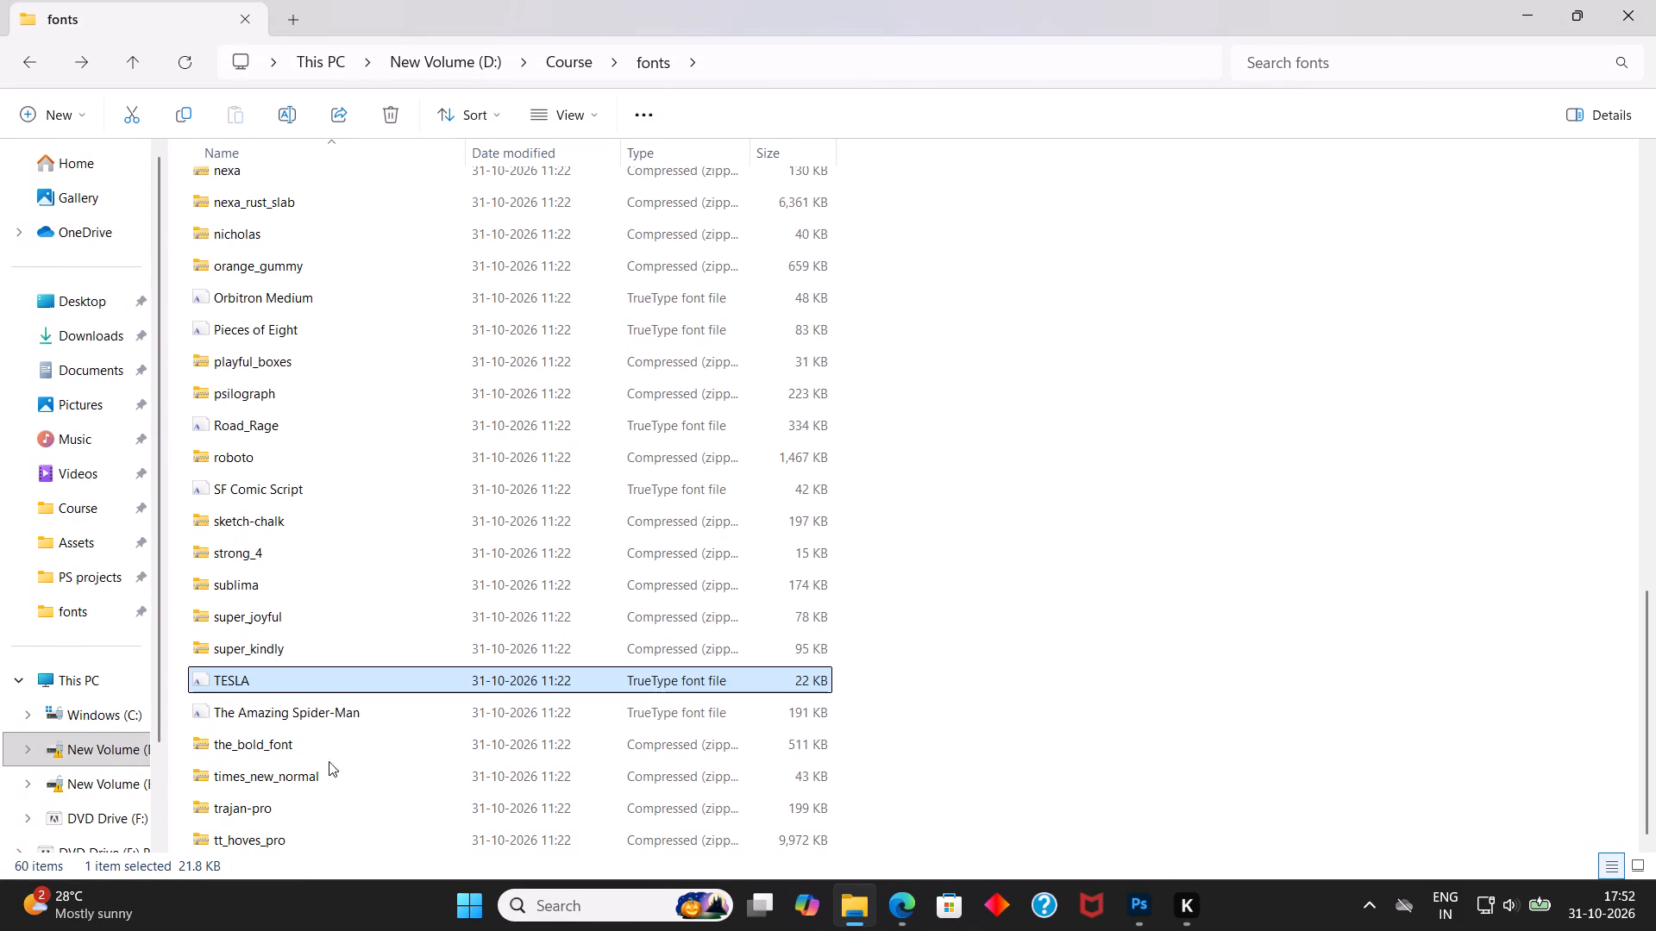
left_click(262, 513)
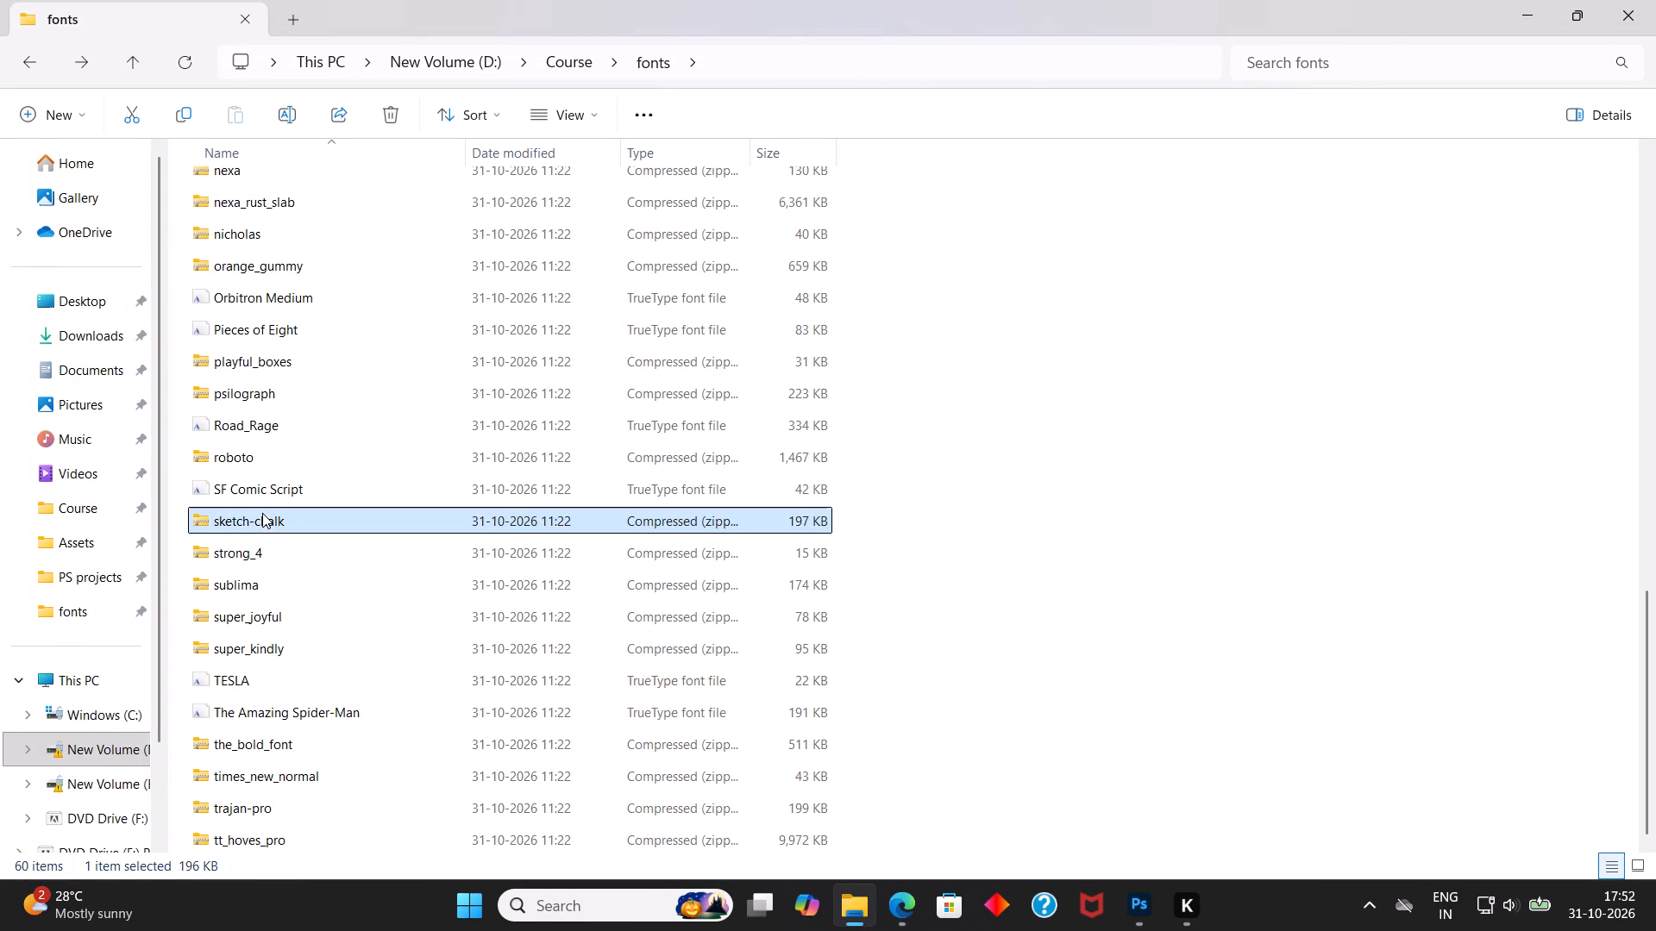
double_click(273, 562)
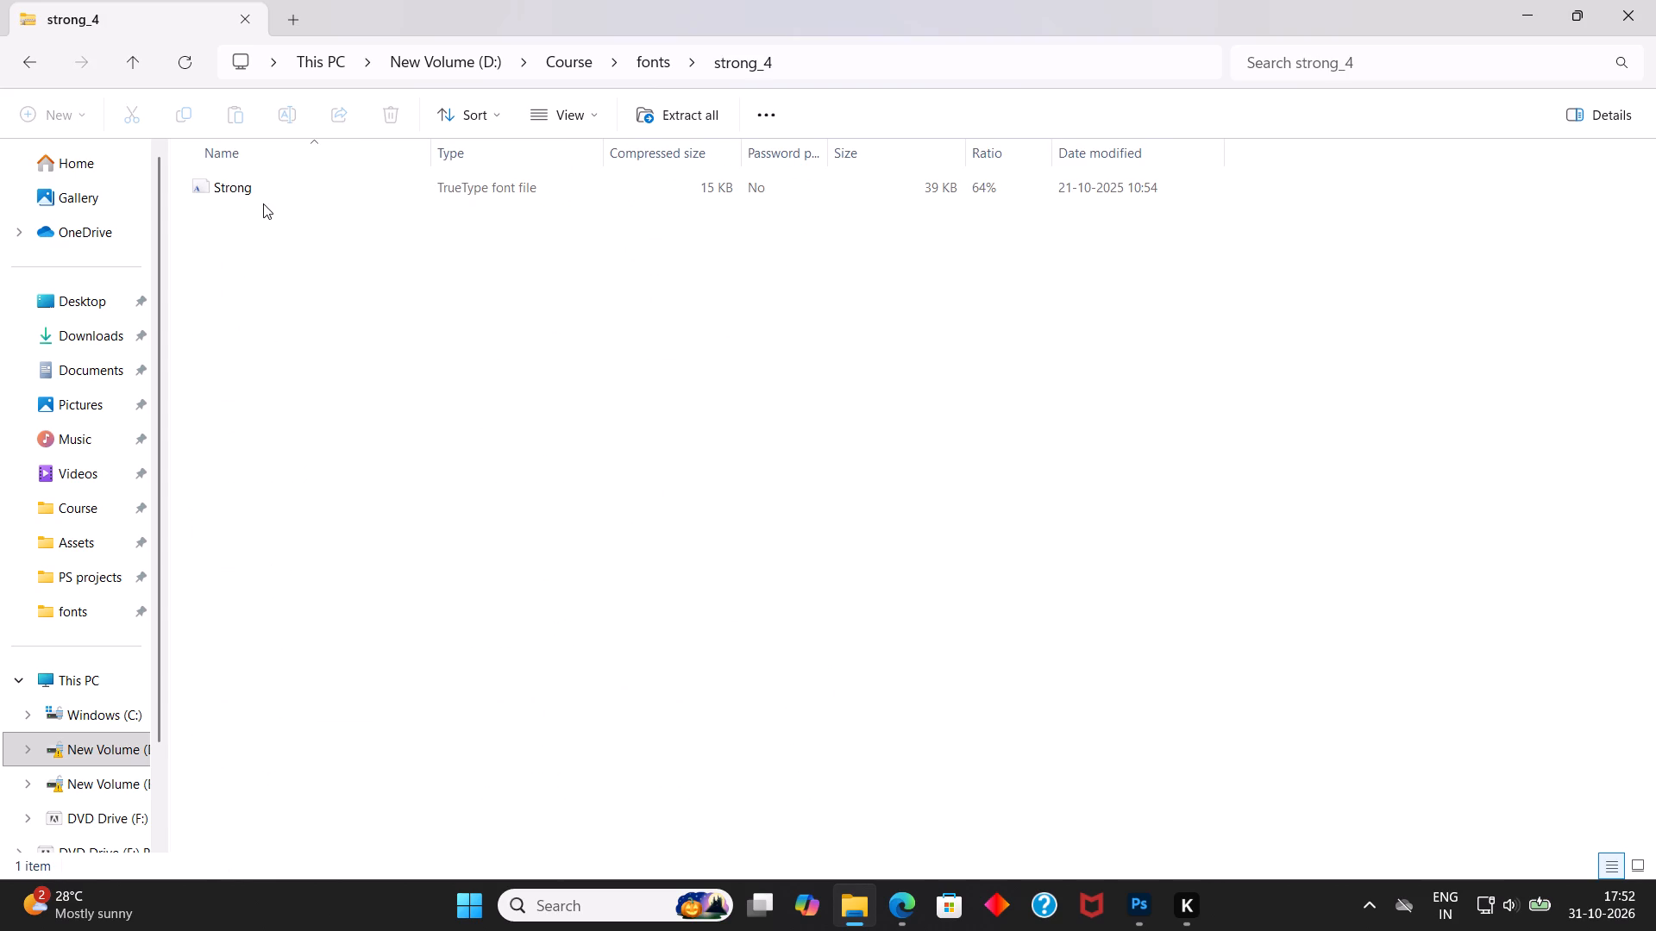
double_click(260, 198)
left_click(263, 171)
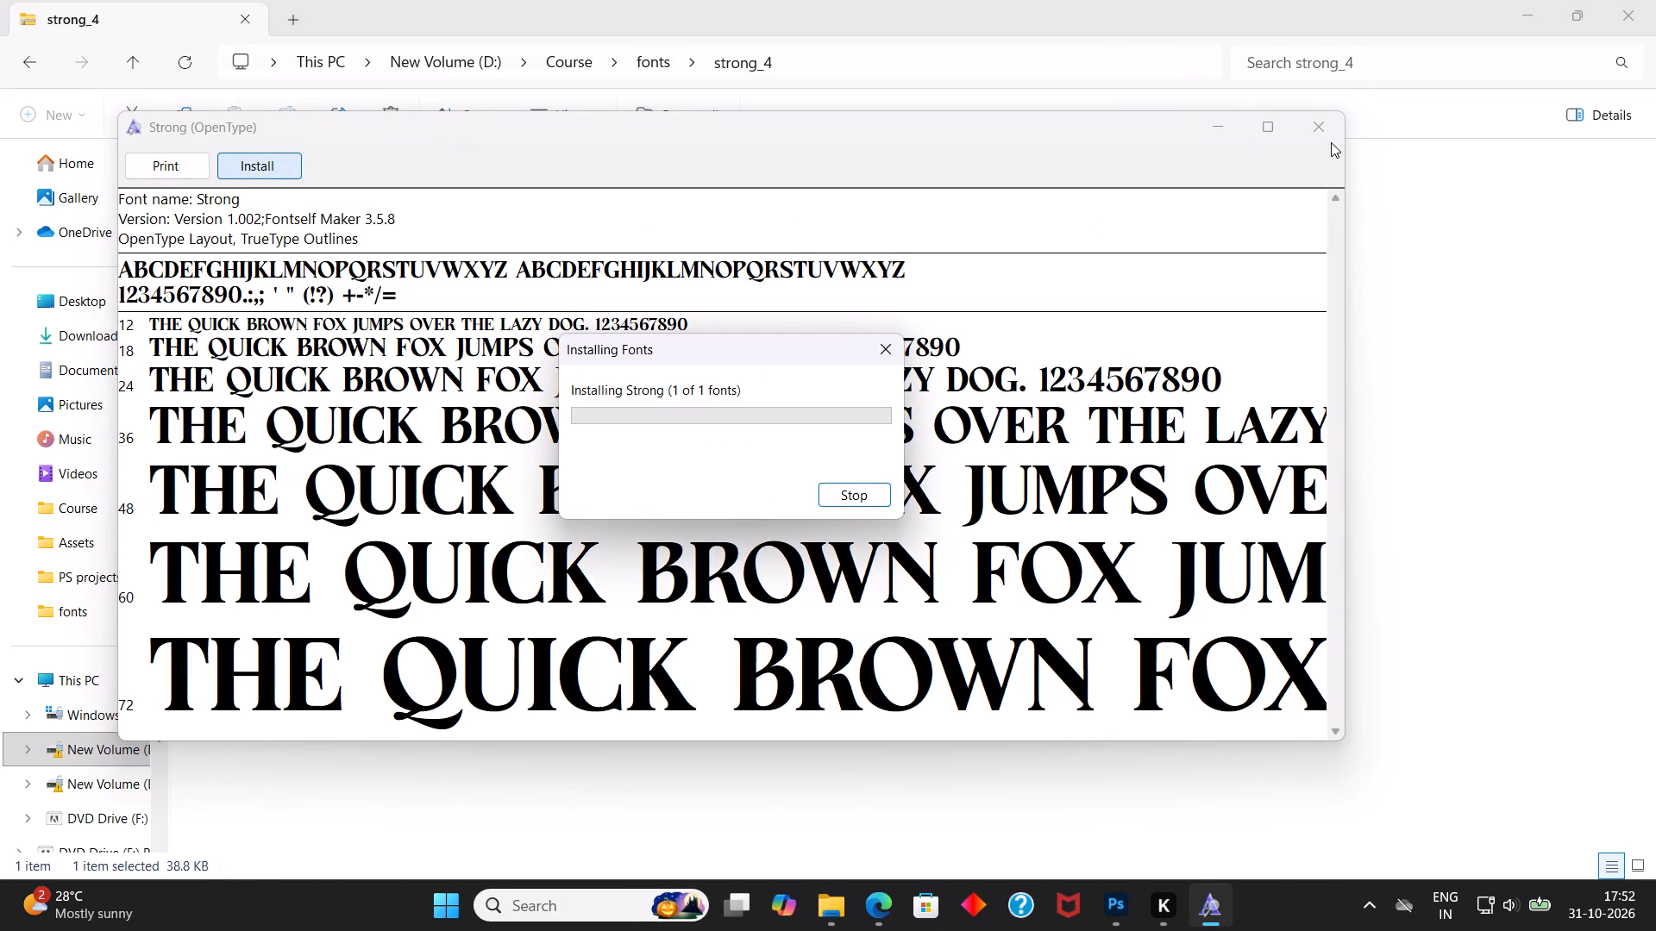
left_click(1328, 141)
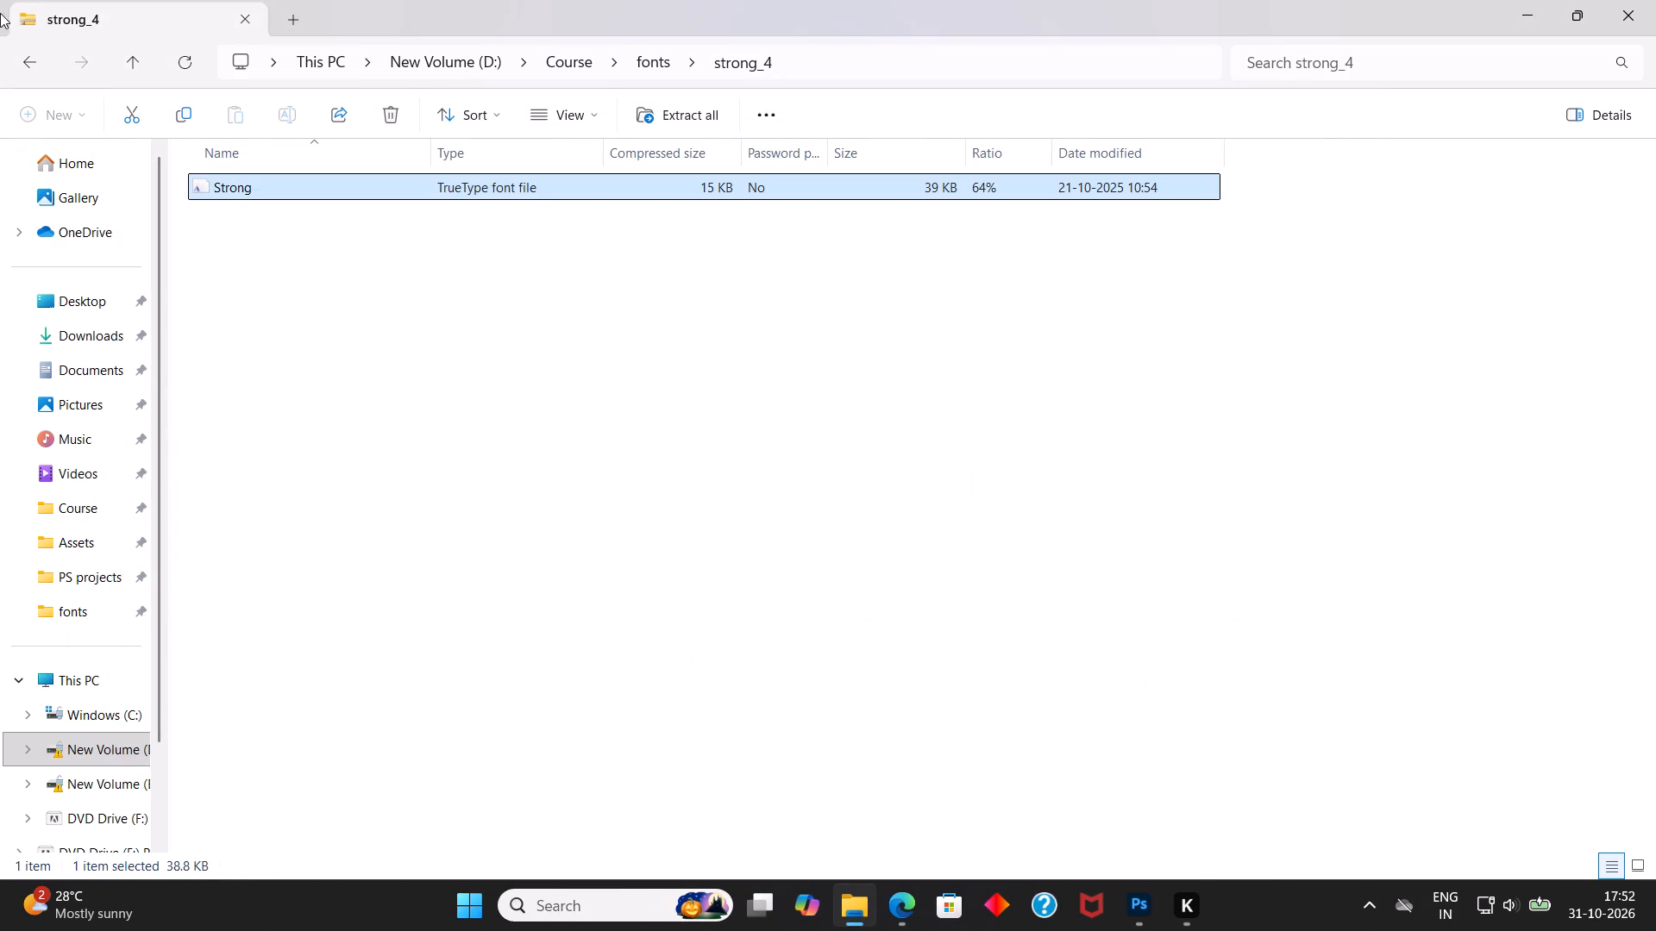
Install the SF Comic Script TrueType font from the fonts folder.
left_click(24, 55)
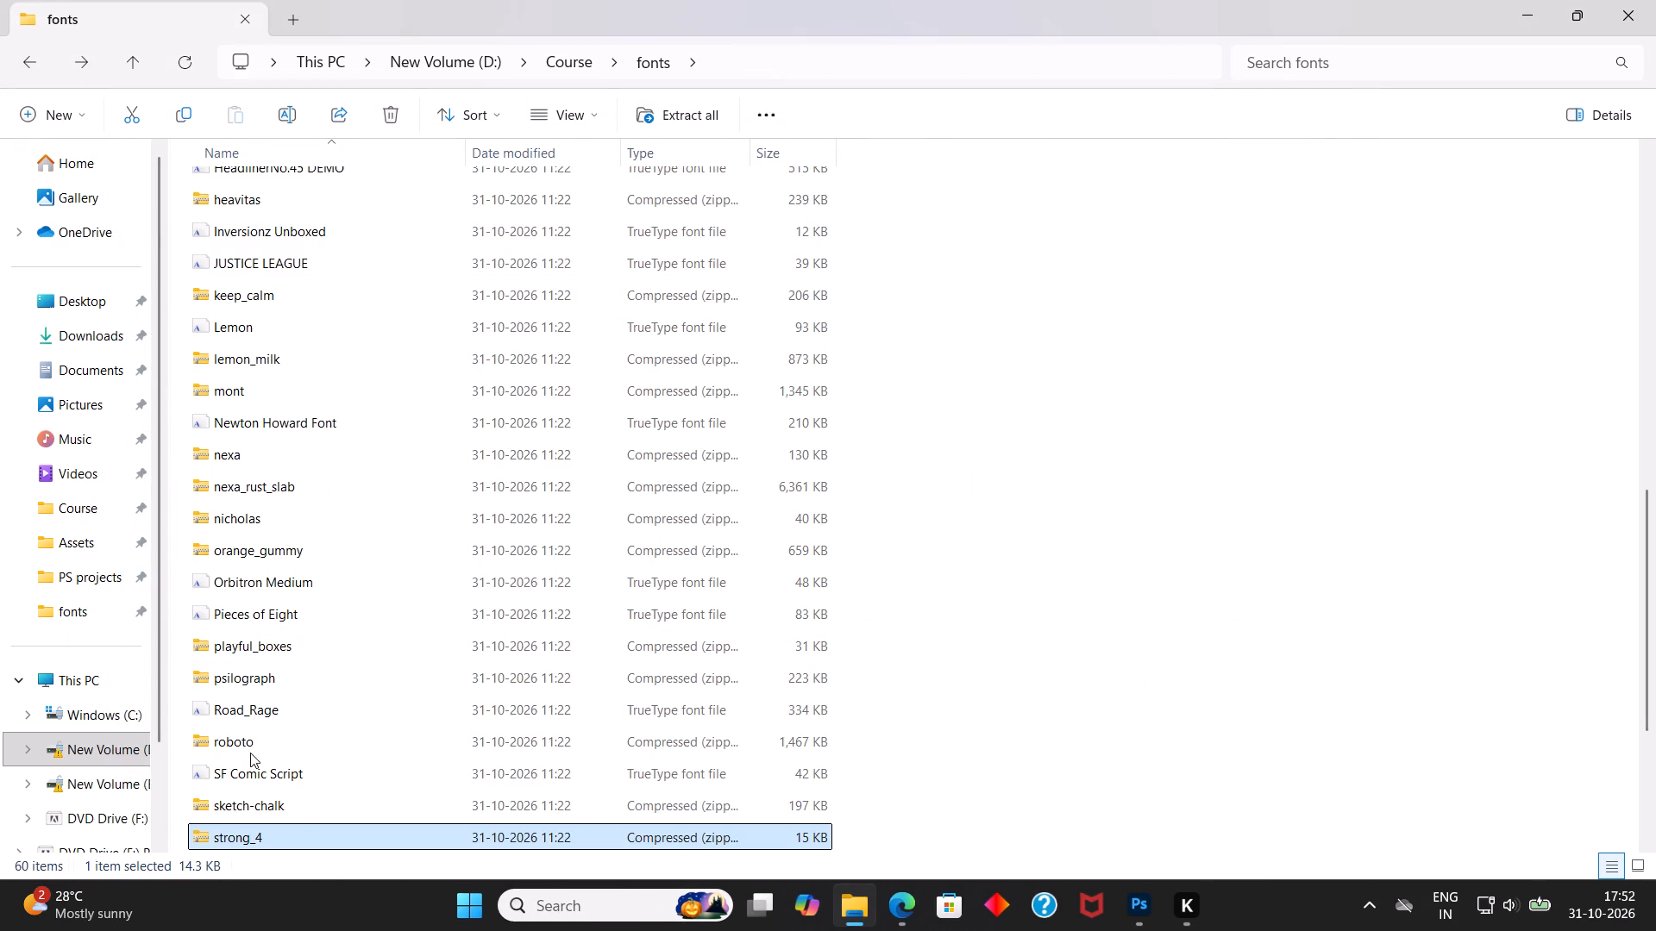
double_click(253, 778)
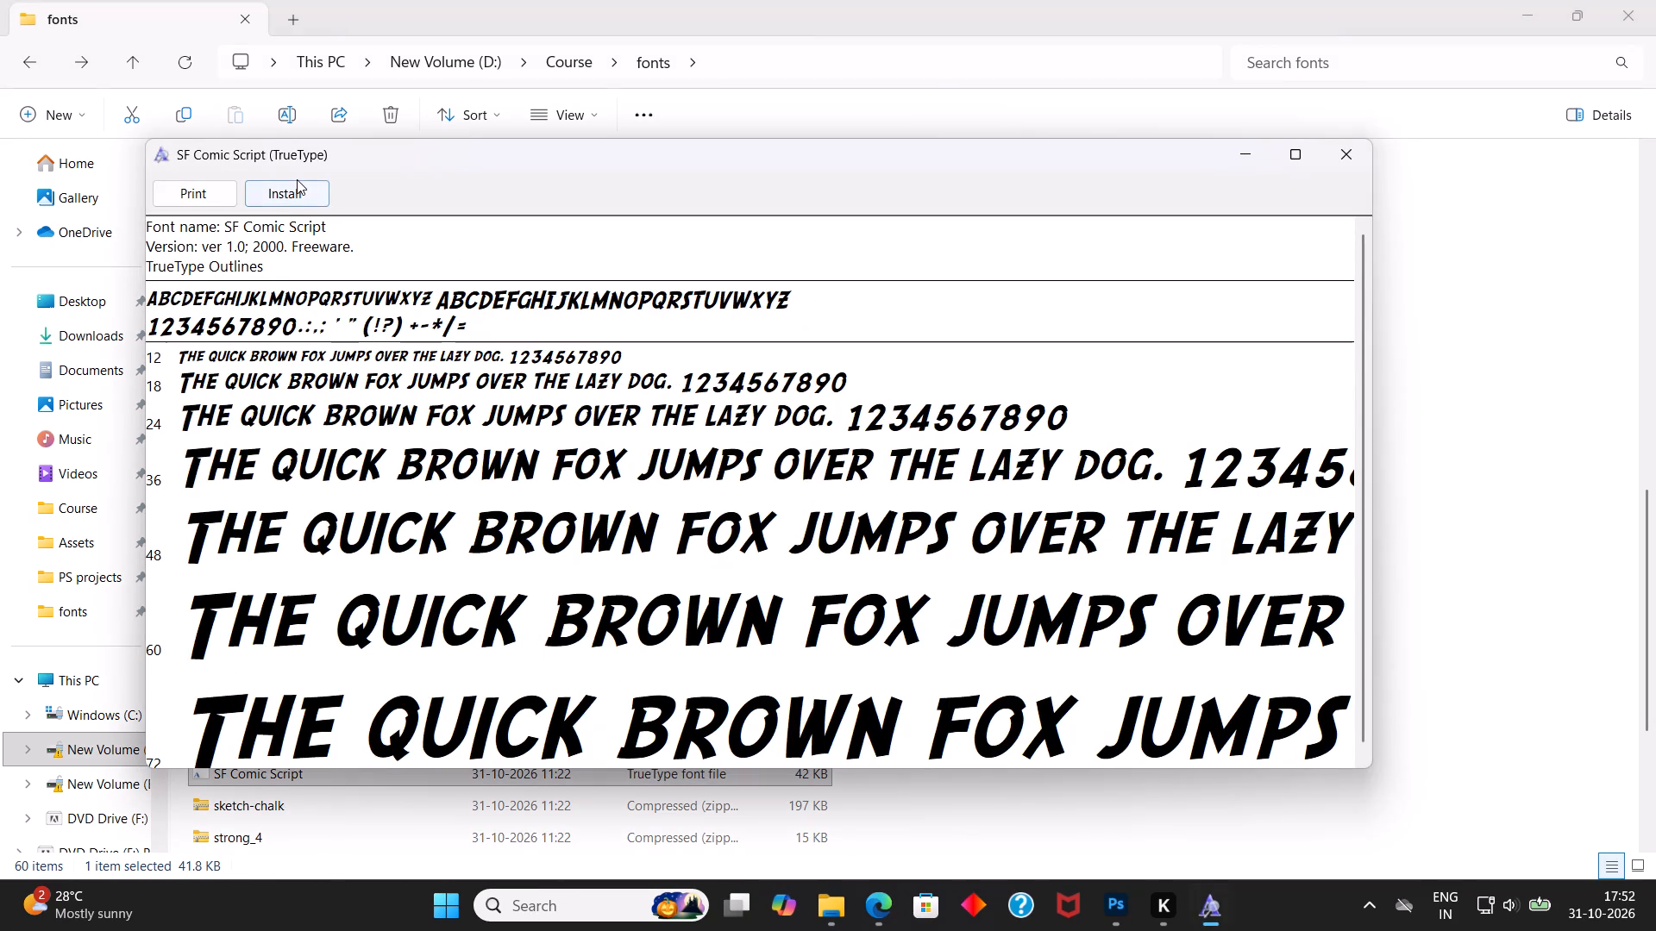
left_click(297, 179)
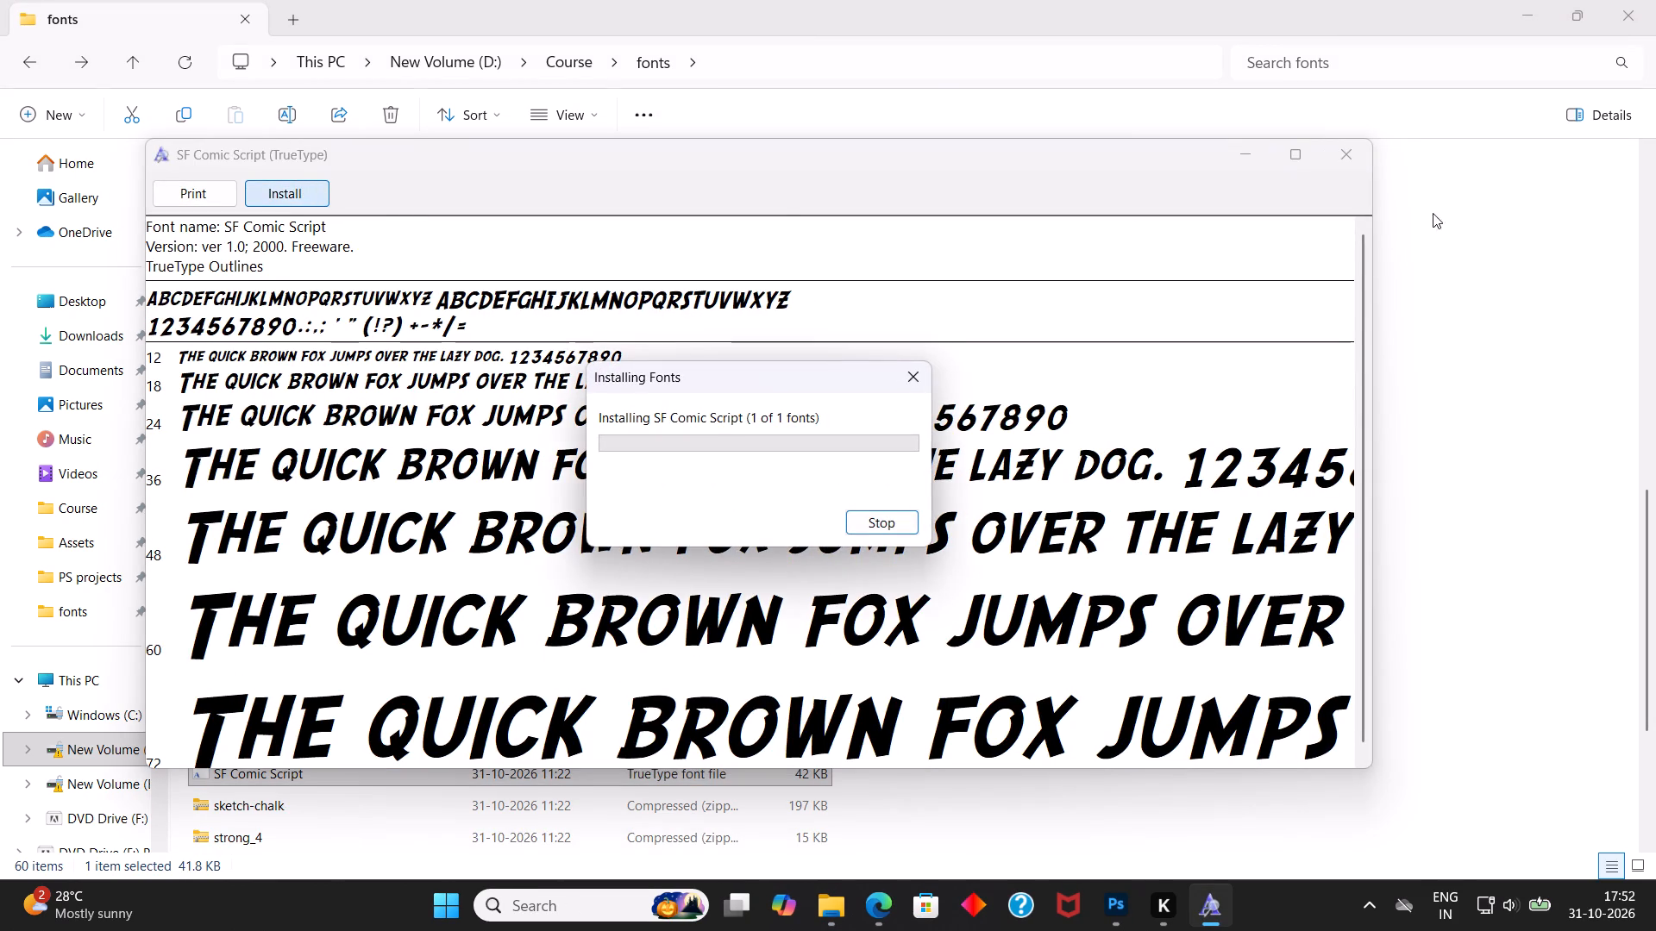
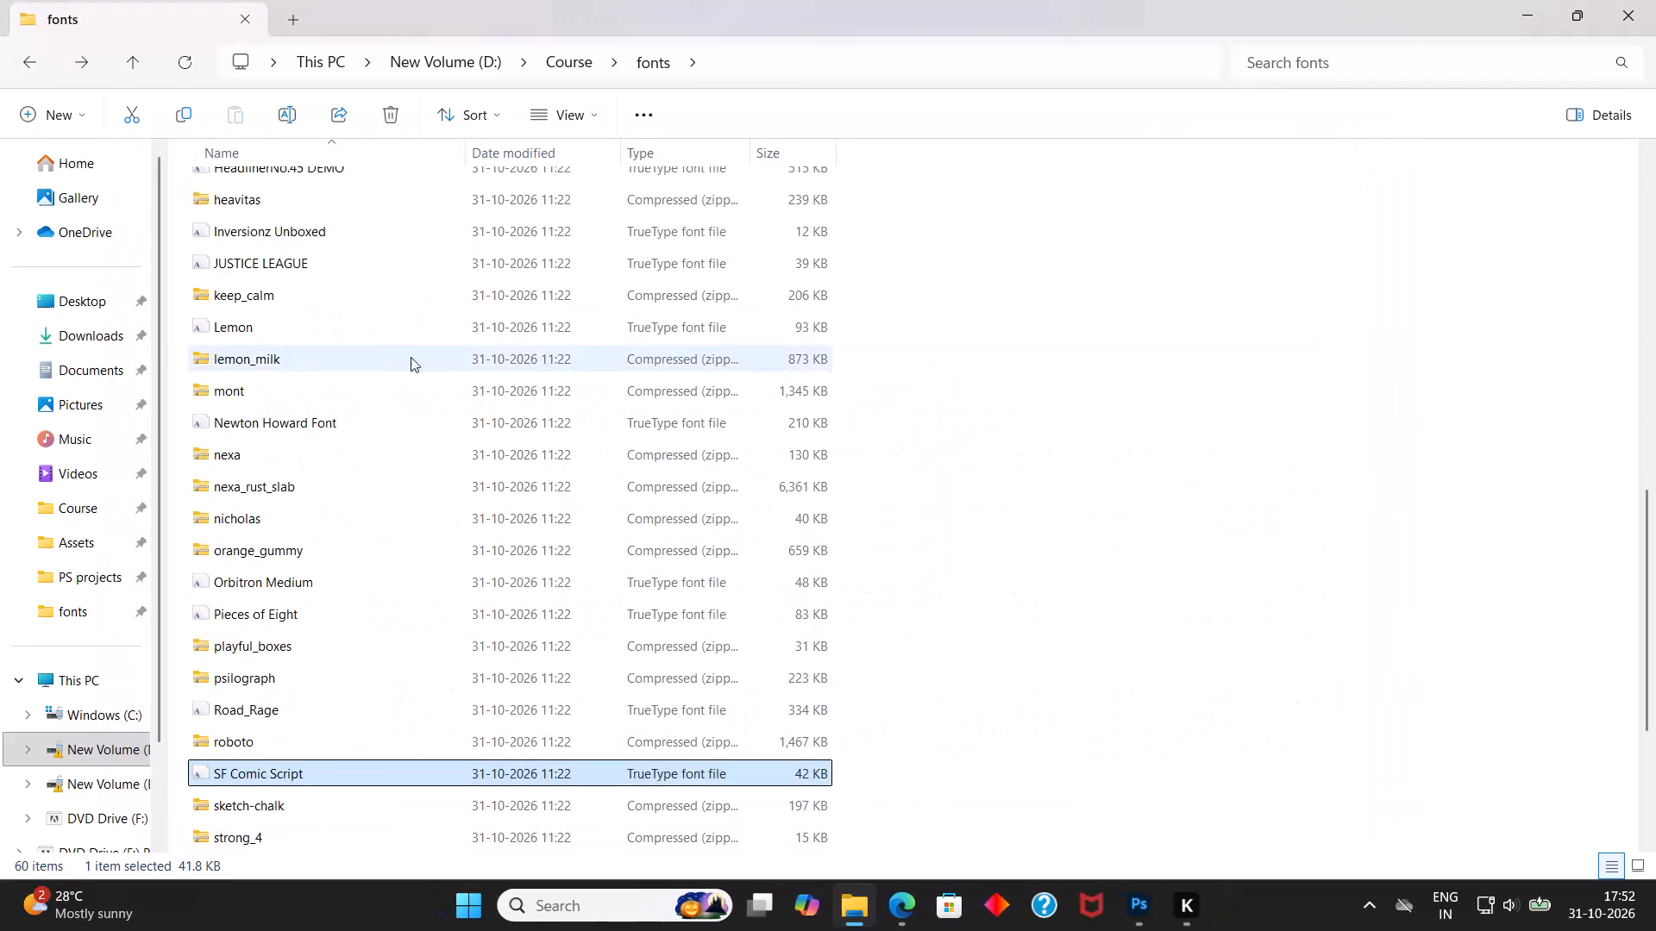
Install the Inversionz Unboxed TrueType font from the fonts folder and close its preview.
double_click(304, 227)
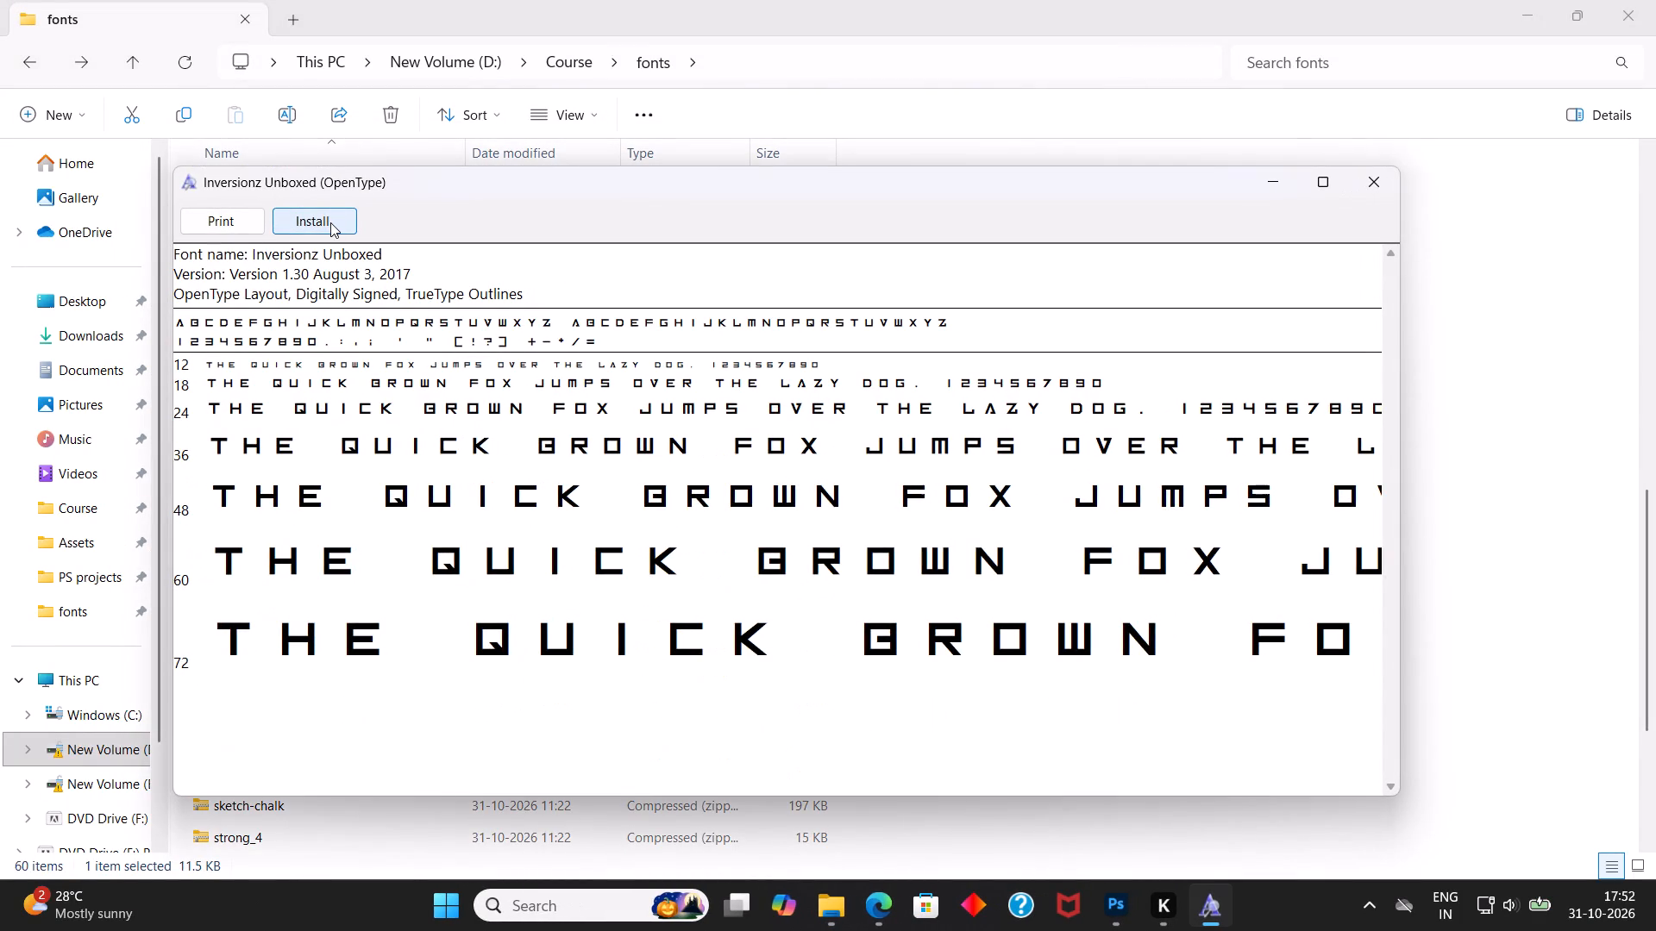
left_click(330, 222)
left_click(1362, 189)
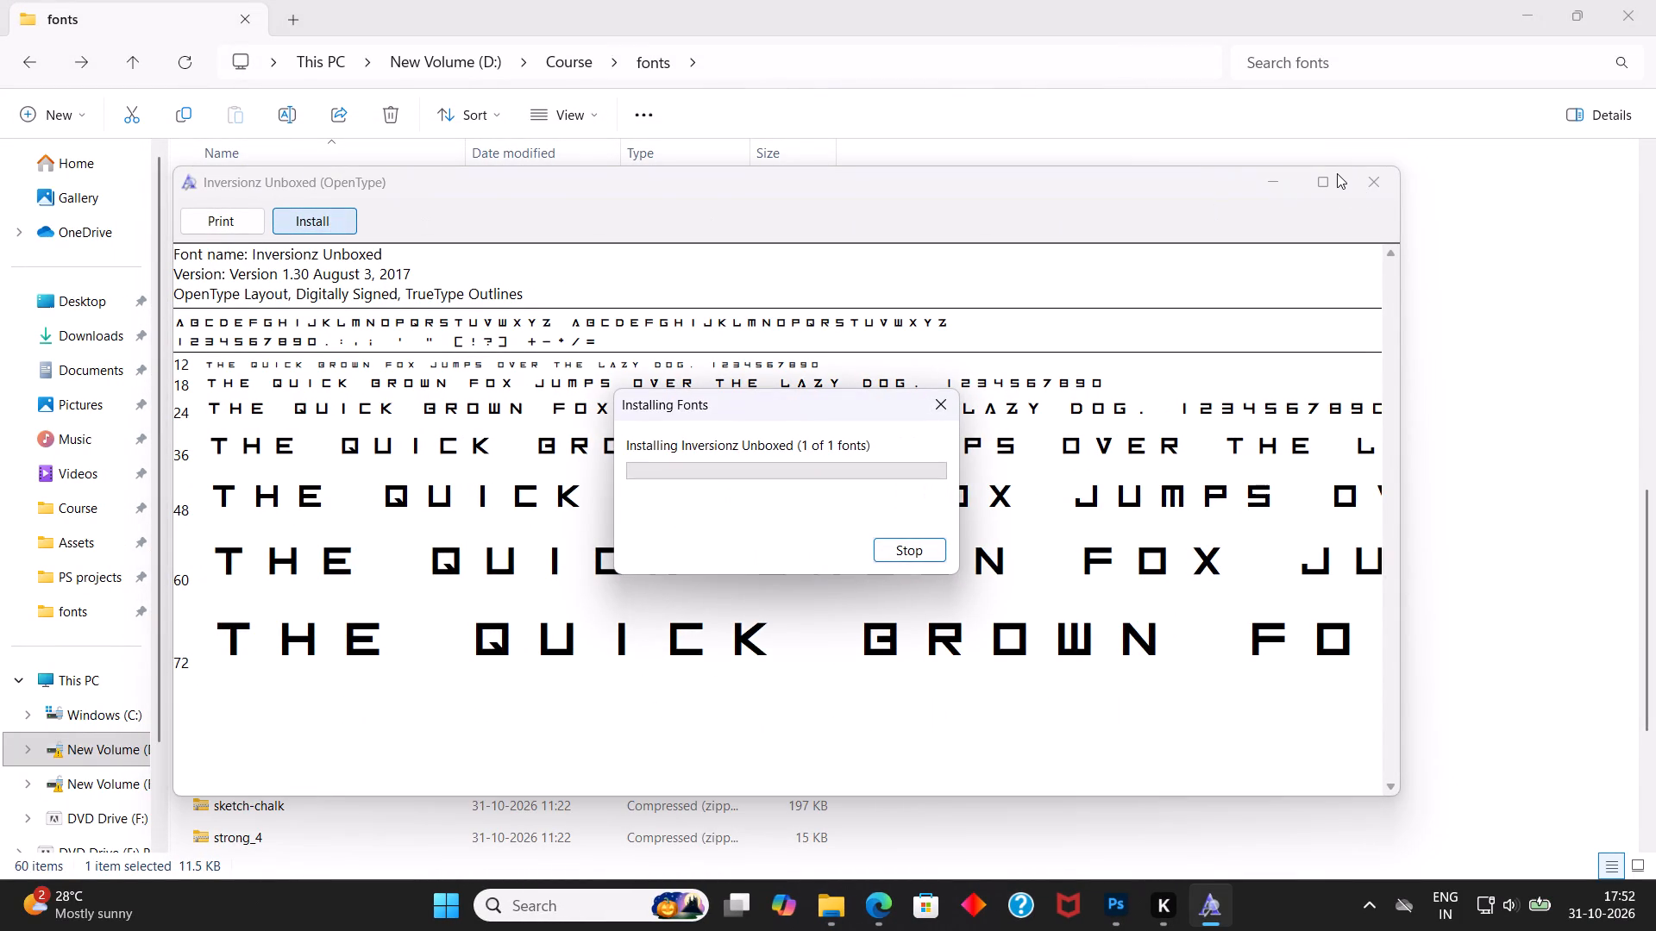
Install the JUSTICE LEAGUE TrueType font from the fonts folder and close its preview.
double_click(254, 256)
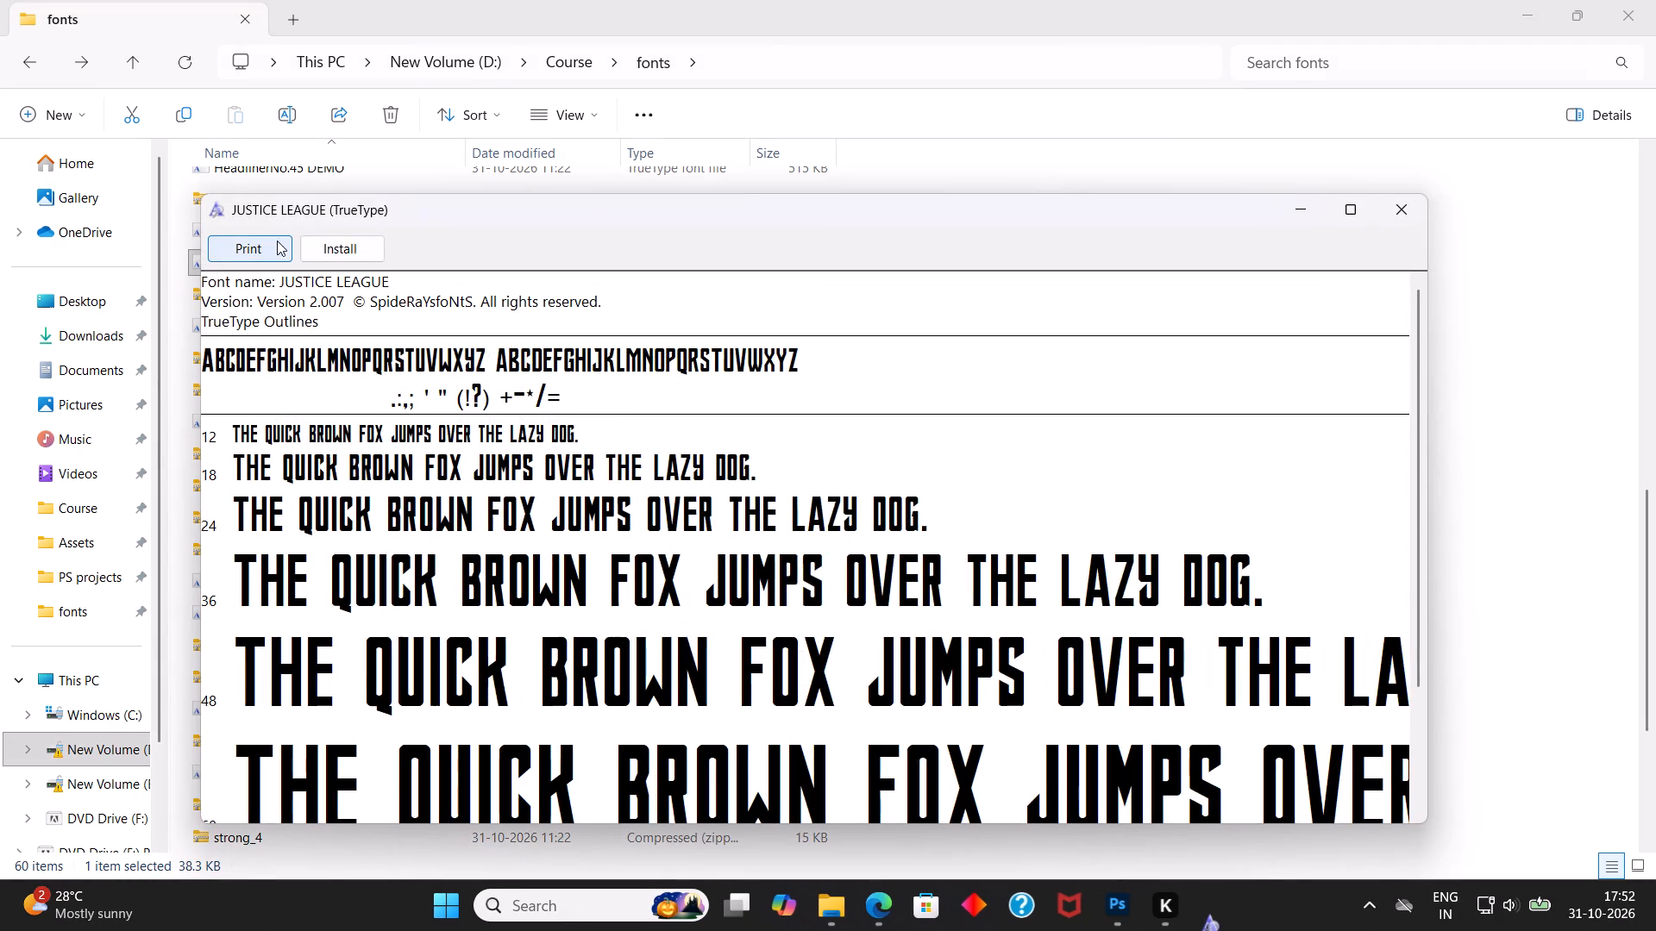
left_click(348, 245)
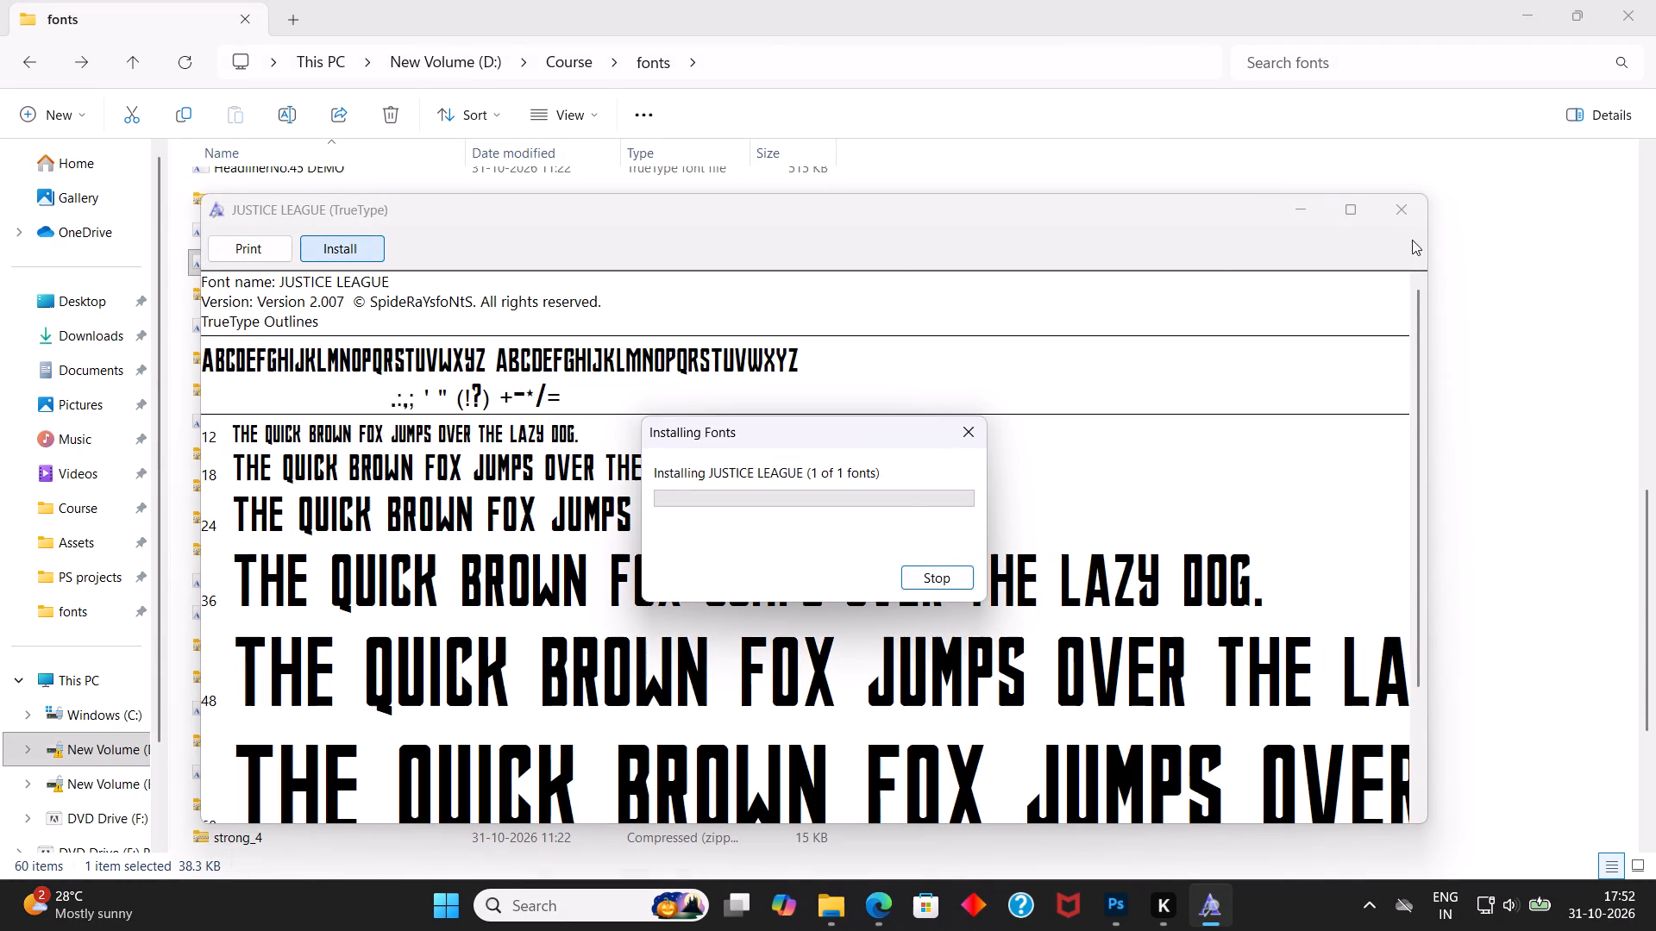
left_click(1396, 203)
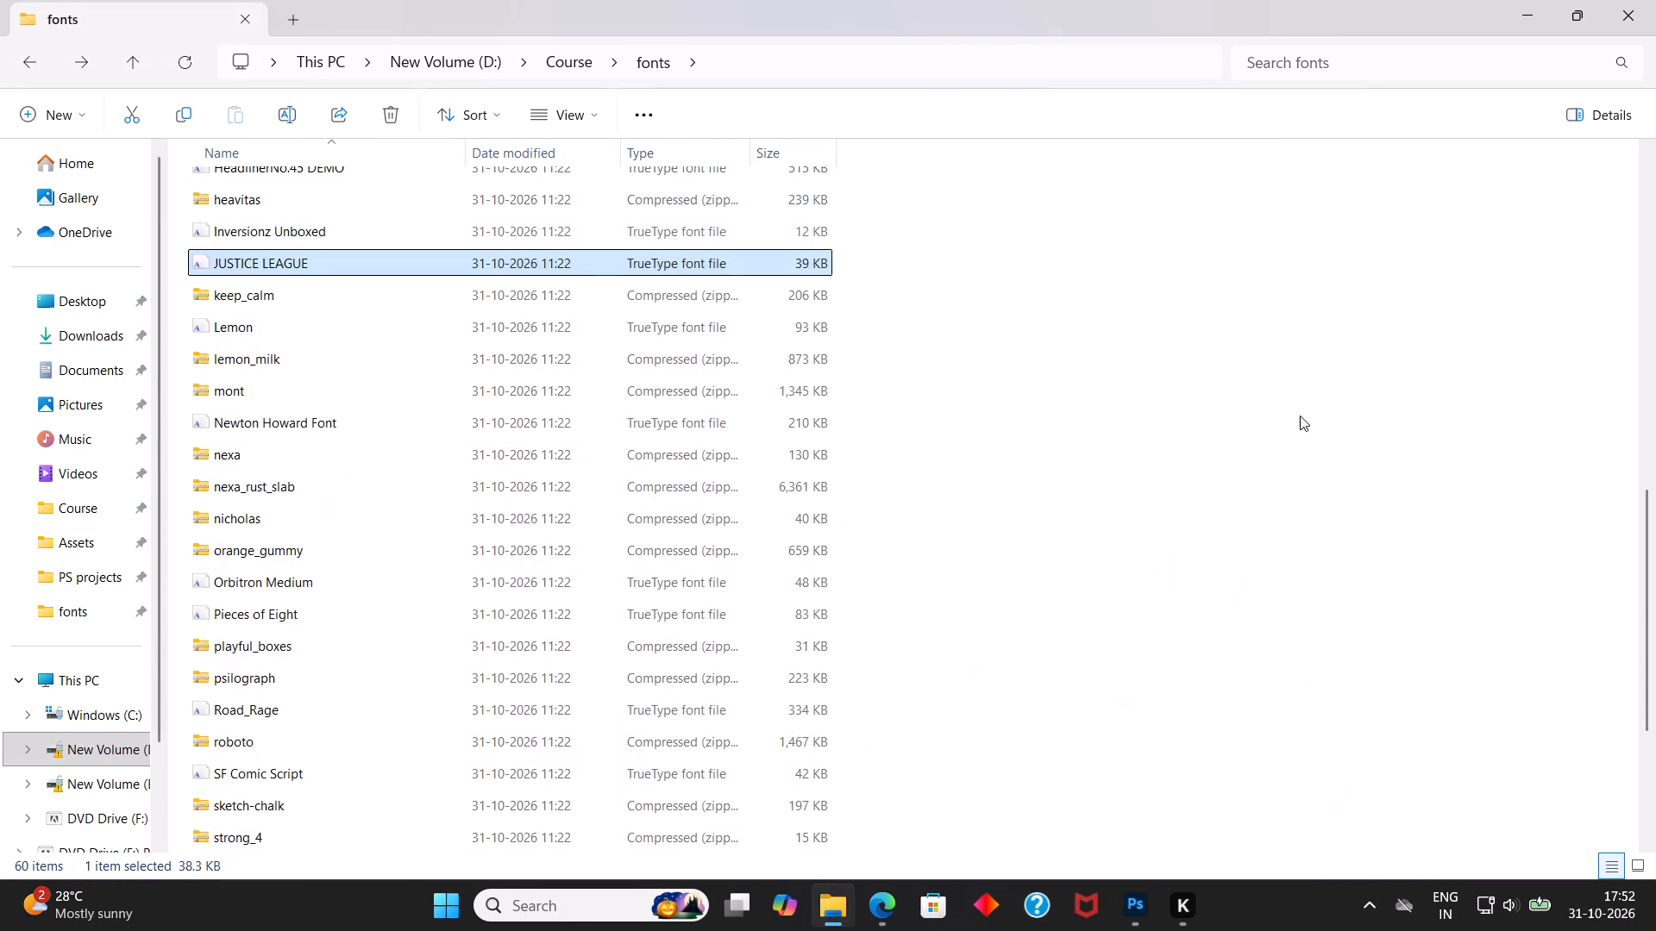
Install the Heavitas font from the heavitas archive in the fonts folder, closing its preview and the folder window.
scroll(1300, 416, "up", 2)
scroll(730, 338, "up", 2)
double_click(273, 571)
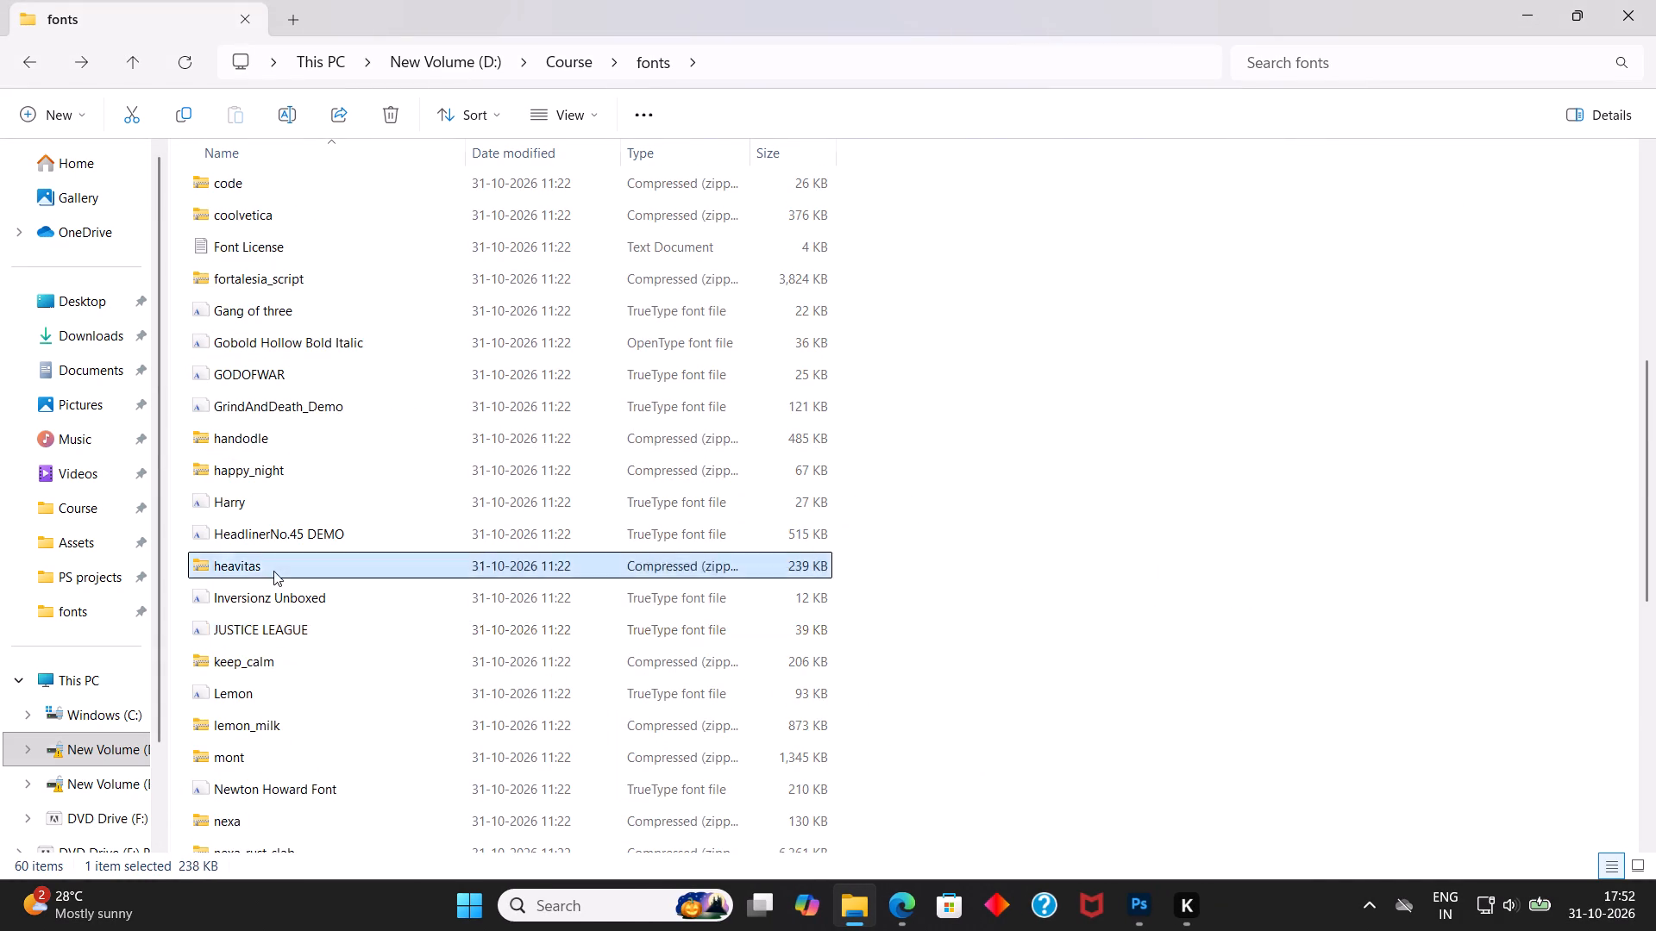
double_click(253, 191)
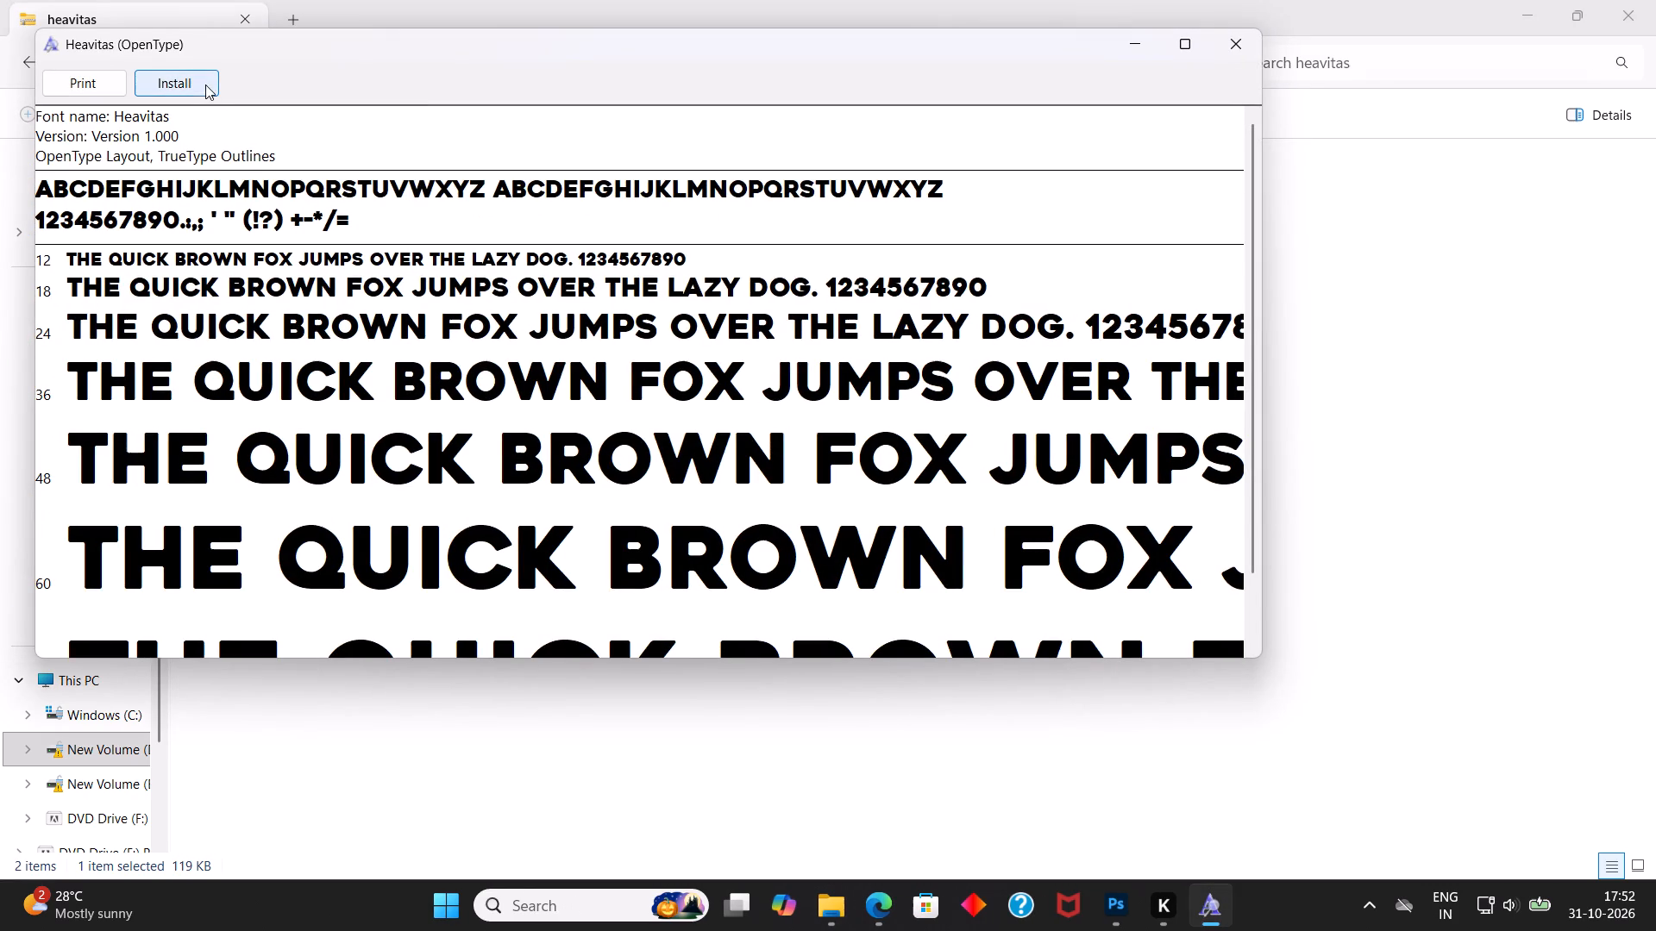
left_click(205, 84)
left_click(1249, 36)
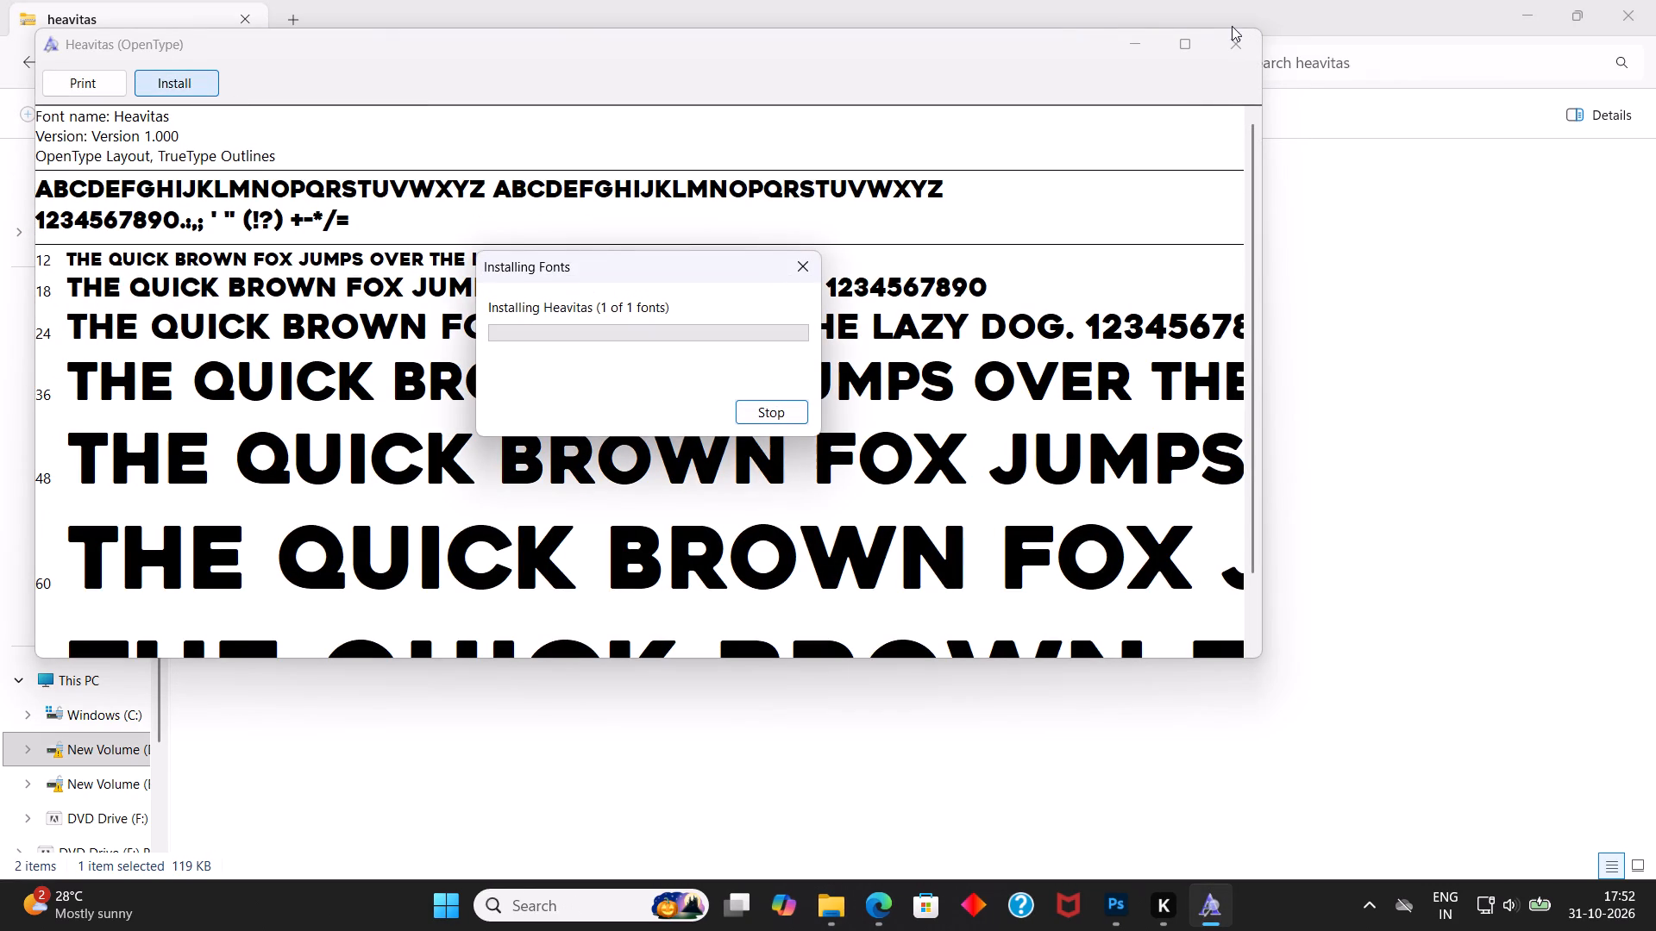
left_click(1655, 0)
In Photoshop, save the mango drink.psd document and close the application.
left_click(1047, 540)
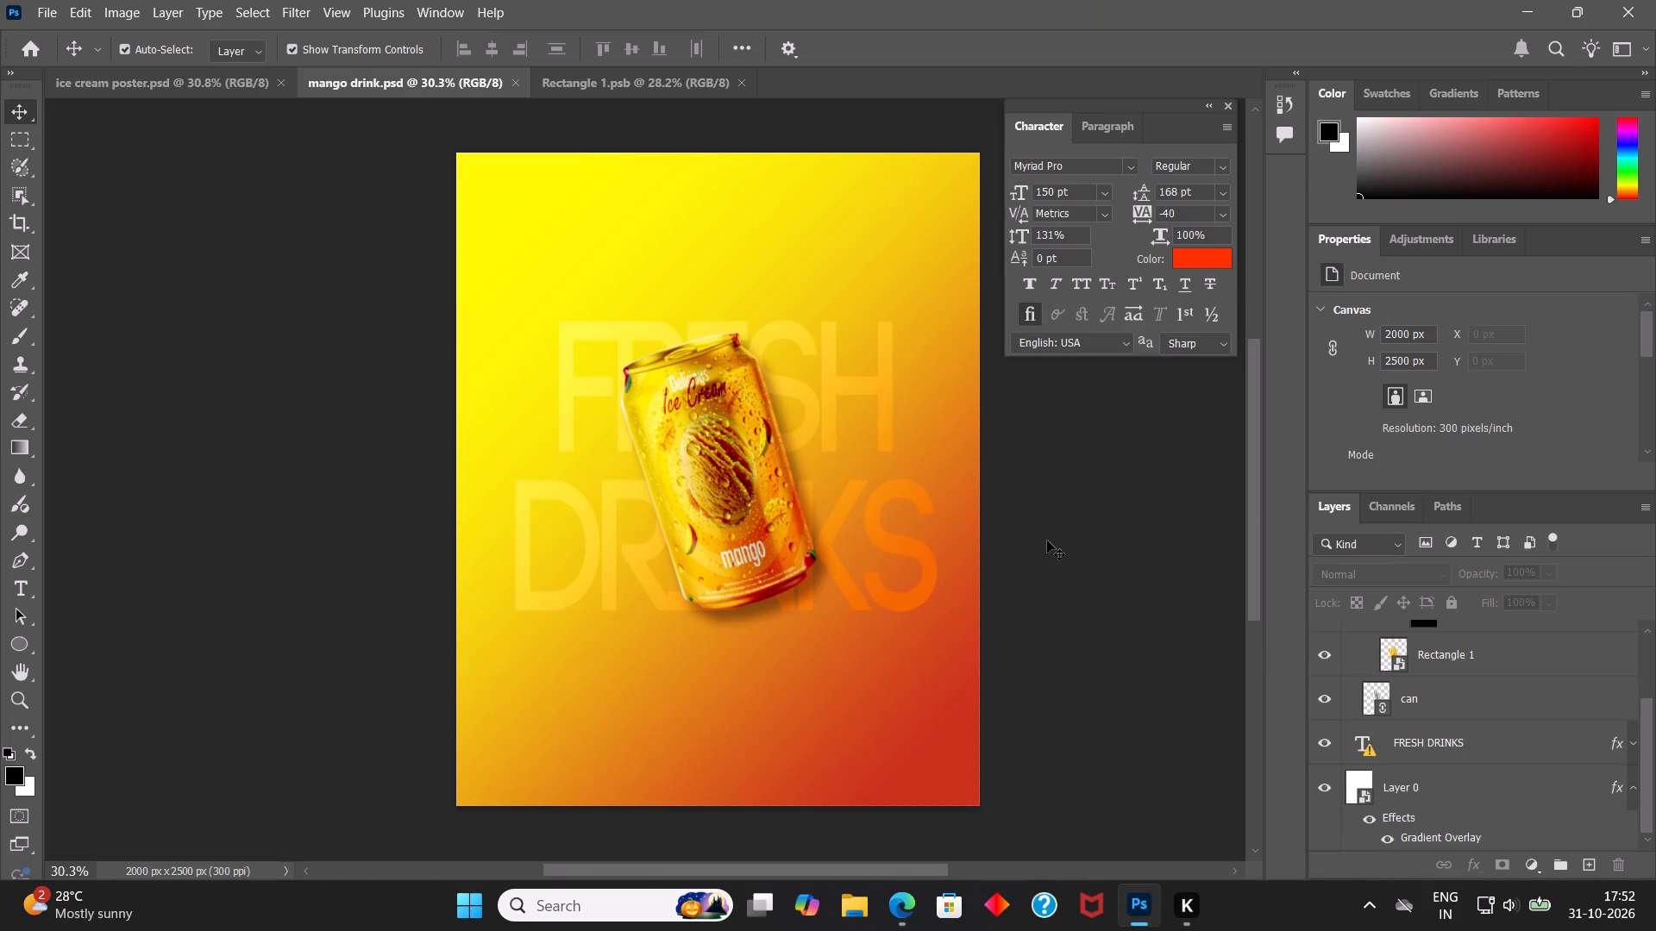
key("ctrl+s")
left_click(1655, 0)
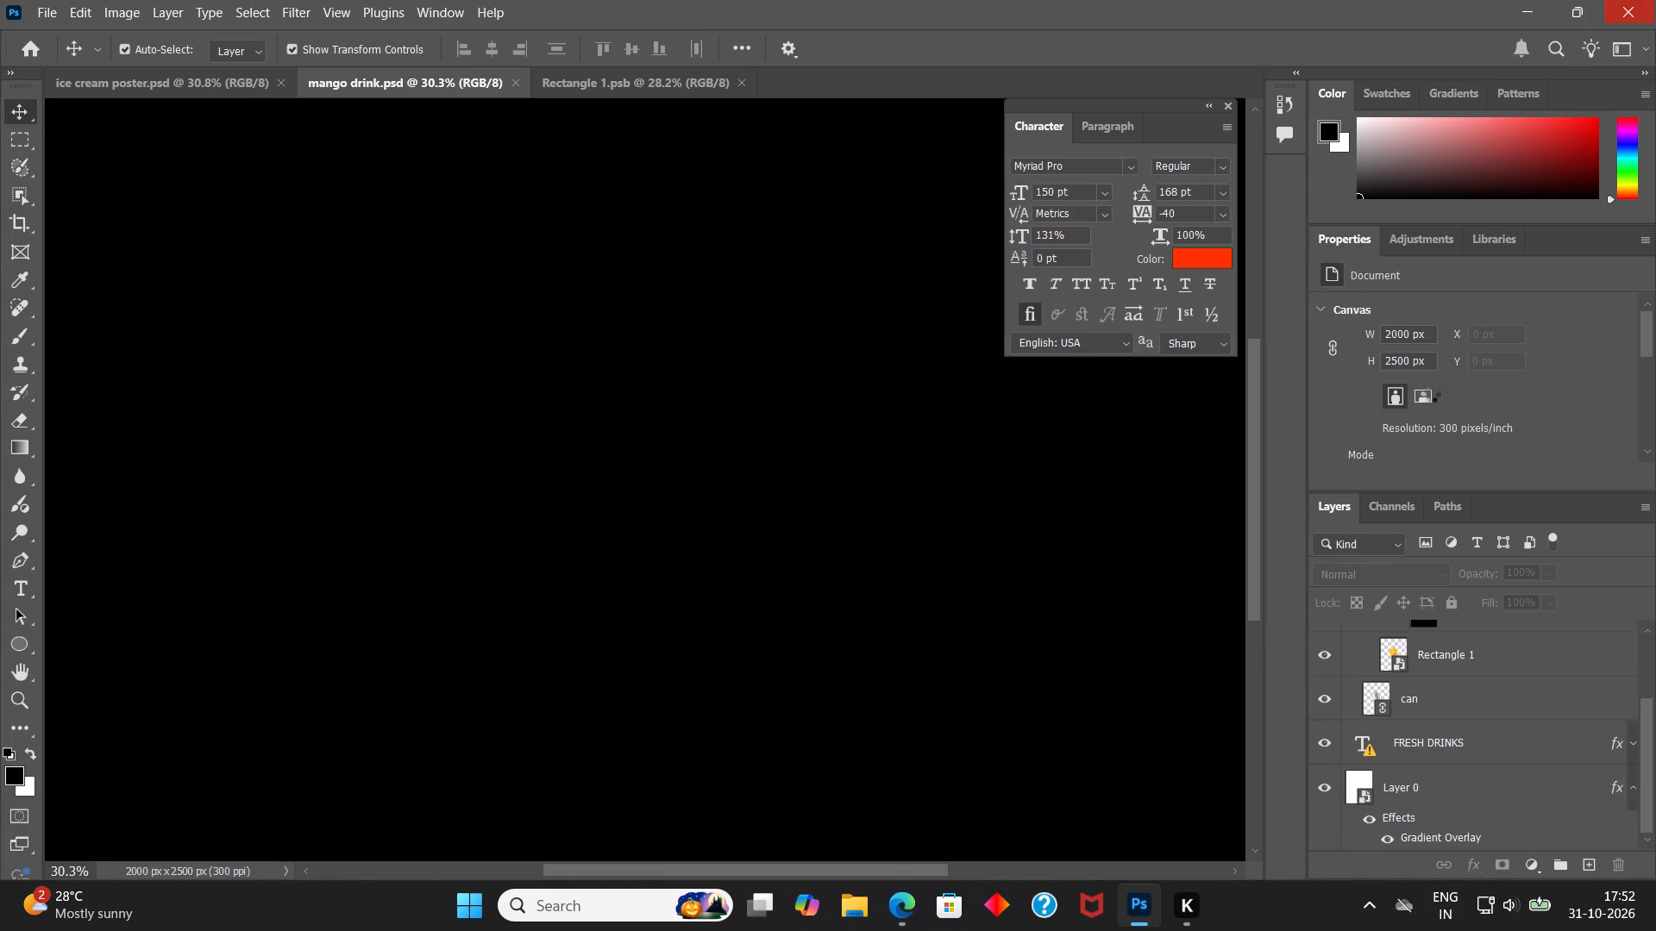
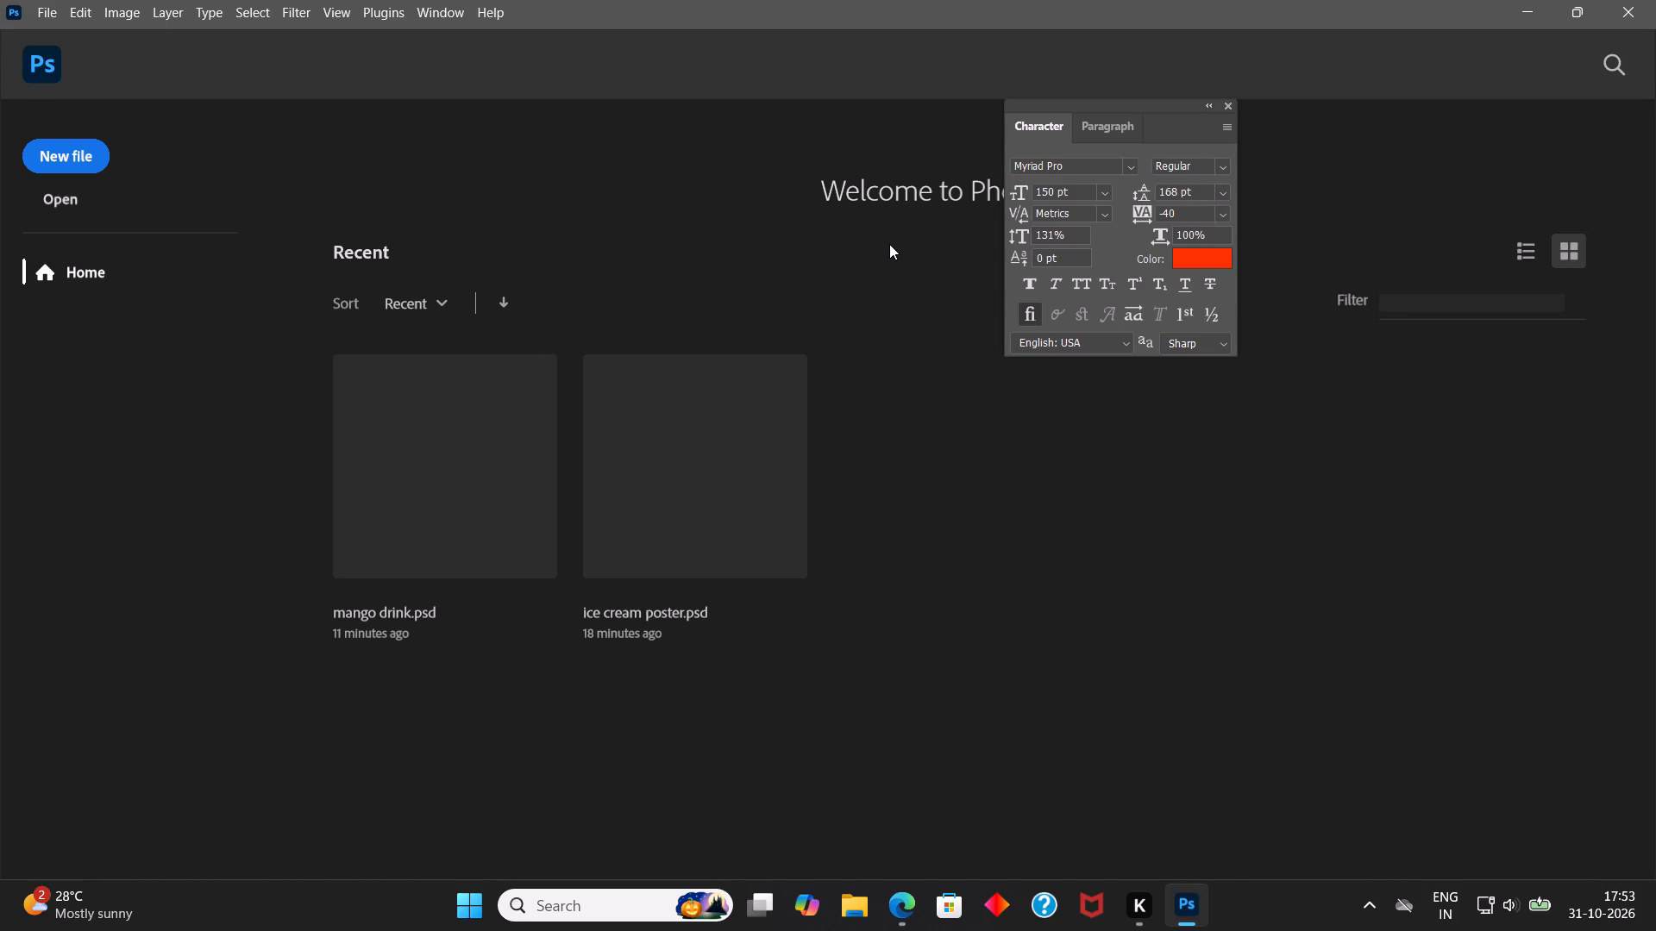
Close the floating character settings, reopen mango drink.psd from the recent files and update its text layers.
left_click(1231, 106)
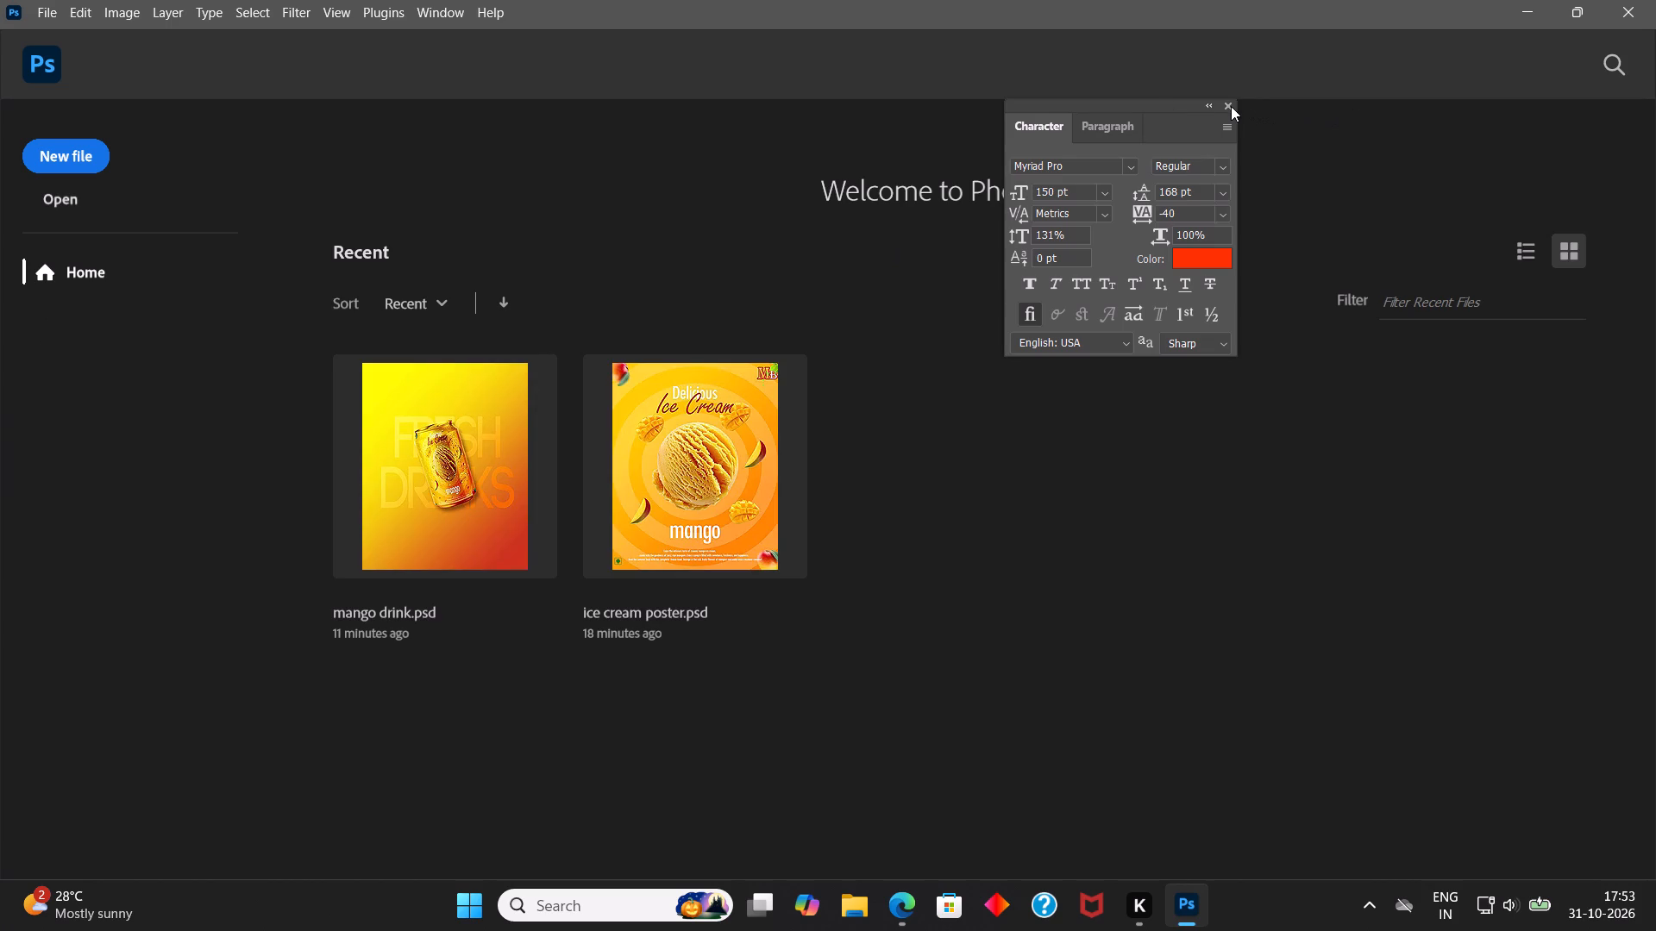
left_click_drag(1135, 107, 1211, 103)
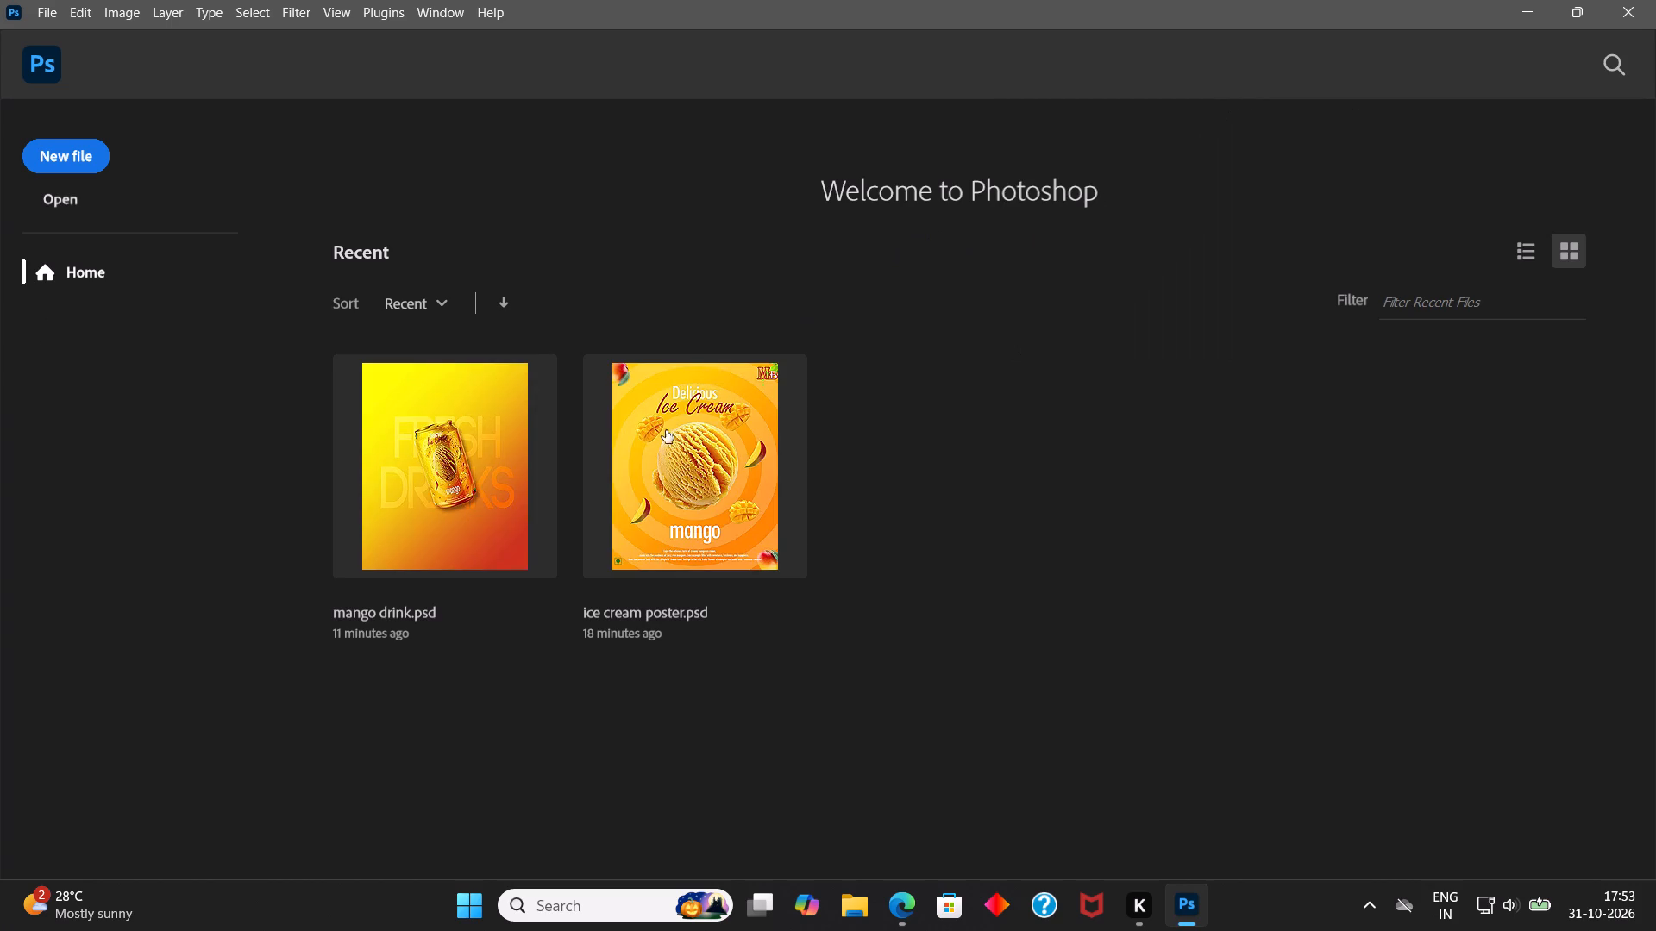
left_click(366, 441)
left_click(390, 441)
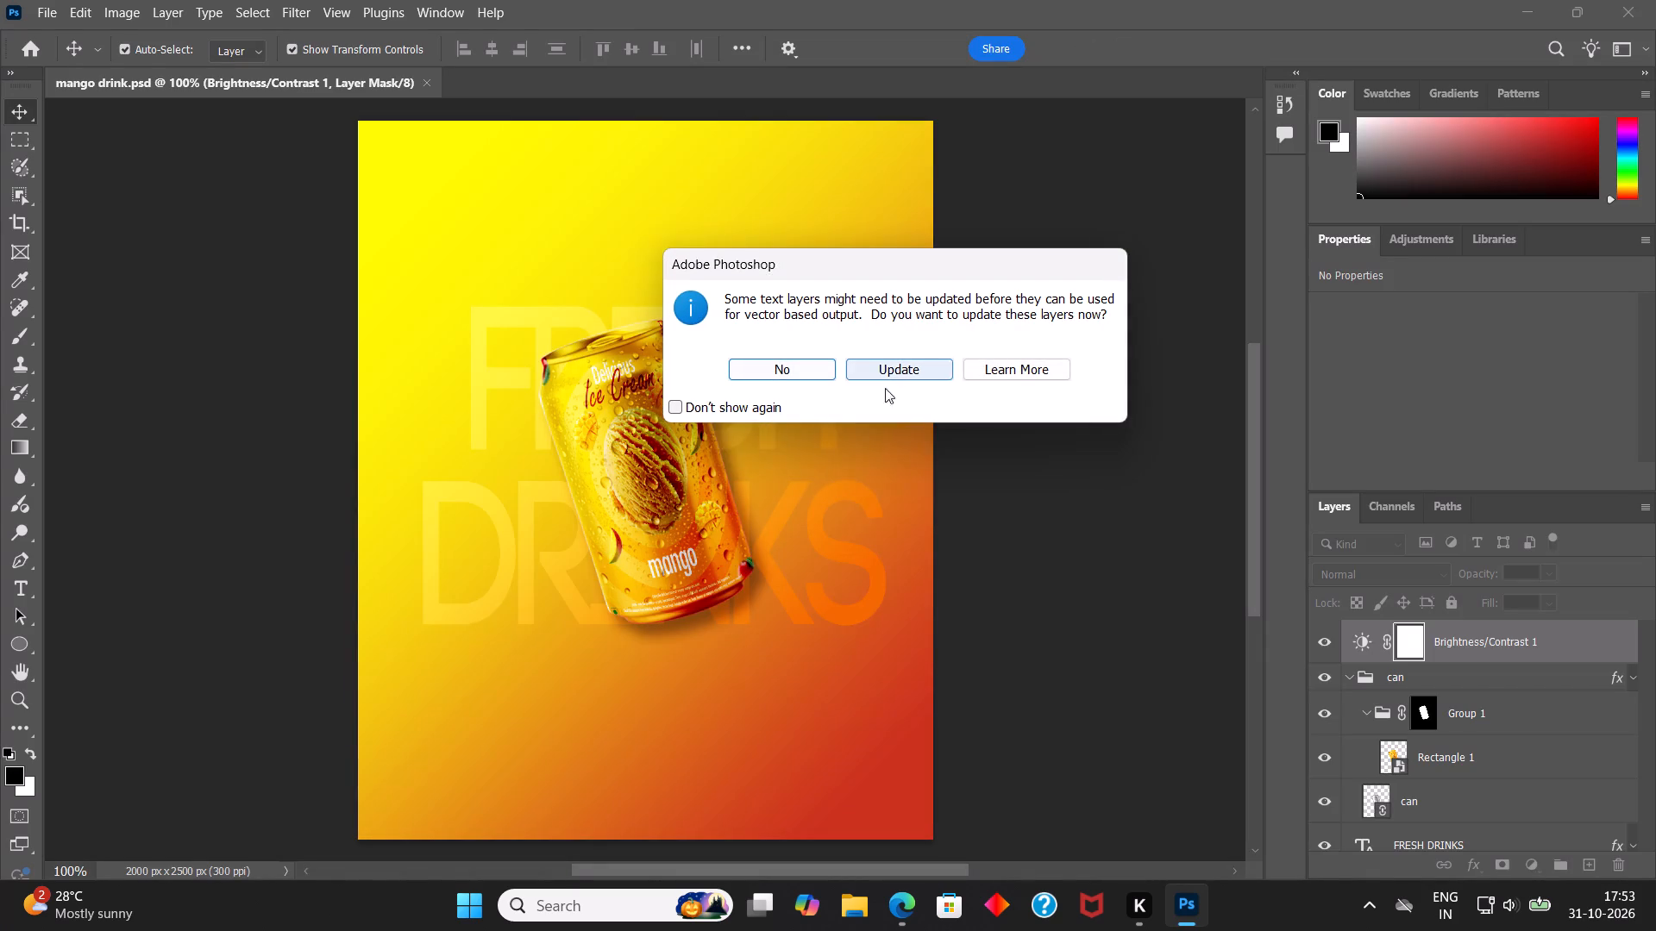
left_click(901, 366)
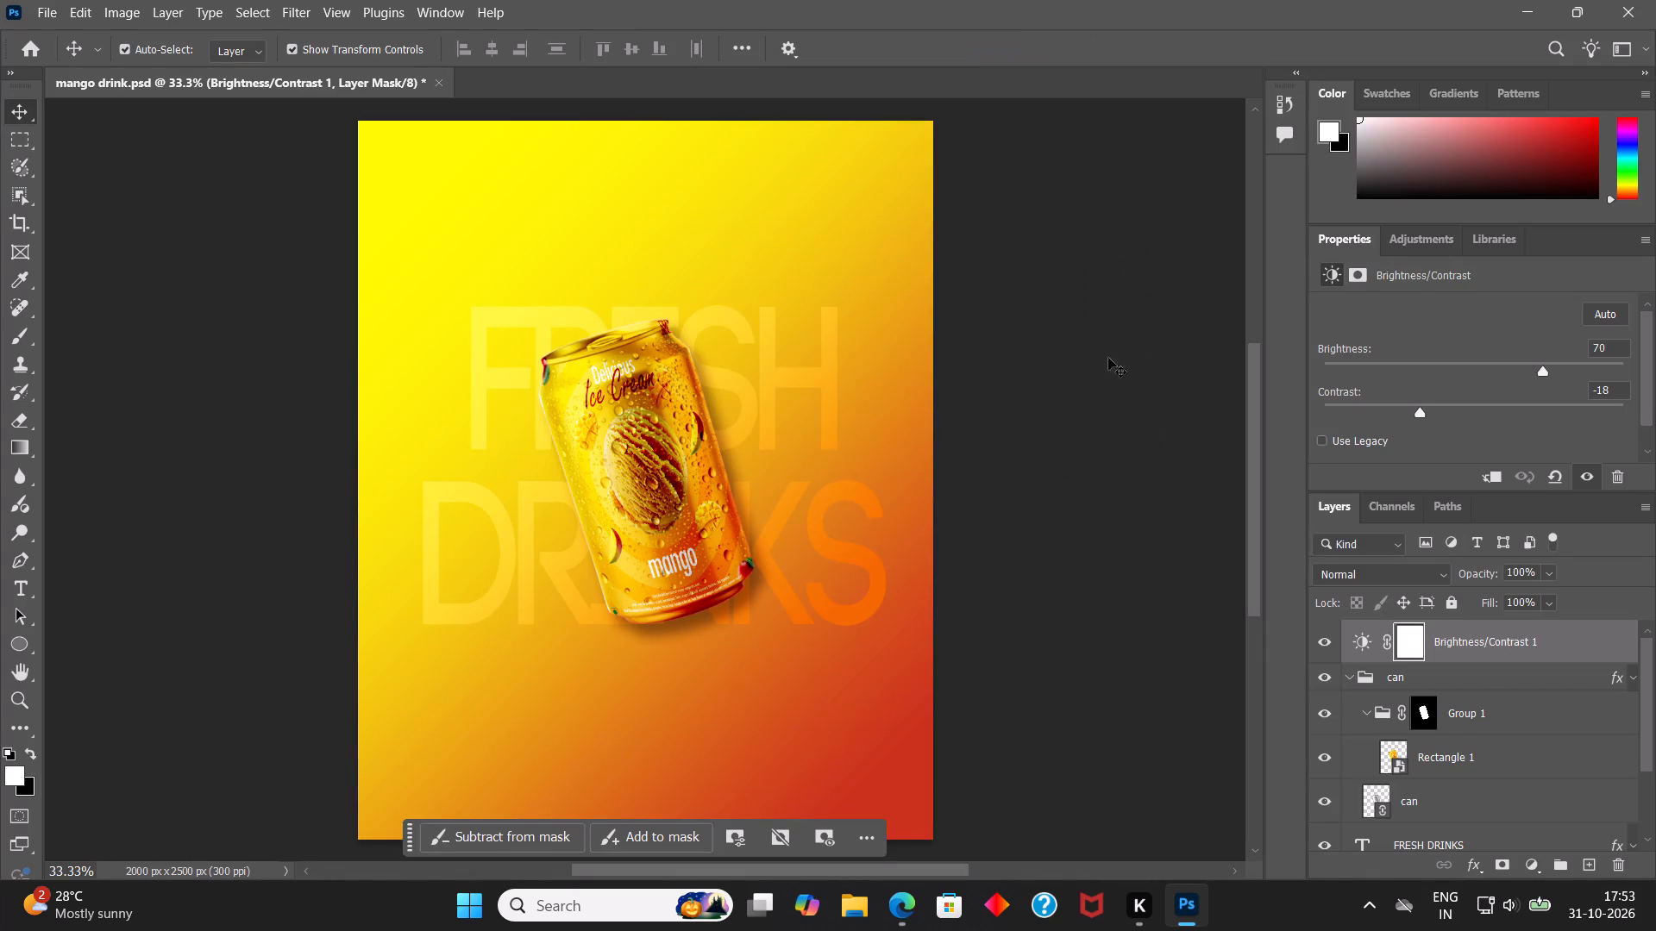
Show the character settings and search the font list for "heavi" without applying a font.
left_click(428, 0)
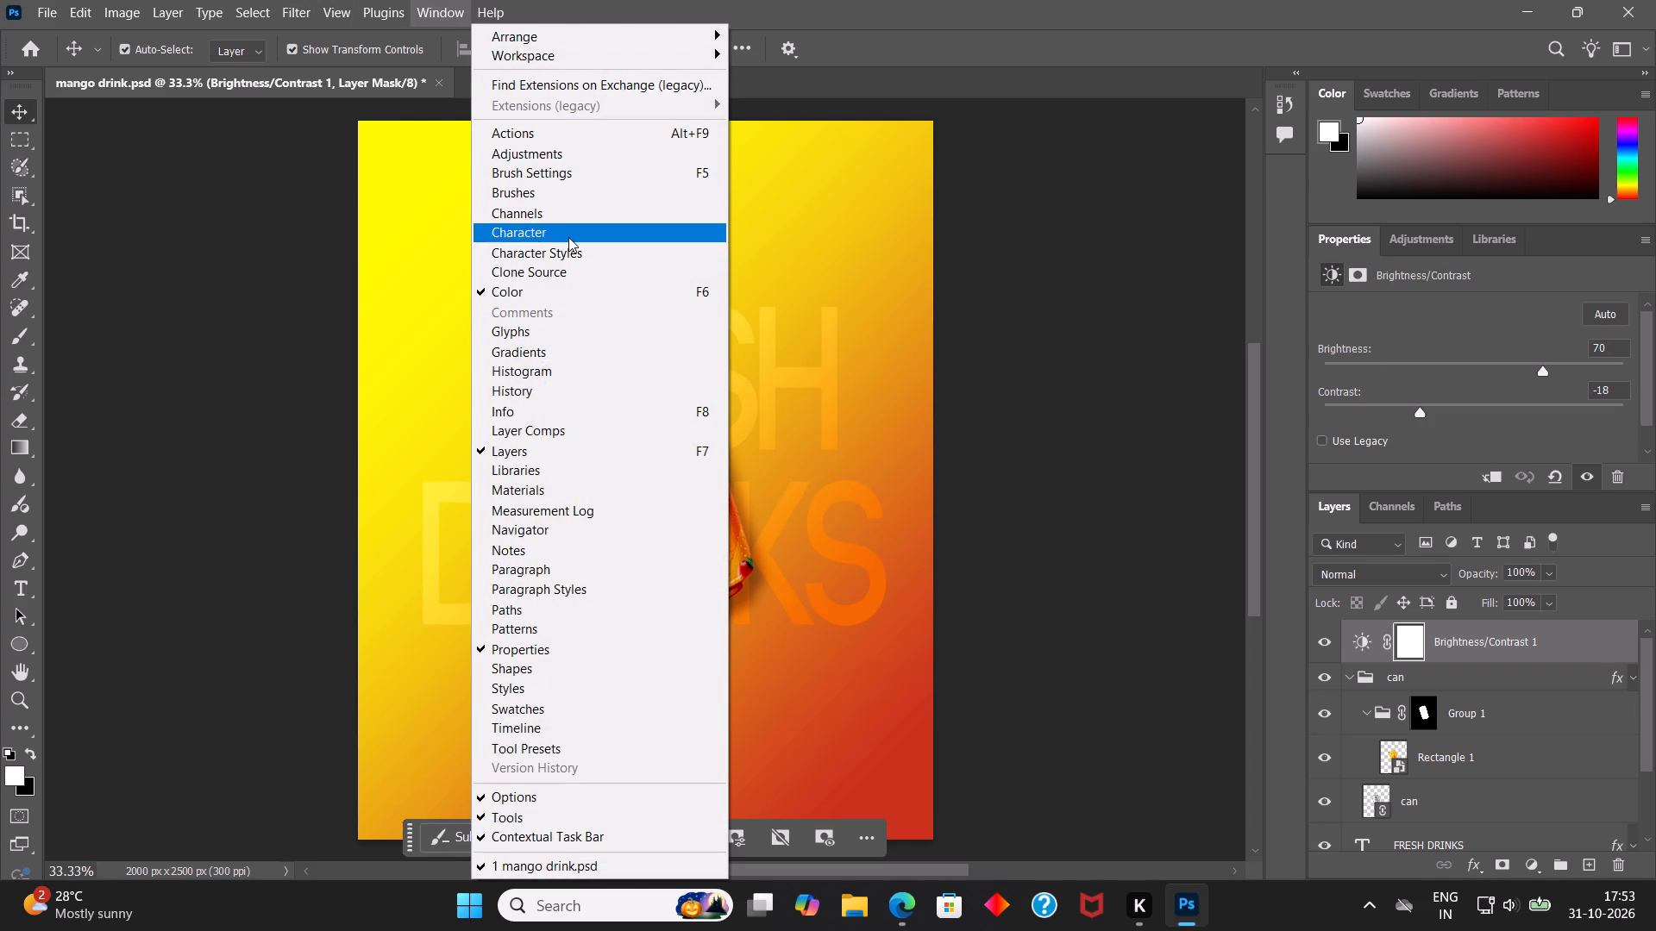
left_click(568, 237)
left_click(1151, 164)
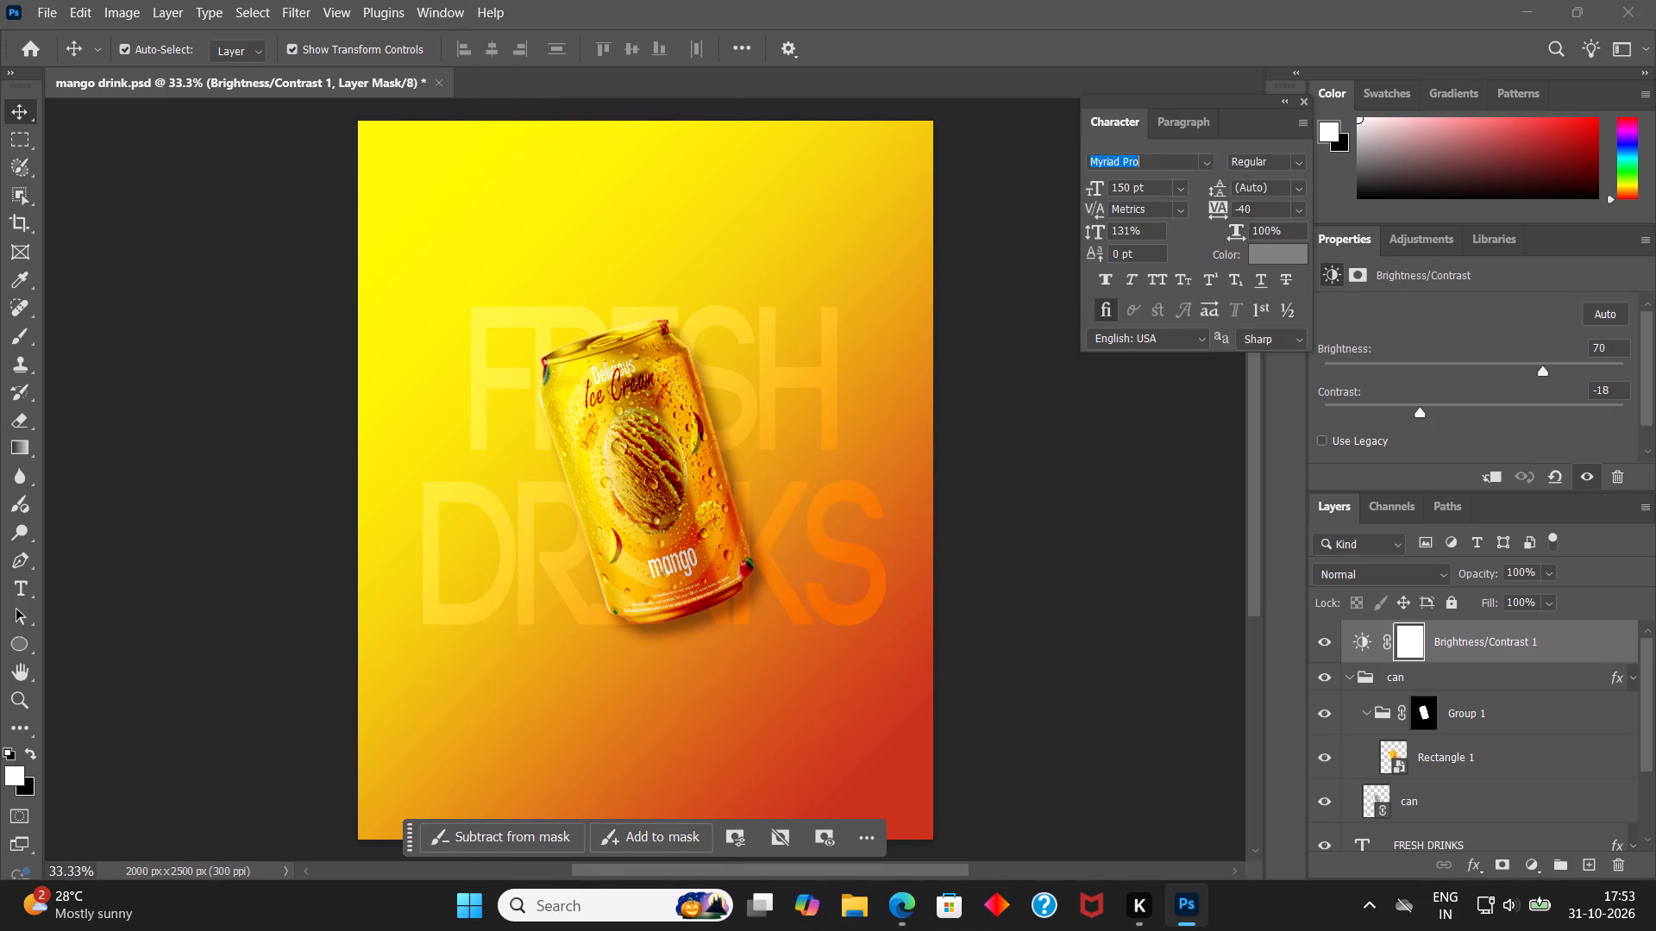
type("hea")
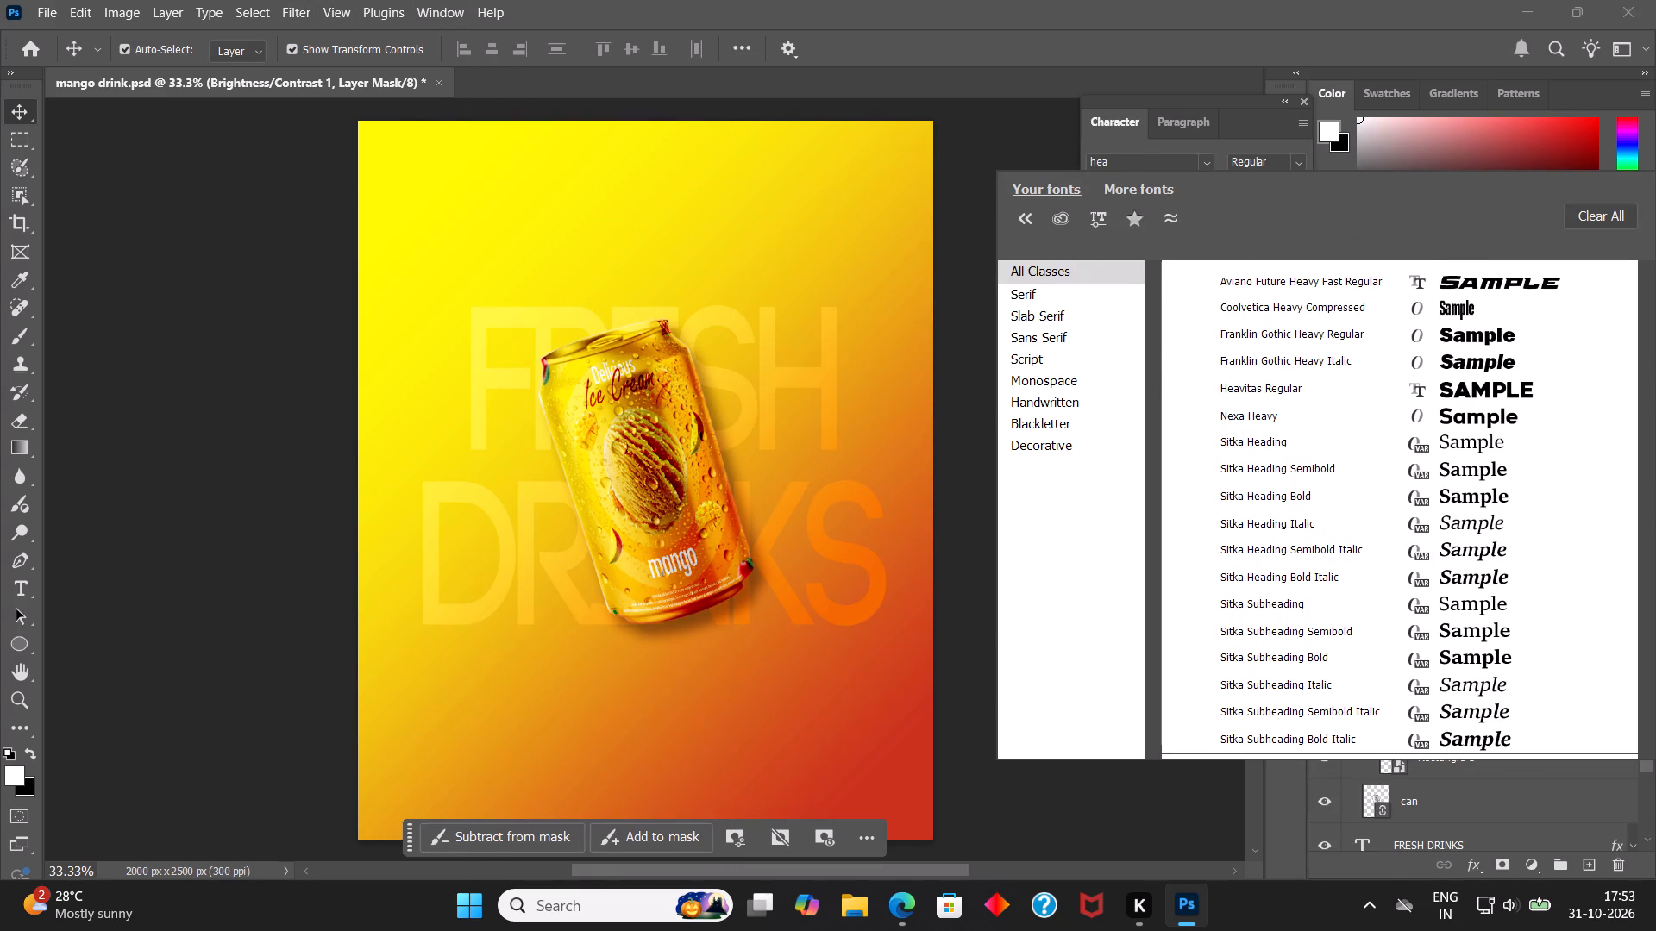
type("vi")
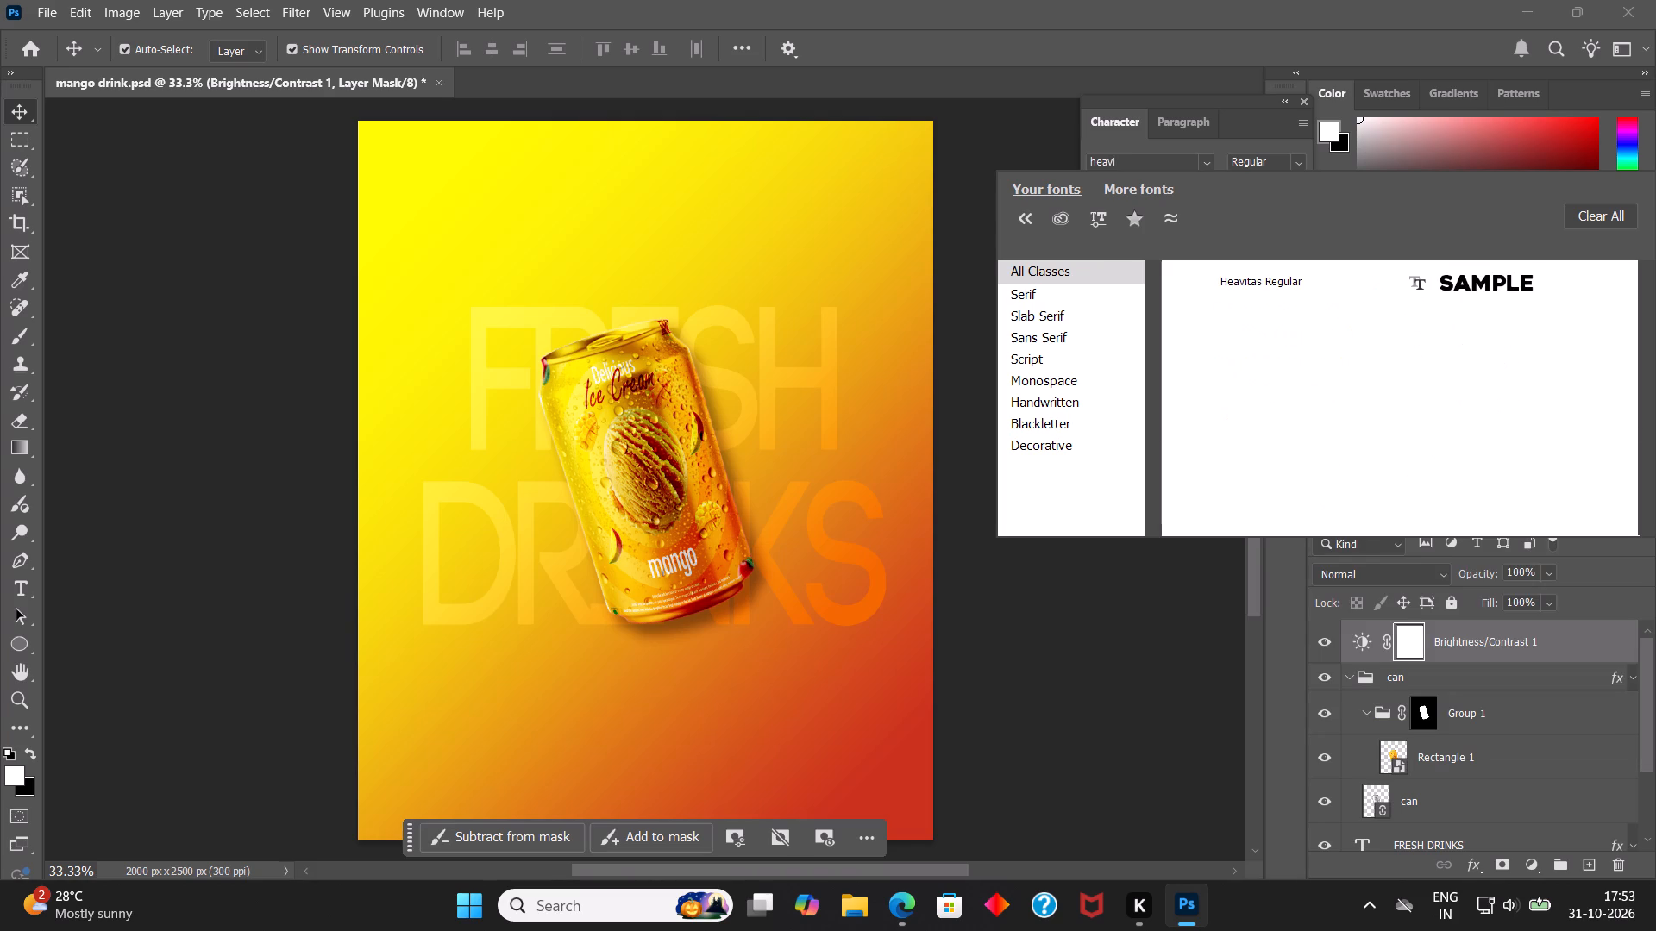
key("BackSpace")
key("BackSpace")
key("BackSpace")
key("BackSpace")
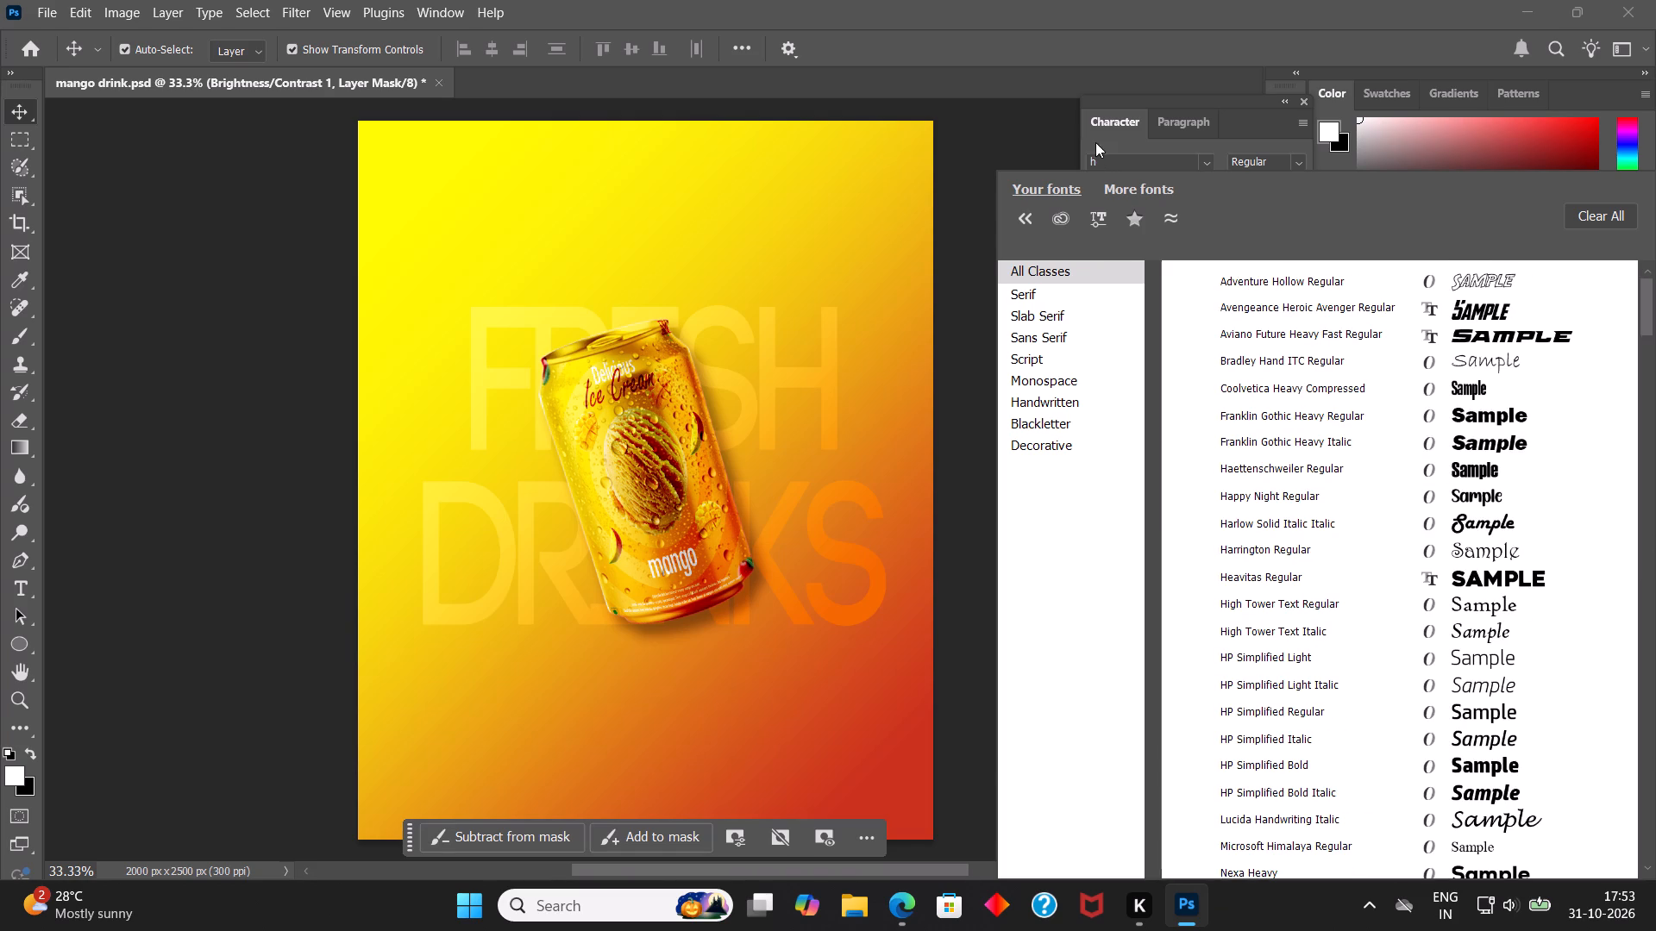
key("BackSpace")
left_click(1045, 142)
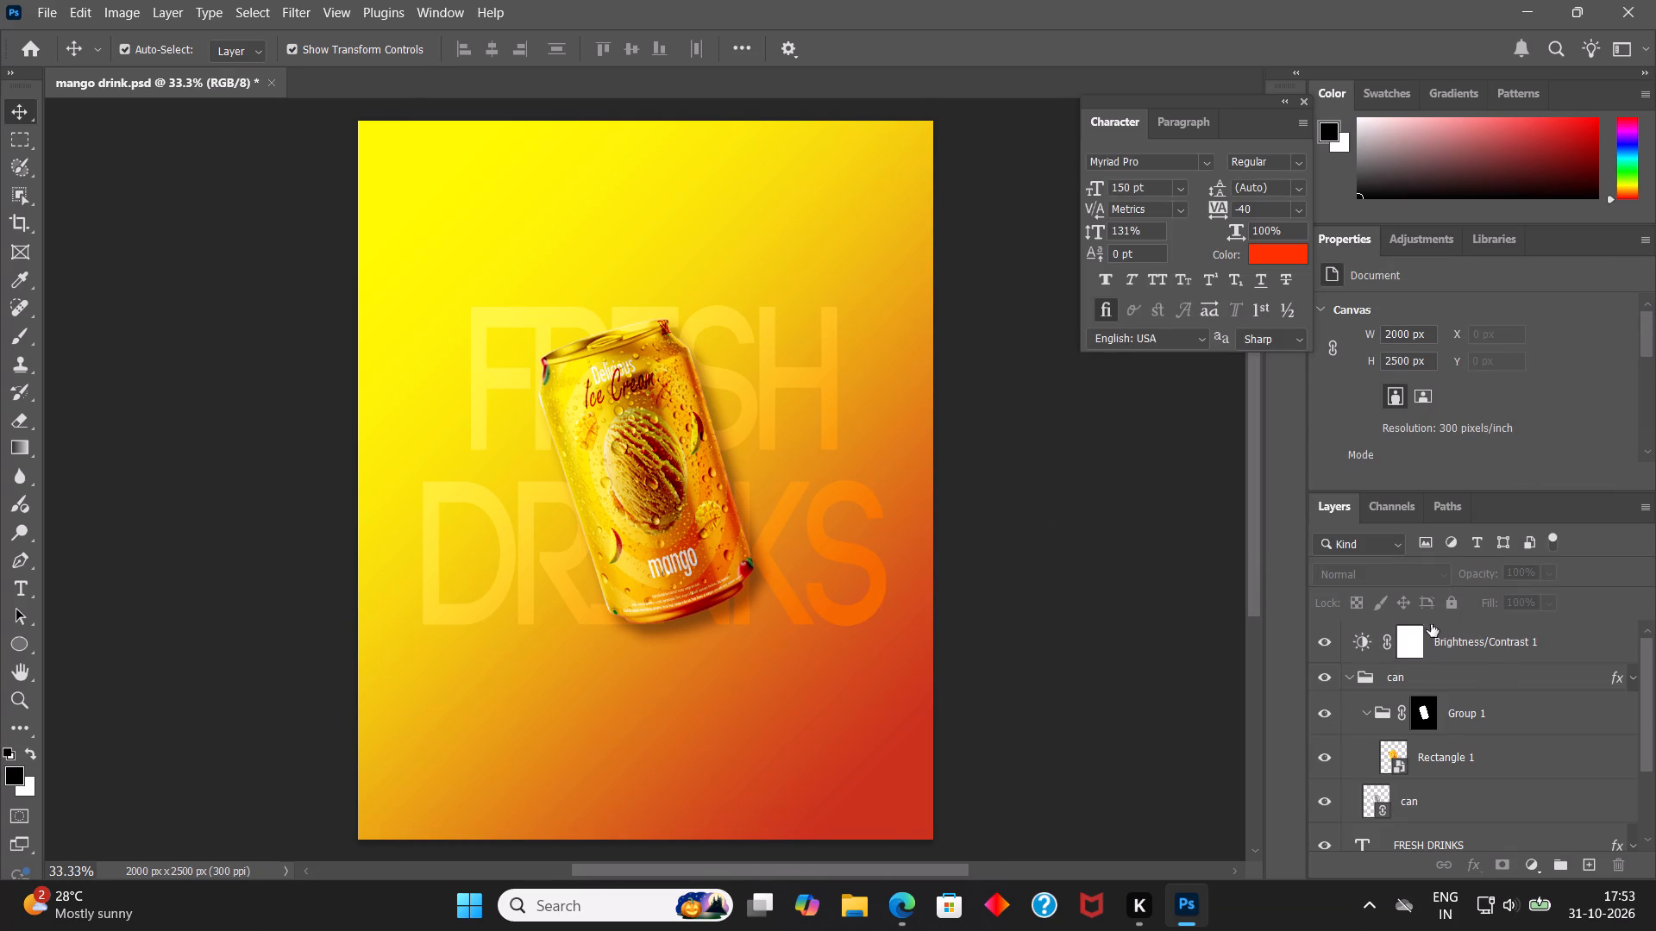
In the FRESH DRINKS layer's Gradient Overlay, recolour the gradient's start stop with a dark maroon sampled from the can's lettering.
scroll(1497, 715, "down", 3)
left_click(1452, 751)
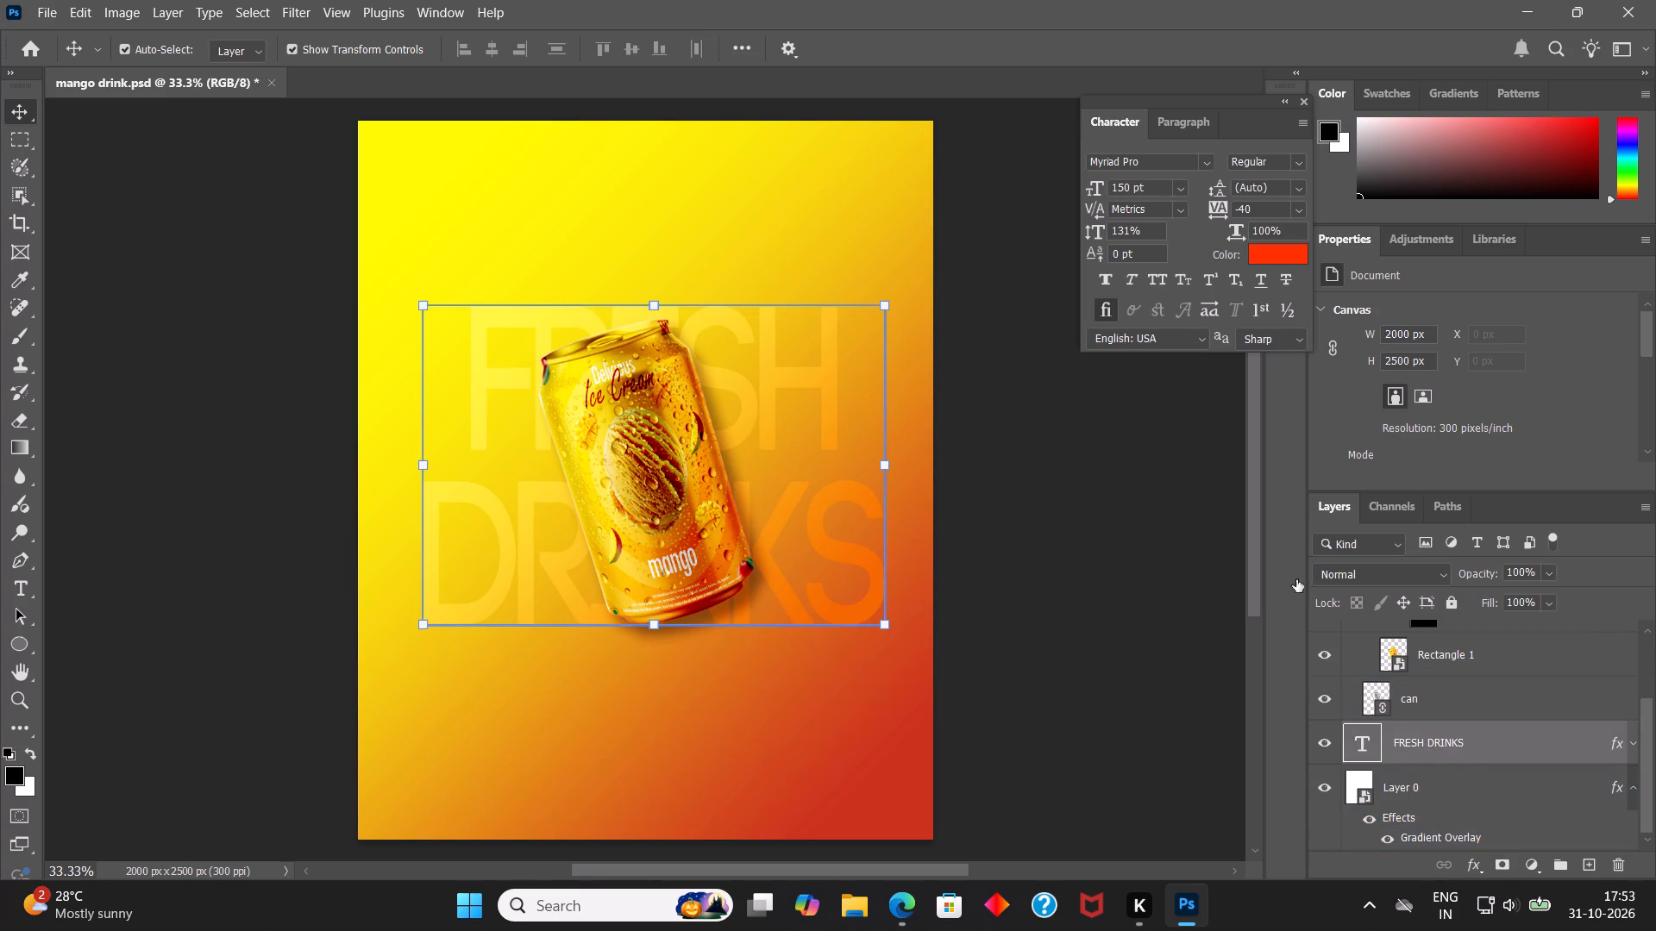
left_click(1274, 256)
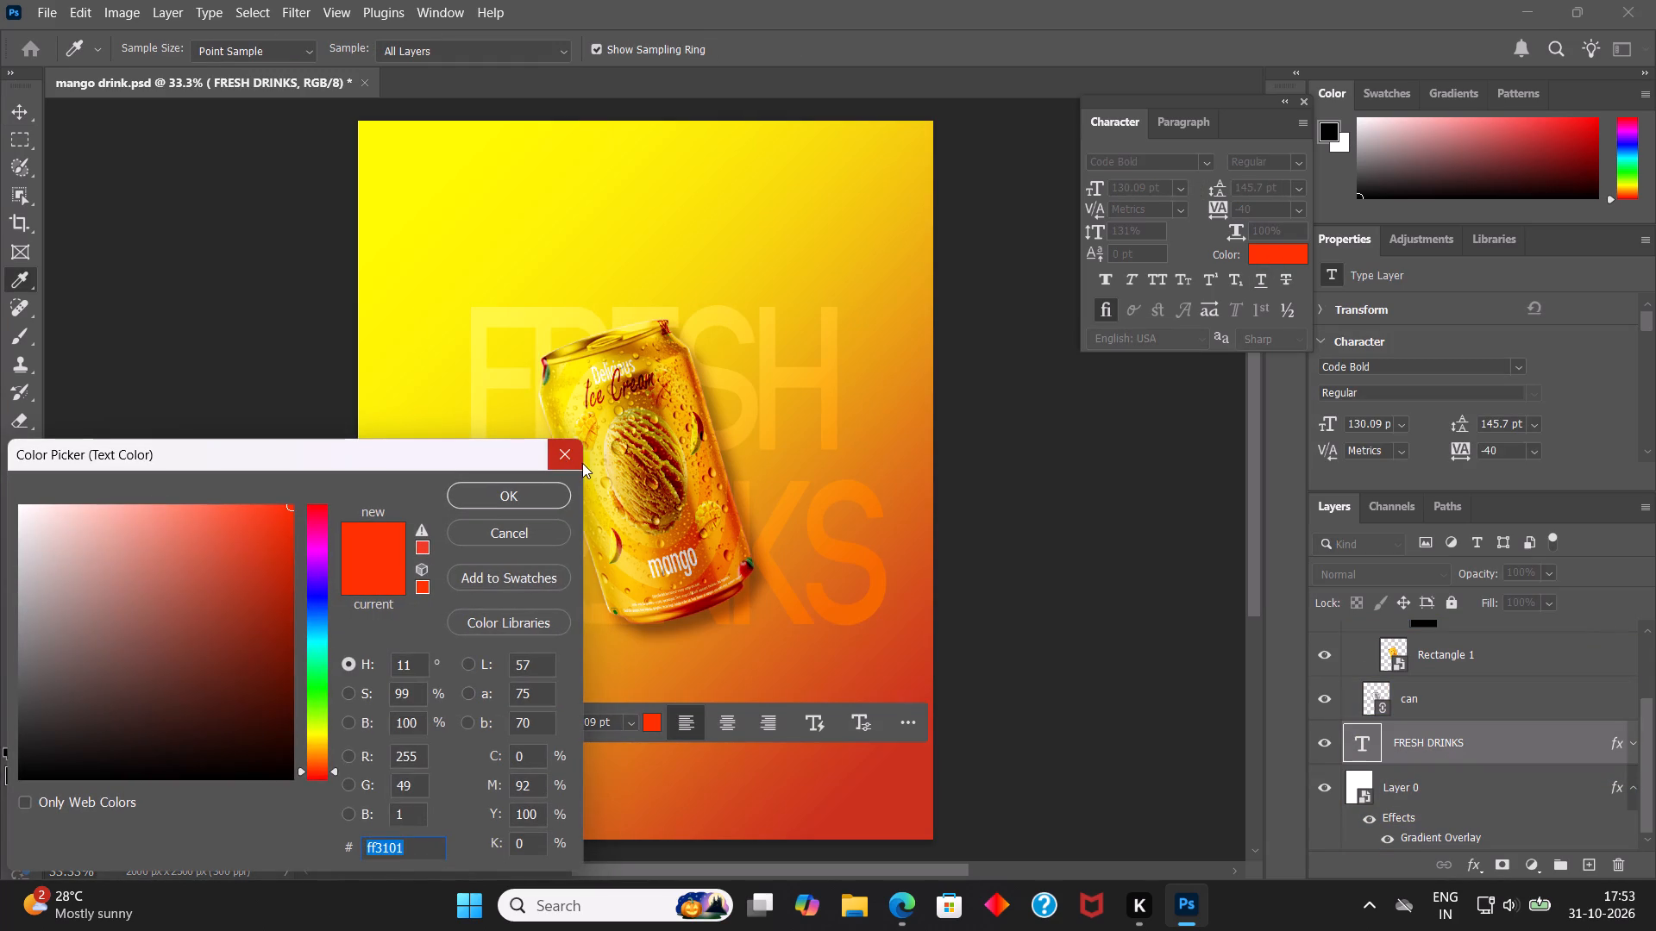
left_click(569, 453)
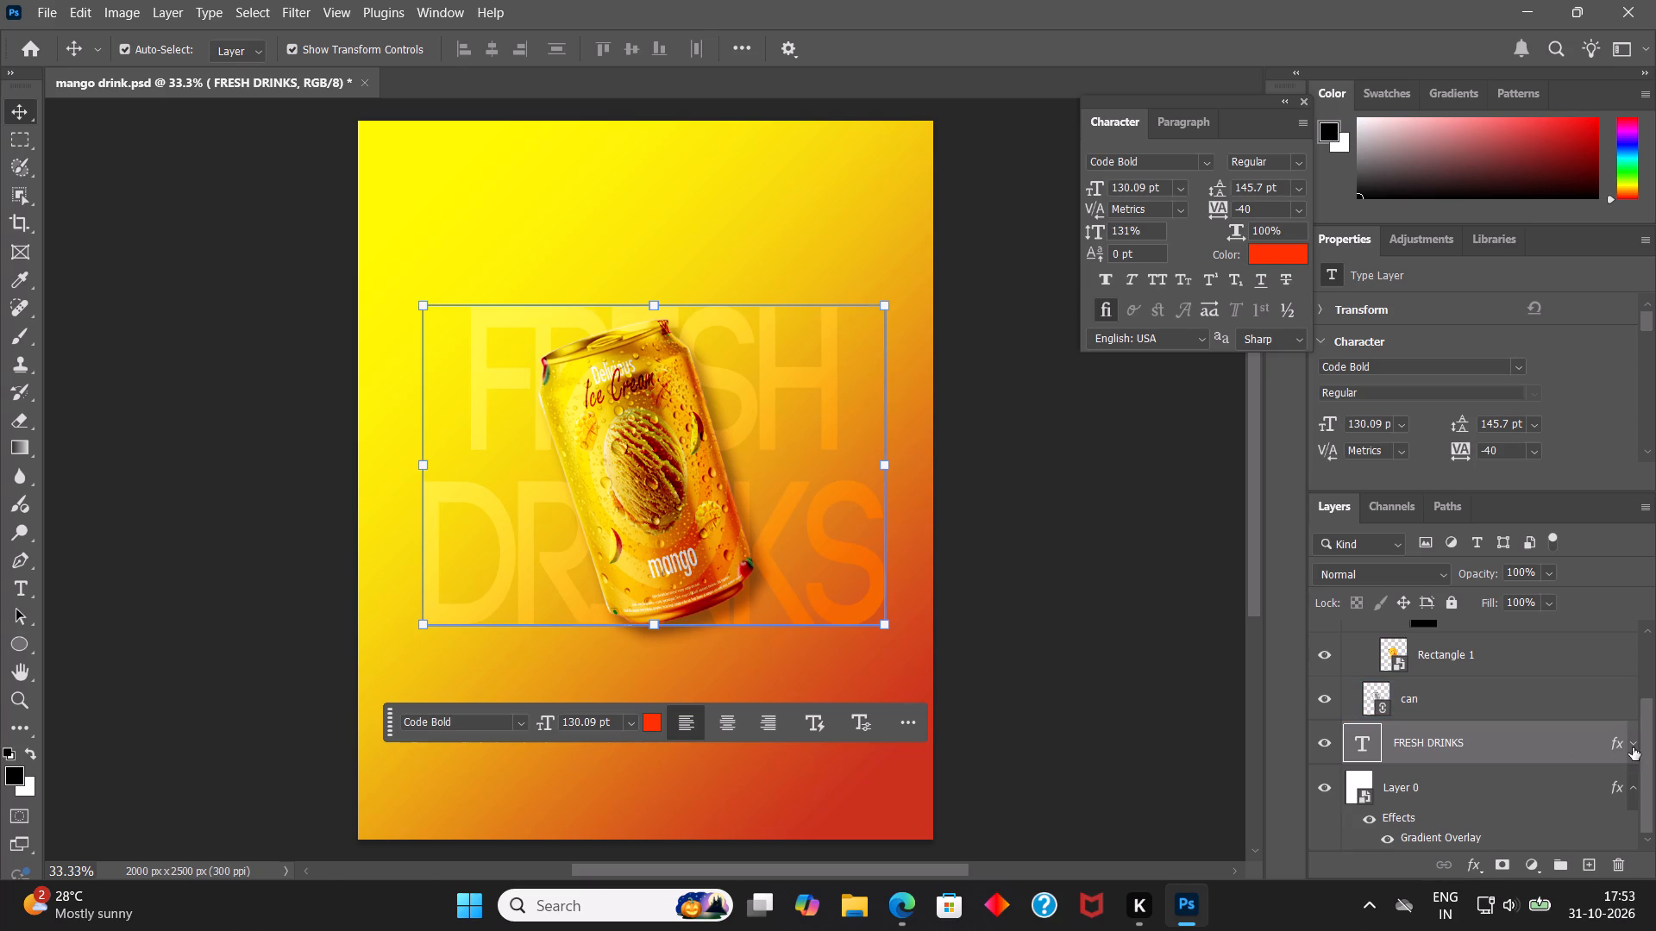
left_click(1633, 747)
scroll(1583, 759, "down", 2)
double_click(1477, 751)
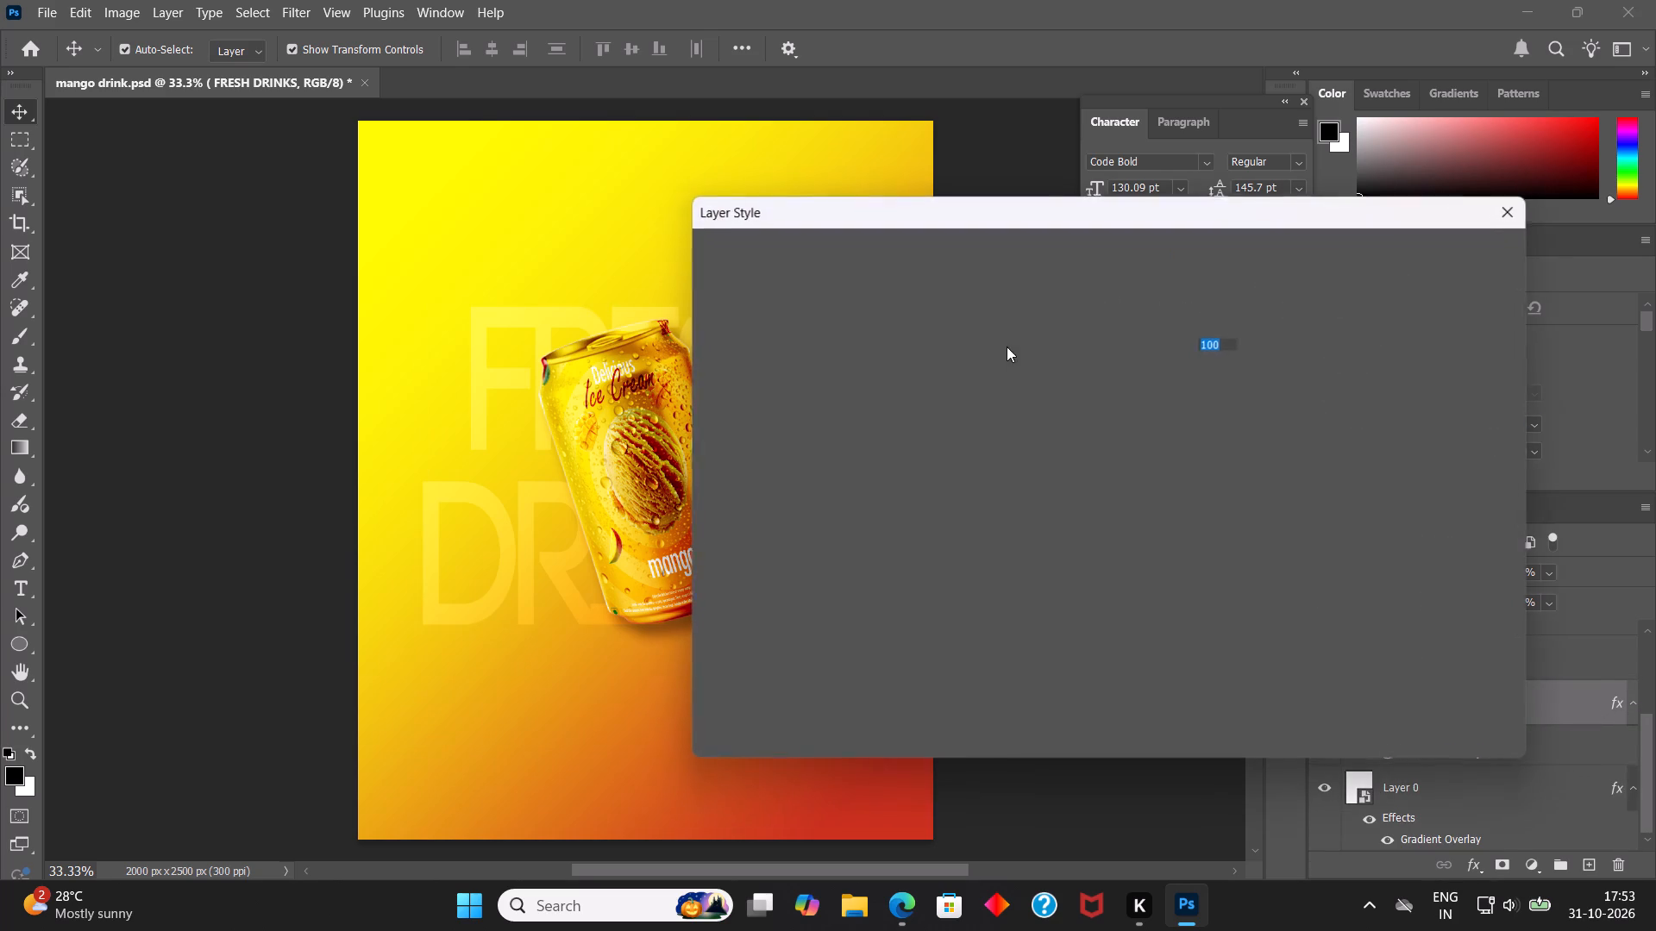
left_click_drag(1008, 212, 1176, 213)
left_click(1282, 377)
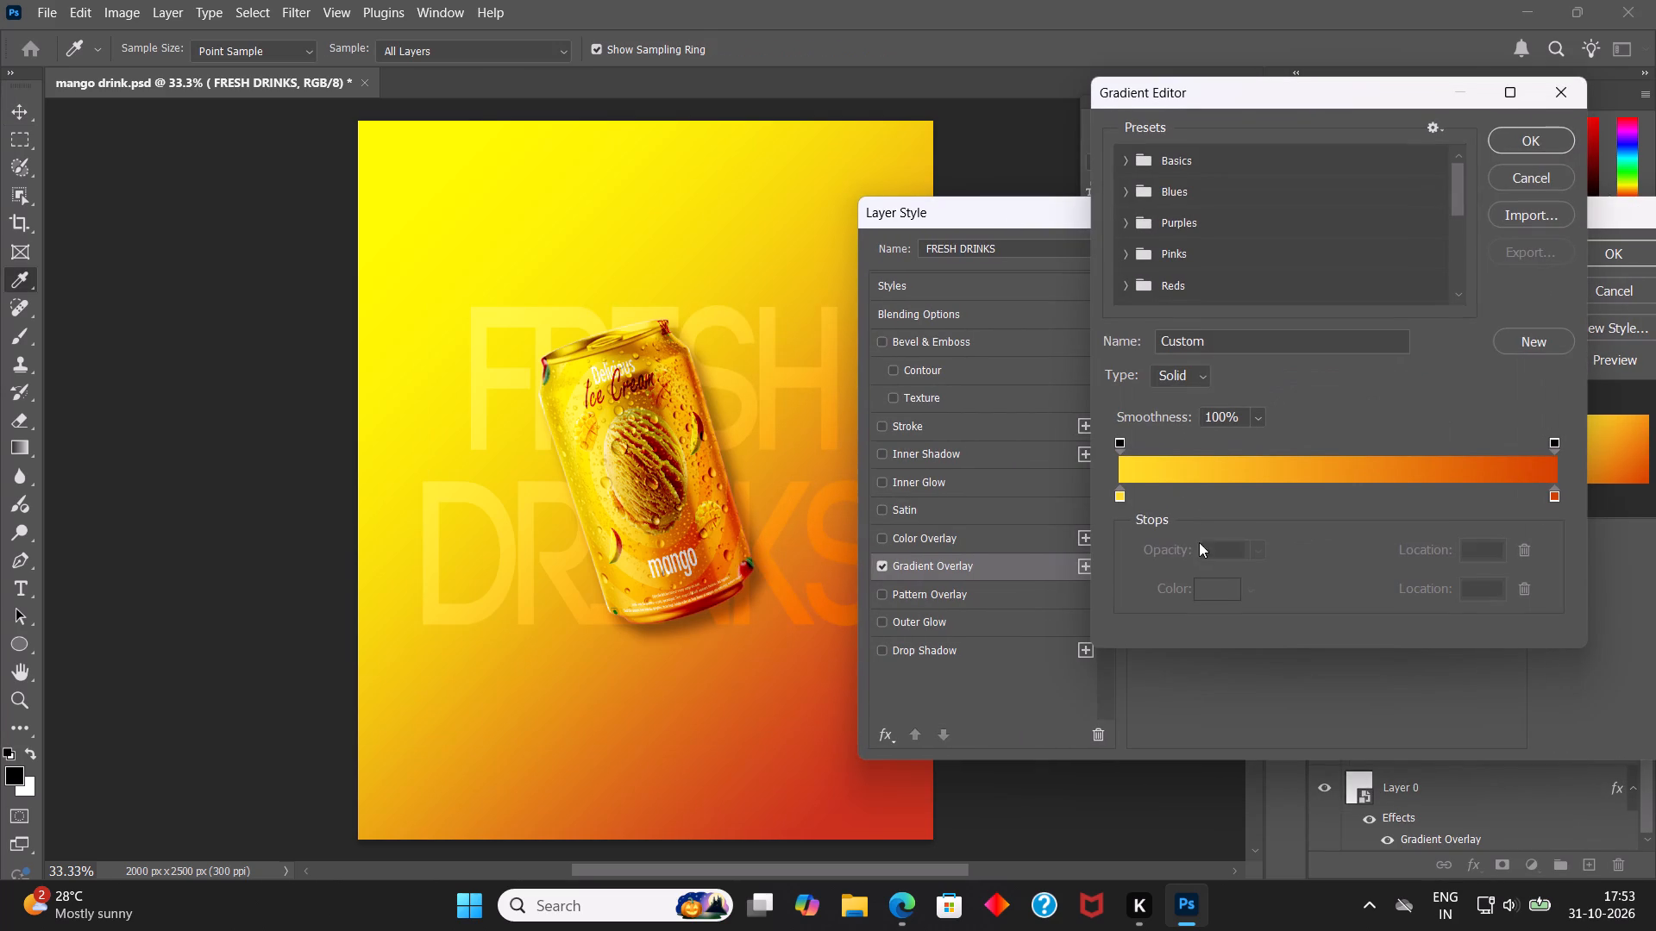
left_click(1120, 497)
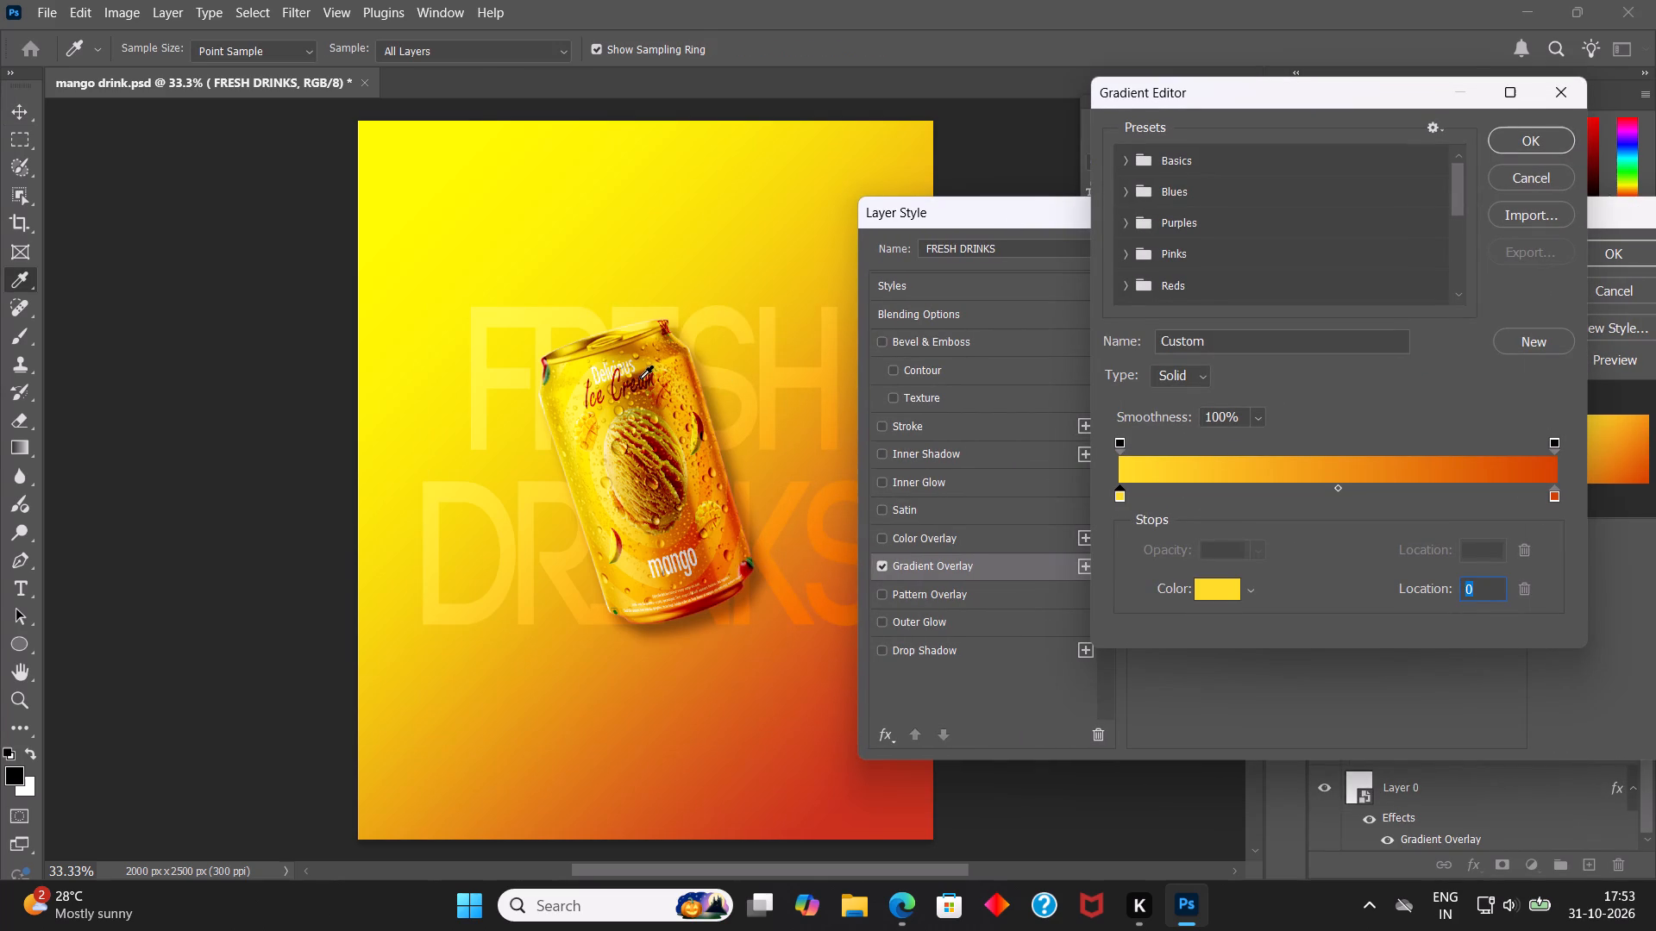
left_click(644, 347)
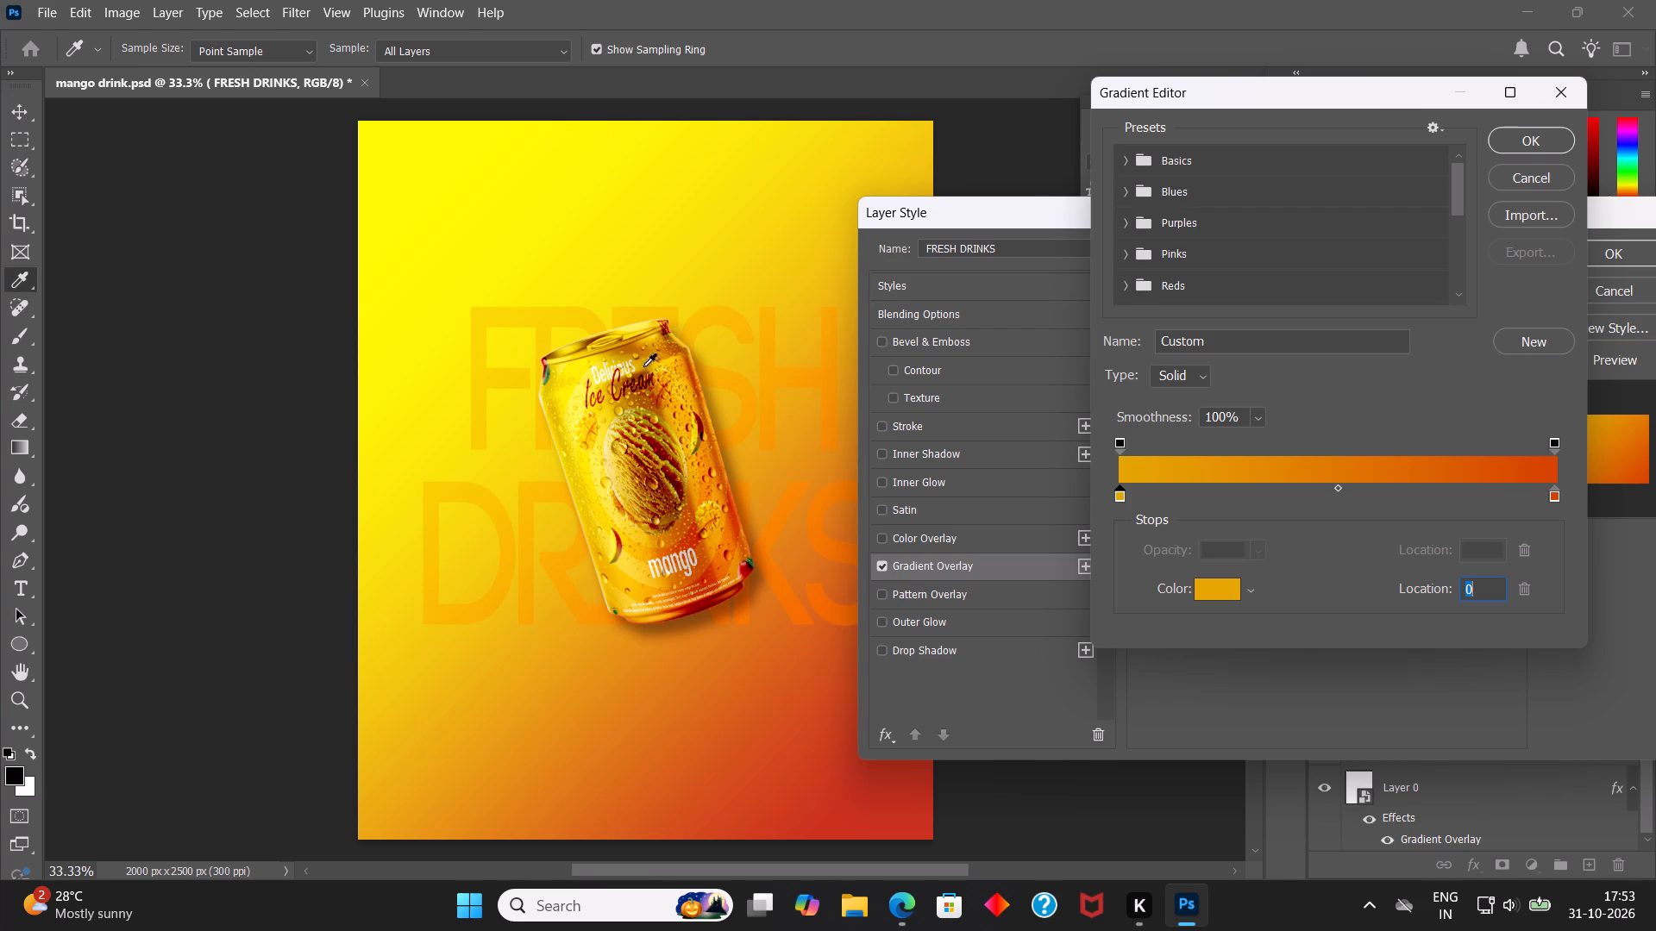
left_click(641, 389)
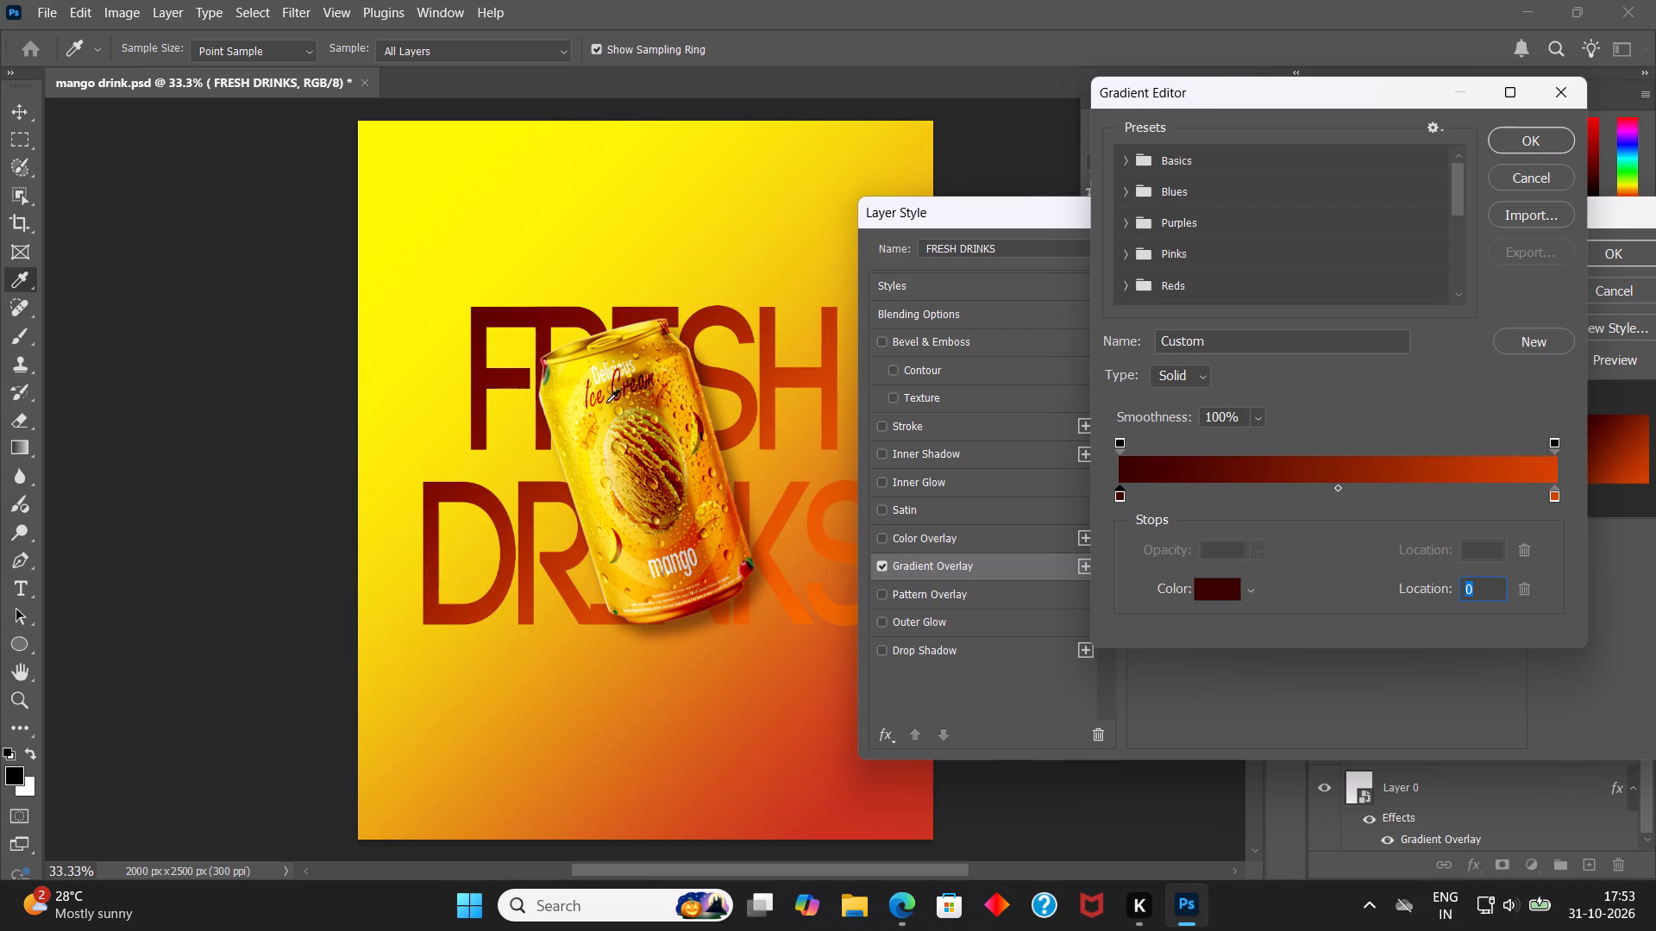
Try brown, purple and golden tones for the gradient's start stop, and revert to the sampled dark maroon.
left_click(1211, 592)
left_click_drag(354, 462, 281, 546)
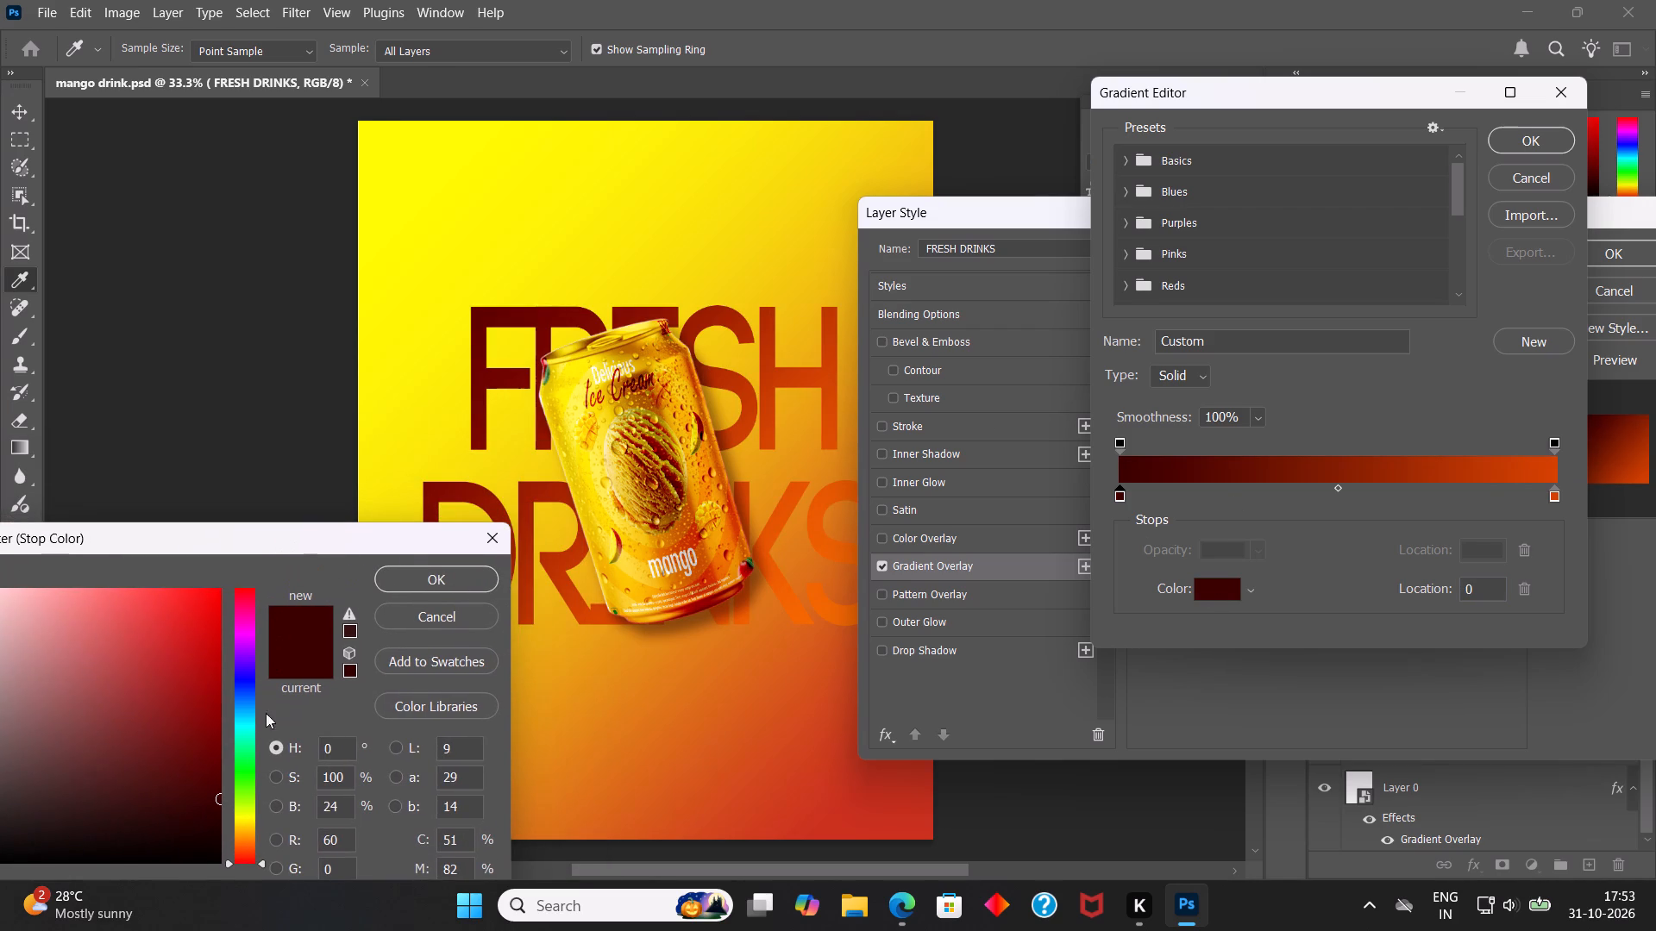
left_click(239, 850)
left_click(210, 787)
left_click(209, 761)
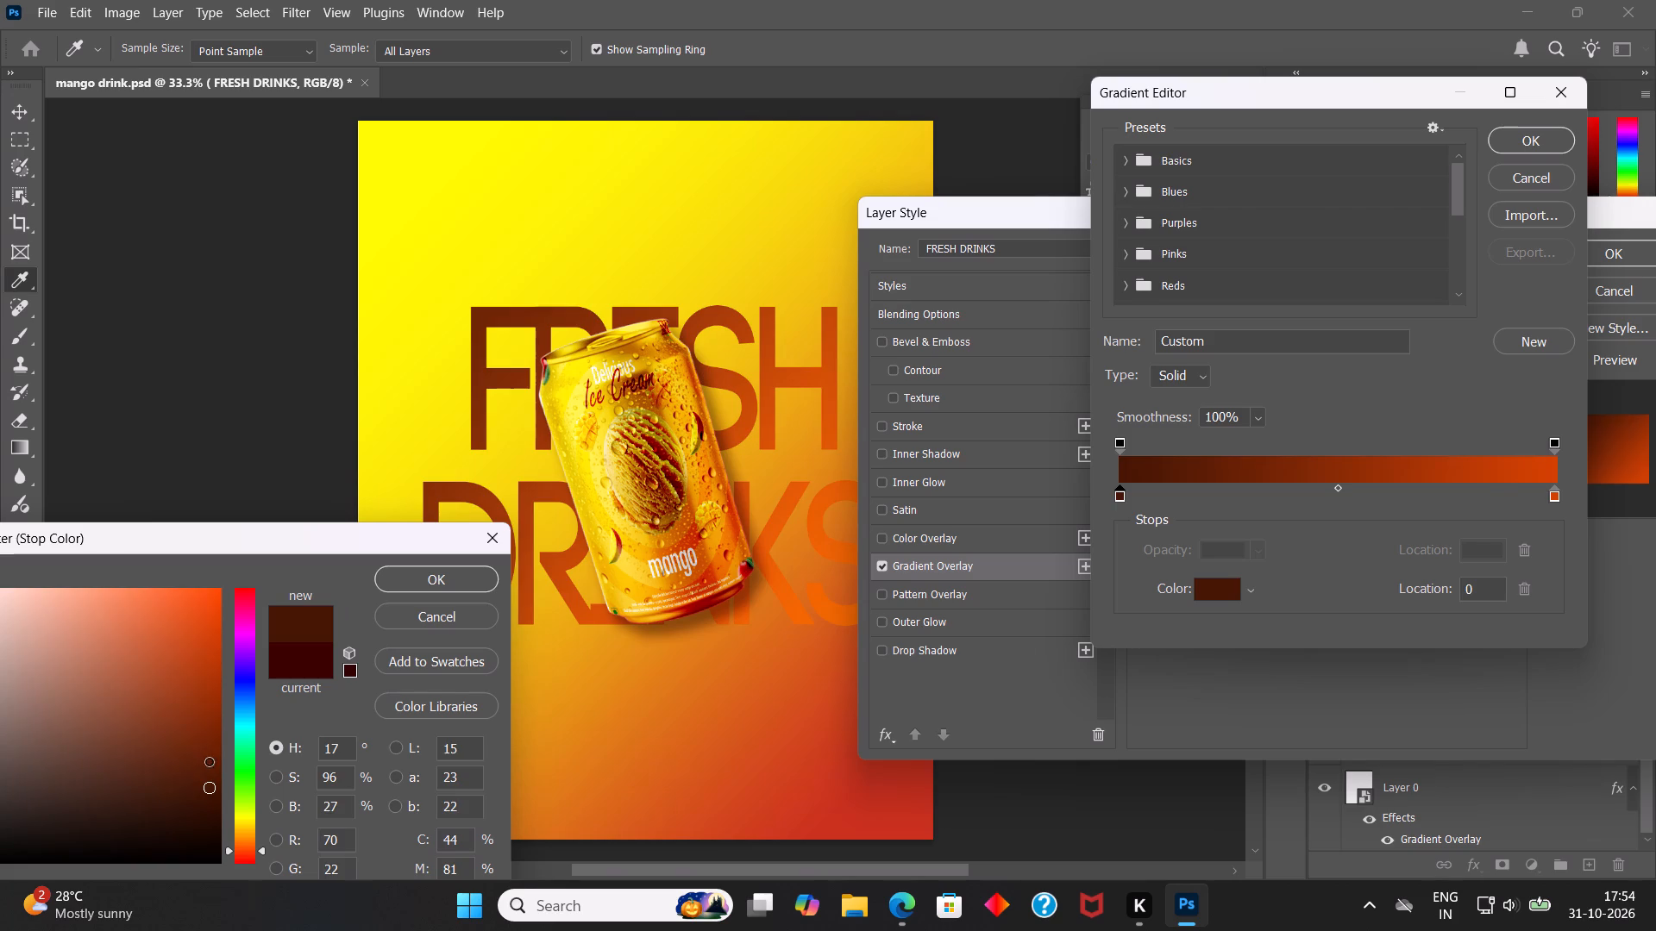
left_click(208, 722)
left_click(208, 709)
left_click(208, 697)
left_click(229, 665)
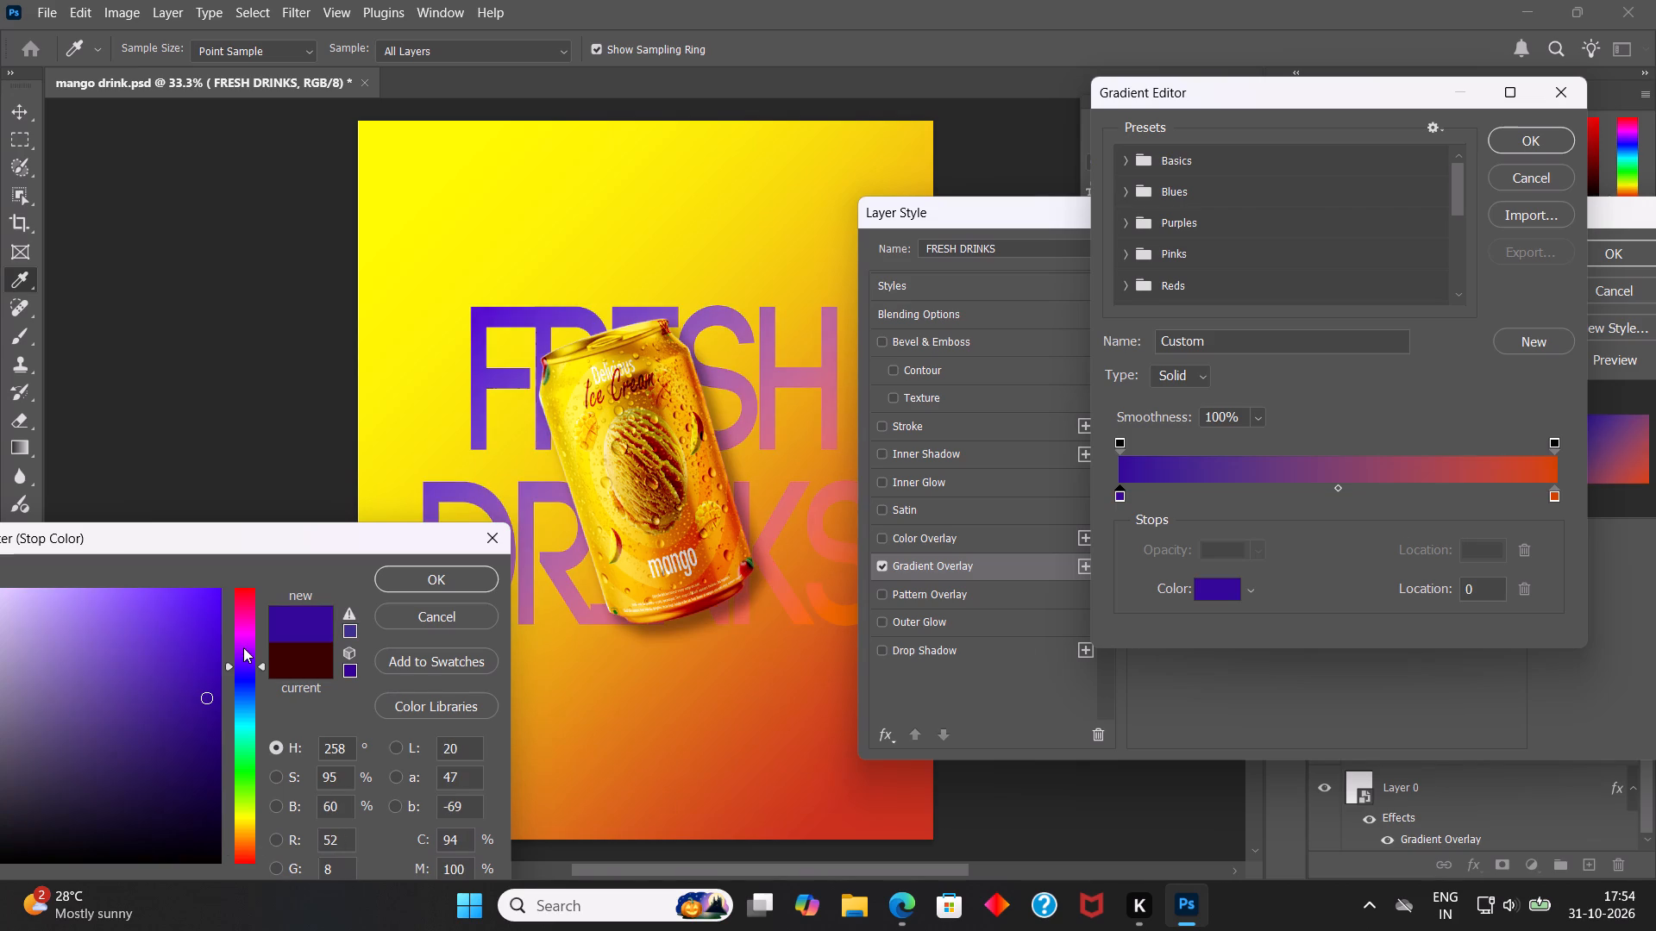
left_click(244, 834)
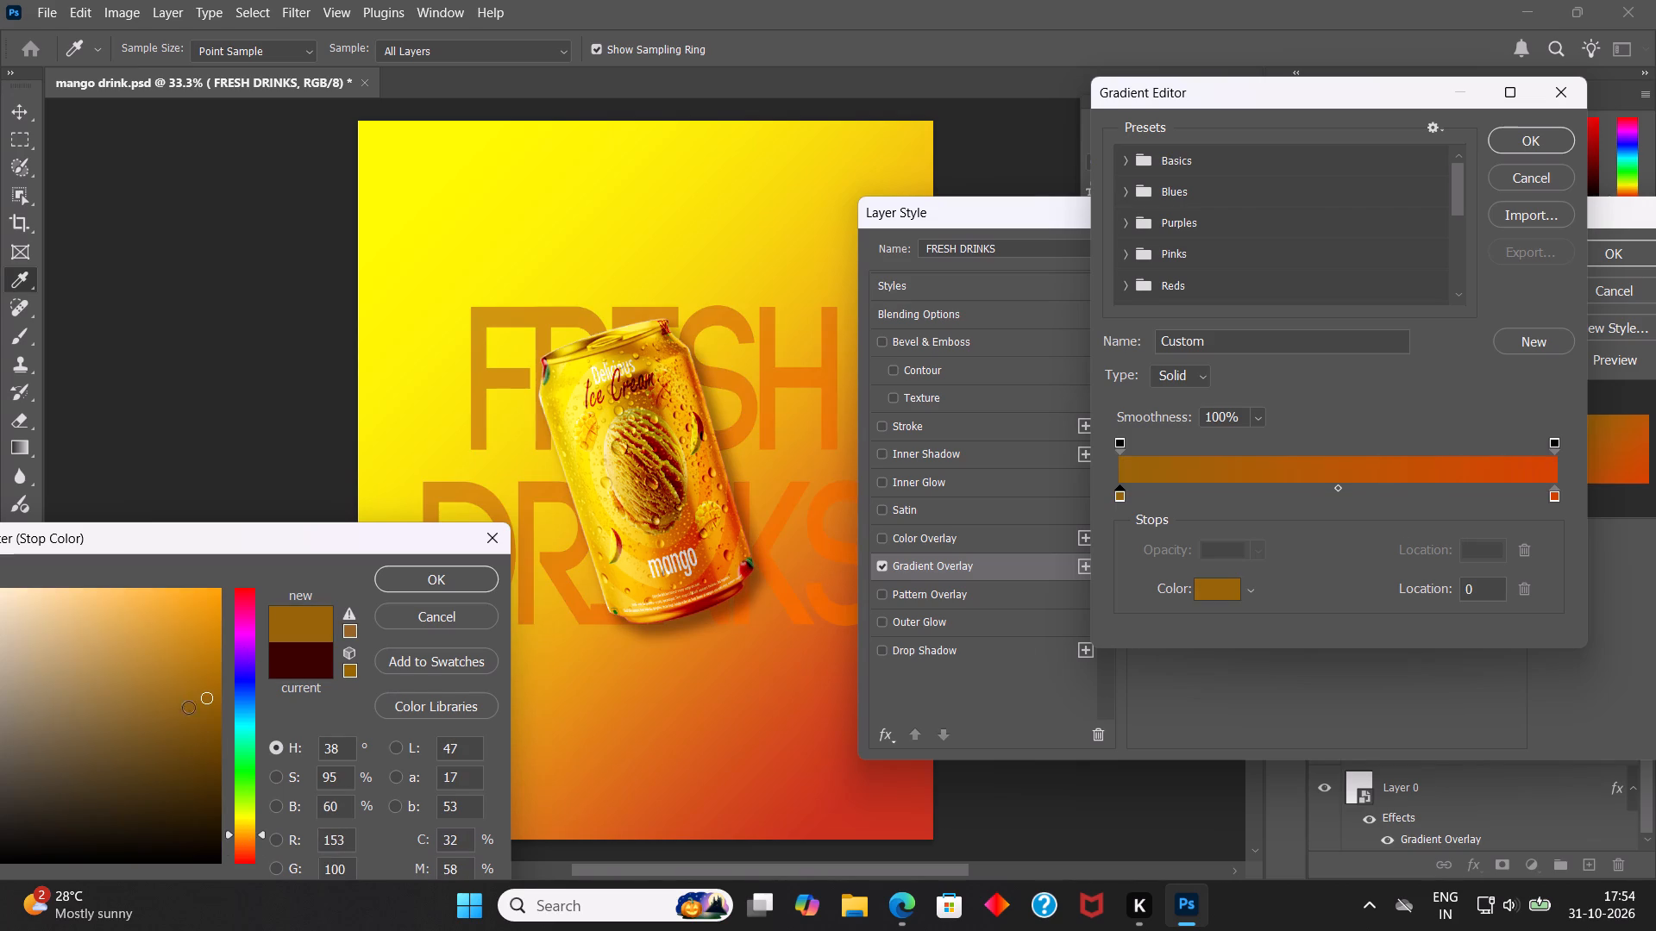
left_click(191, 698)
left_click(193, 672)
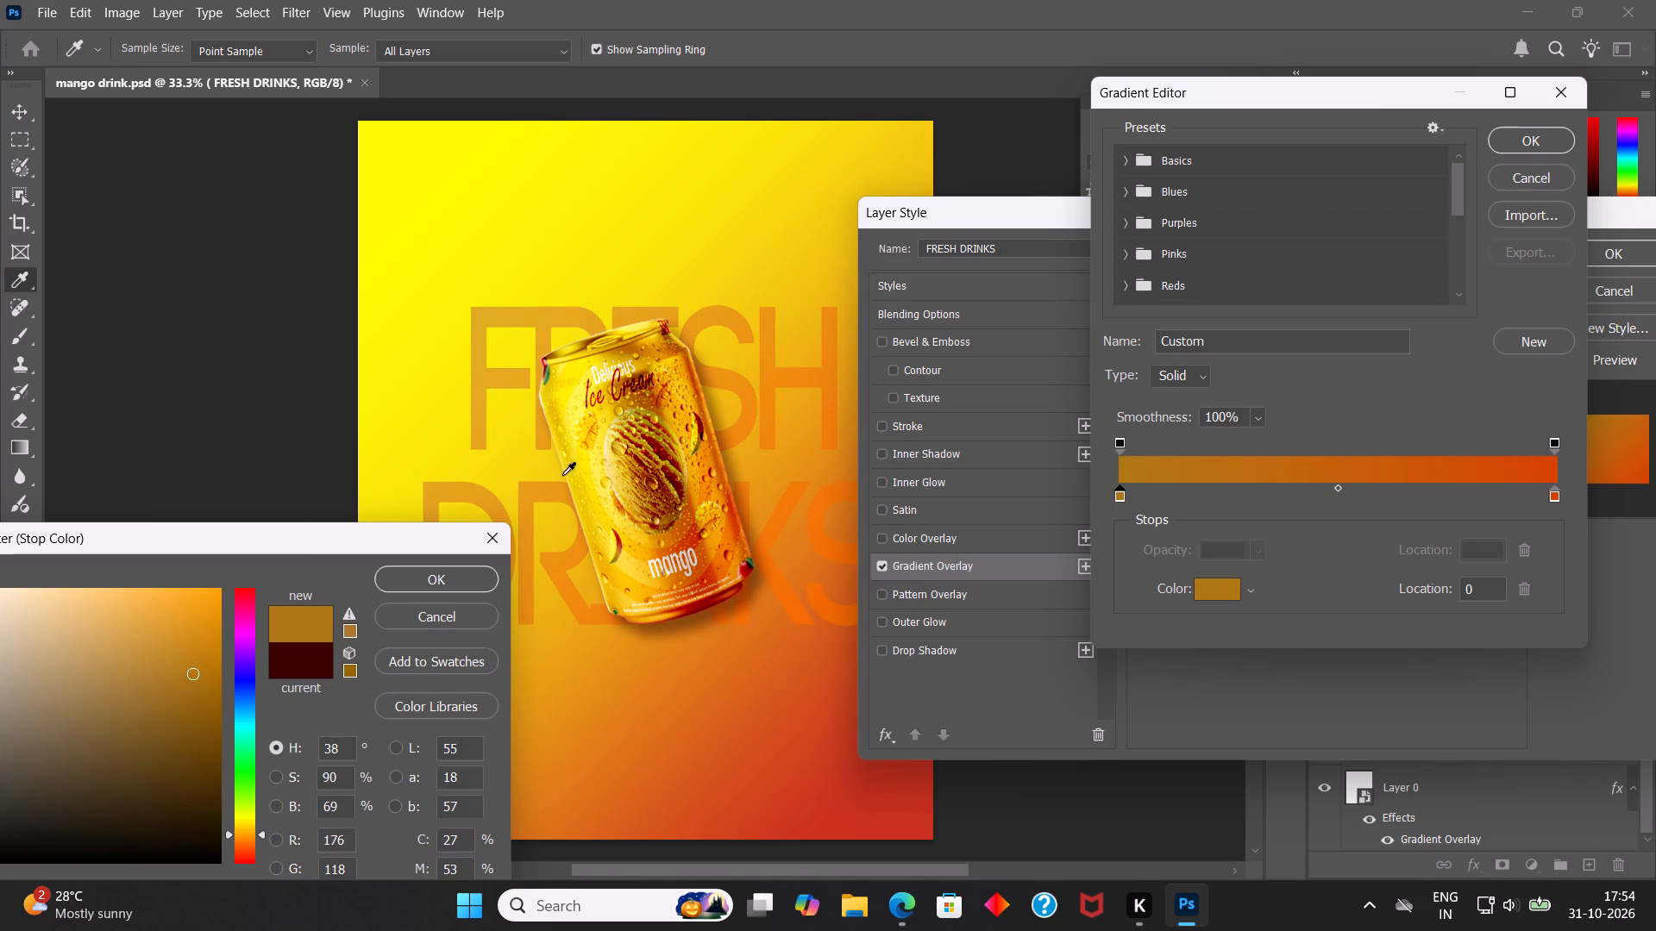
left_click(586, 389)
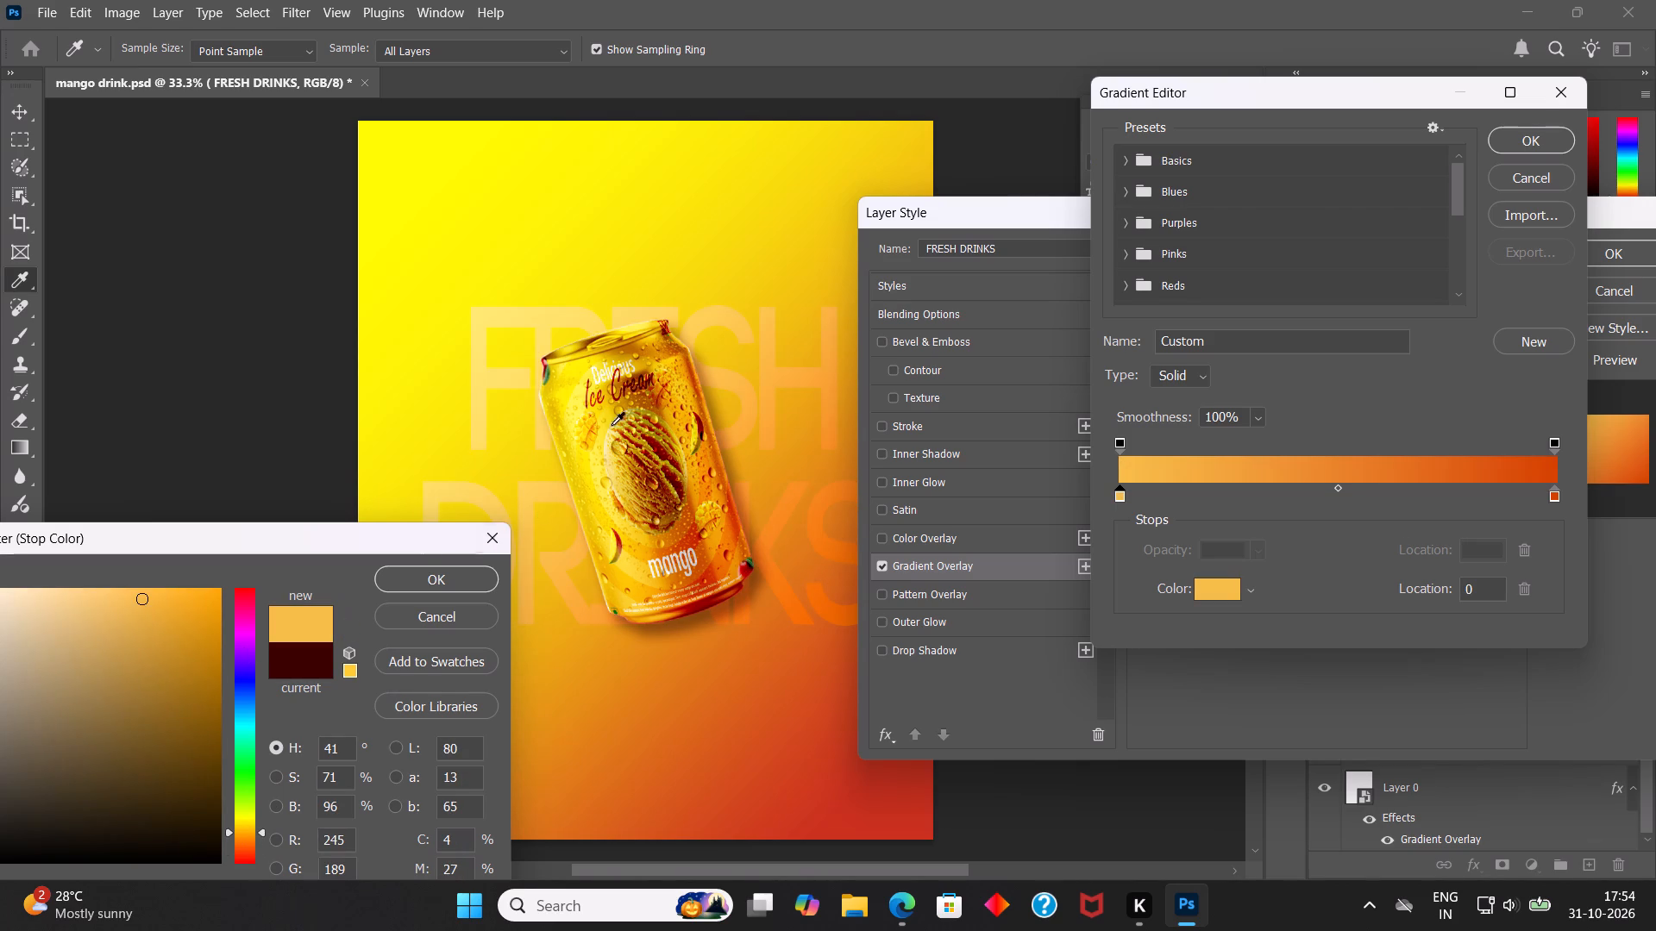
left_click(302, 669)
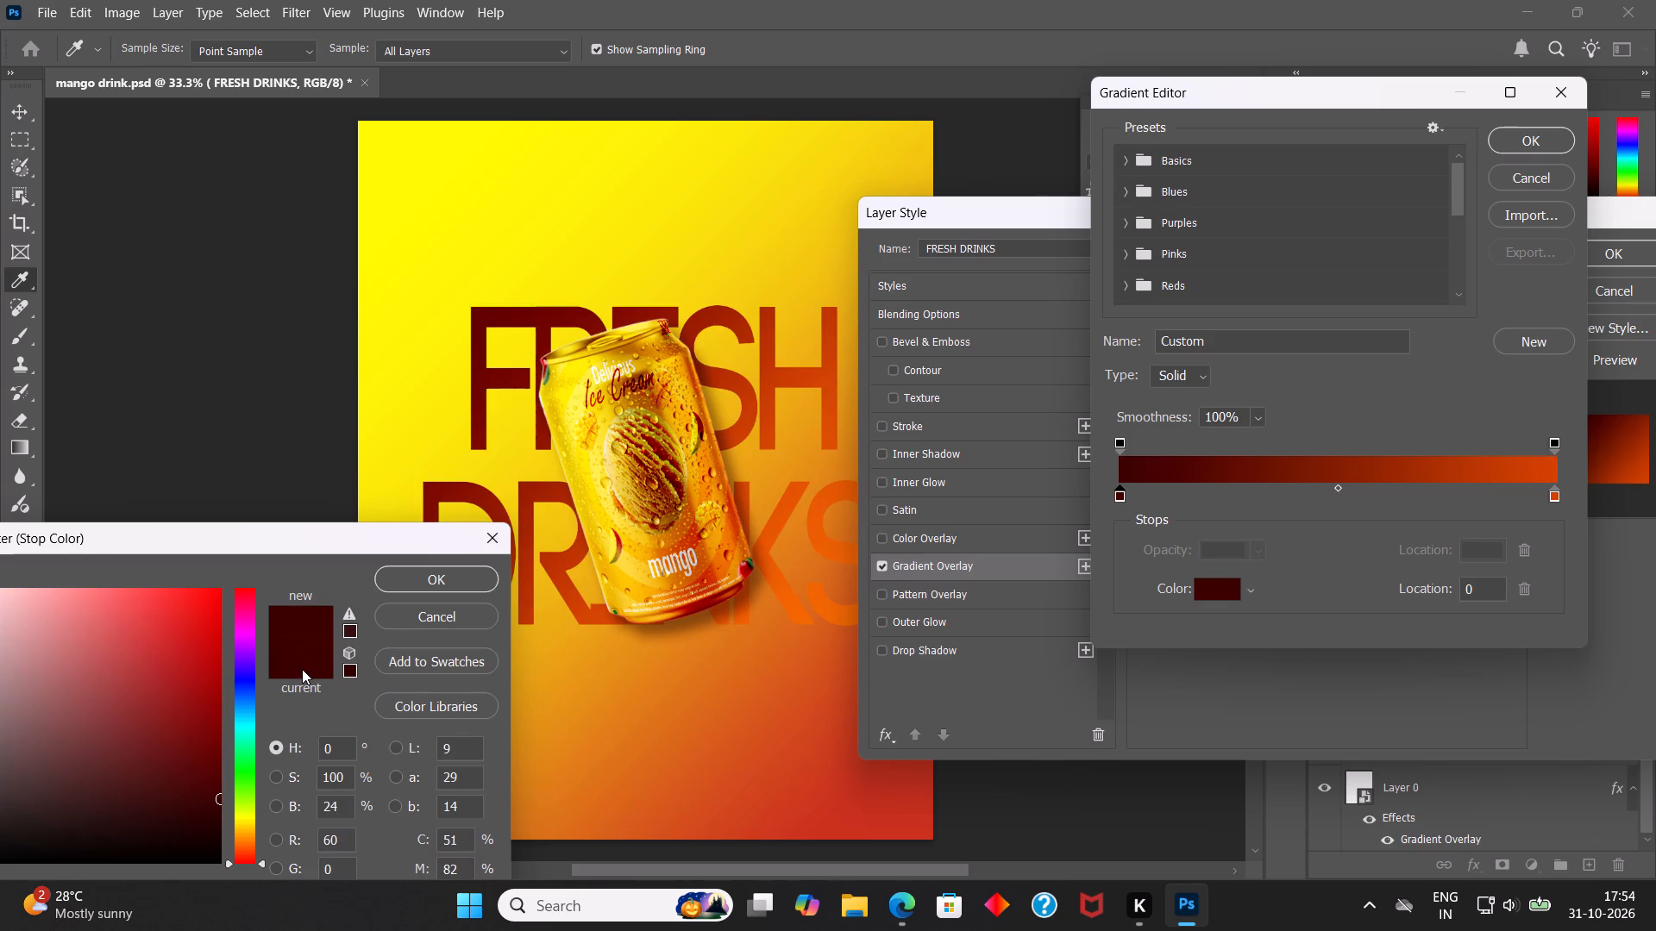
Set the gradient's start stop to a muted reddish brown of about H 16, S 79, B 63.
left_click(236, 837)
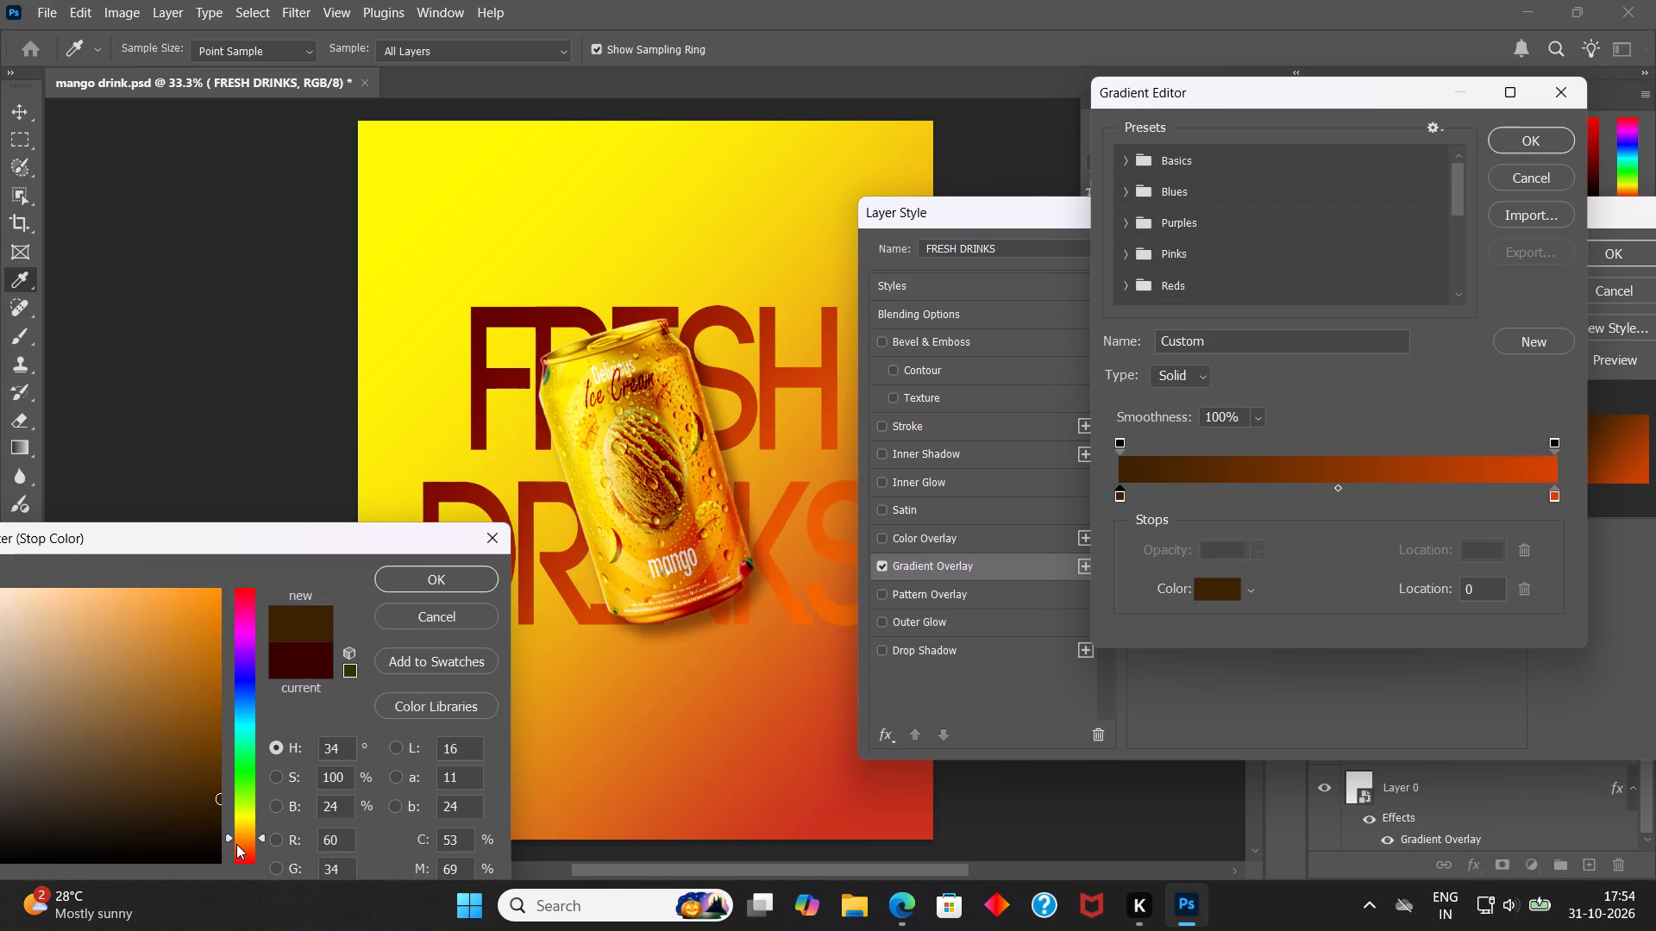
left_click(239, 851)
left_click(210, 745)
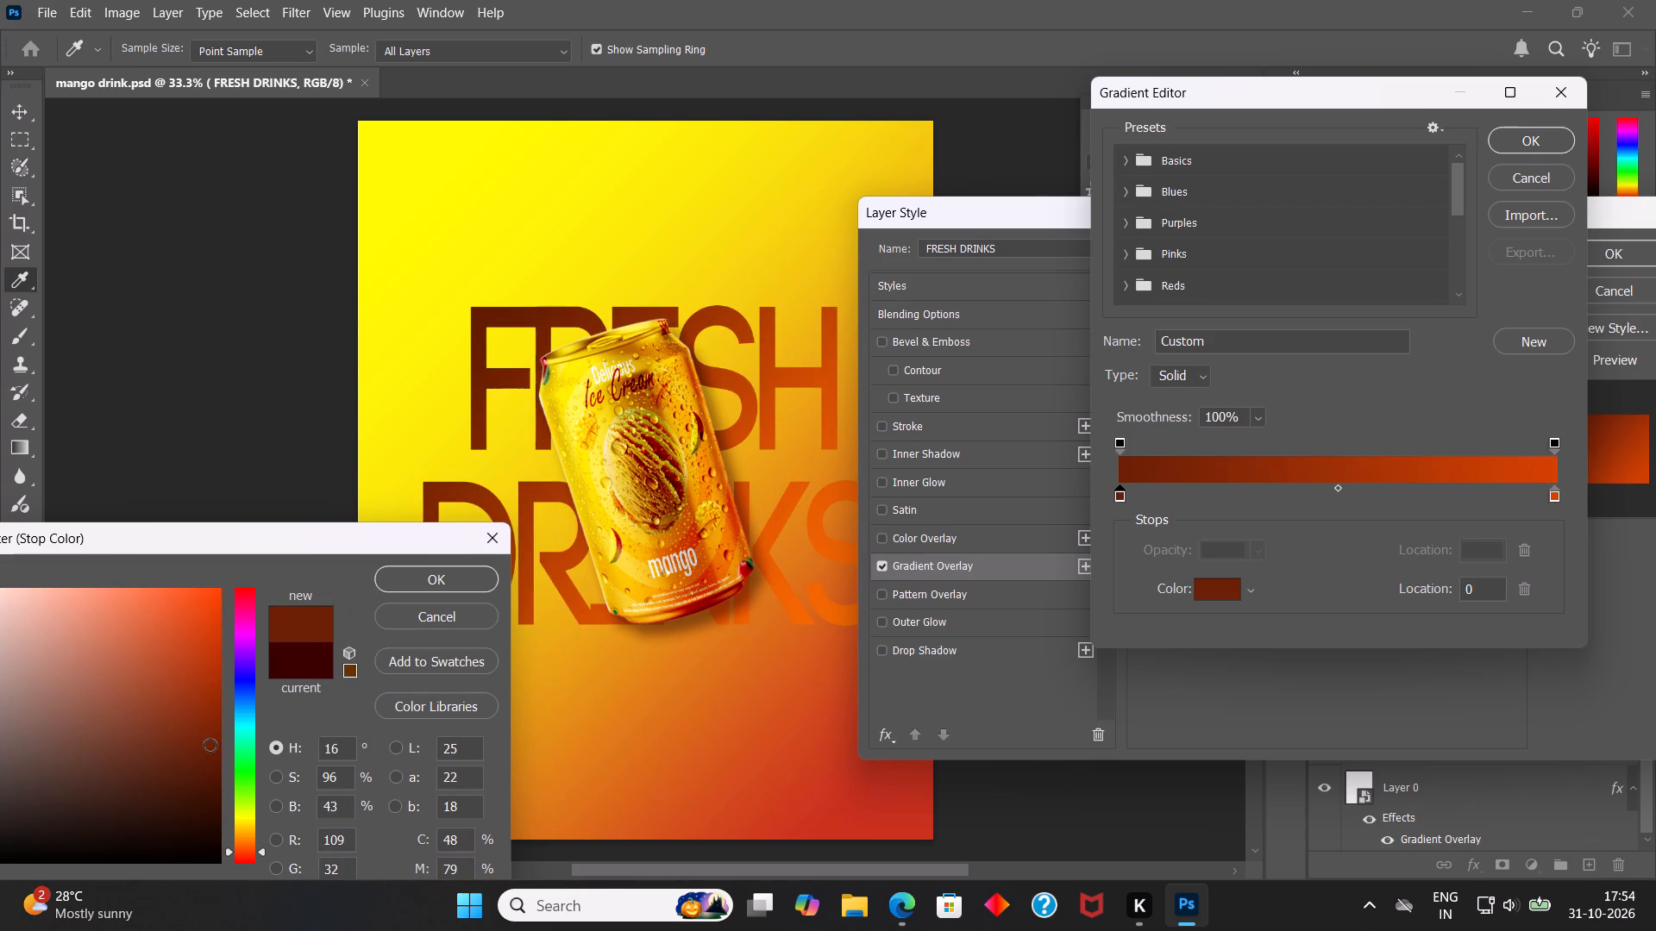
left_click(203, 734)
left_click(178, 705)
left_click(165, 689)
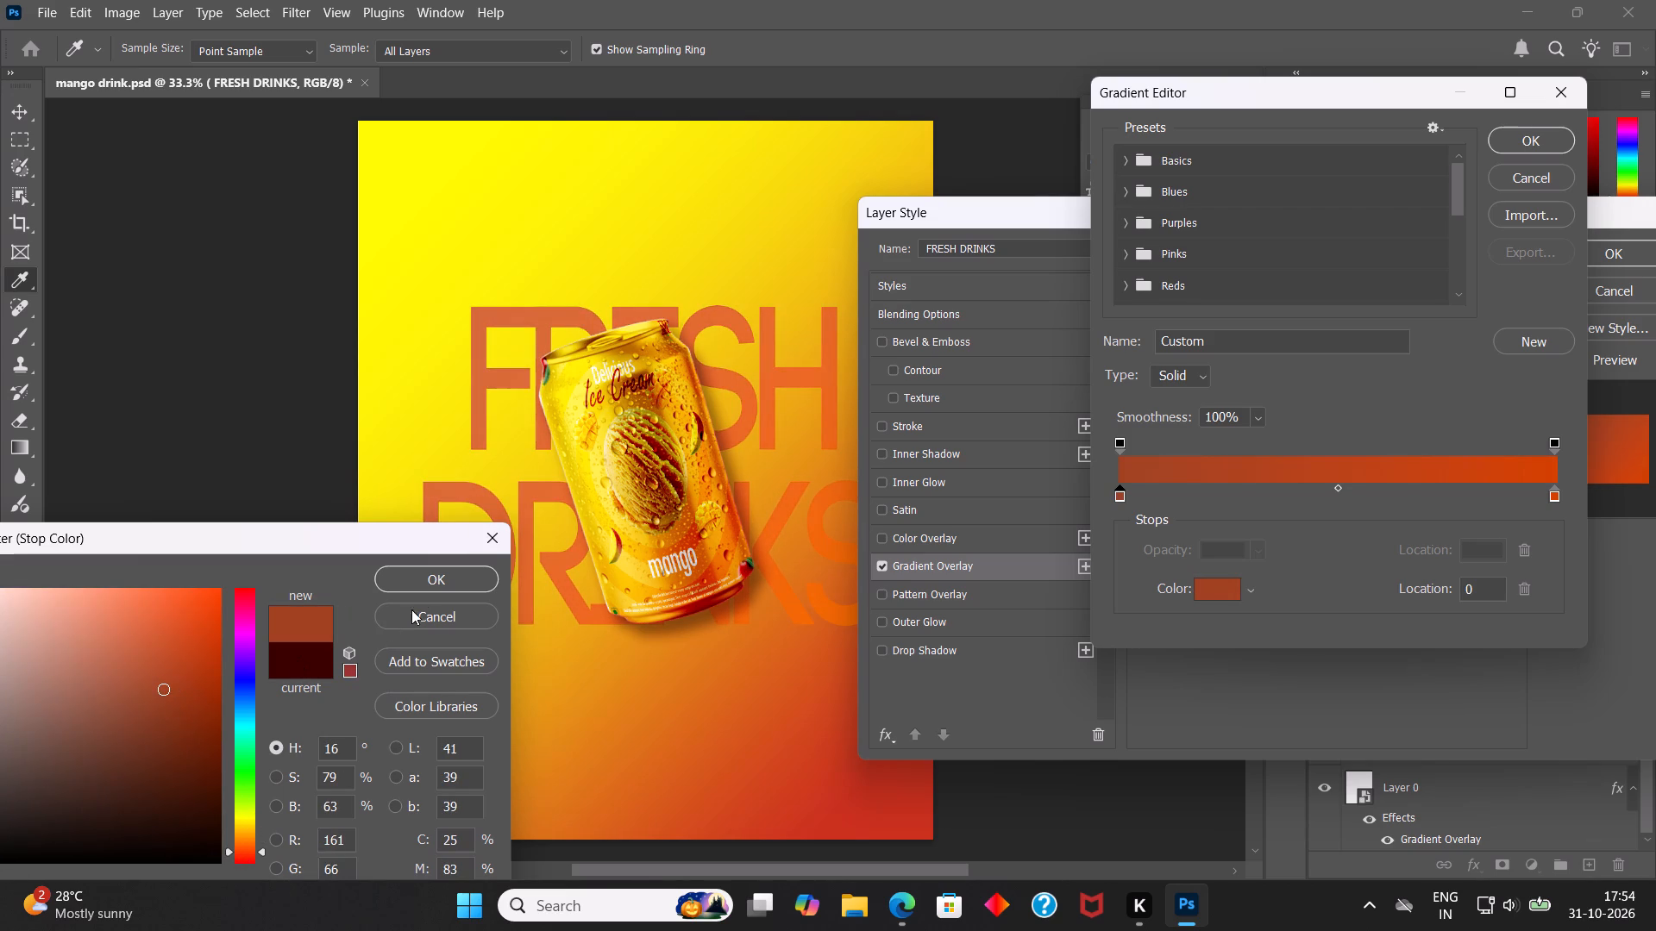
left_click(423, 584)
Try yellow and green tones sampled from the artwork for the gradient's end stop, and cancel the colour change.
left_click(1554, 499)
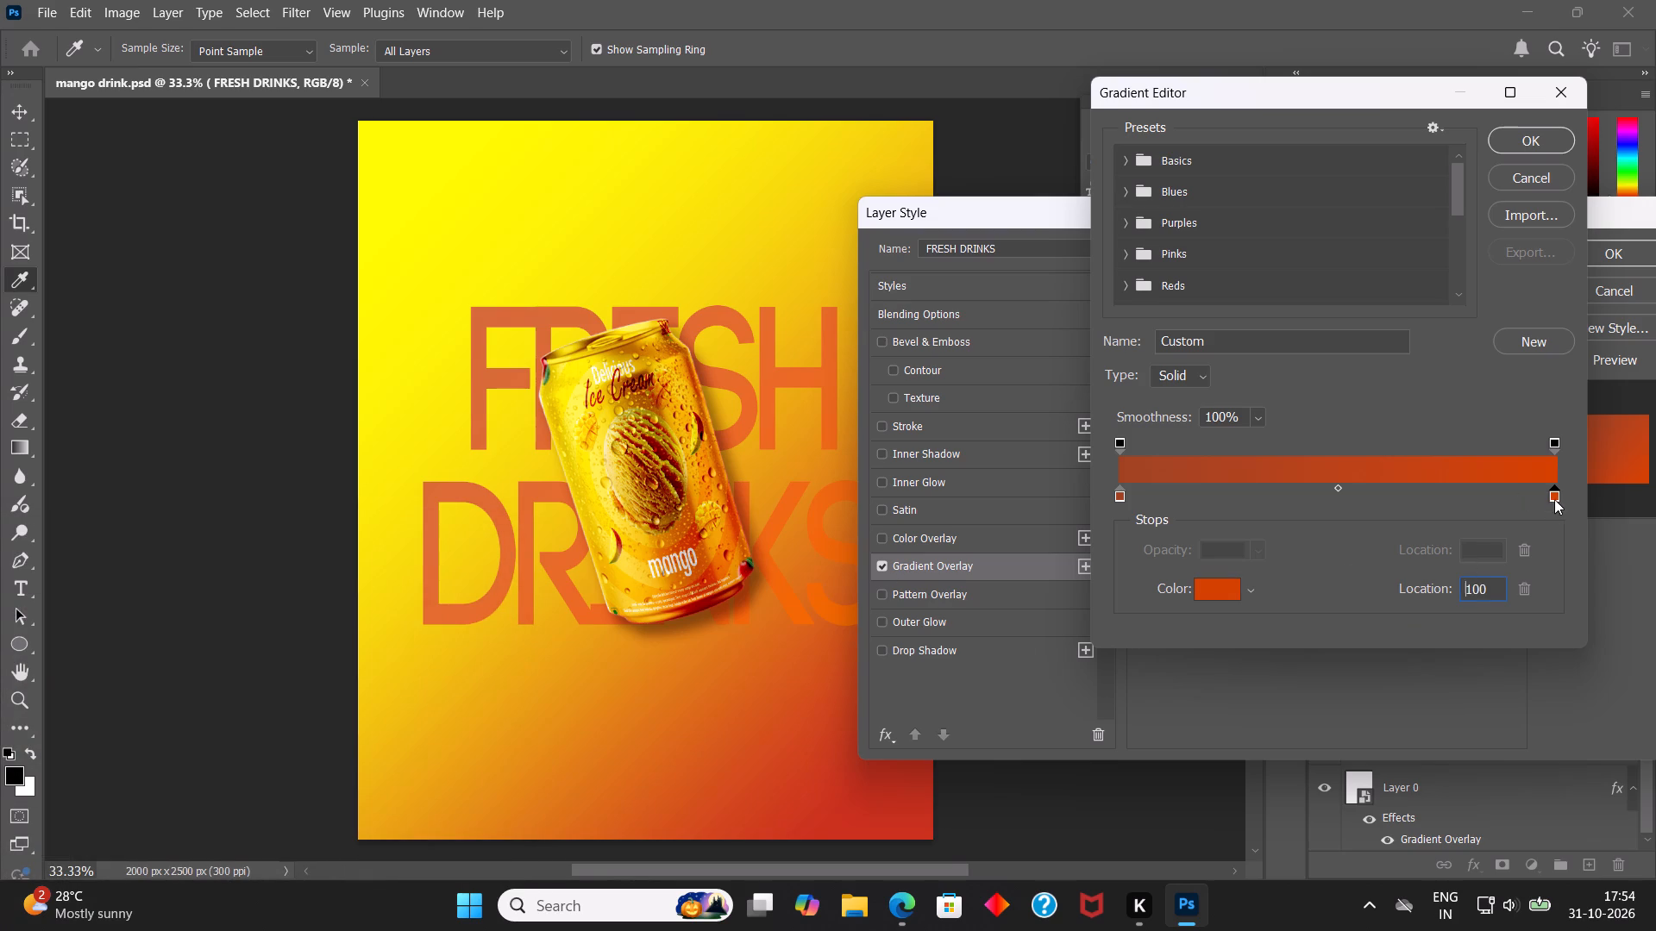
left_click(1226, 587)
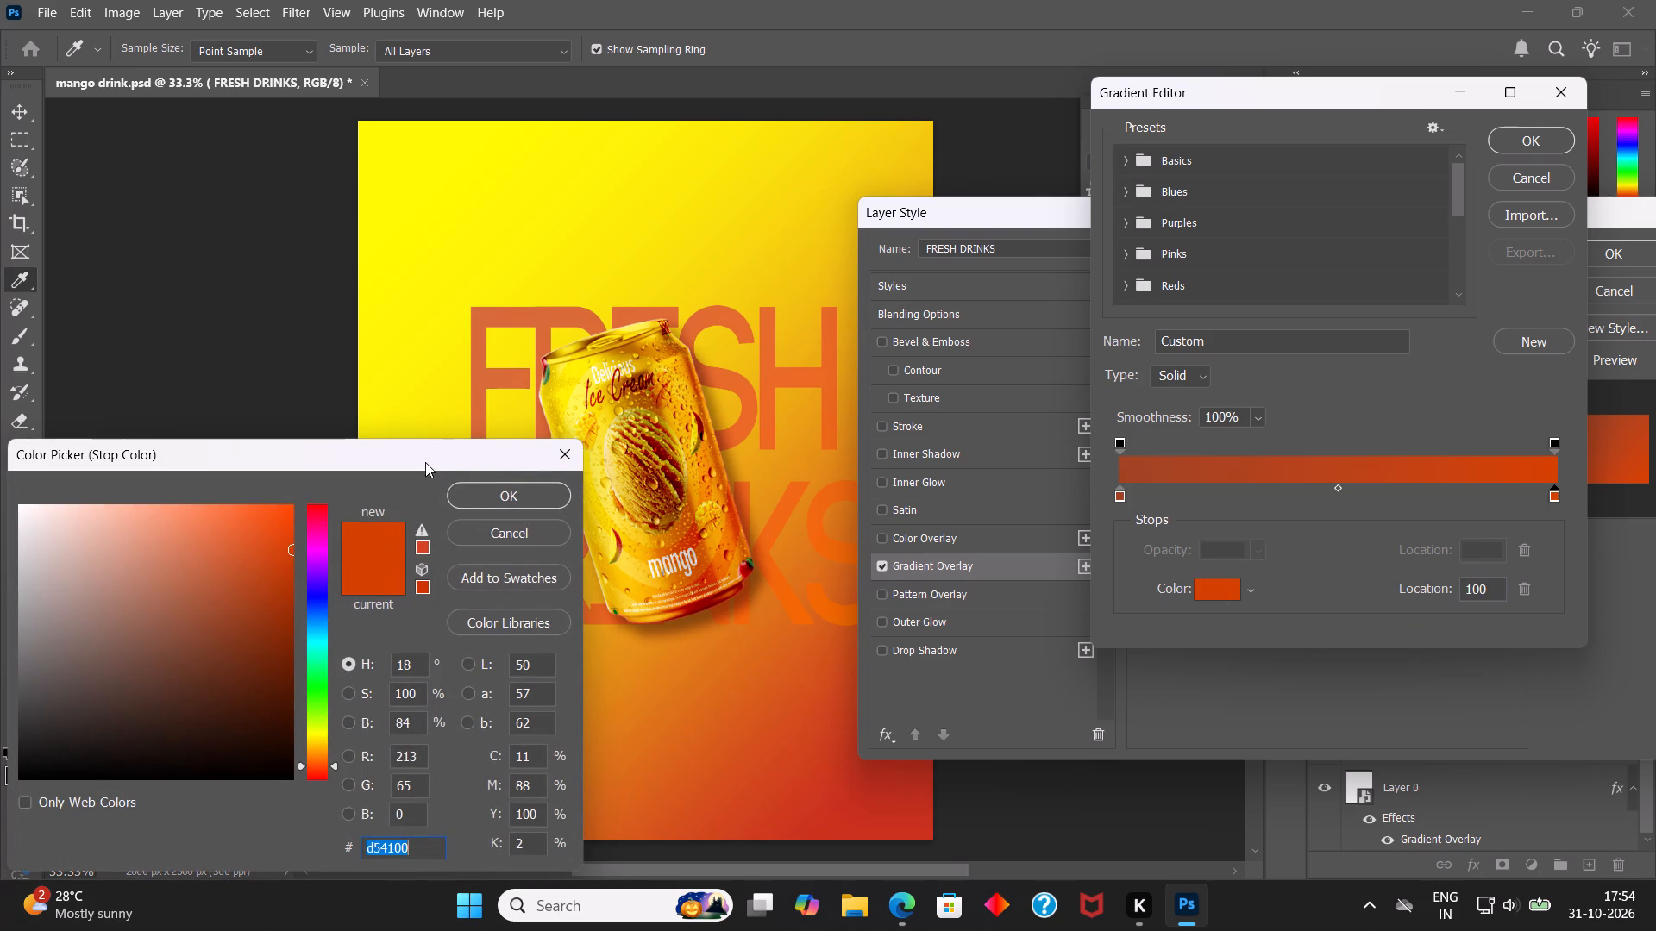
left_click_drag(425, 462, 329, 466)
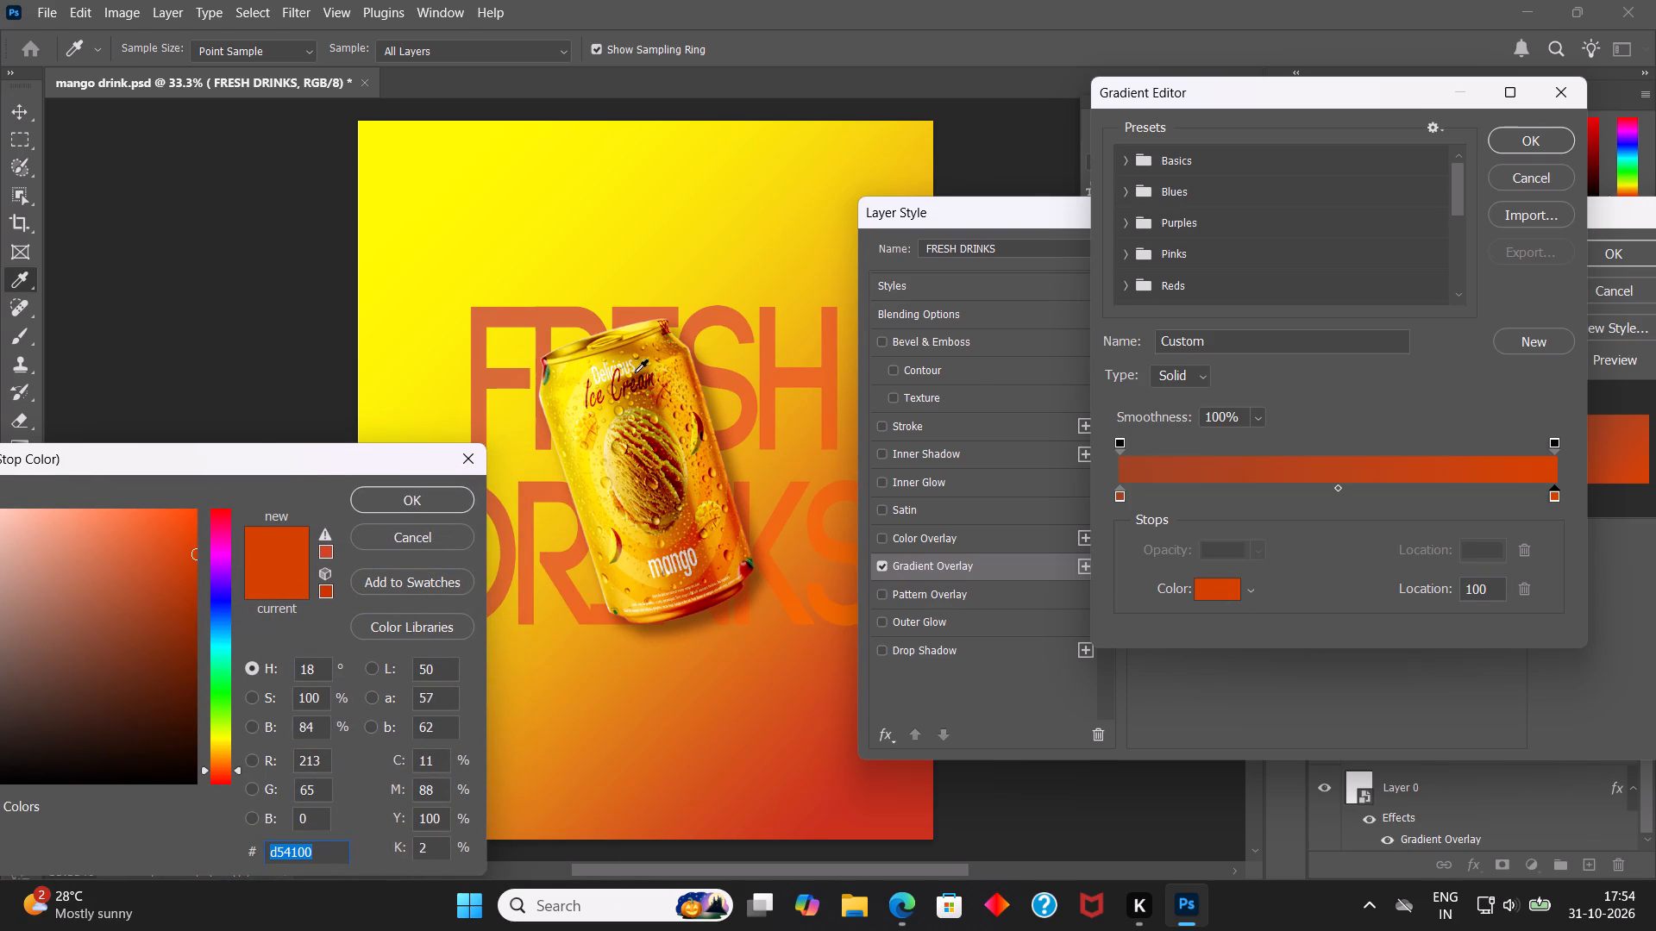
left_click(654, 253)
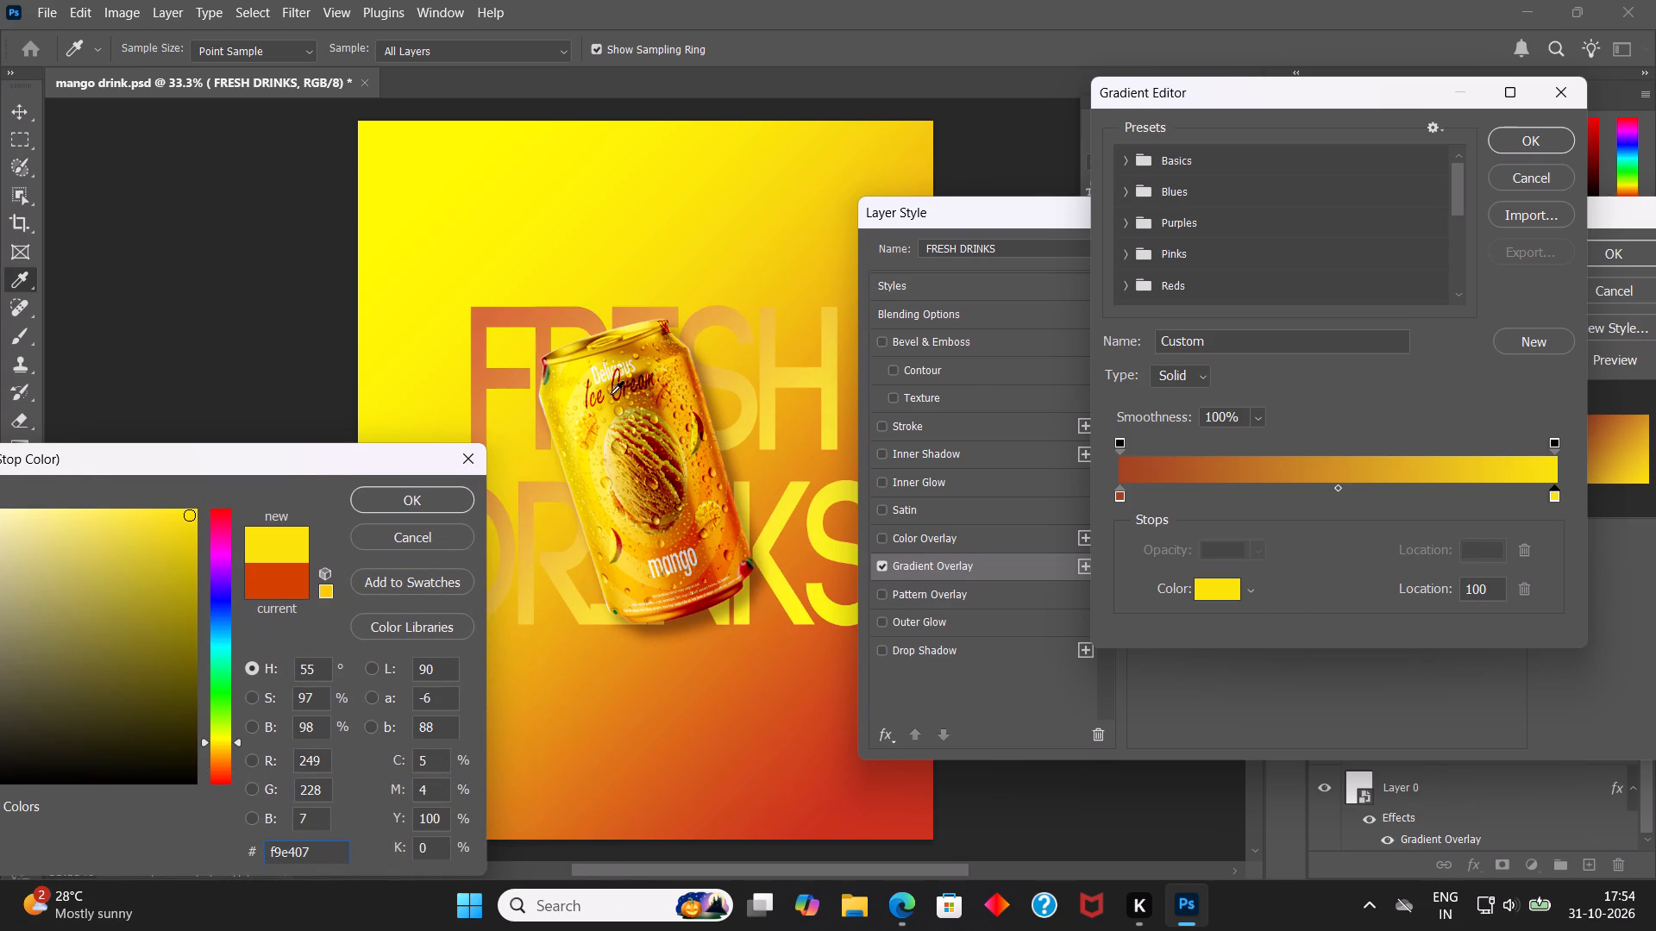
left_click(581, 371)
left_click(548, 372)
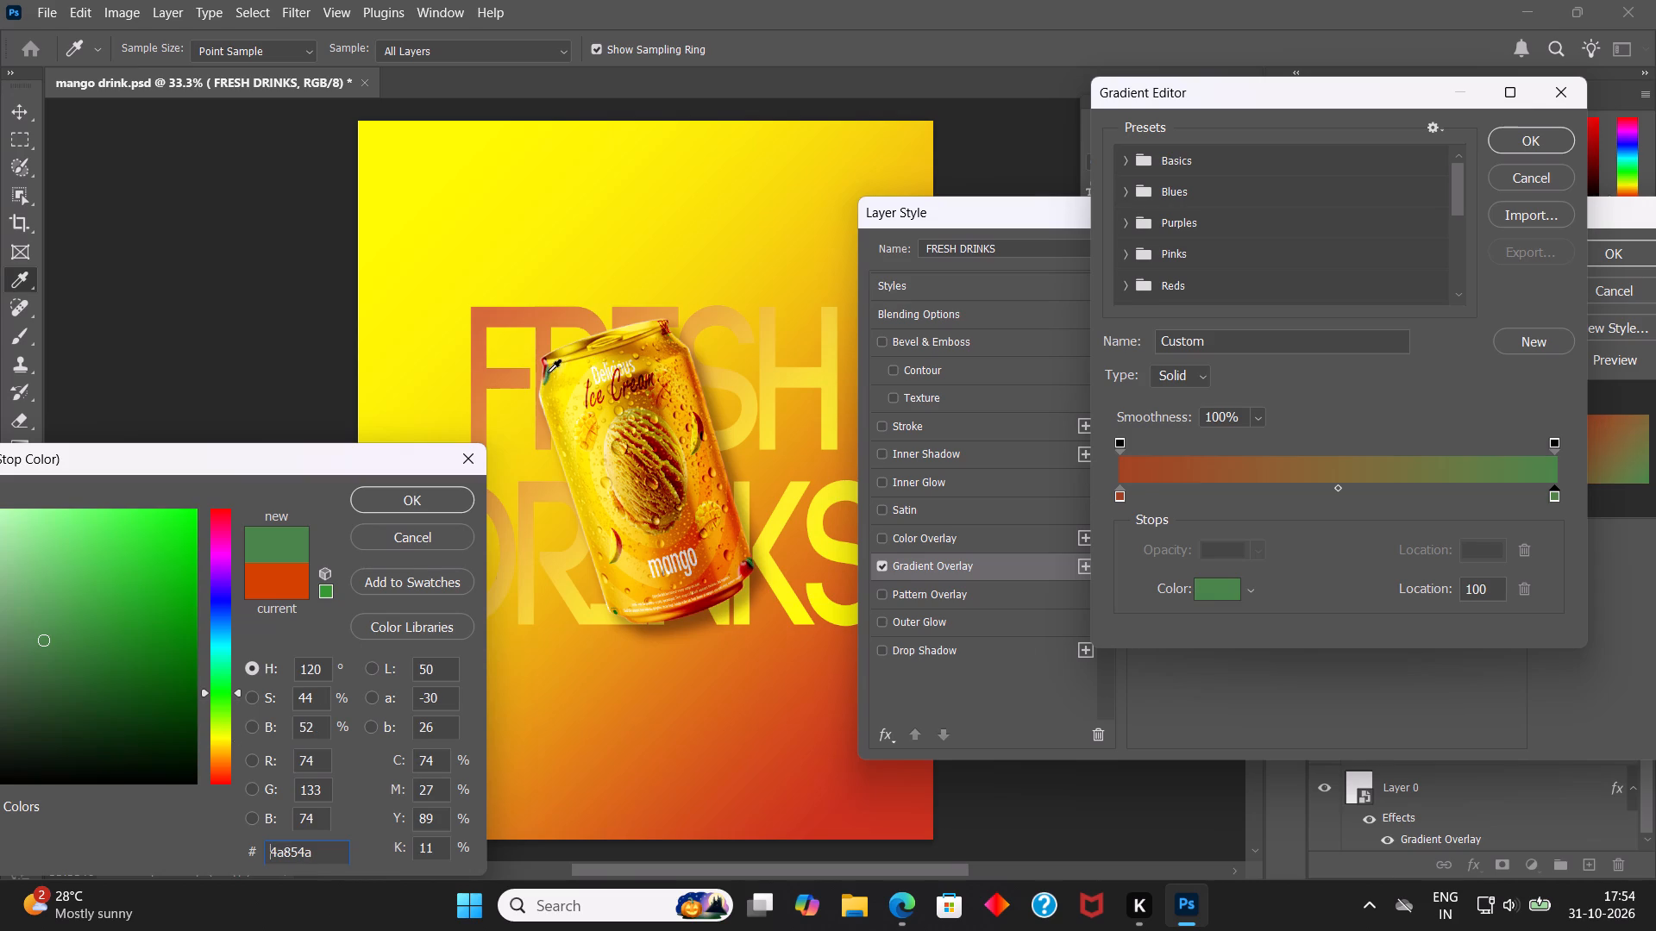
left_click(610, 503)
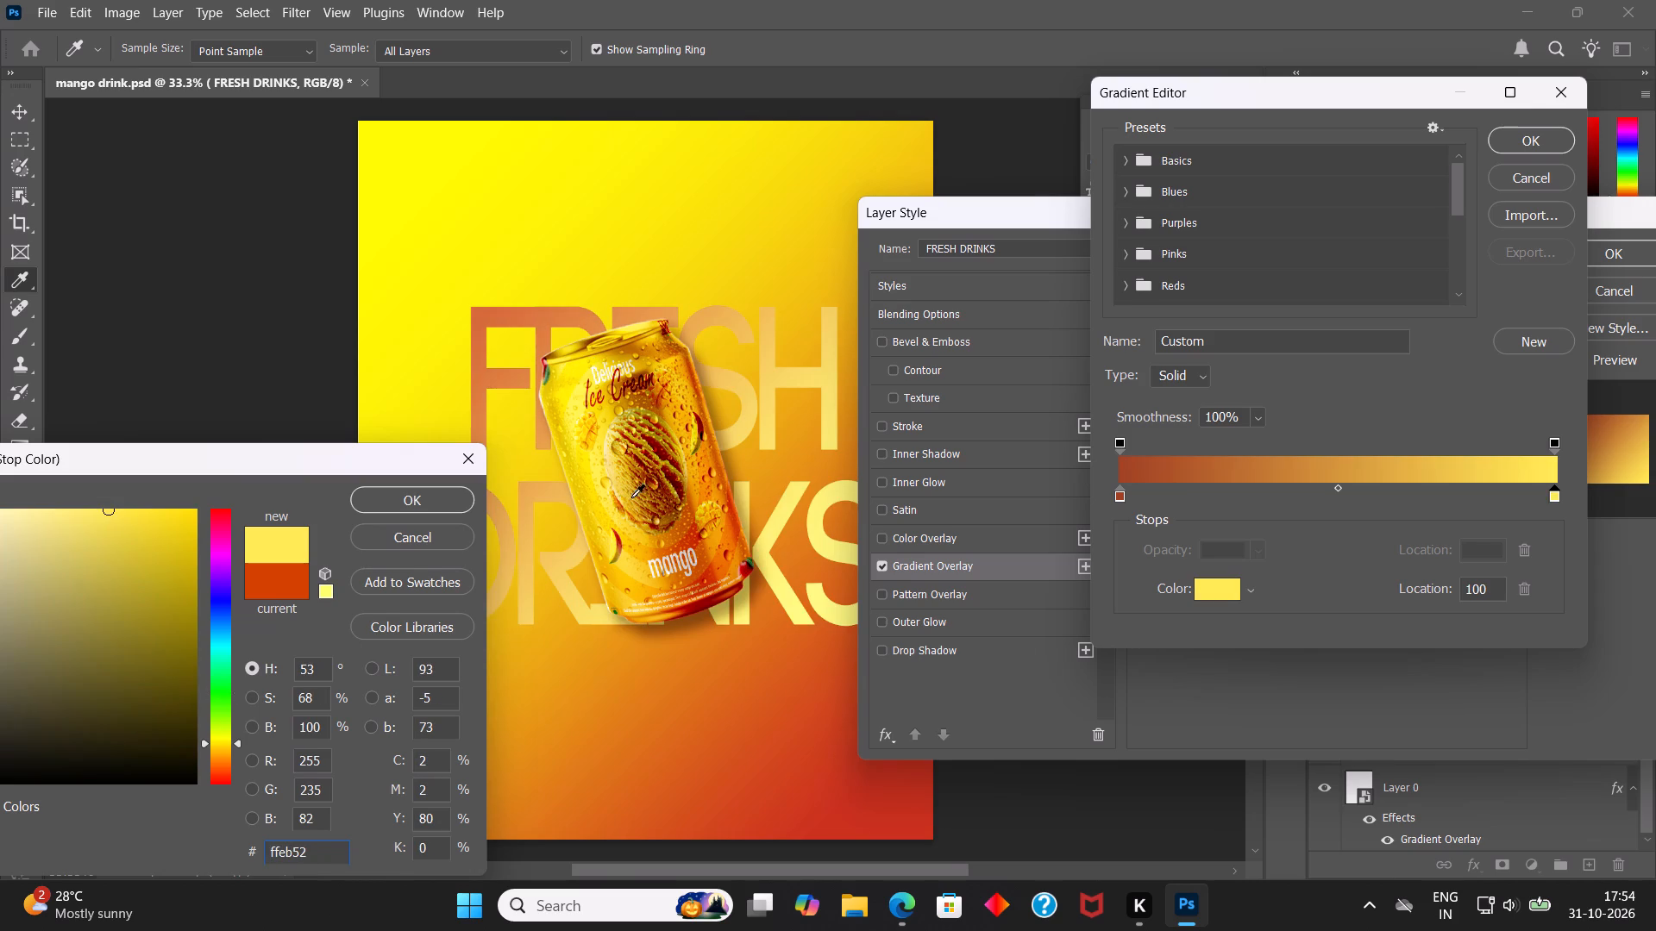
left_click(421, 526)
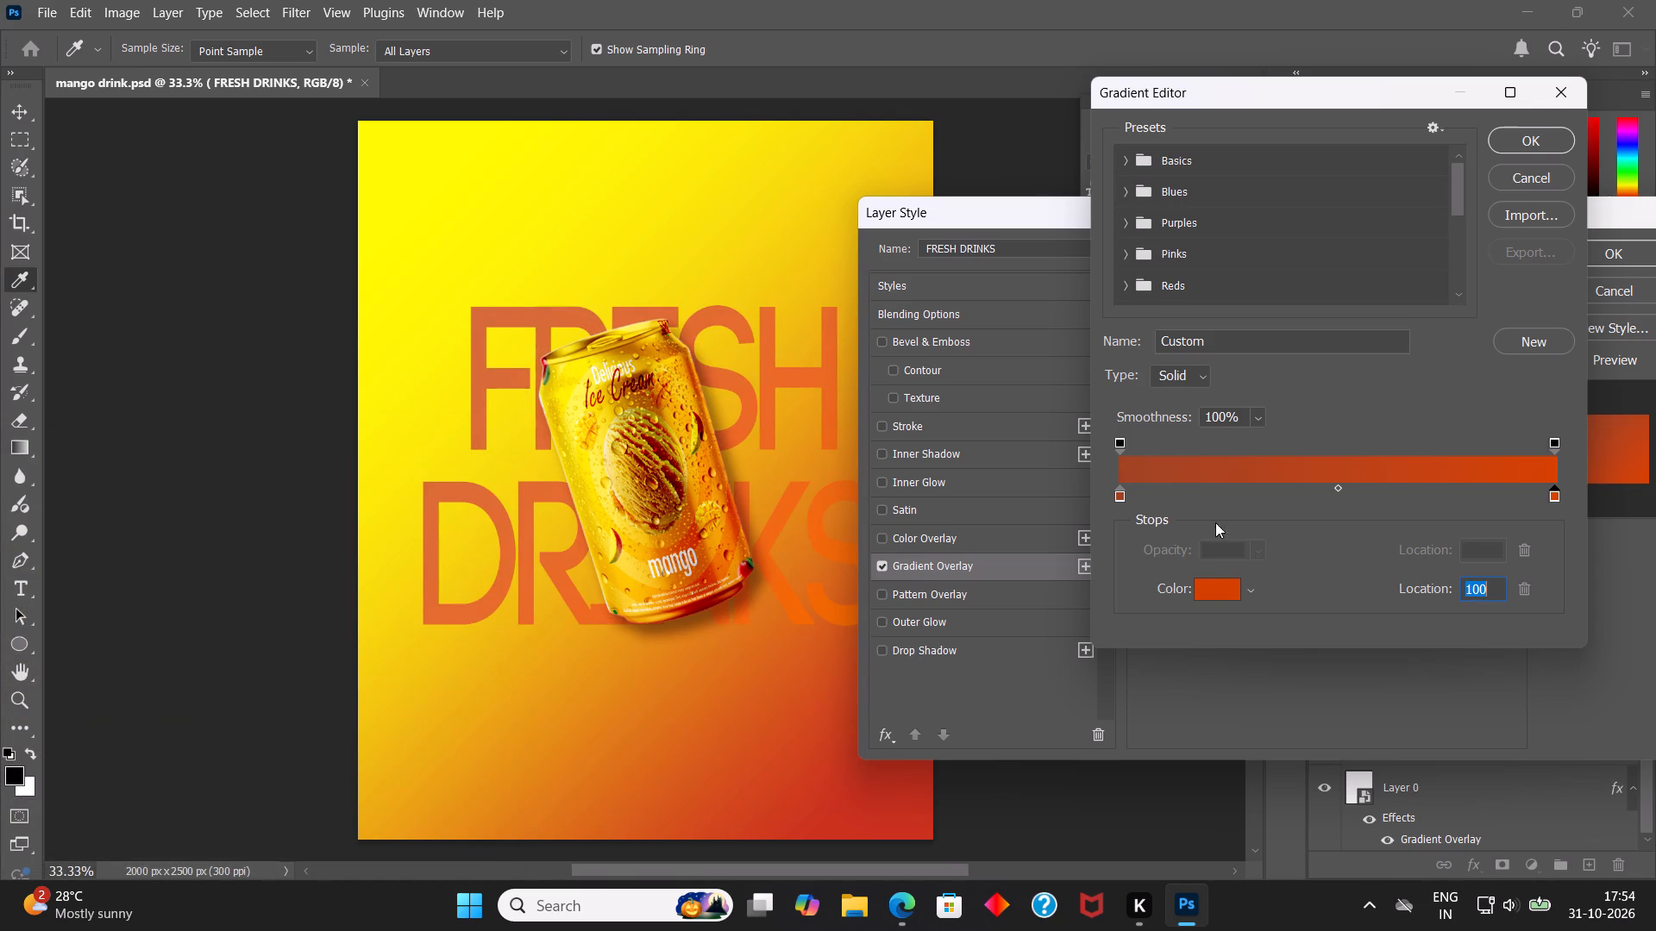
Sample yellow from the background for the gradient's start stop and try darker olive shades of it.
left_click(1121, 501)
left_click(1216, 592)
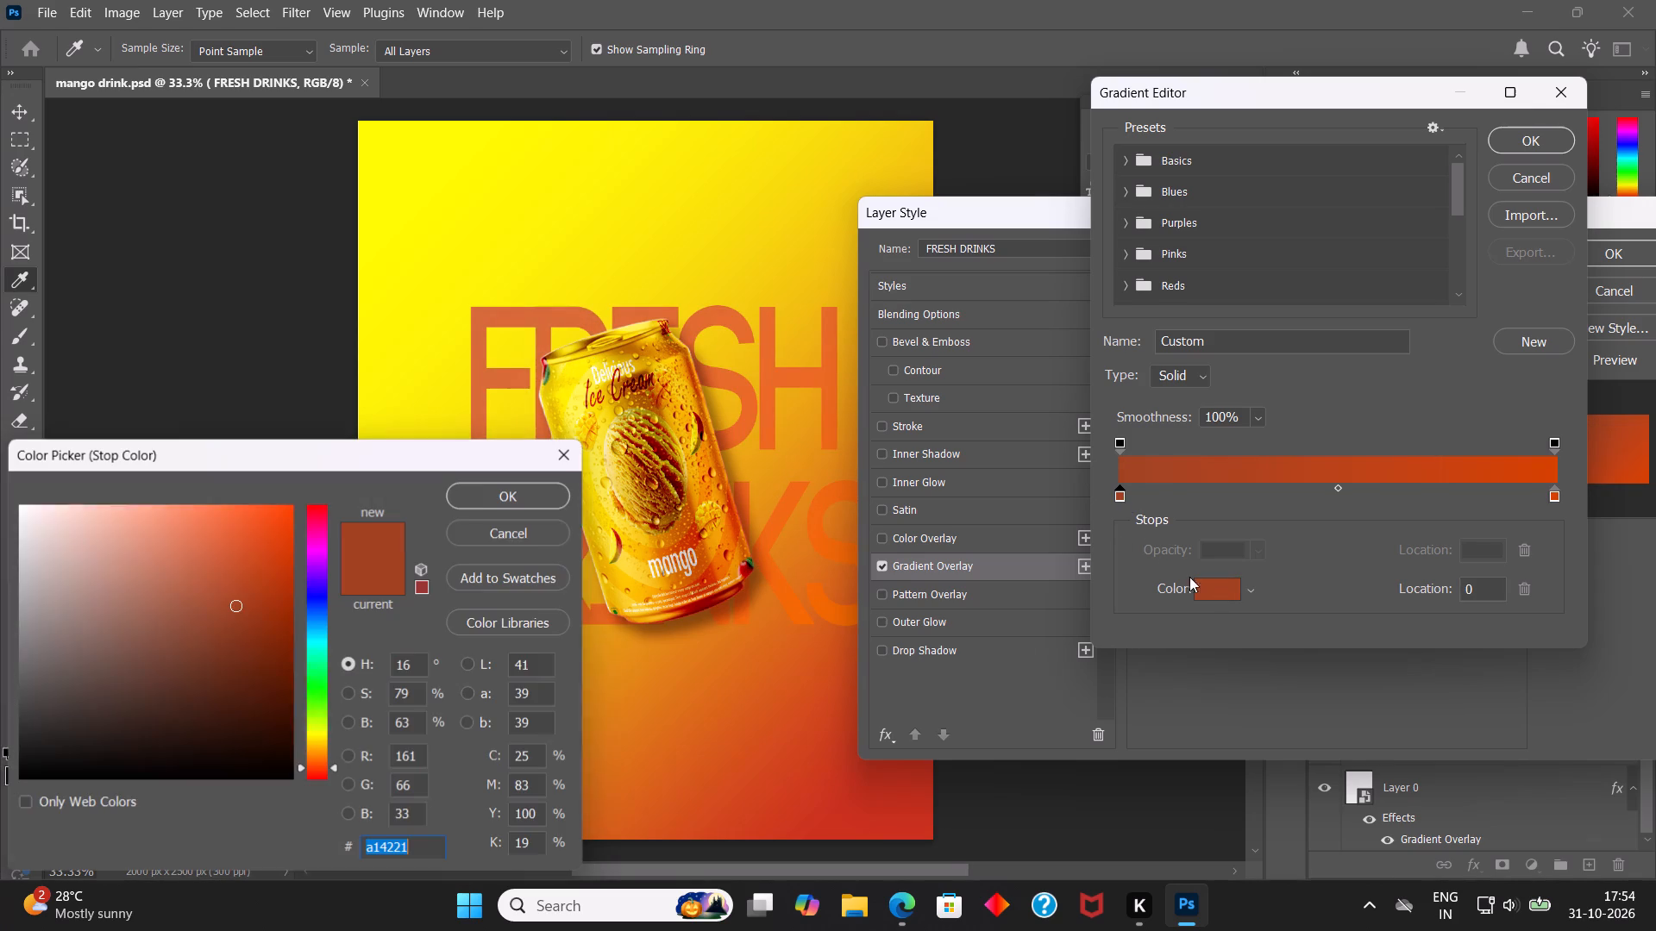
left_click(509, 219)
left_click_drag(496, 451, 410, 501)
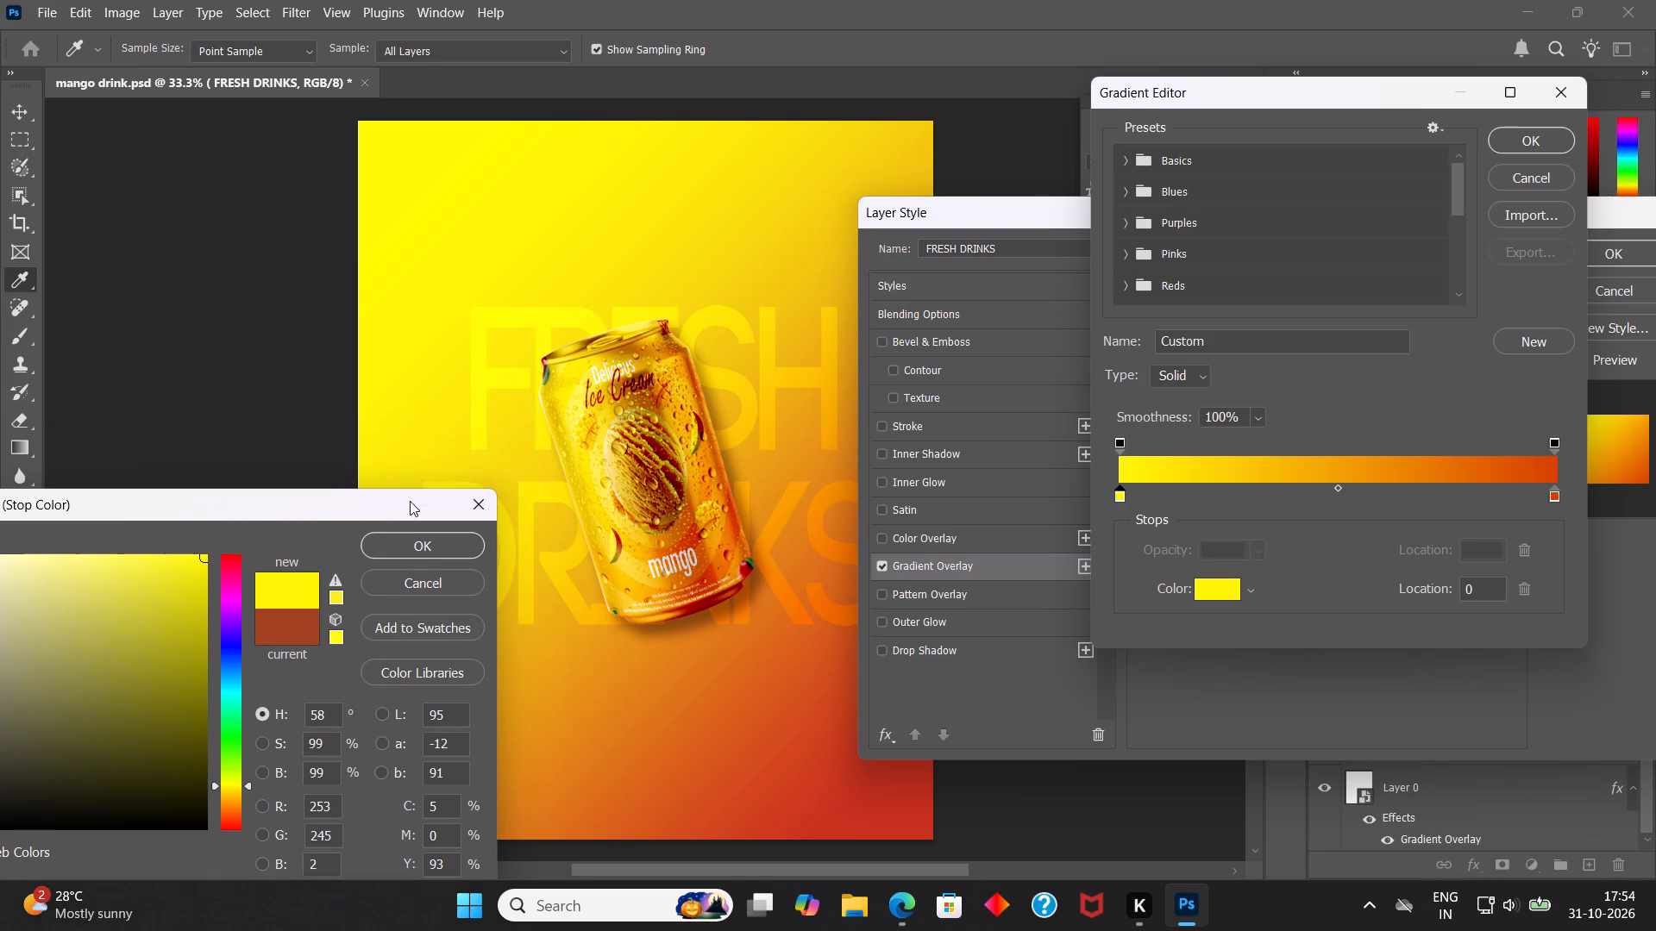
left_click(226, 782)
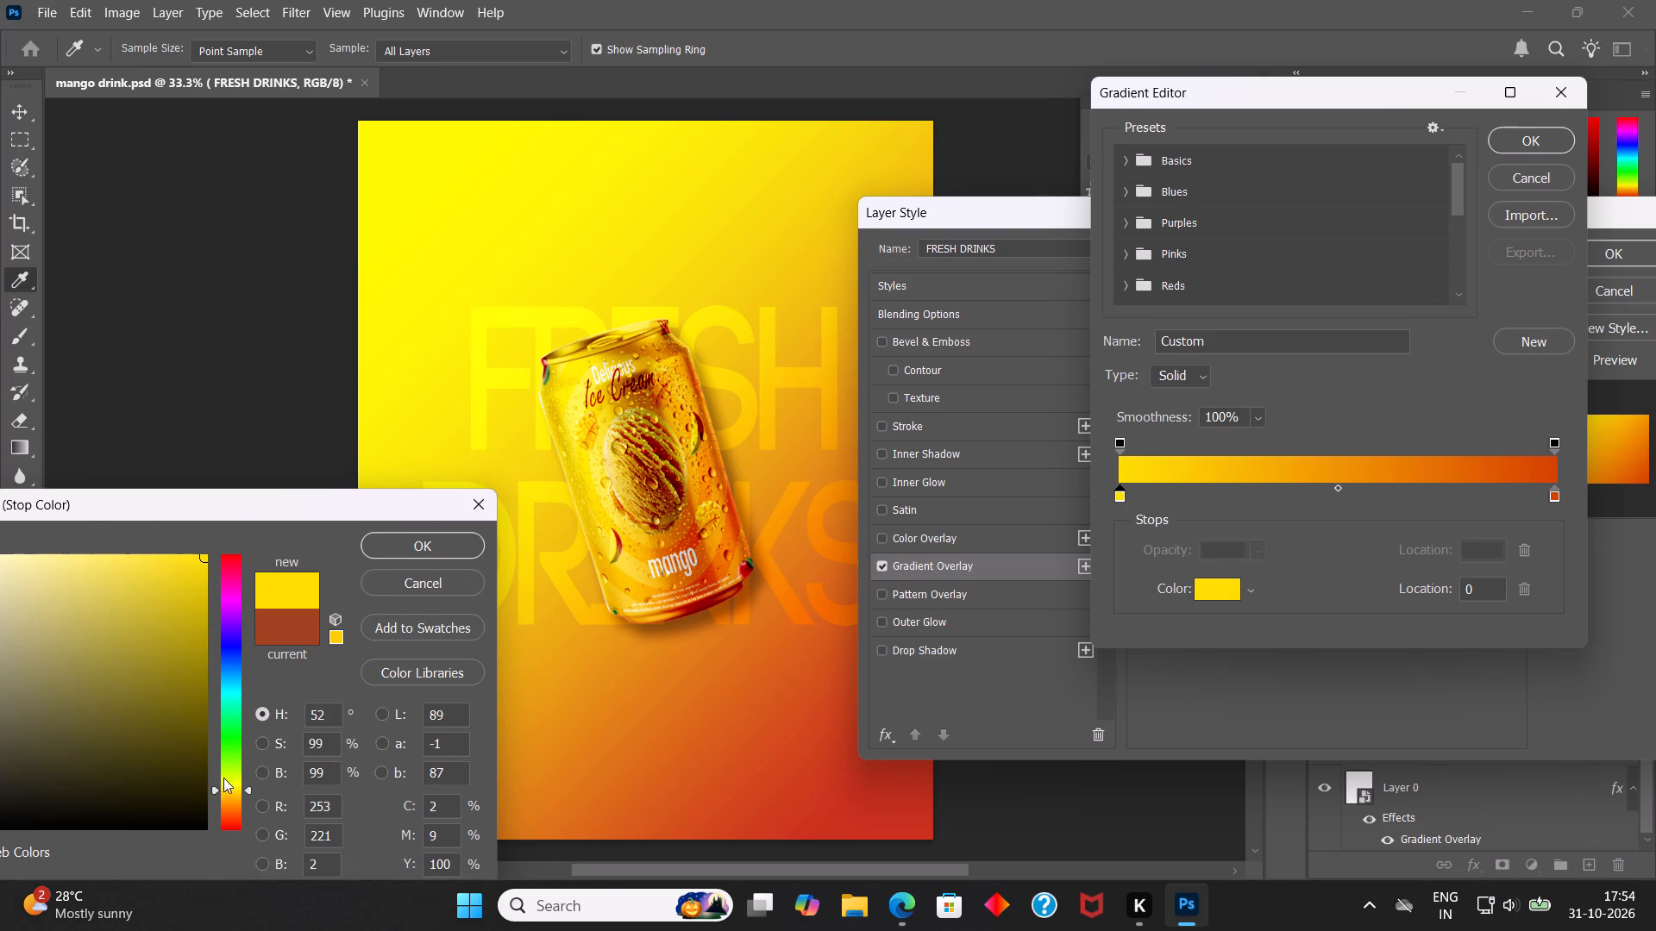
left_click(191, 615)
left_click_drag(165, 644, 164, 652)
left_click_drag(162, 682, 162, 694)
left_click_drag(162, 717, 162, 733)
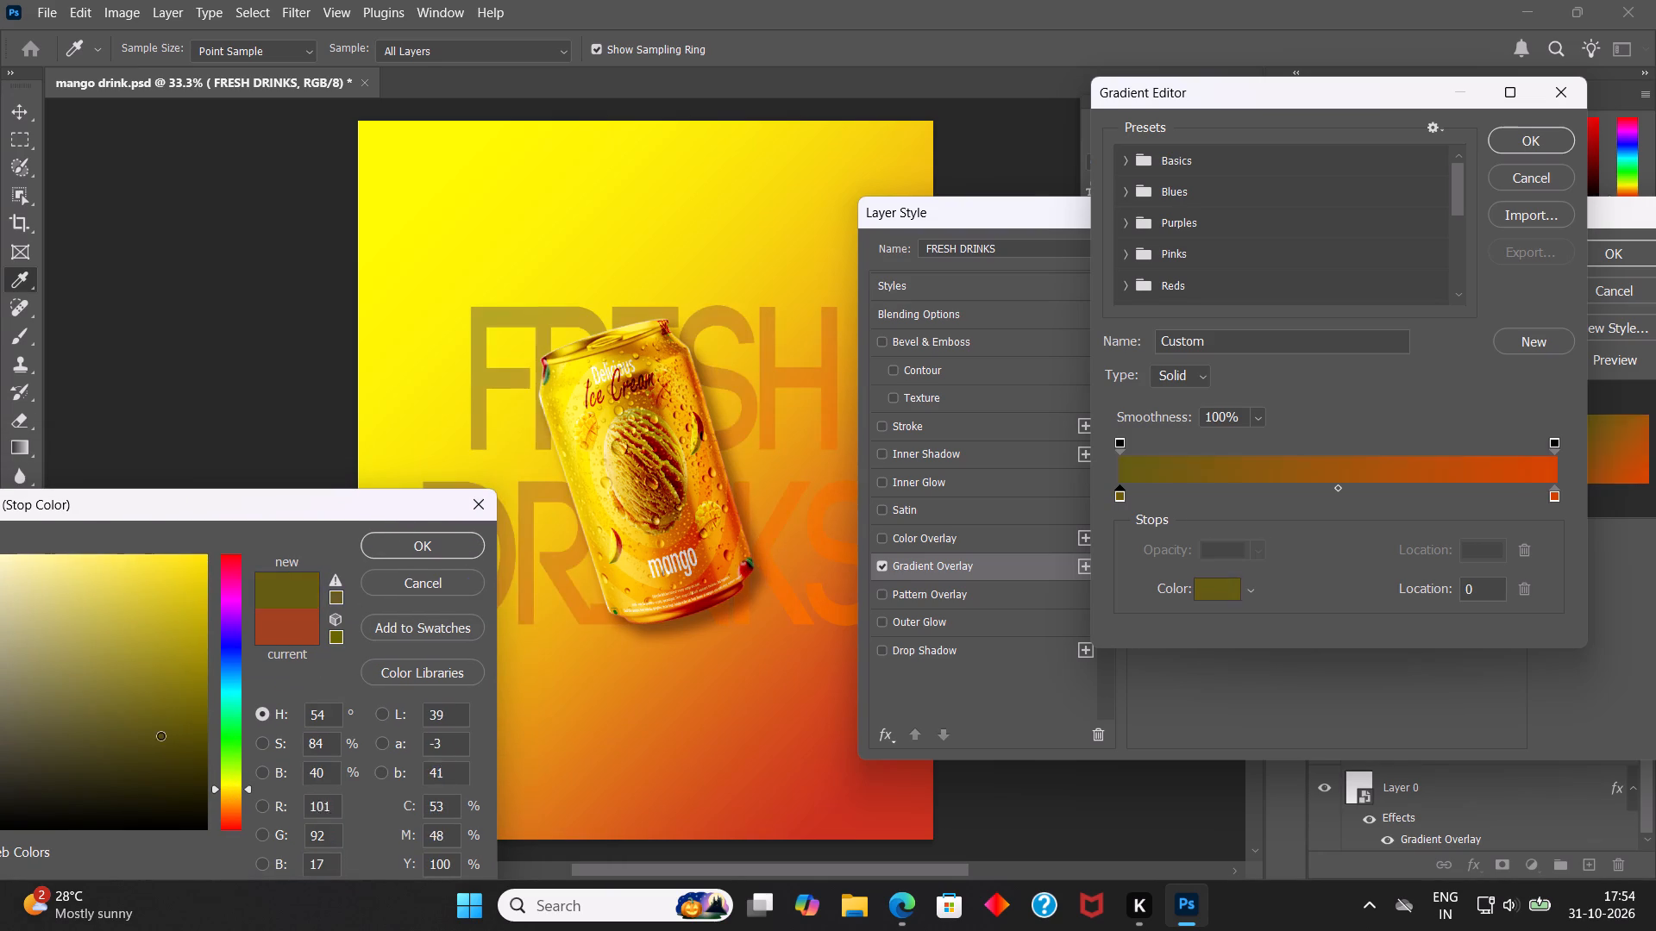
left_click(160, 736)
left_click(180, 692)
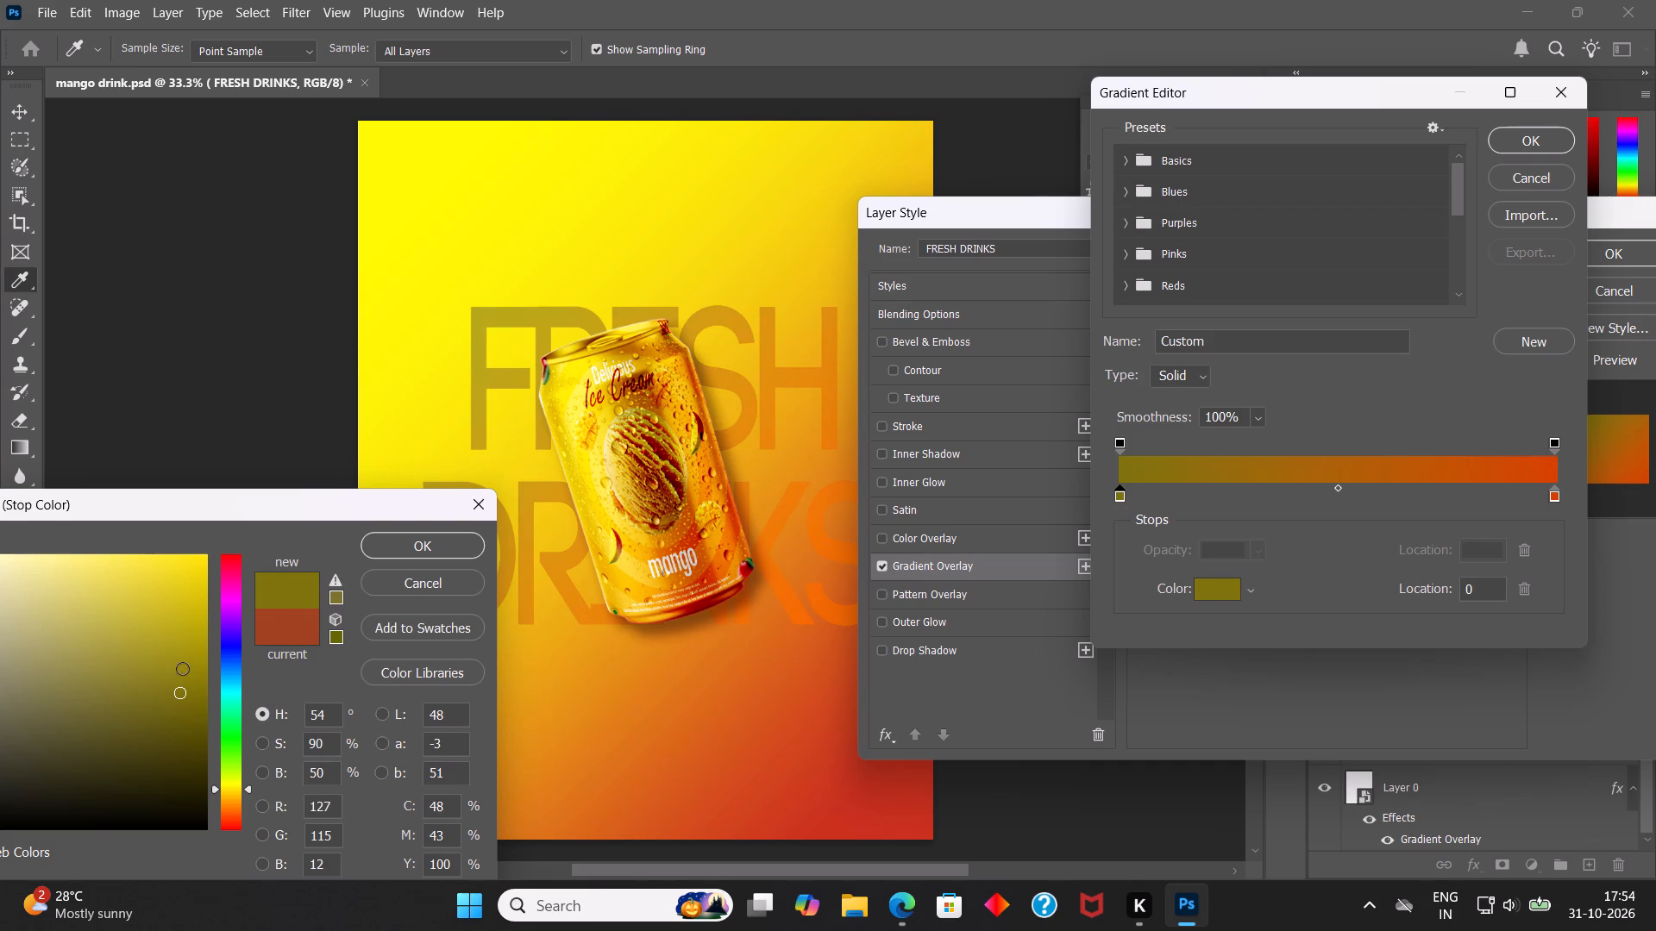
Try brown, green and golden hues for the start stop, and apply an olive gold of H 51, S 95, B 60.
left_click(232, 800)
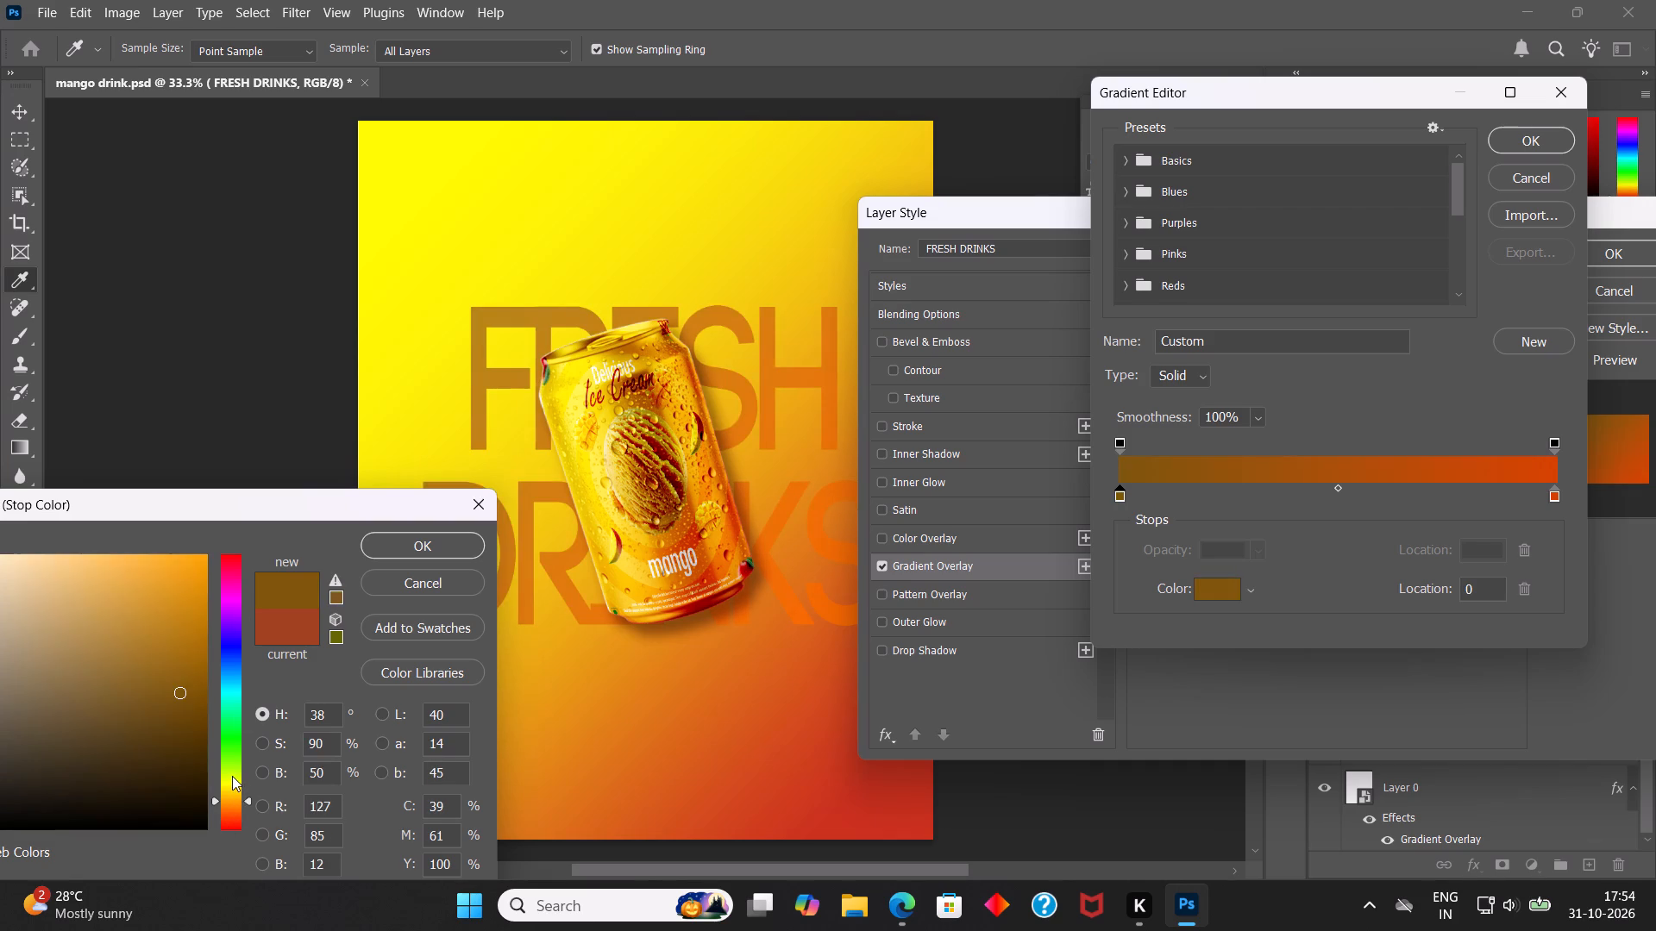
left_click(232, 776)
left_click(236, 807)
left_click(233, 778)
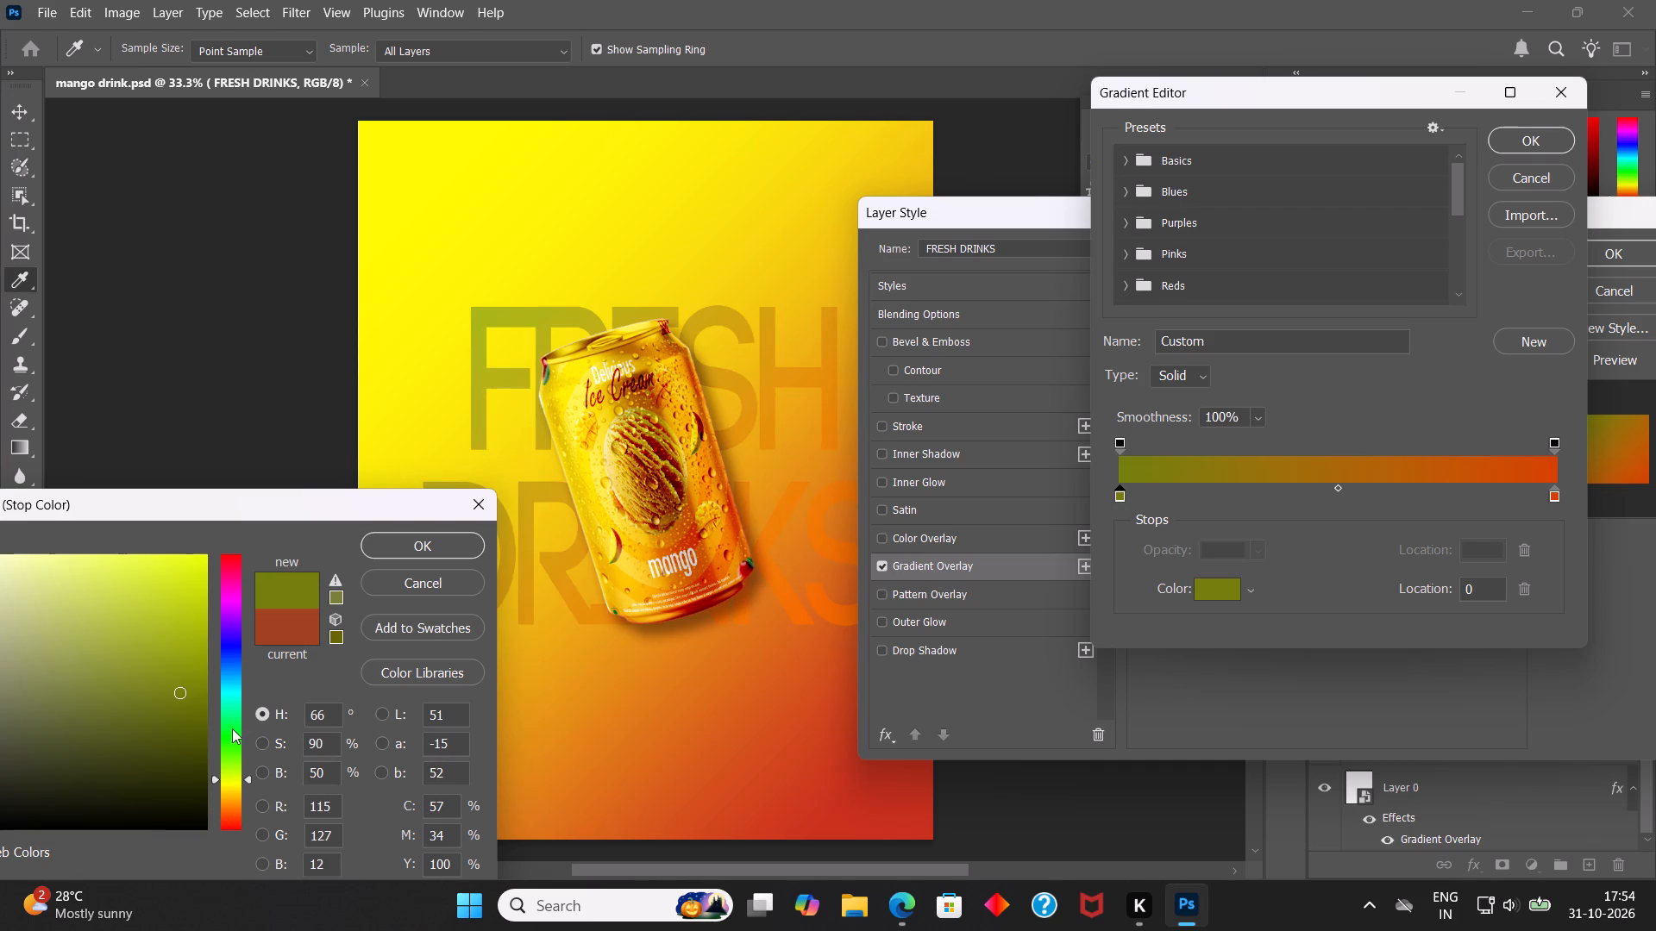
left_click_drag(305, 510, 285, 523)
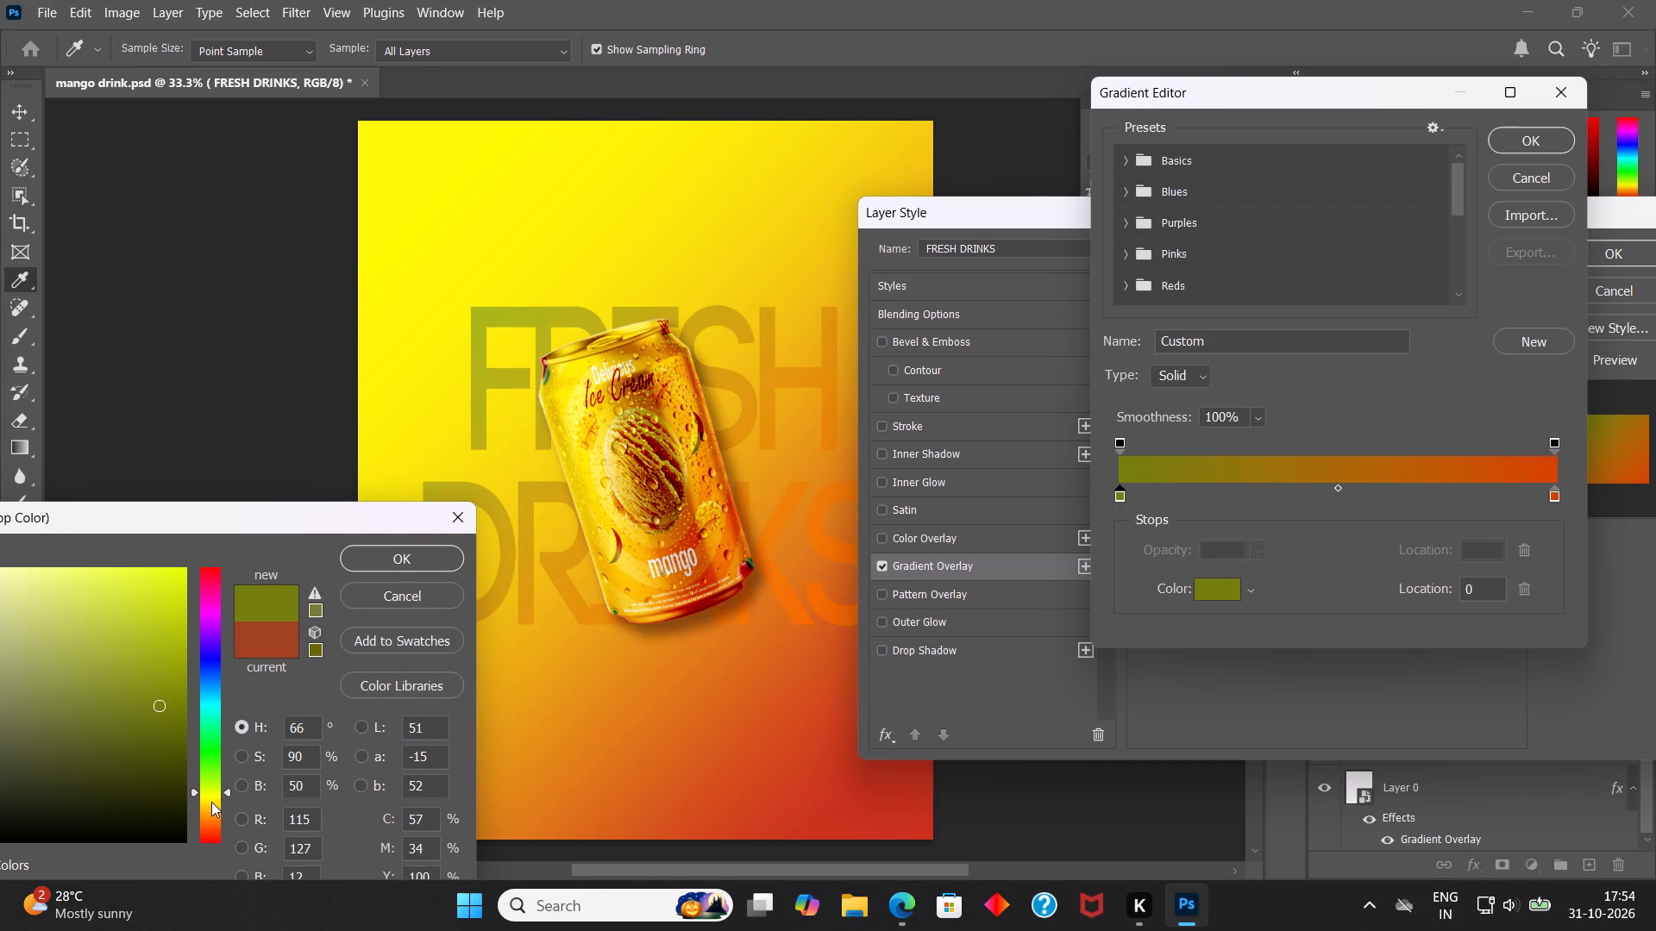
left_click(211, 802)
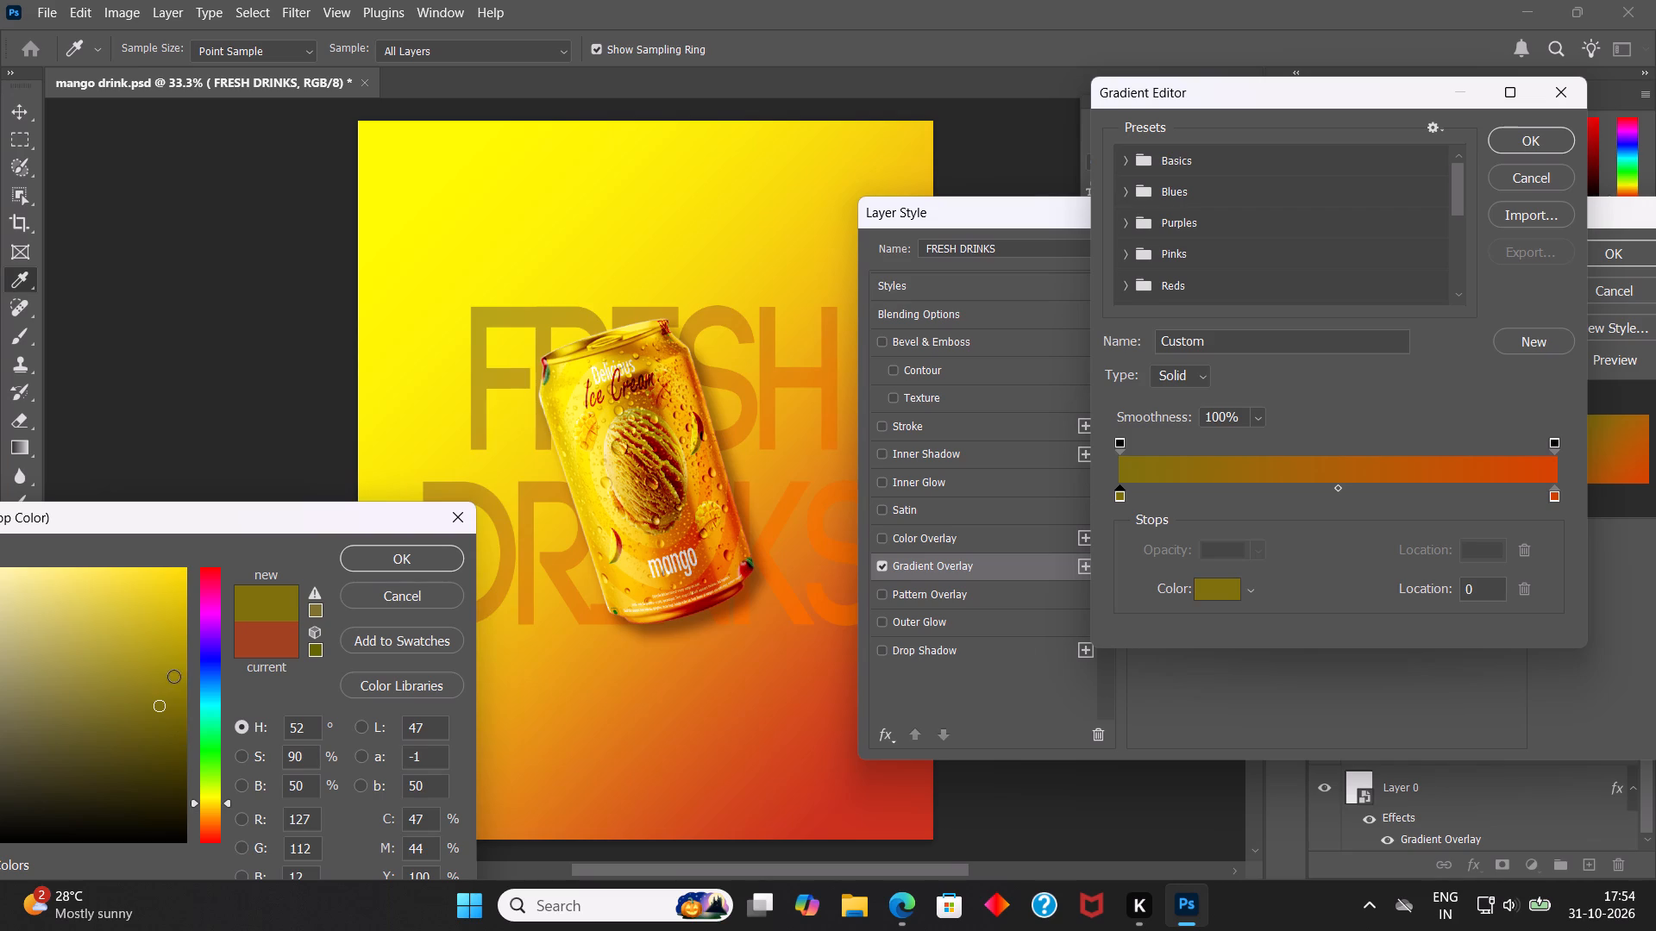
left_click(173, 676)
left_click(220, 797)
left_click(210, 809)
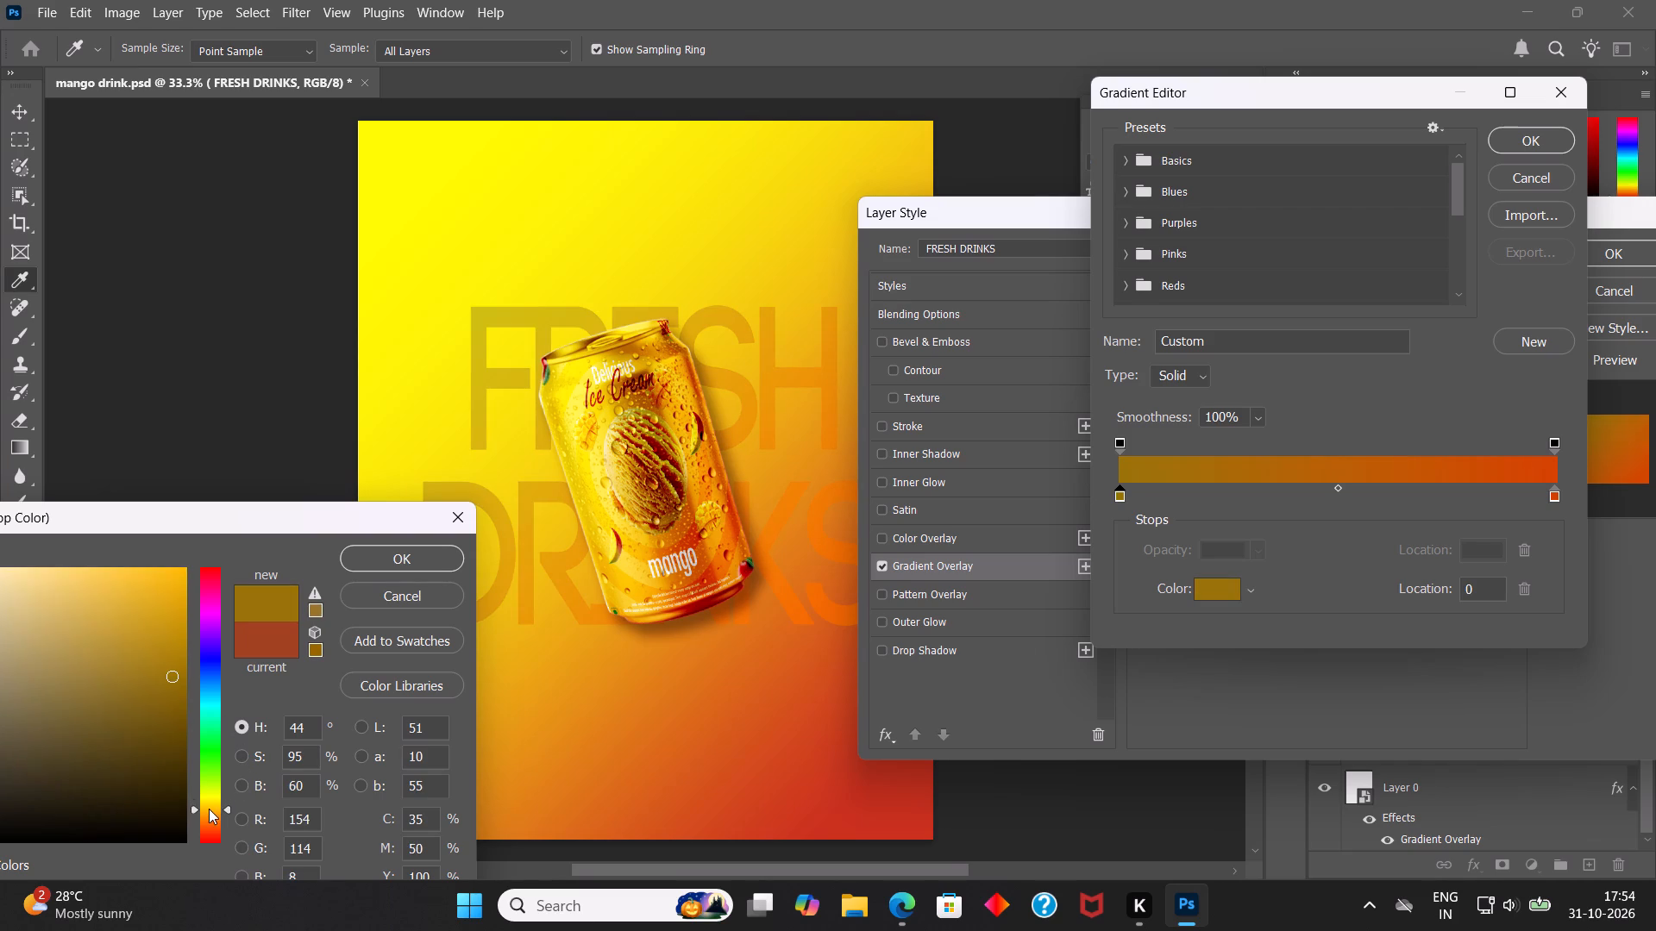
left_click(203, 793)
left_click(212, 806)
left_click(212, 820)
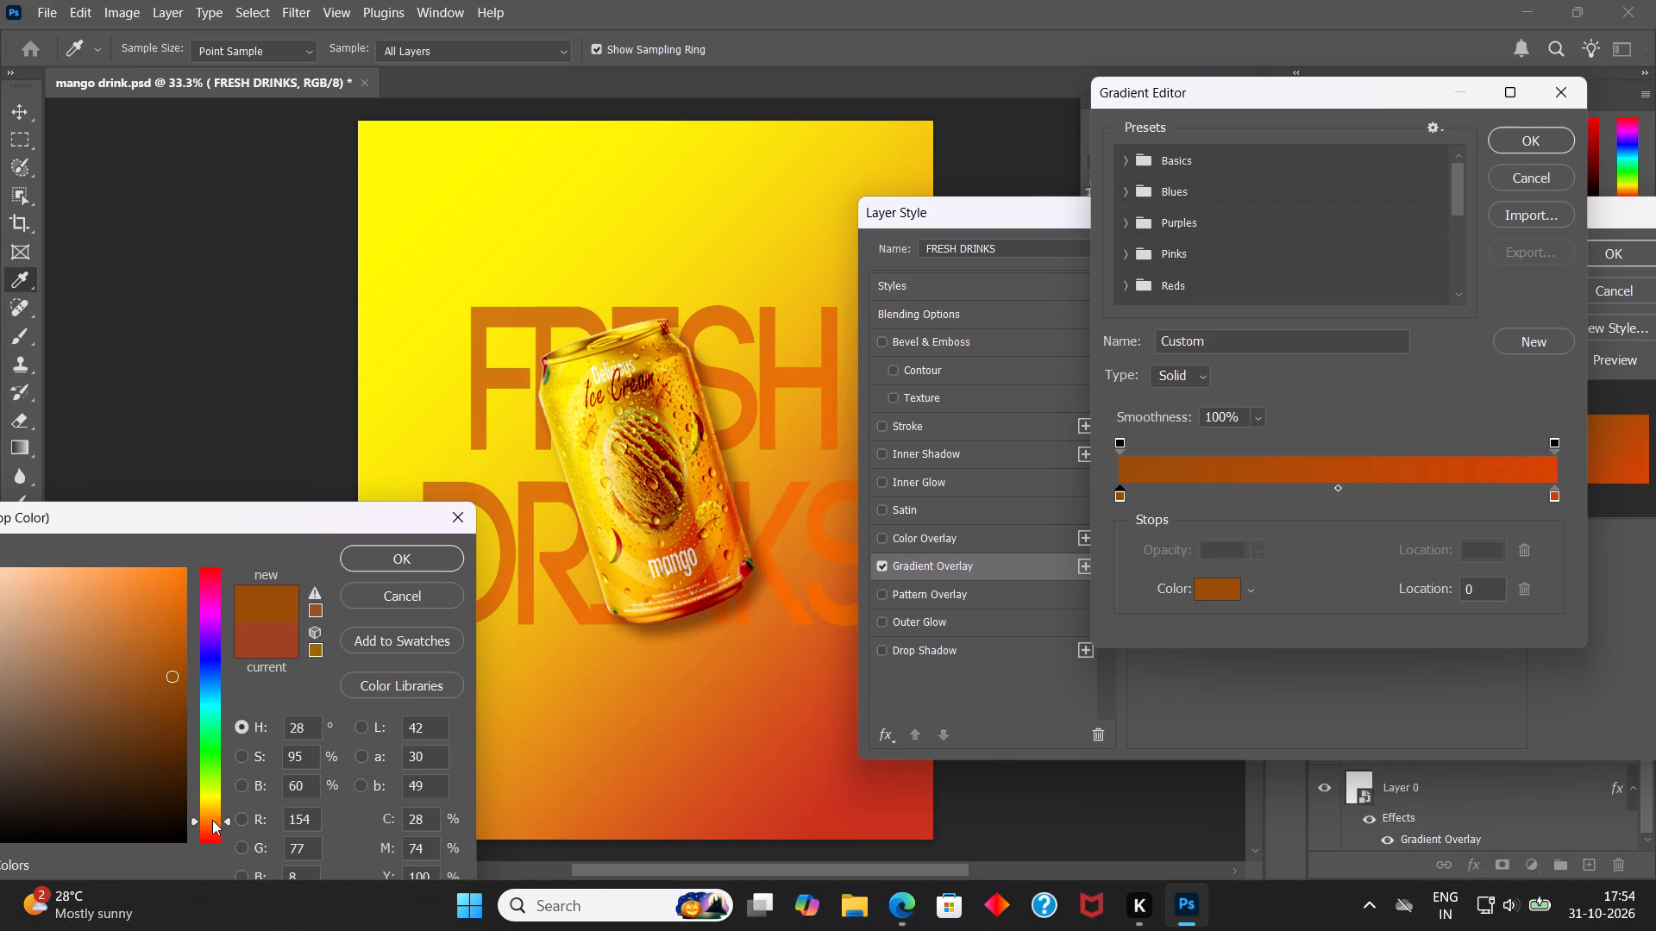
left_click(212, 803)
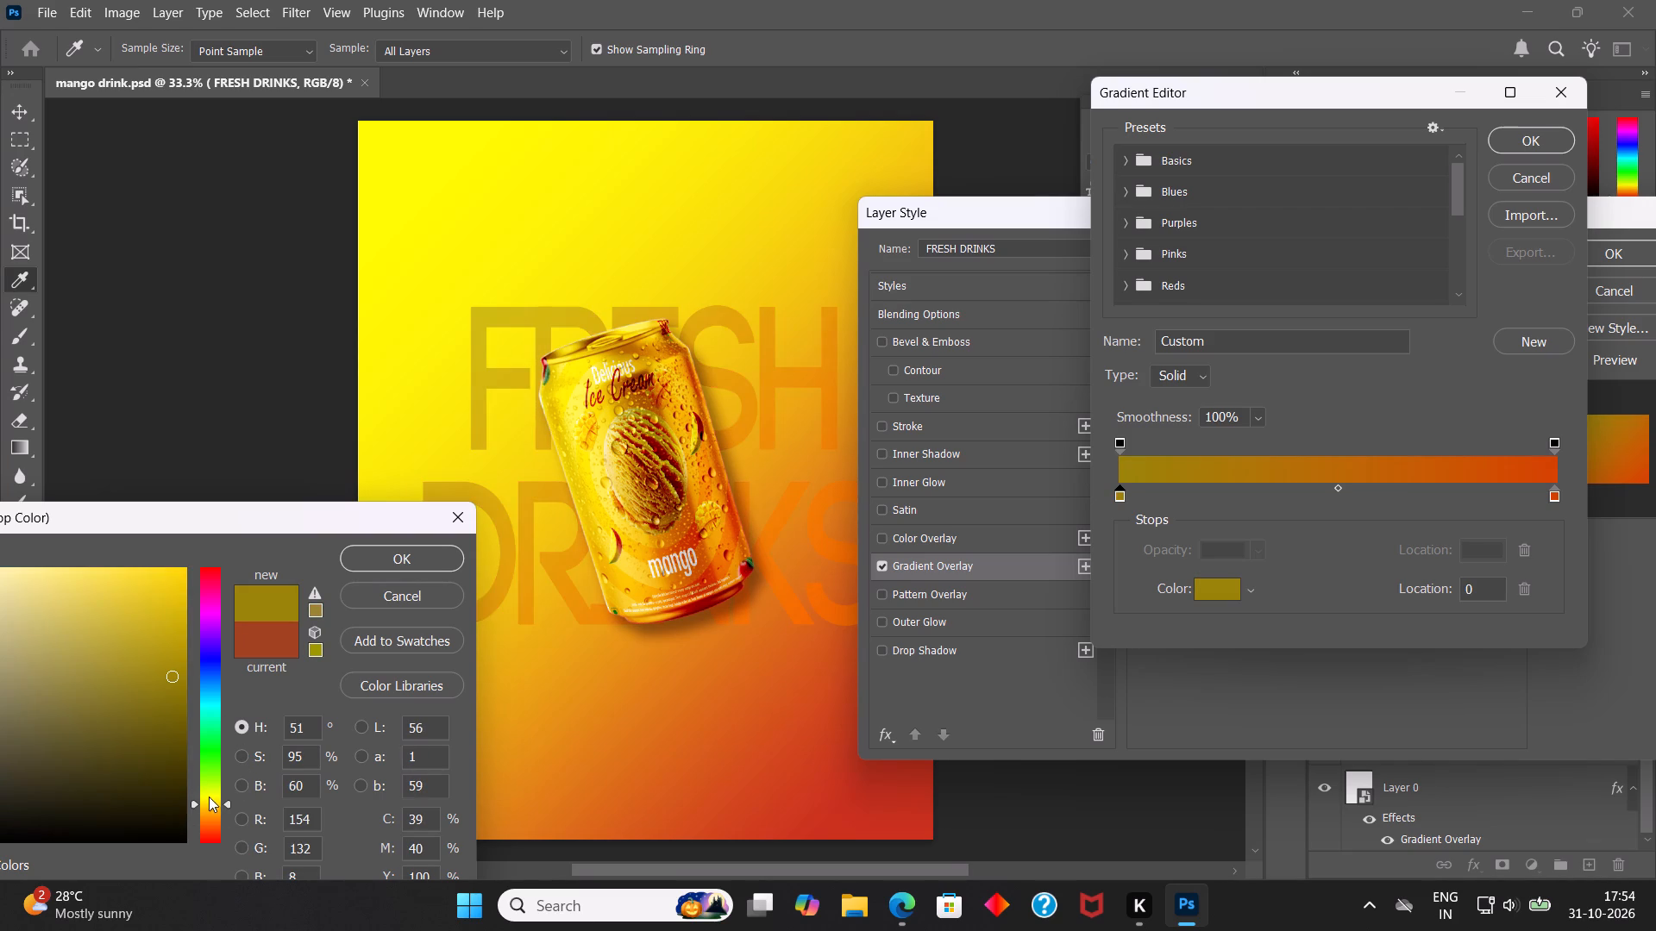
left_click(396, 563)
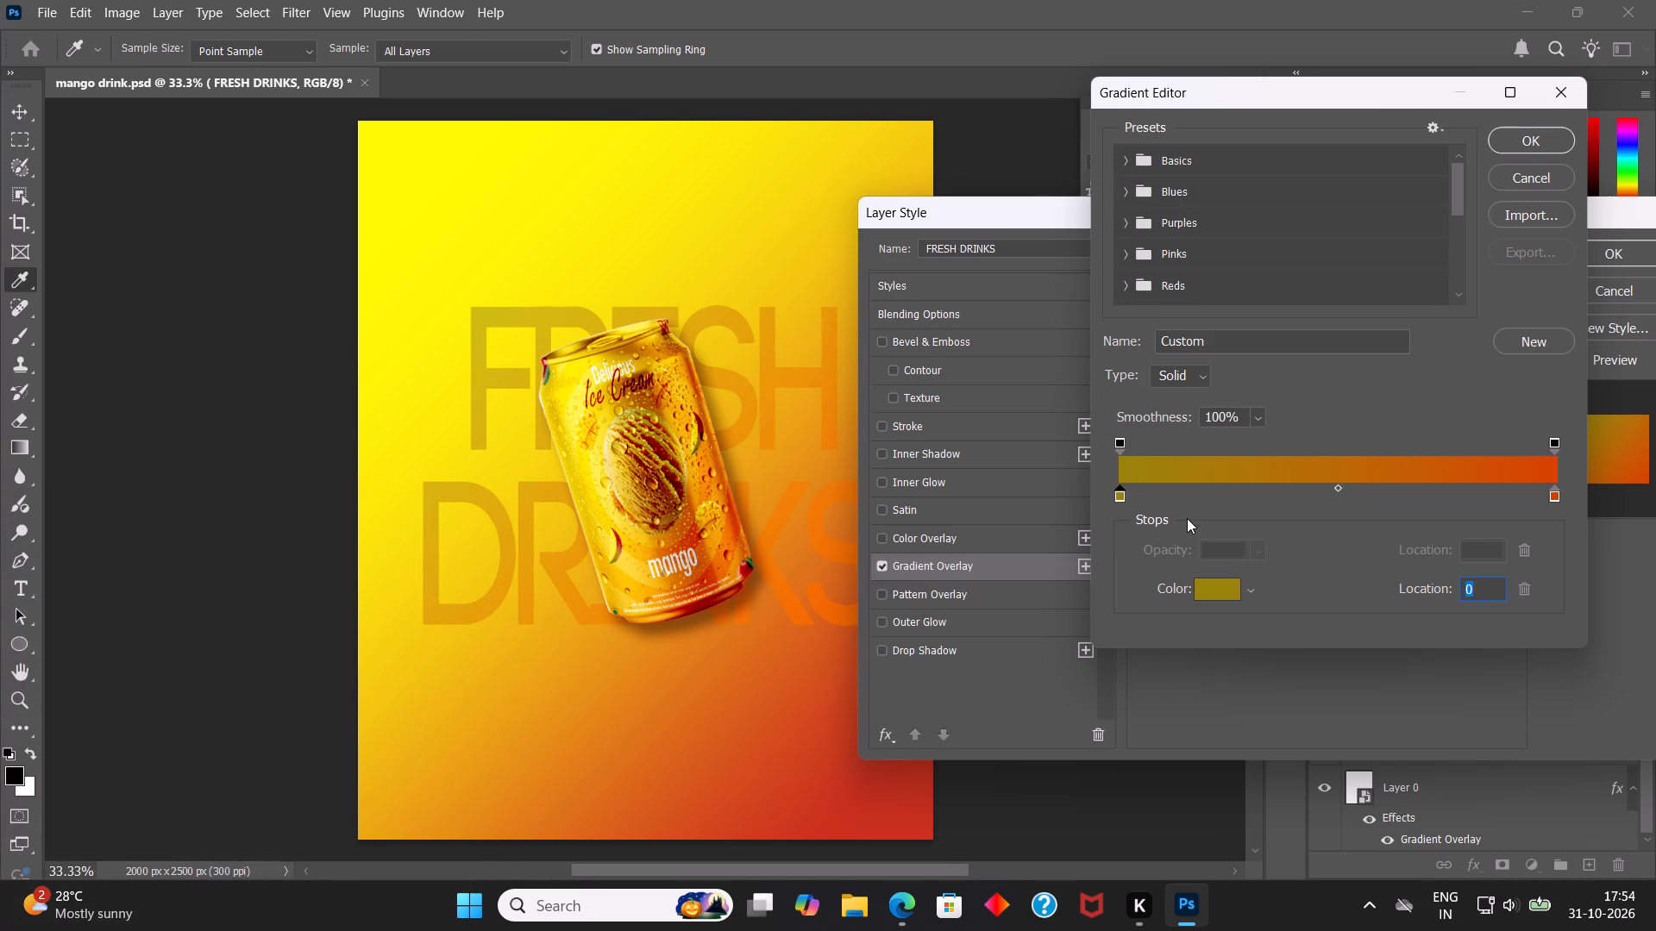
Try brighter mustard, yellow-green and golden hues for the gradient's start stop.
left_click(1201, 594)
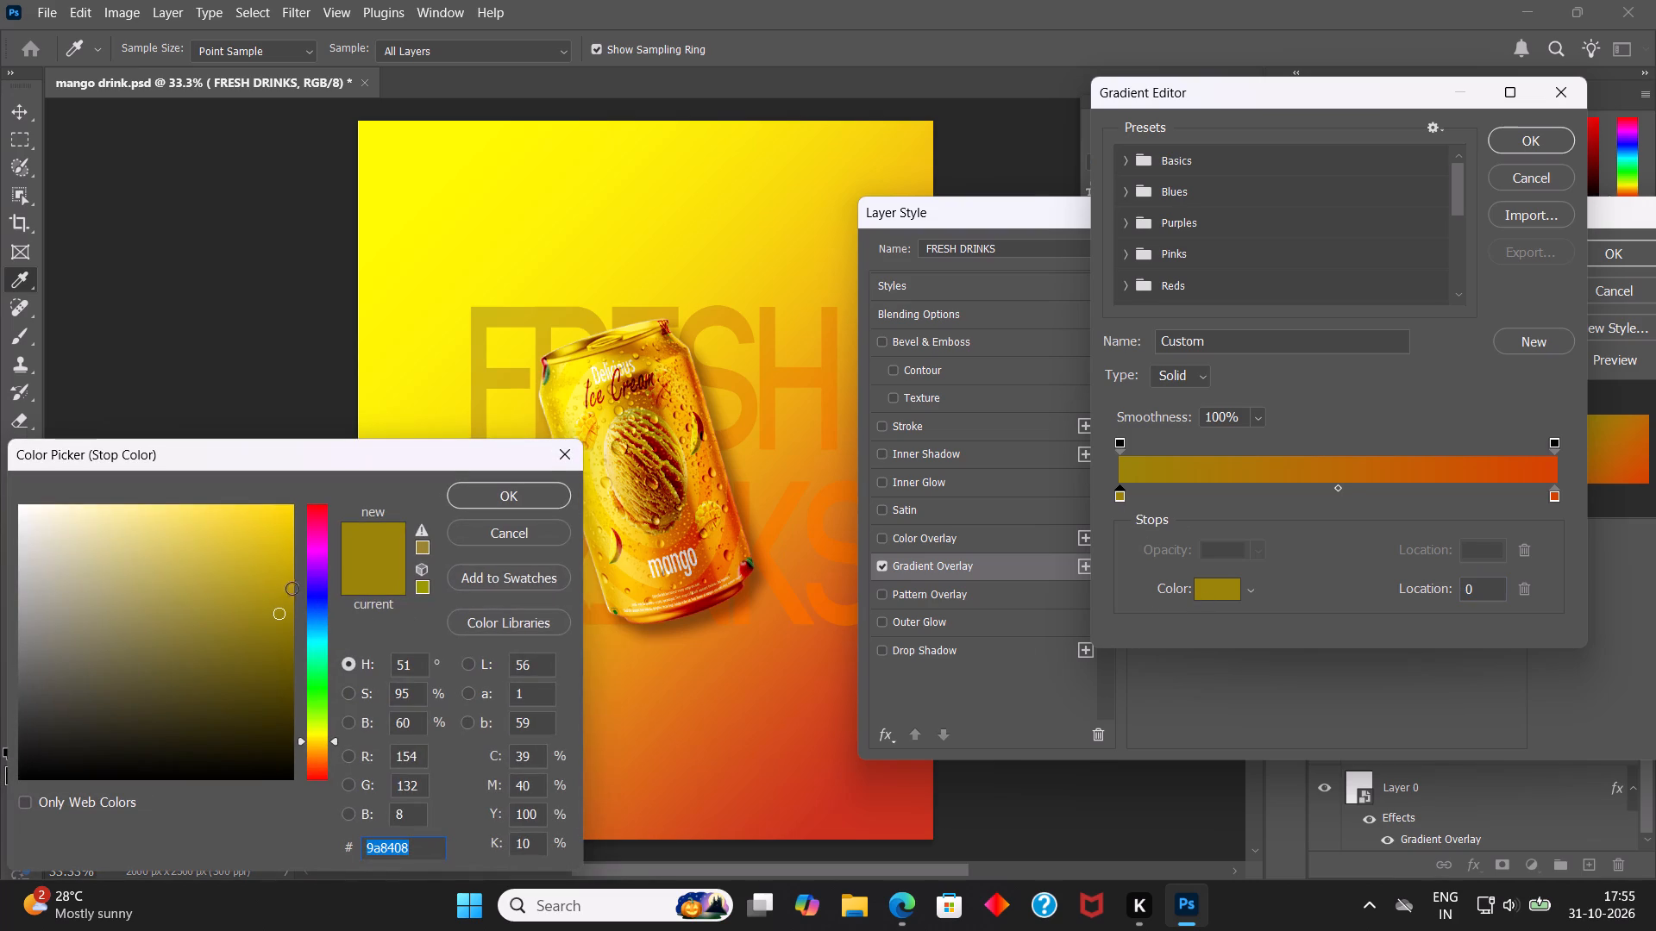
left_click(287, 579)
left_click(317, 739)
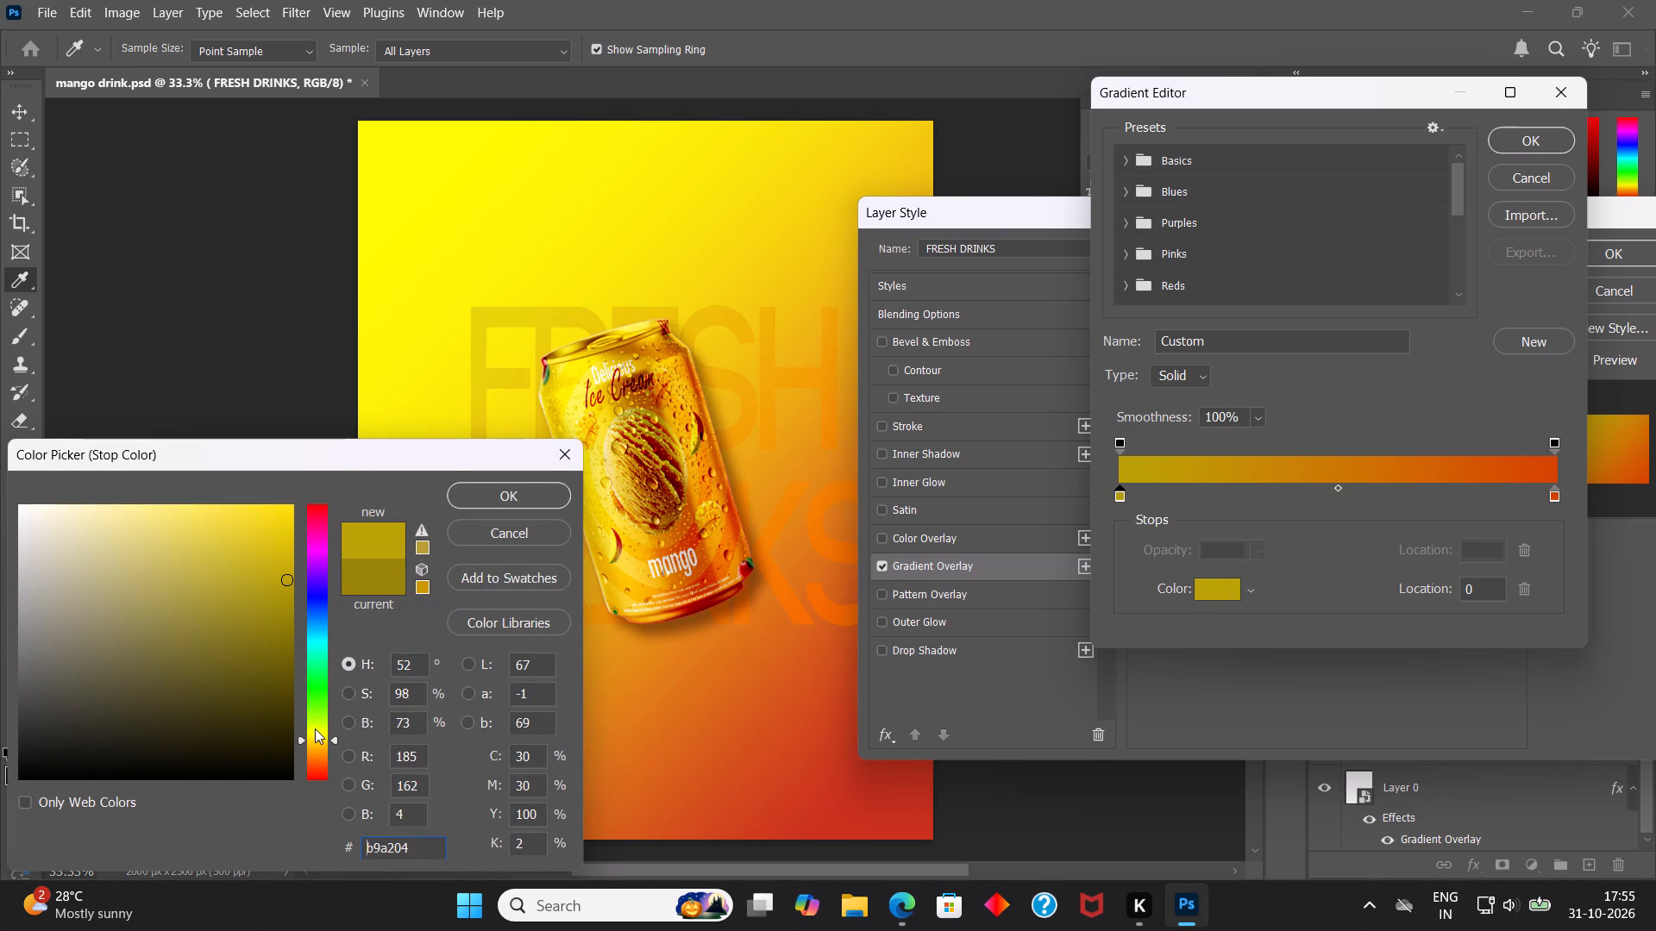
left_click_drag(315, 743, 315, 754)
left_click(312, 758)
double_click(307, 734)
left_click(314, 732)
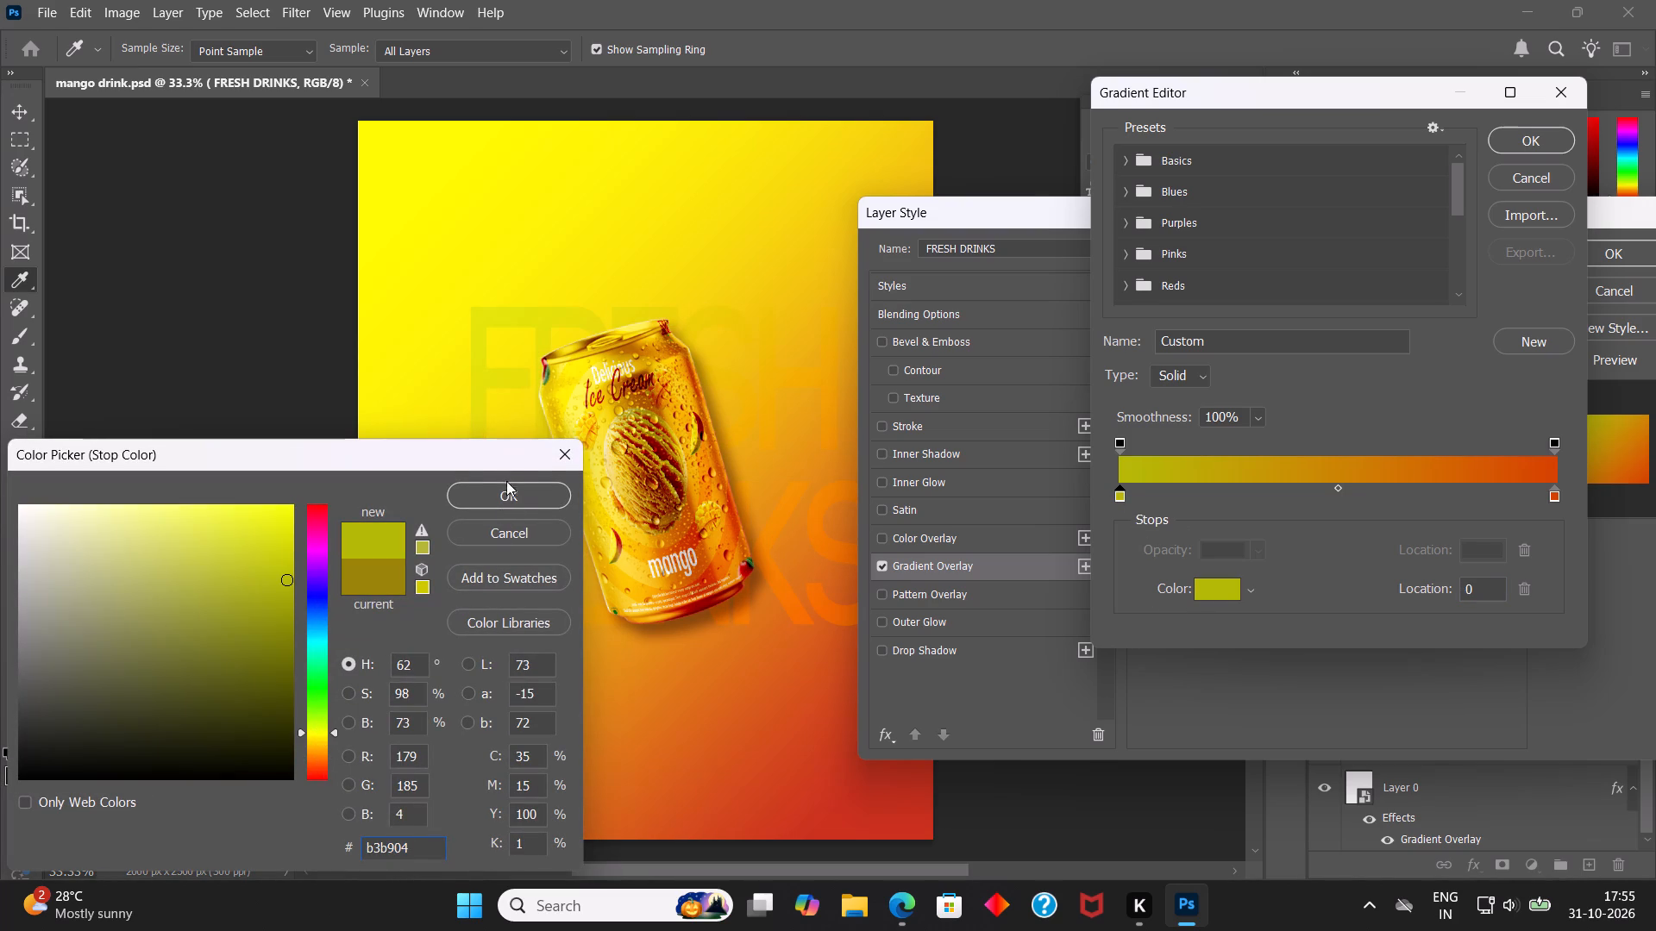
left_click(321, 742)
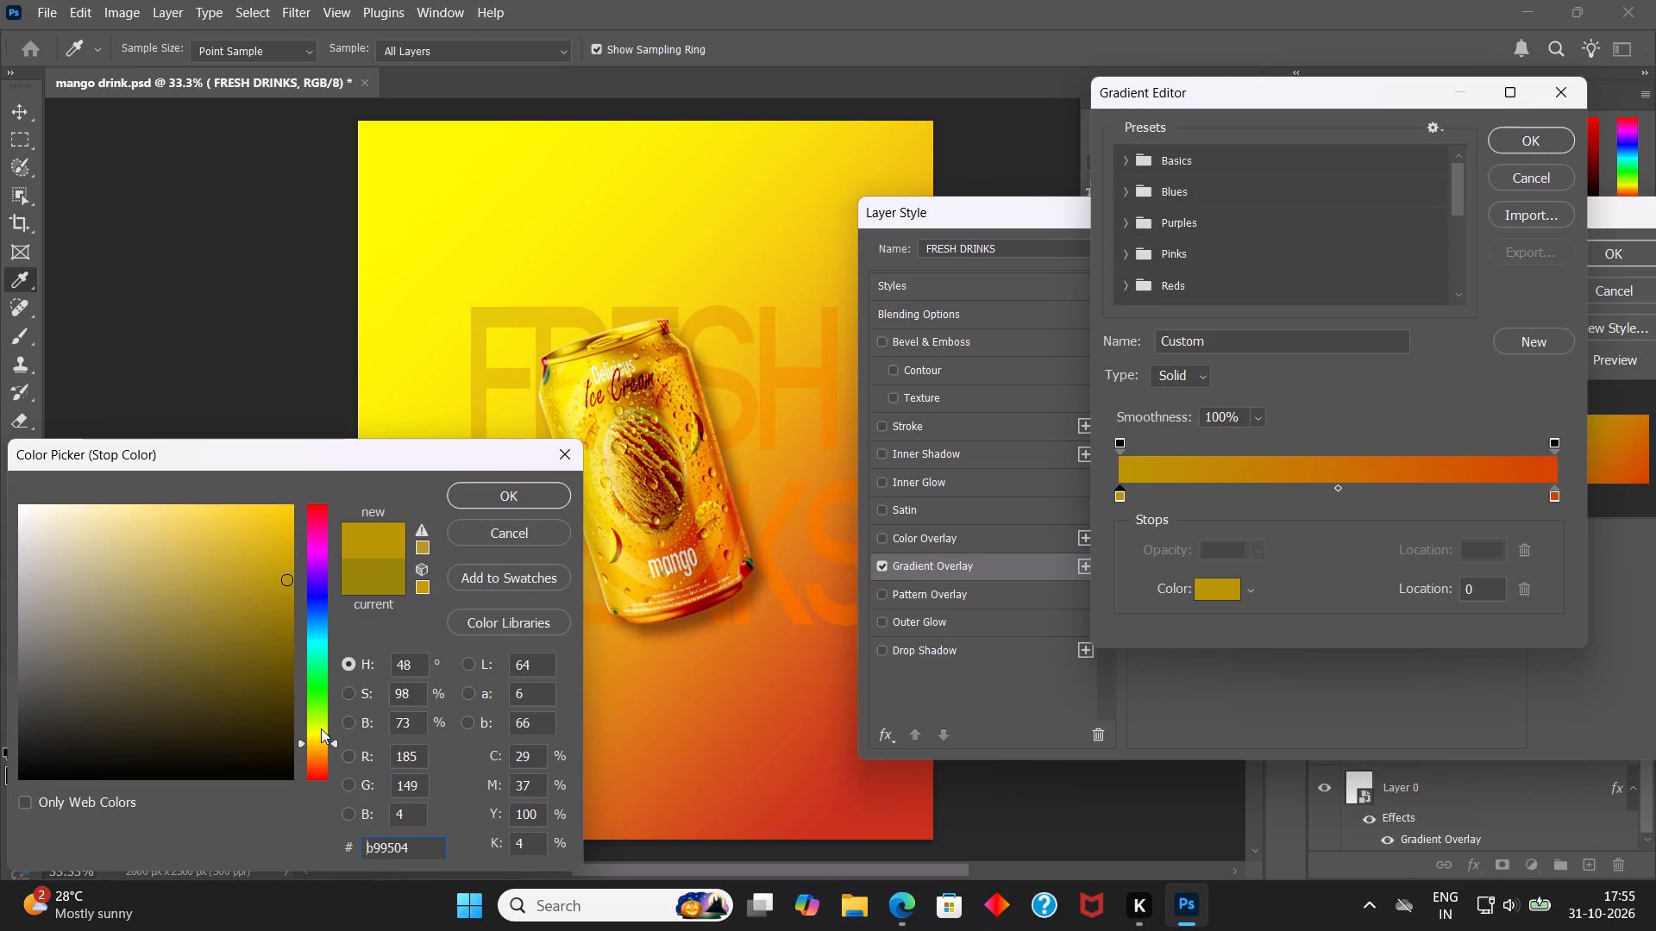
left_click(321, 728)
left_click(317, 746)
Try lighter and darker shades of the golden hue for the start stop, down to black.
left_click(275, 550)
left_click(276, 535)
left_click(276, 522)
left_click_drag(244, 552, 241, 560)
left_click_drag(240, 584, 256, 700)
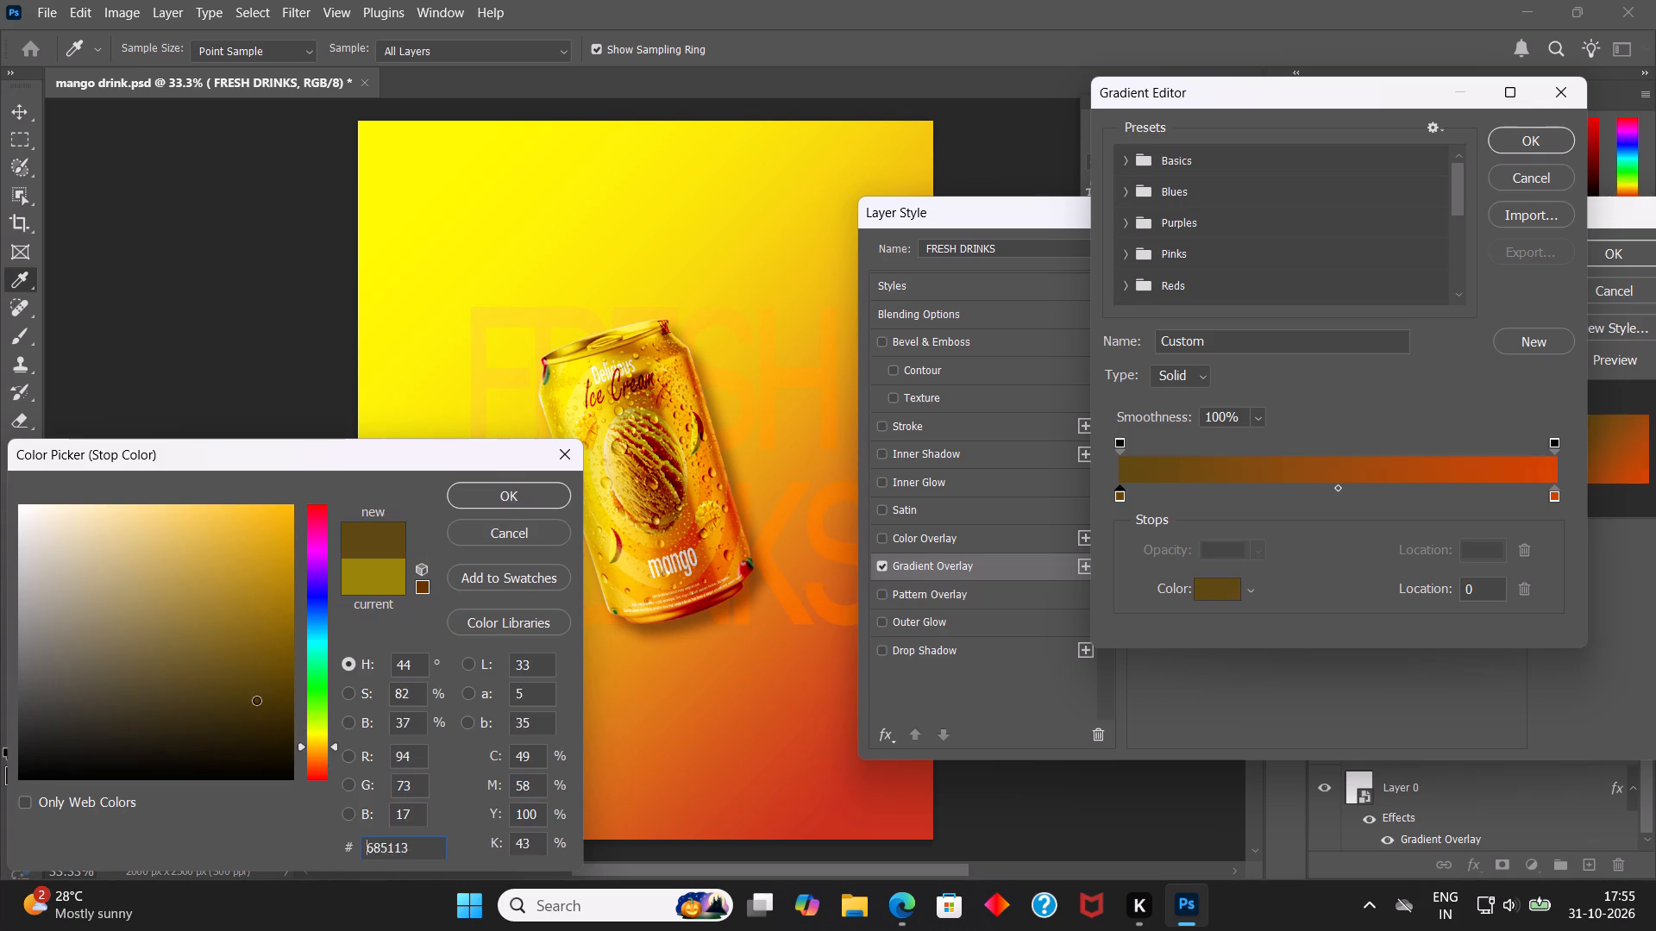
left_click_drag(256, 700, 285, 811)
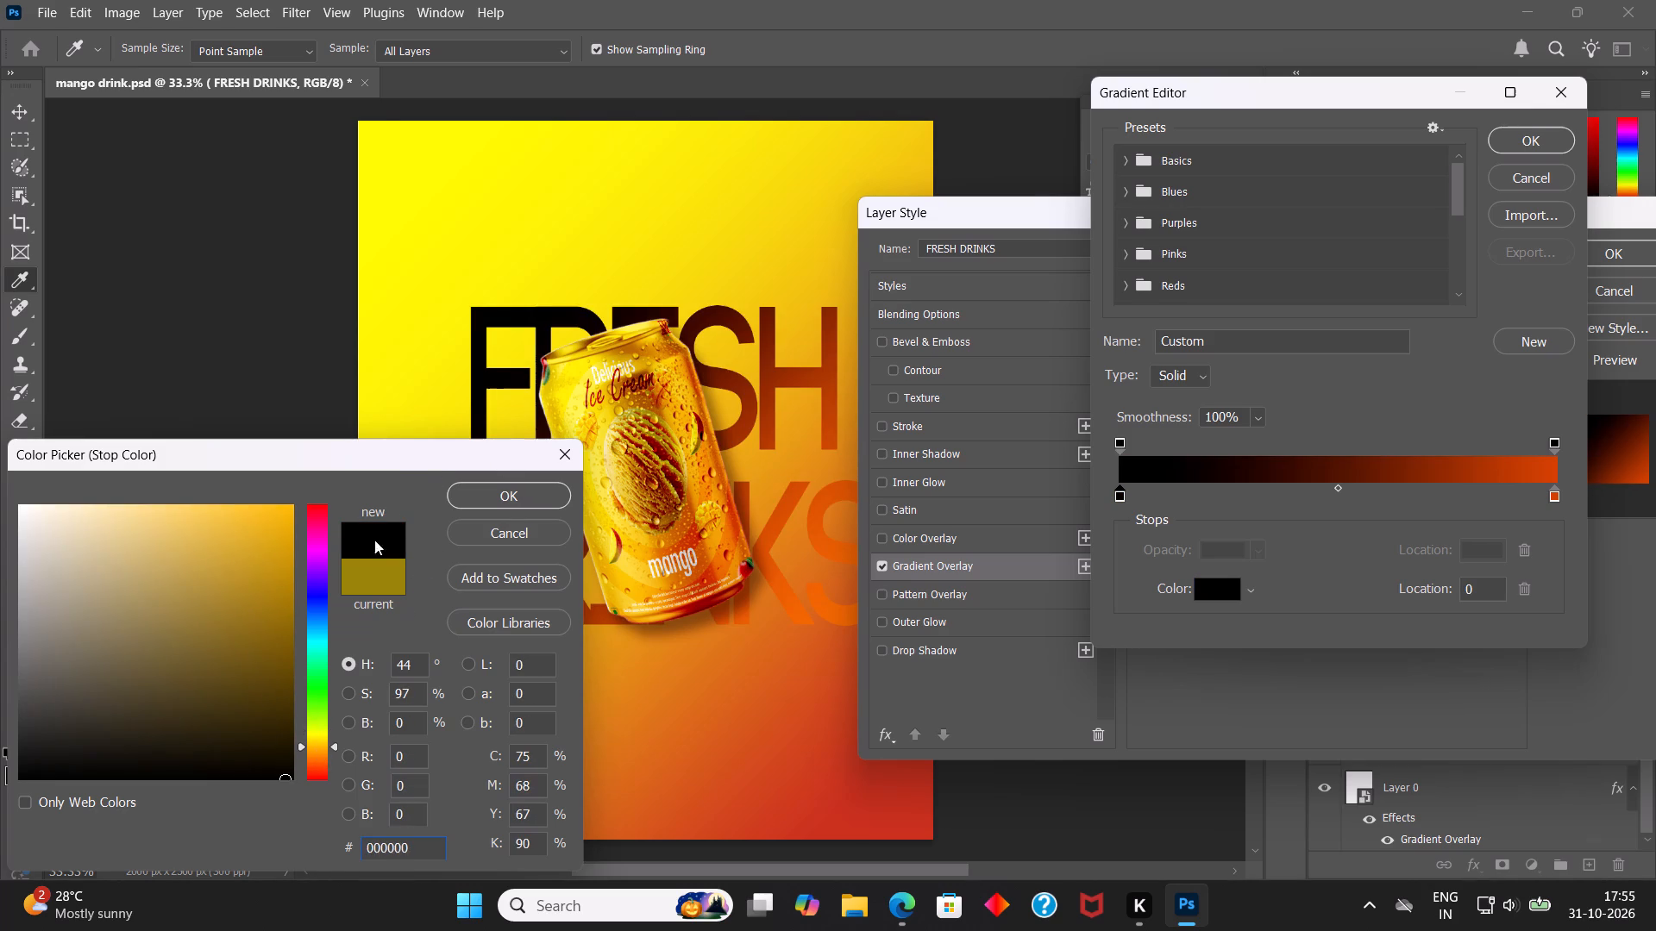
Recolour the gradient's start stop with the light yellow #fde346 sampled from the can.
left_click_drag(401, 455, 344, 484)
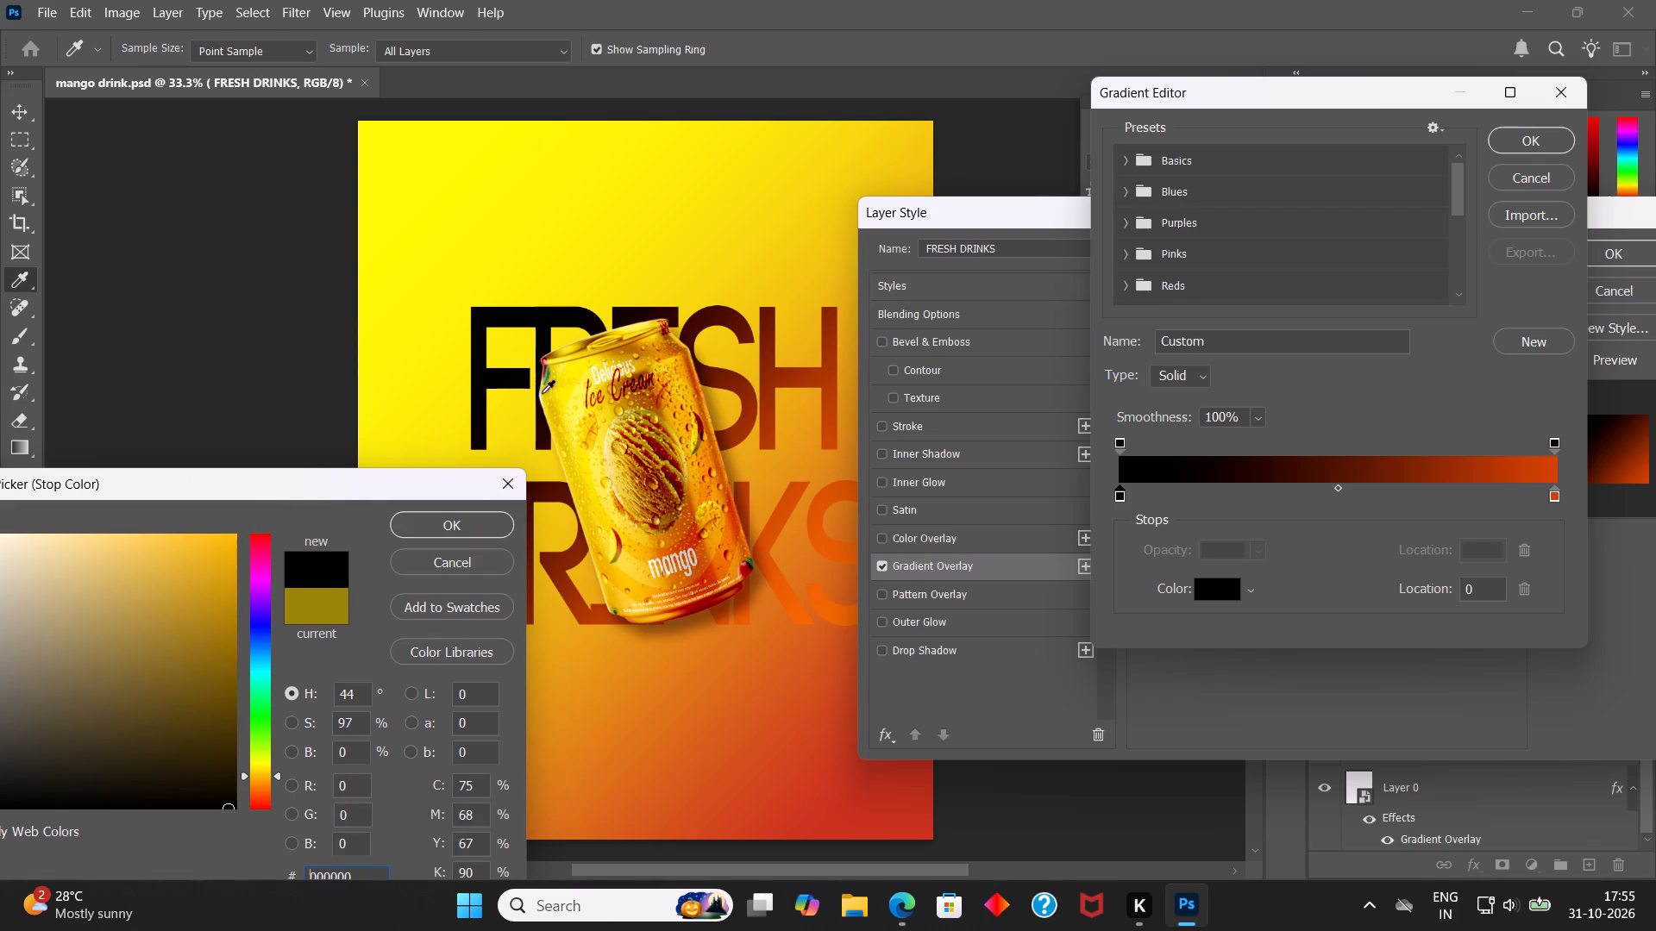
left_click(619, 525)
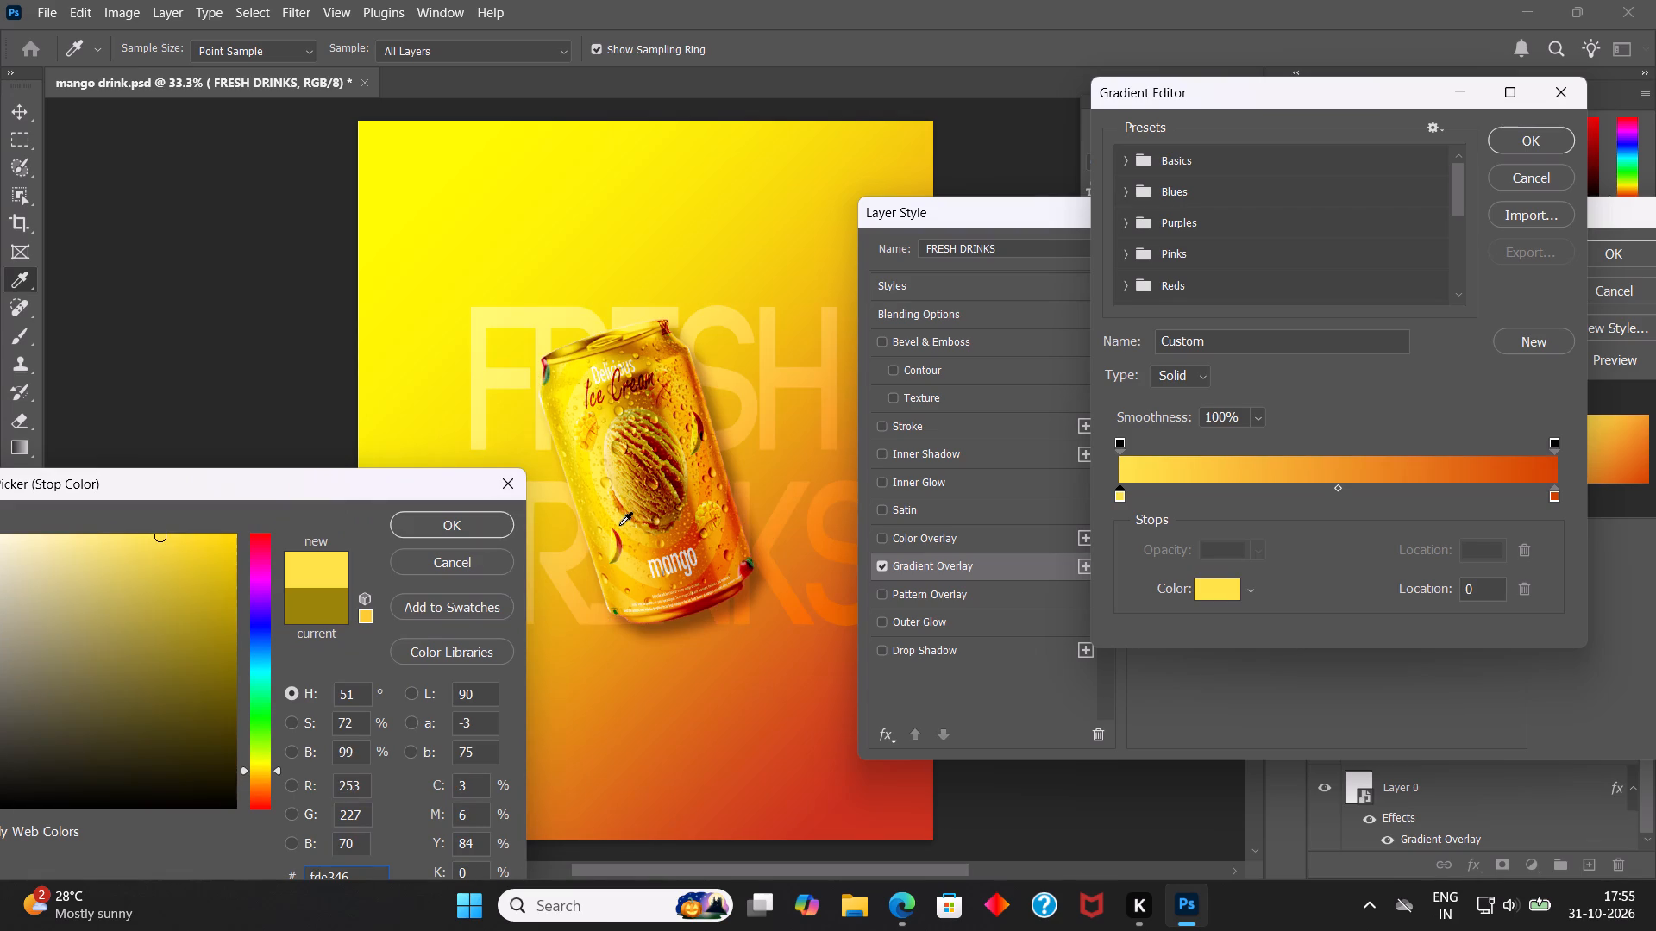
left_click(437, 526)
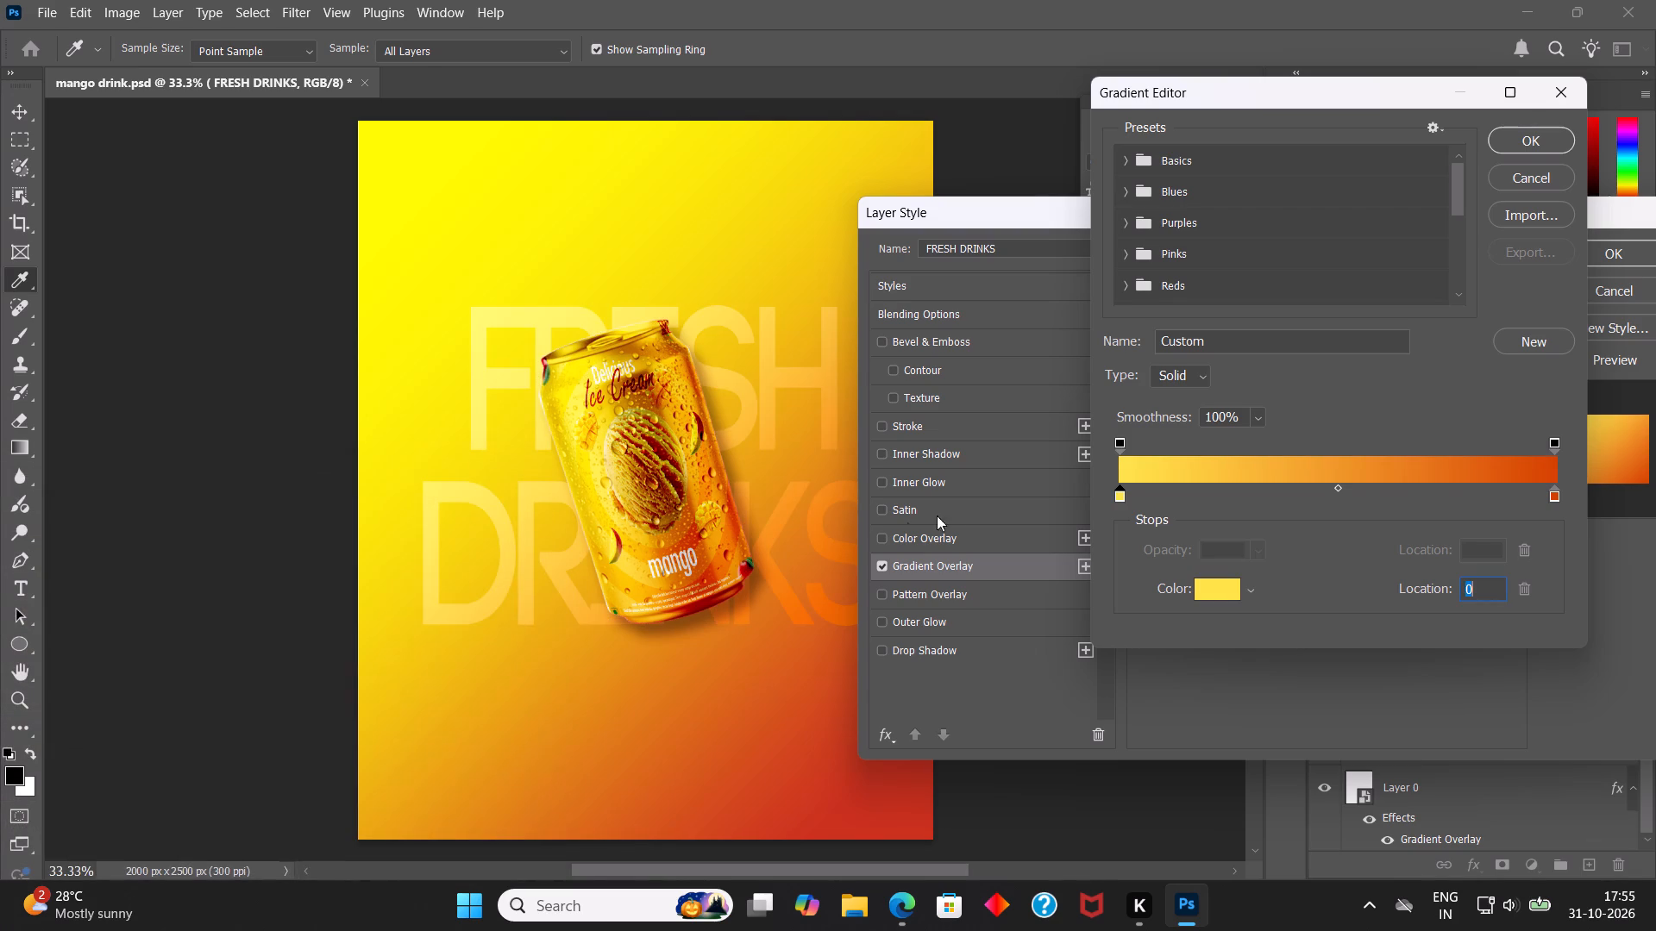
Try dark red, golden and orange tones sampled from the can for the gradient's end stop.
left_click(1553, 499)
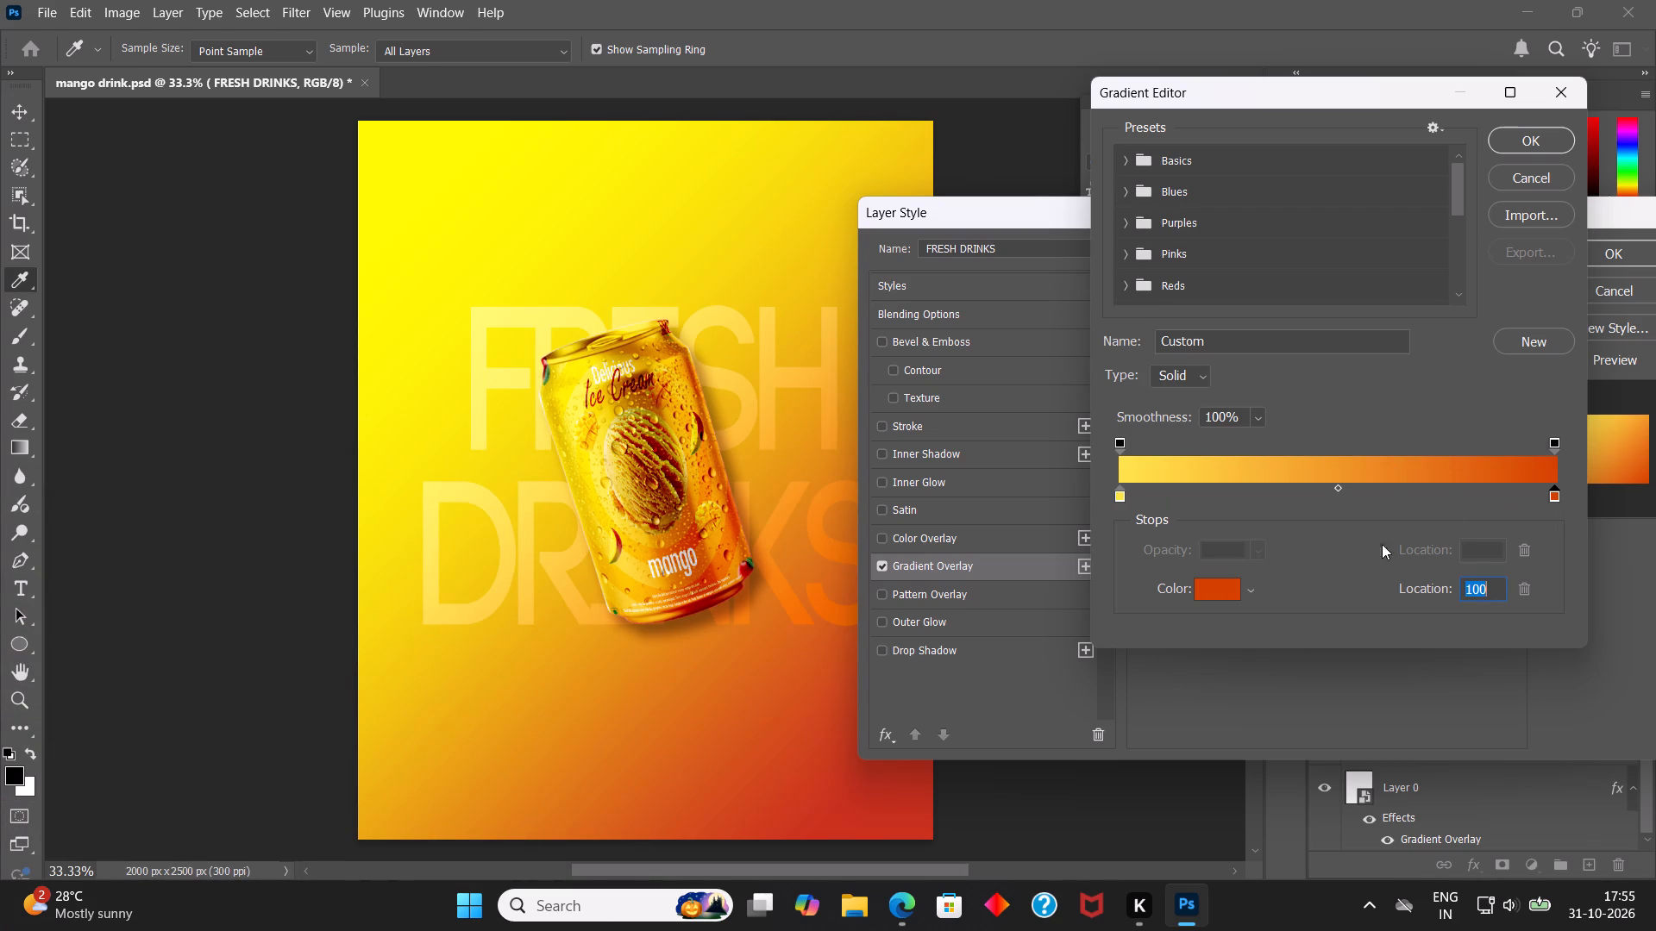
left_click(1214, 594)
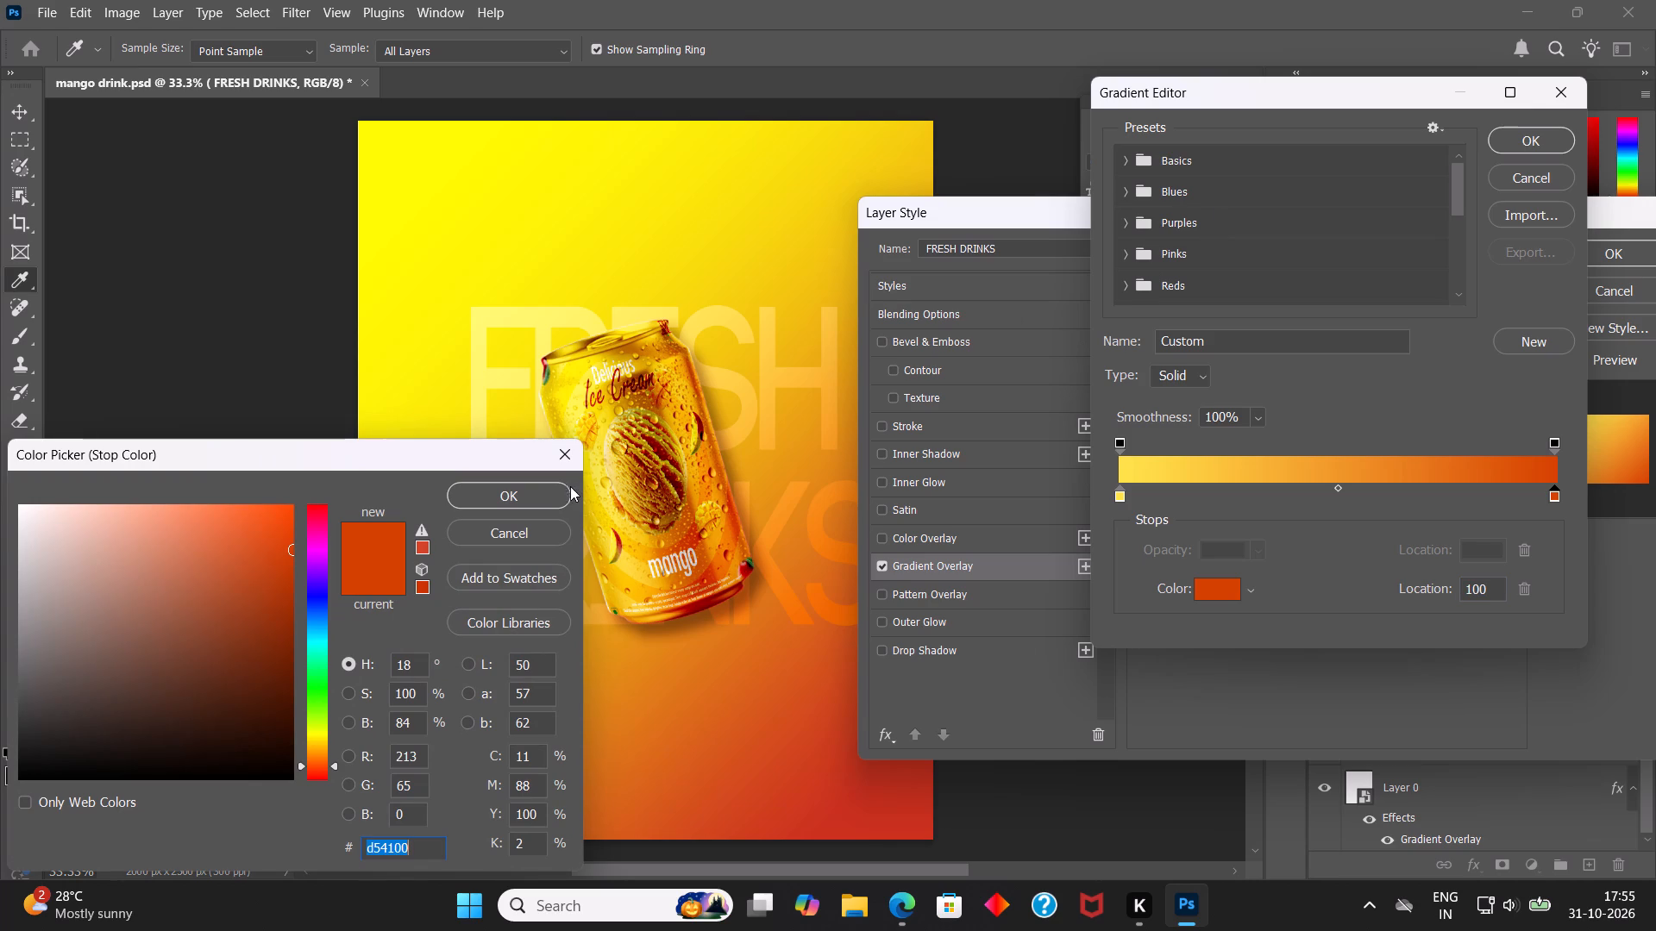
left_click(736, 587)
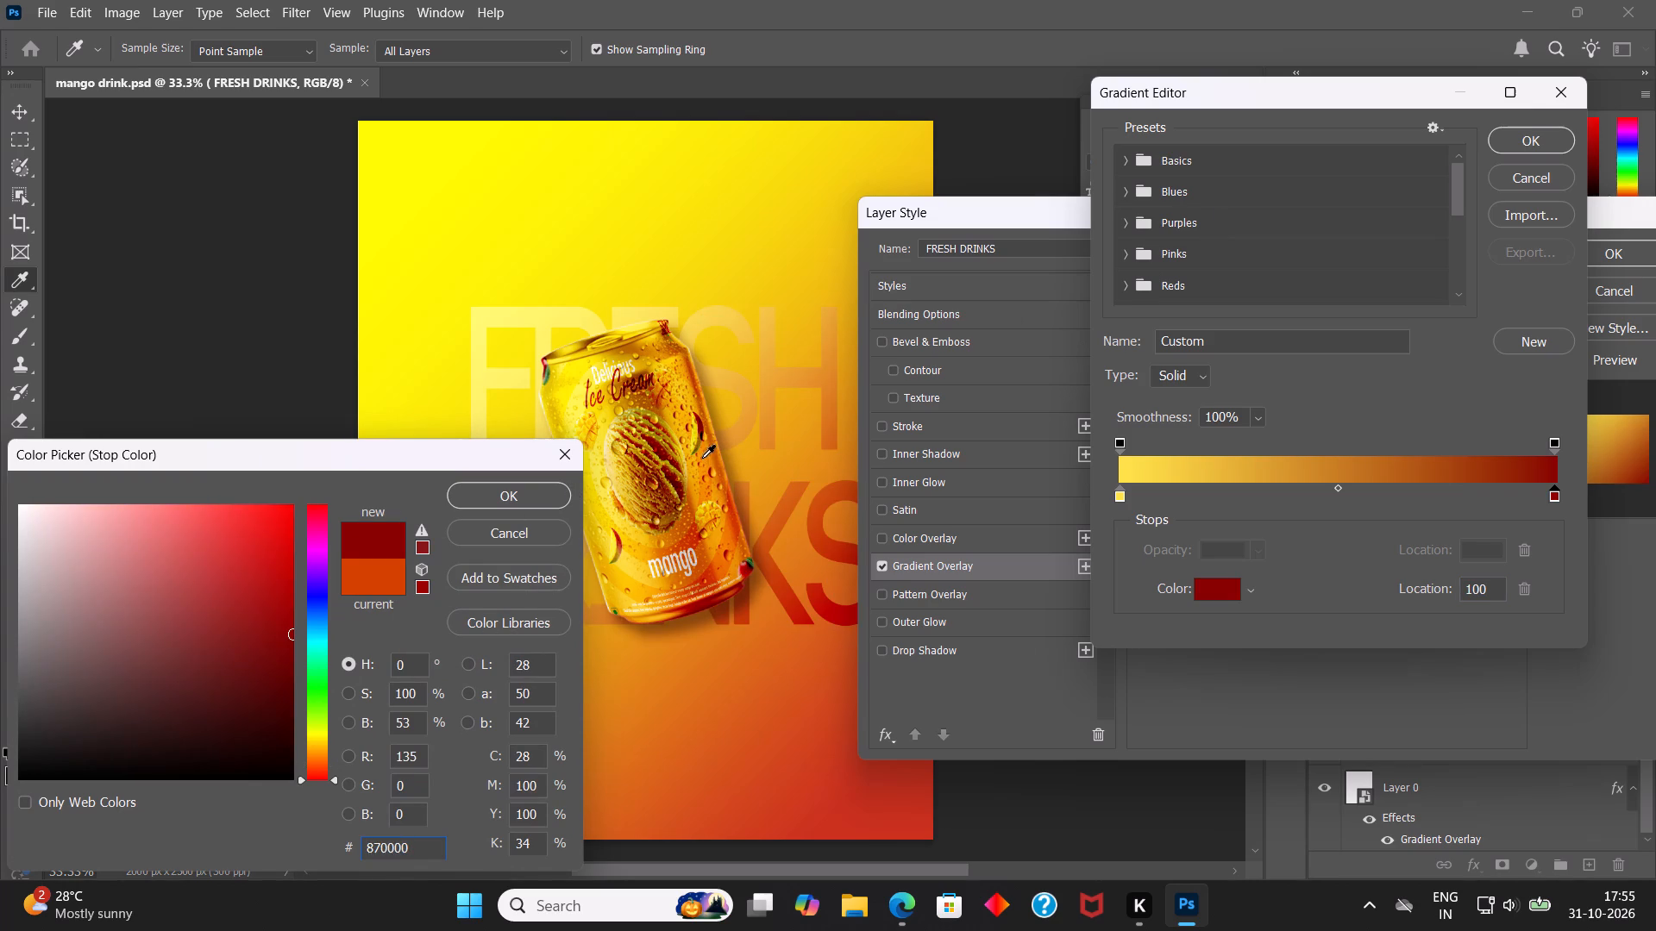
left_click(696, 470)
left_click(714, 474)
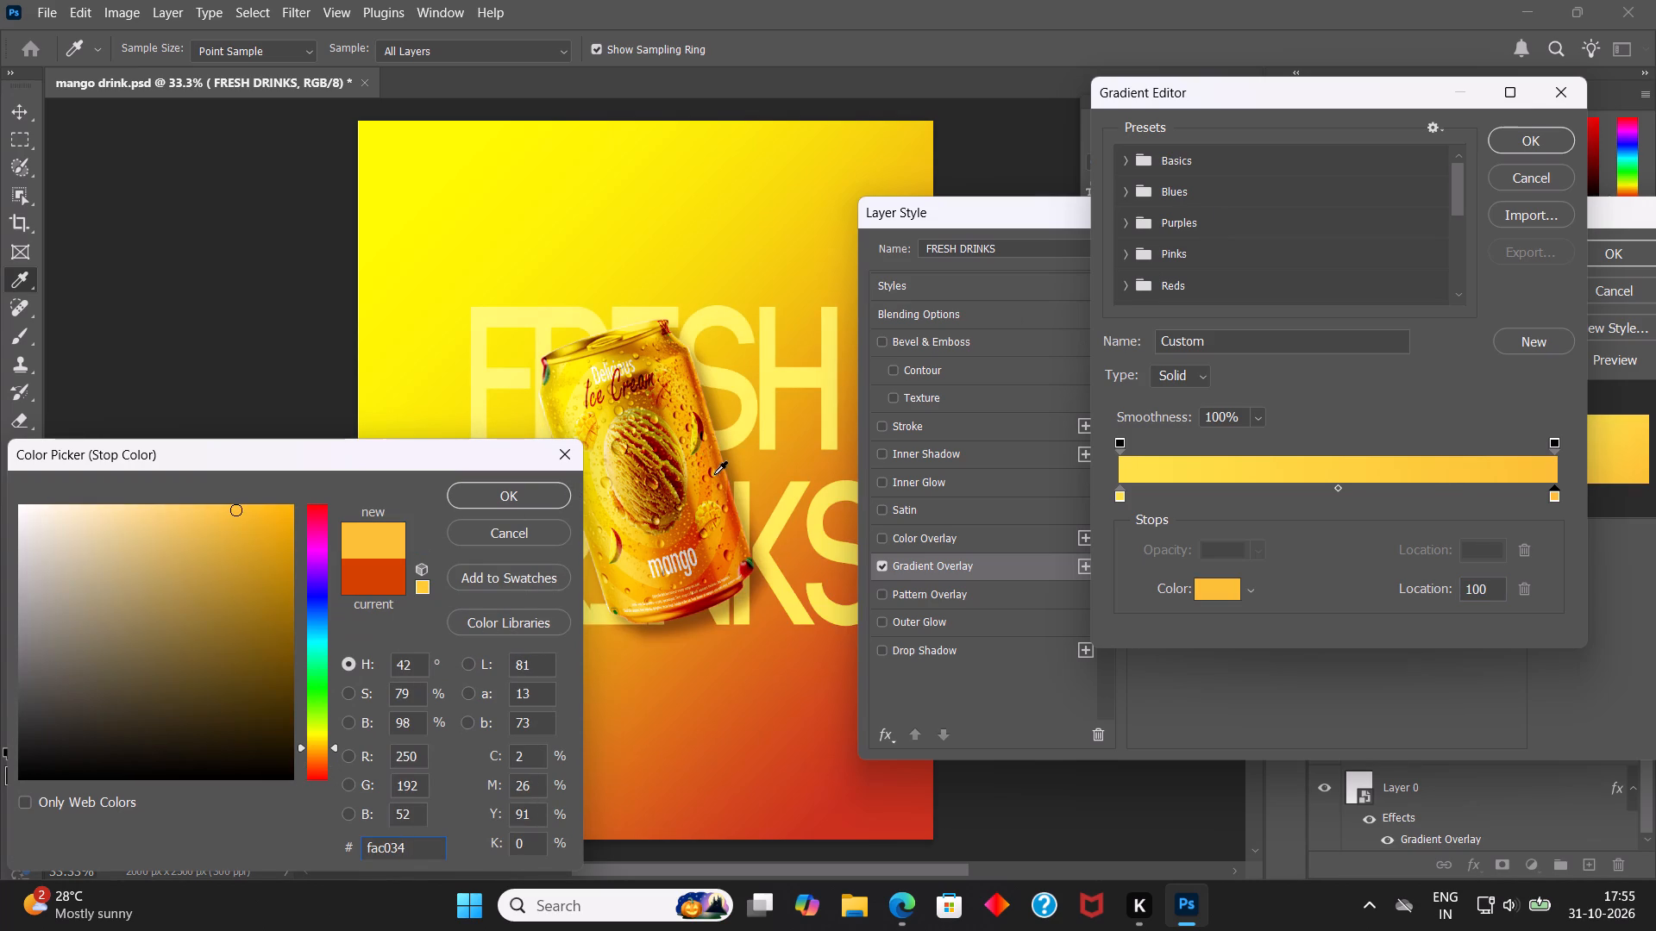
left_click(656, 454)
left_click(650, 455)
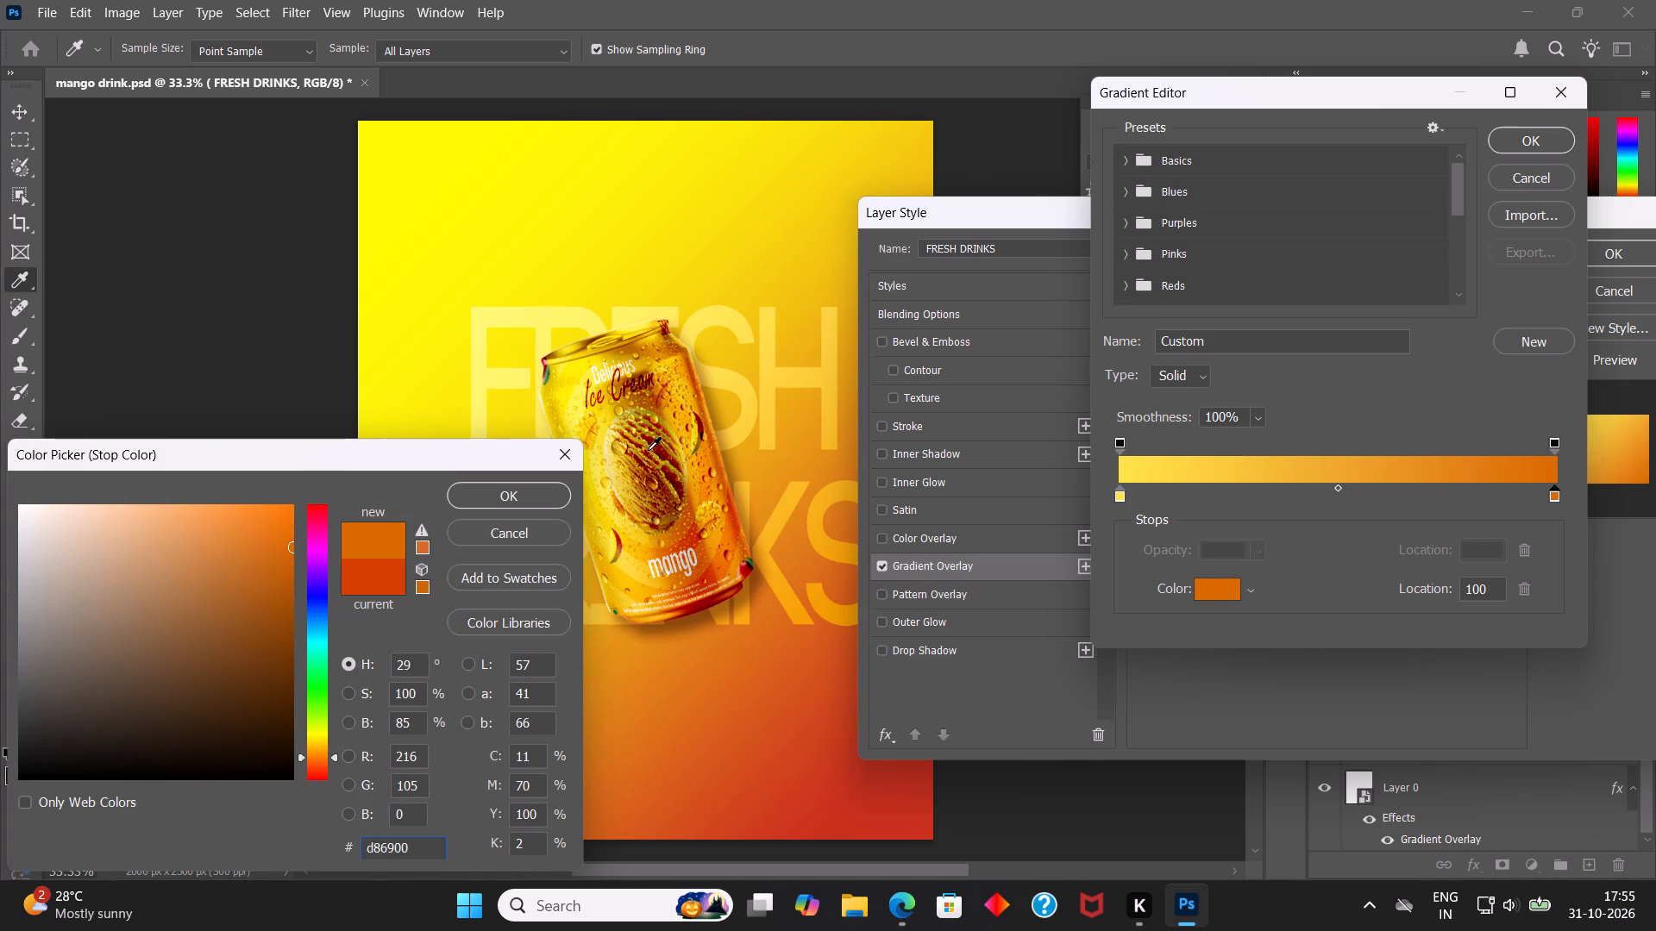
Sample the can's yellow for the end stop, shift its hue to bright orange-red #f94c00, and apply the Gradient Overlay.
left_click(561, 378)
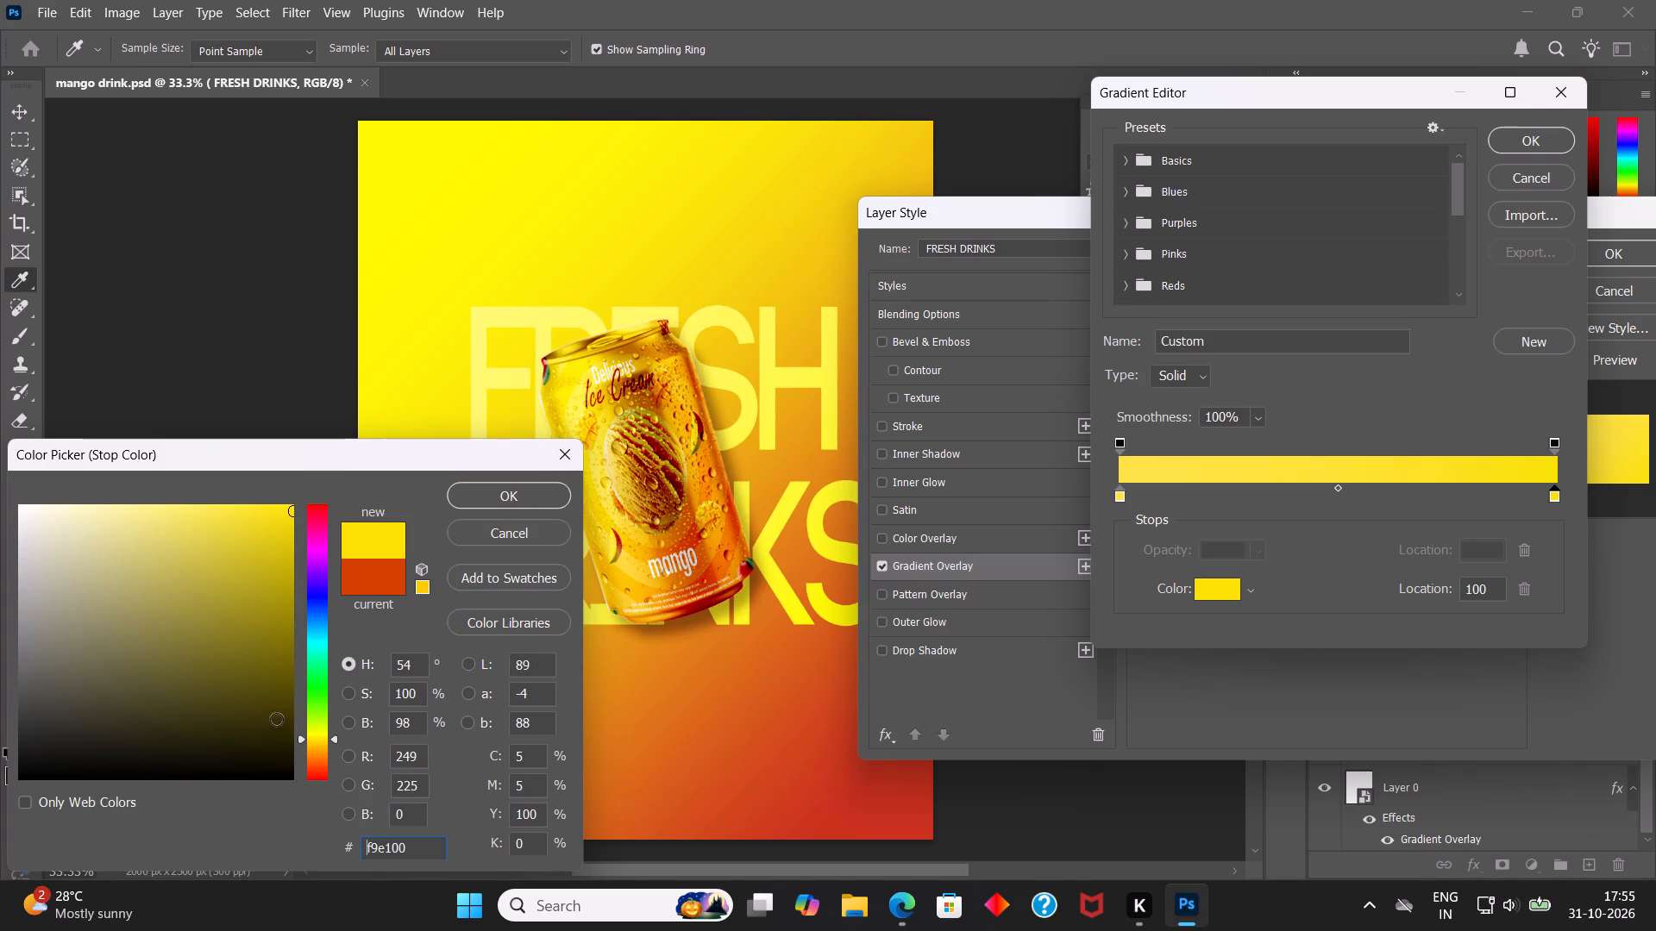
left_click(318, 747)
left_click(317, 751)
left_click(317, 761)
left_click(317, 765)
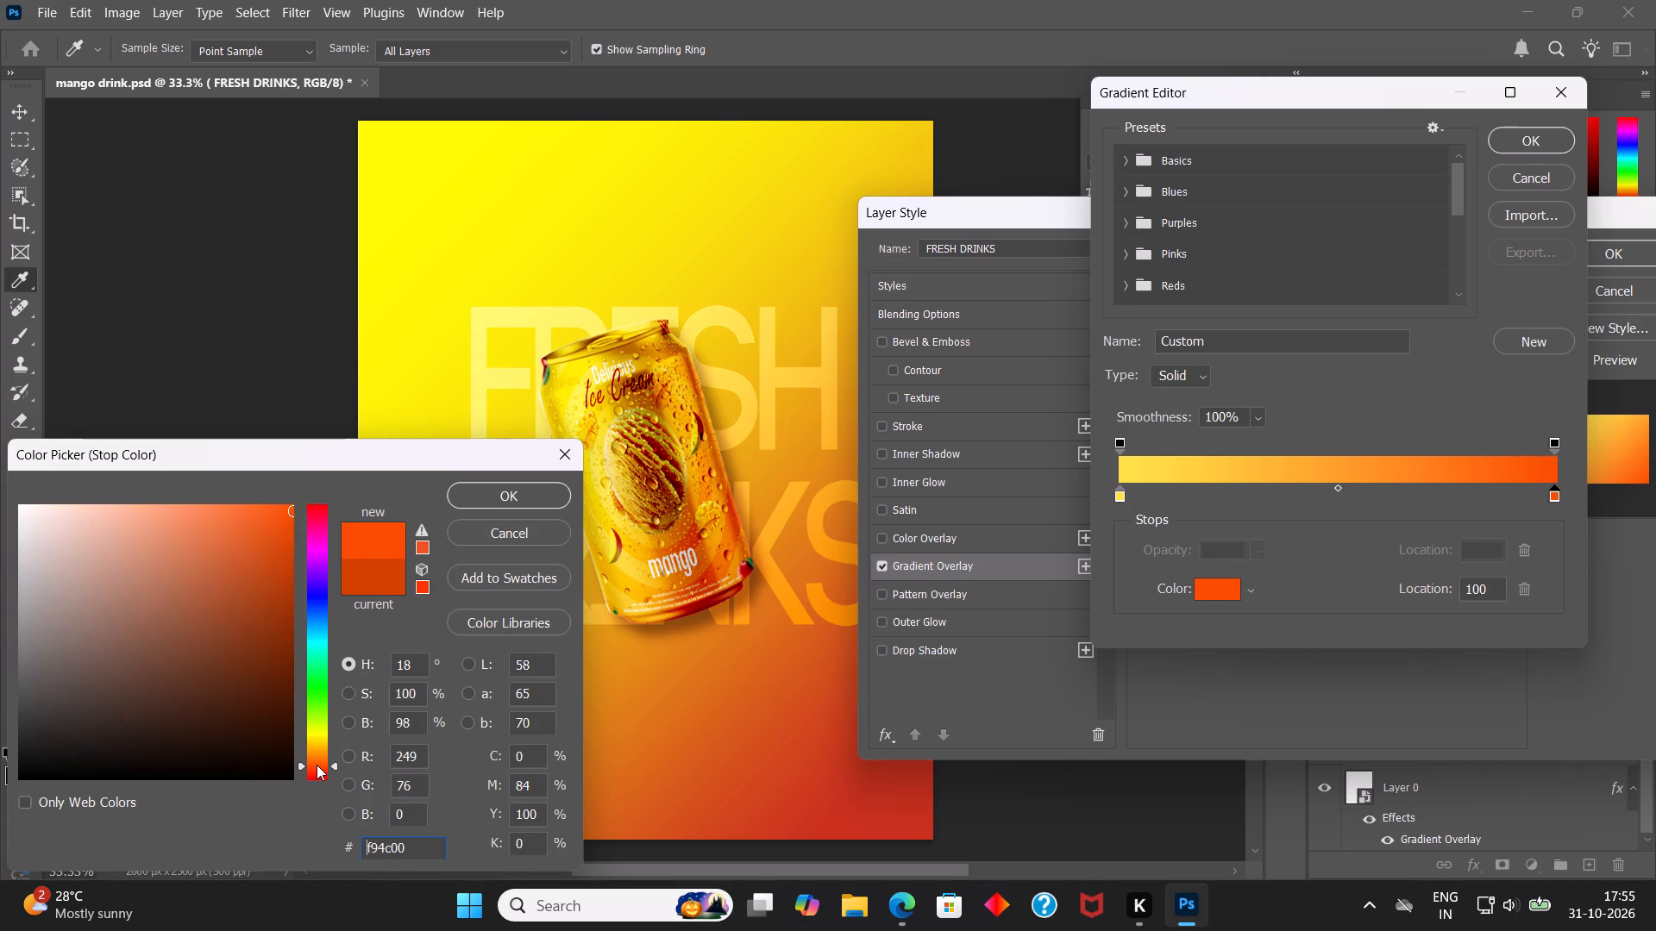
left_click(501, 506)
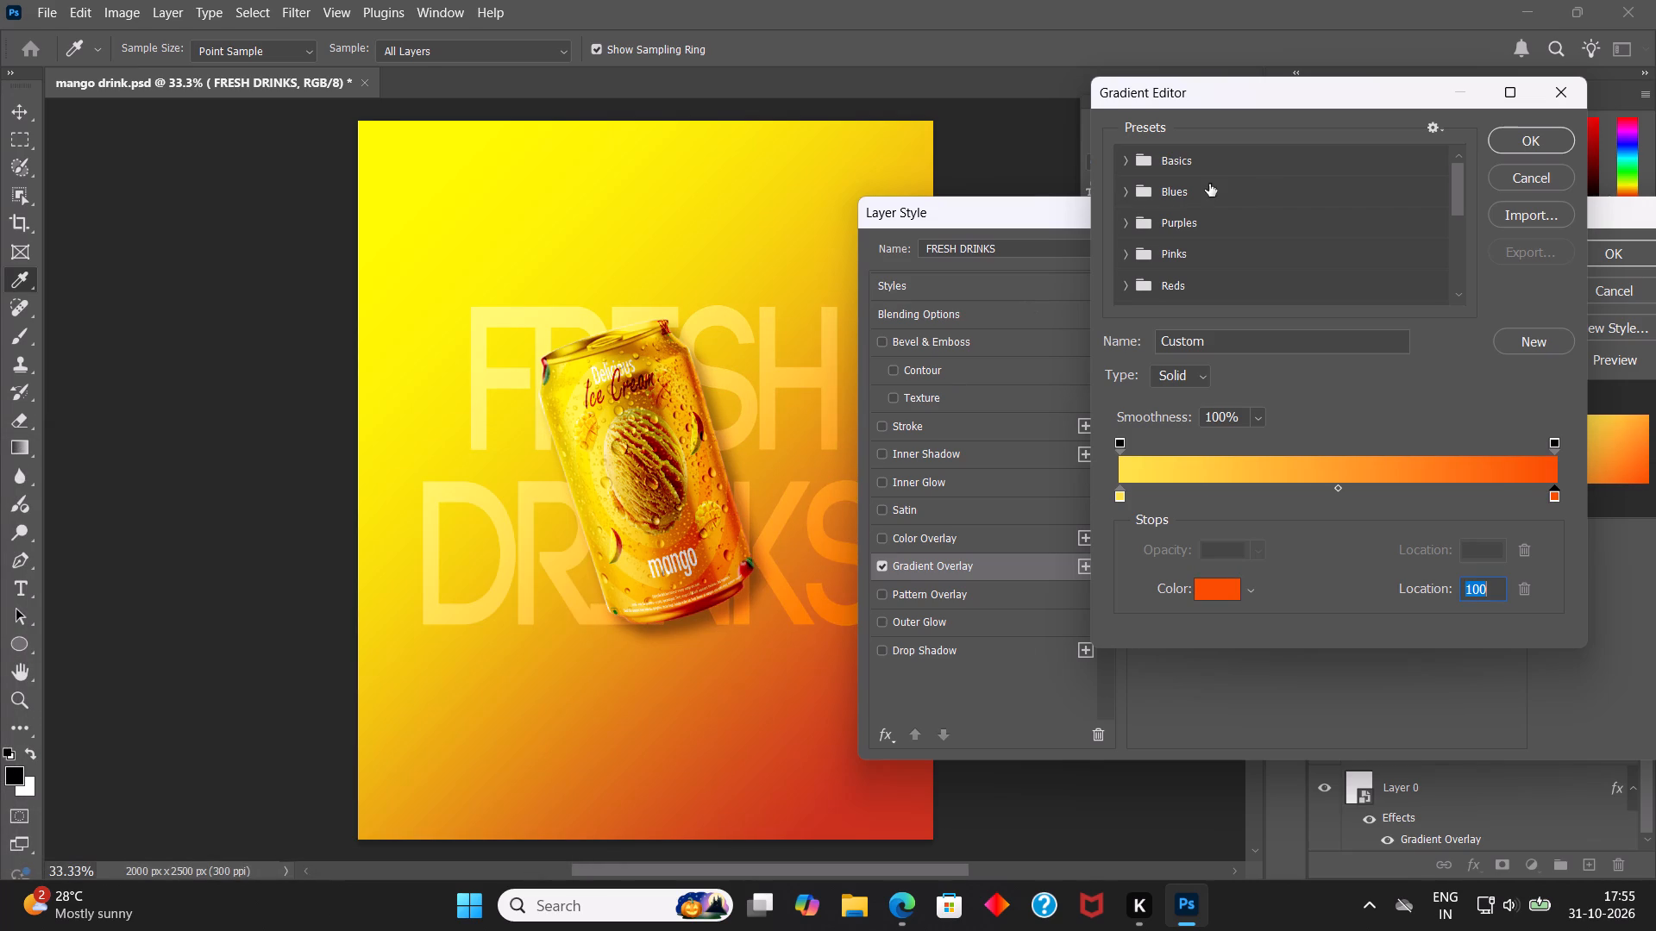
left_click(1535, 146)
left_click(1574, 255)
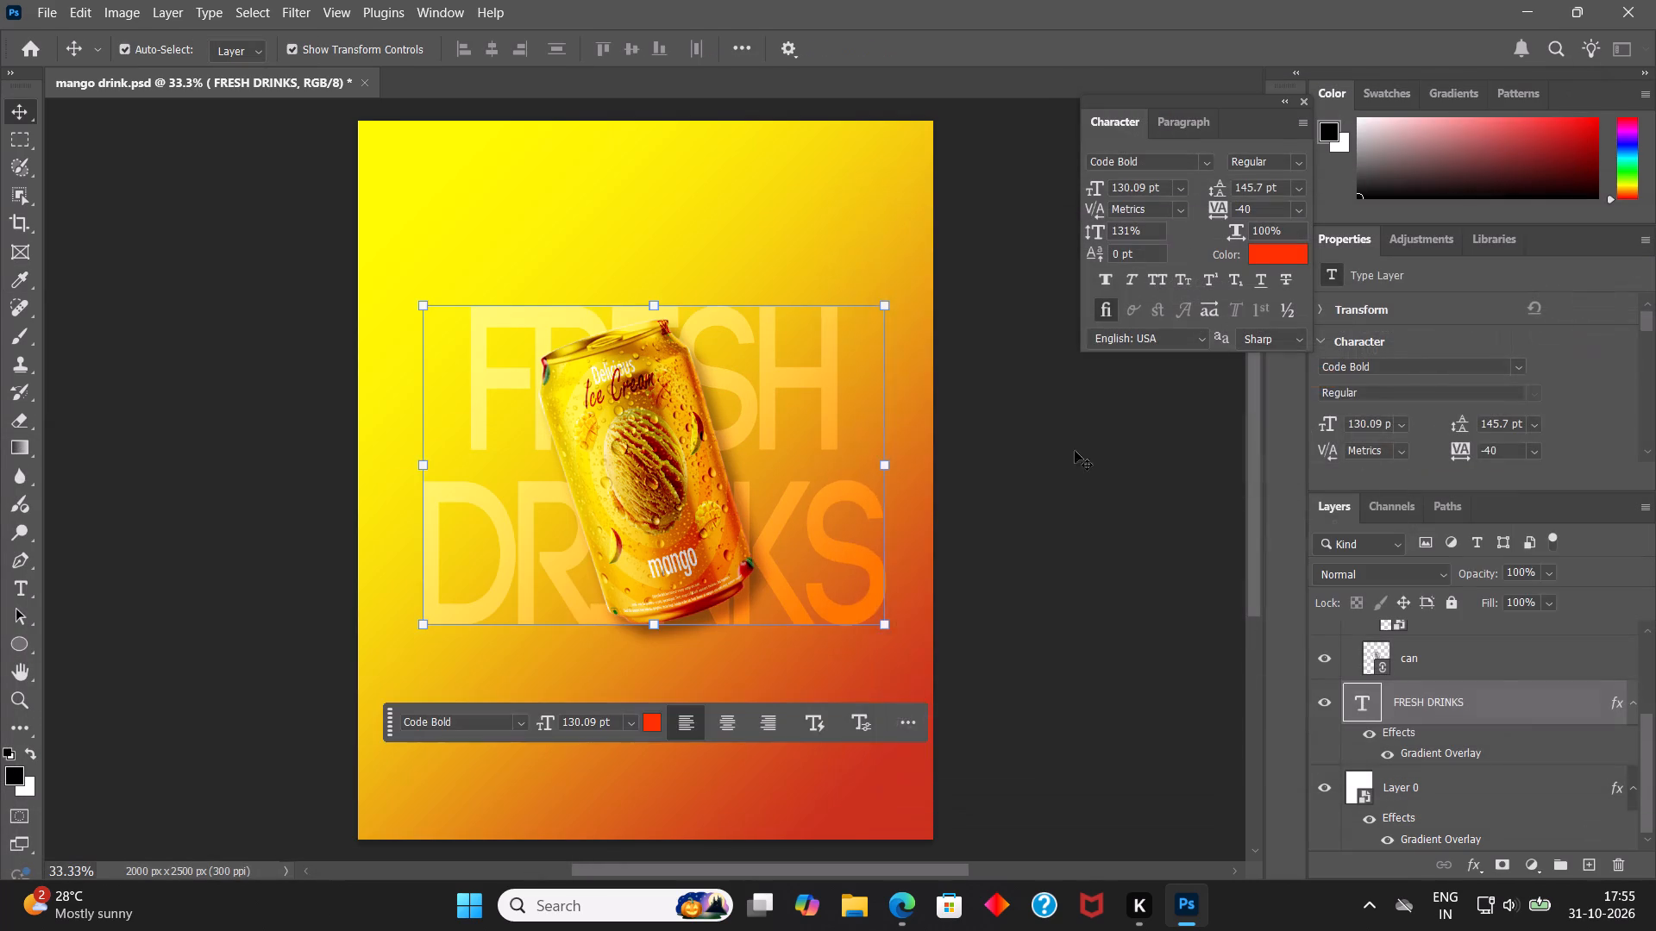
Deselect the FRESH DRINKS layer and save the mango drink document.
left_click(1021, 522)
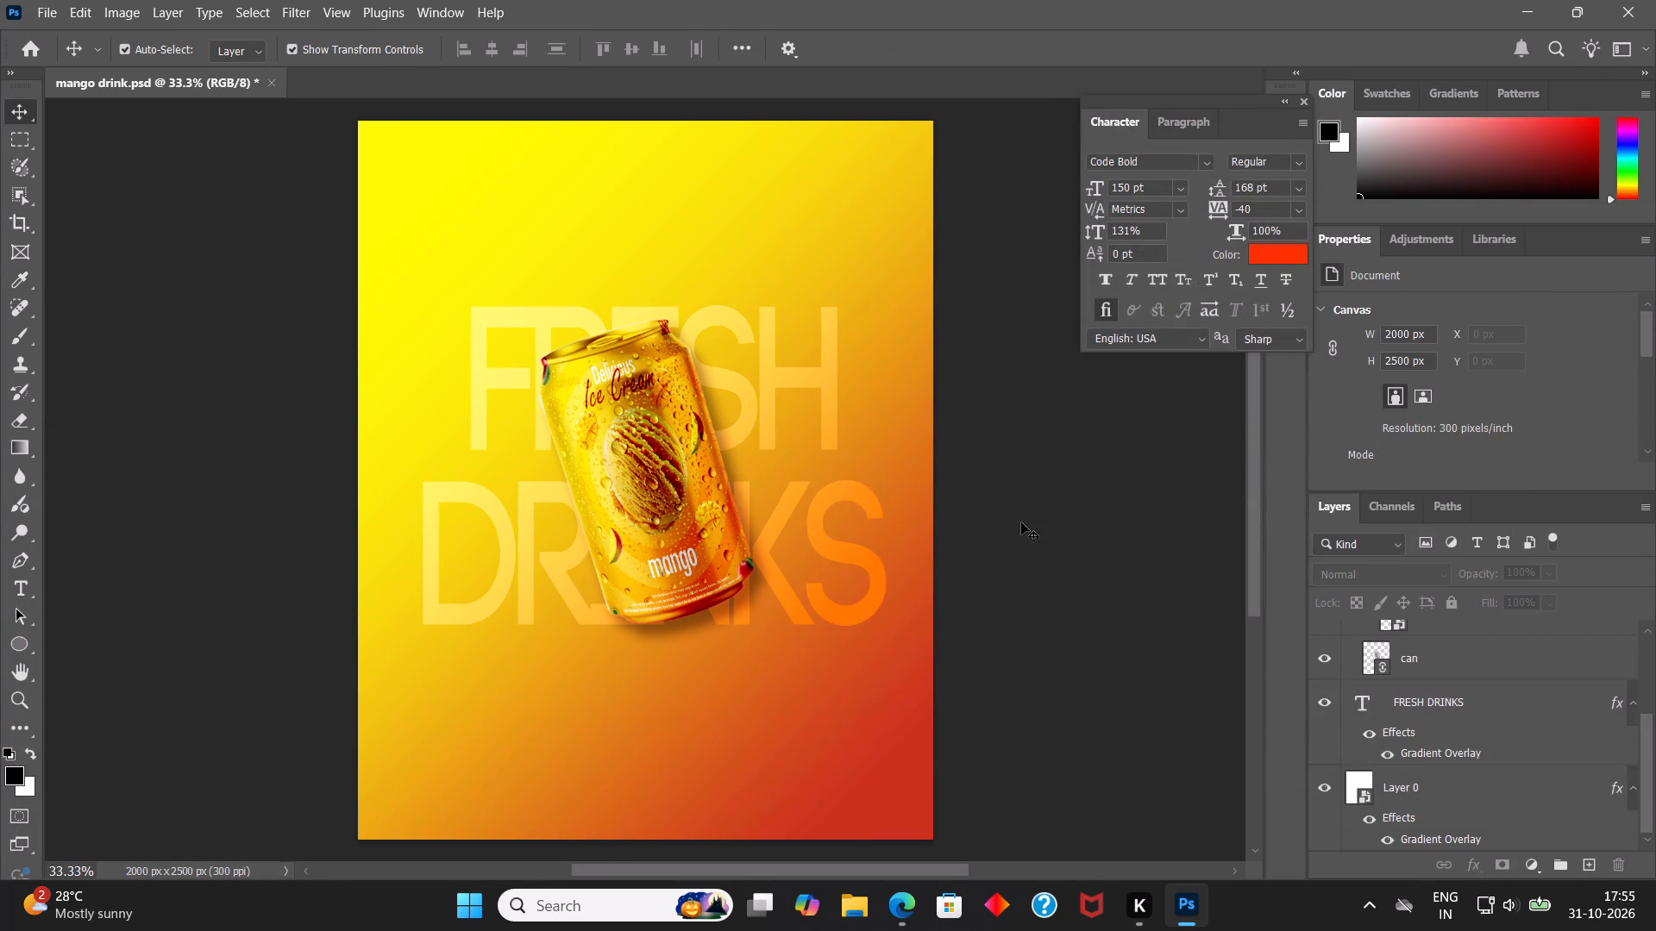
key("ctrl+s")
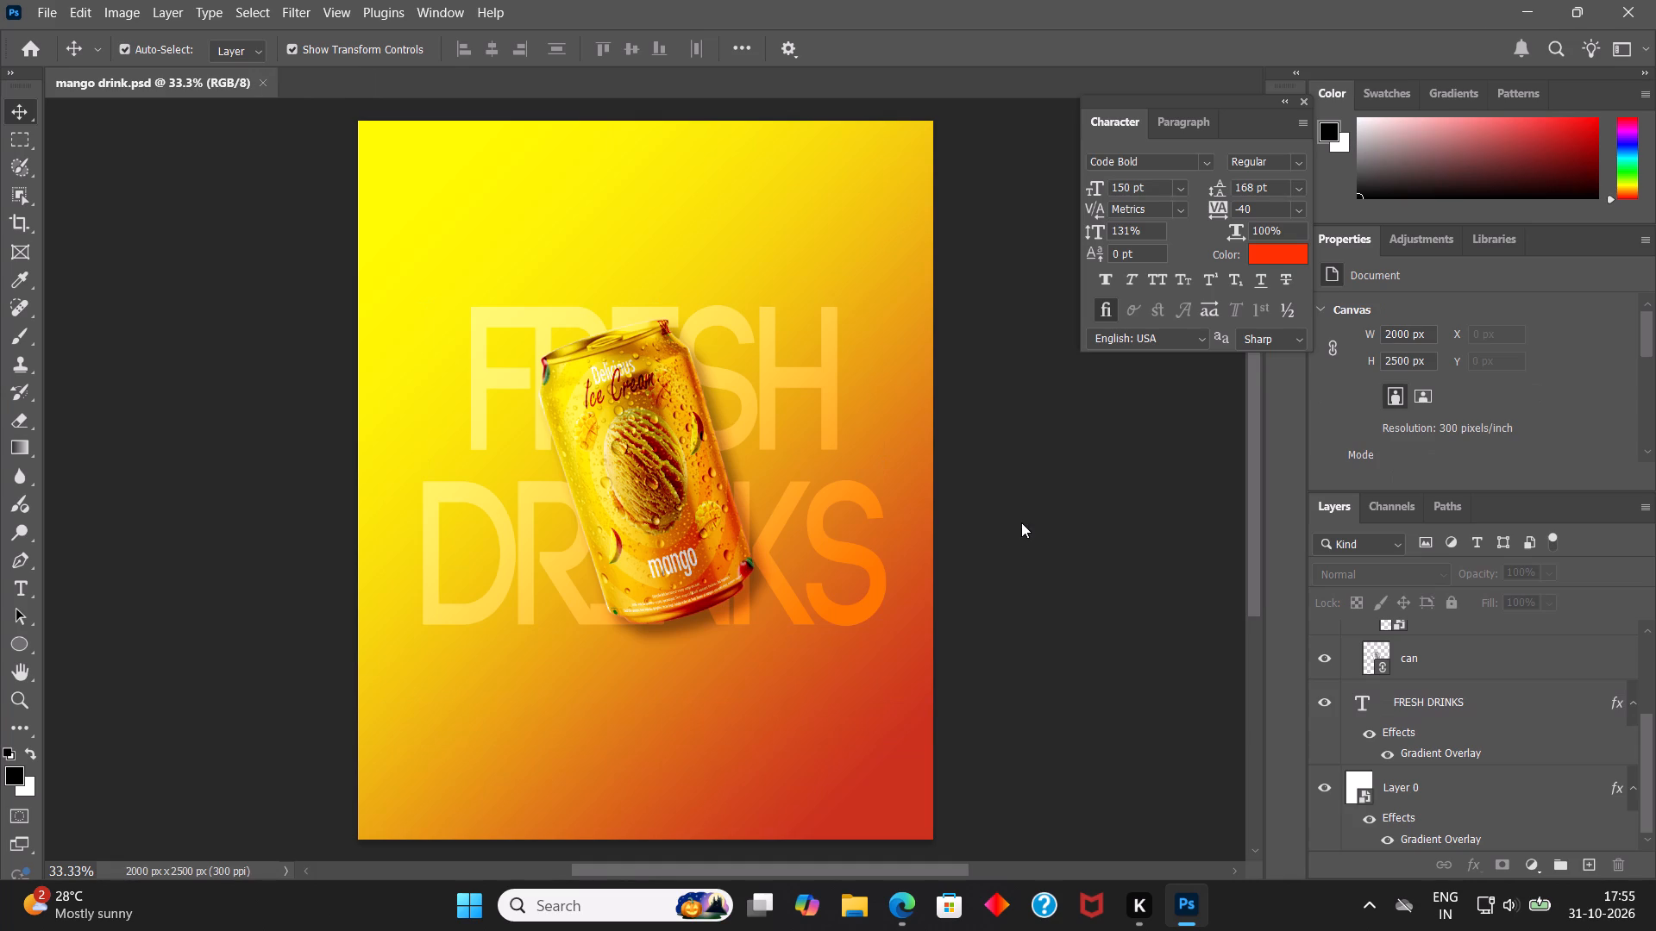
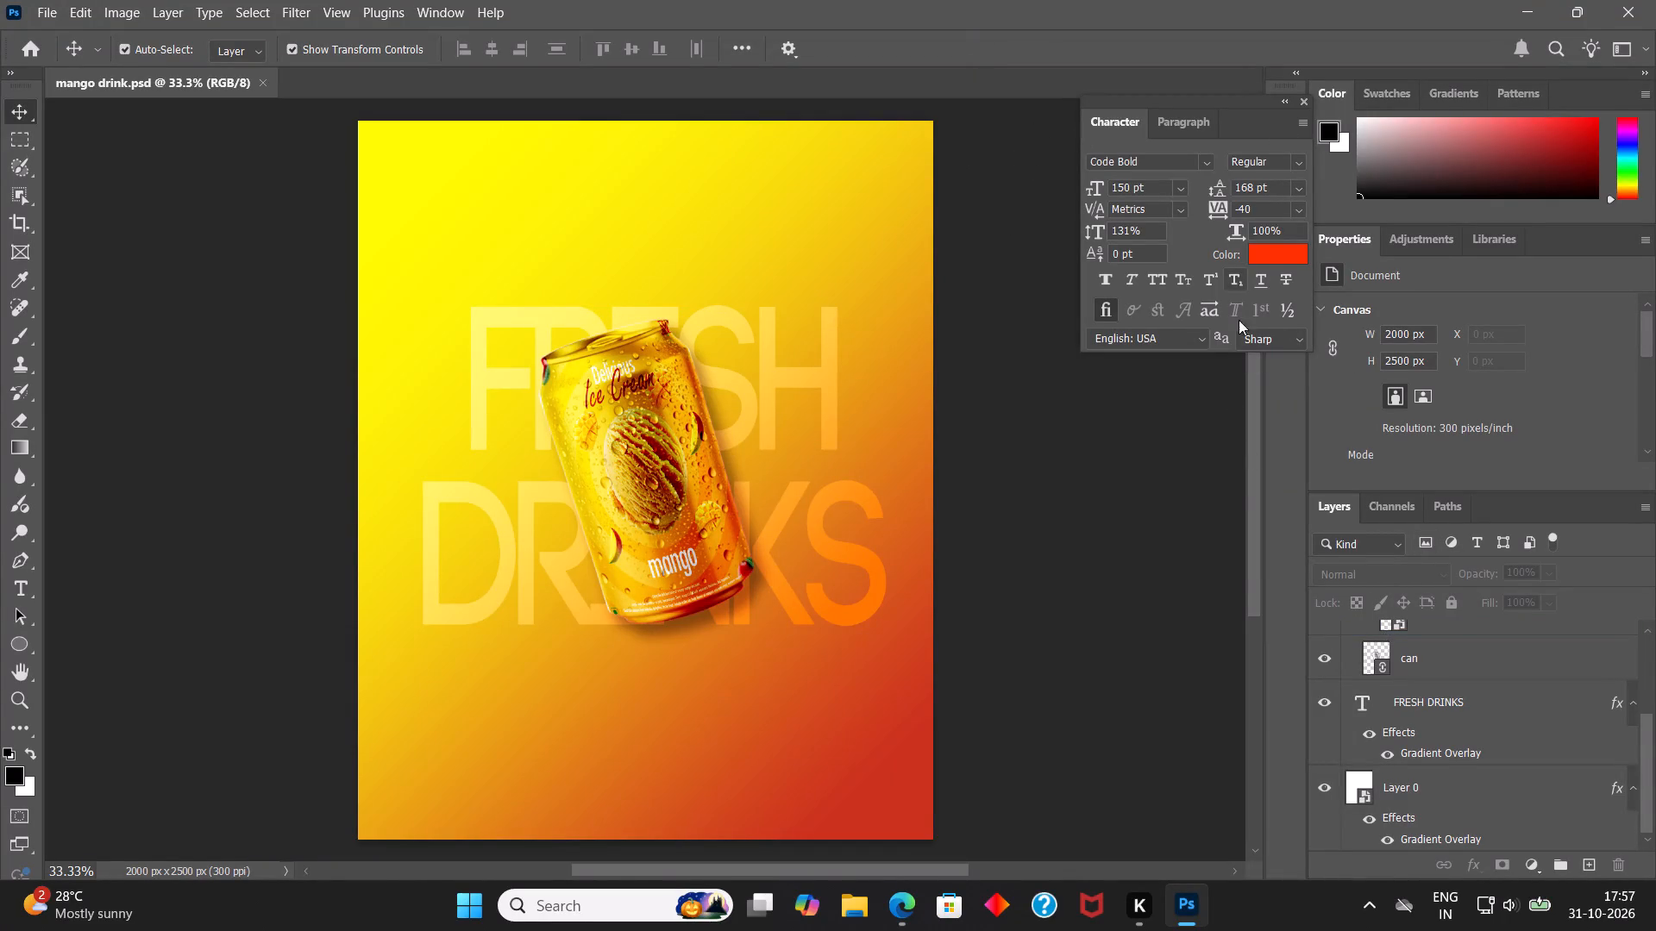
Recolour the start stop of Layer 0's gradient overlay with the softer yellow #f8ea4c.
scroll(1442, 712, "down", 3)
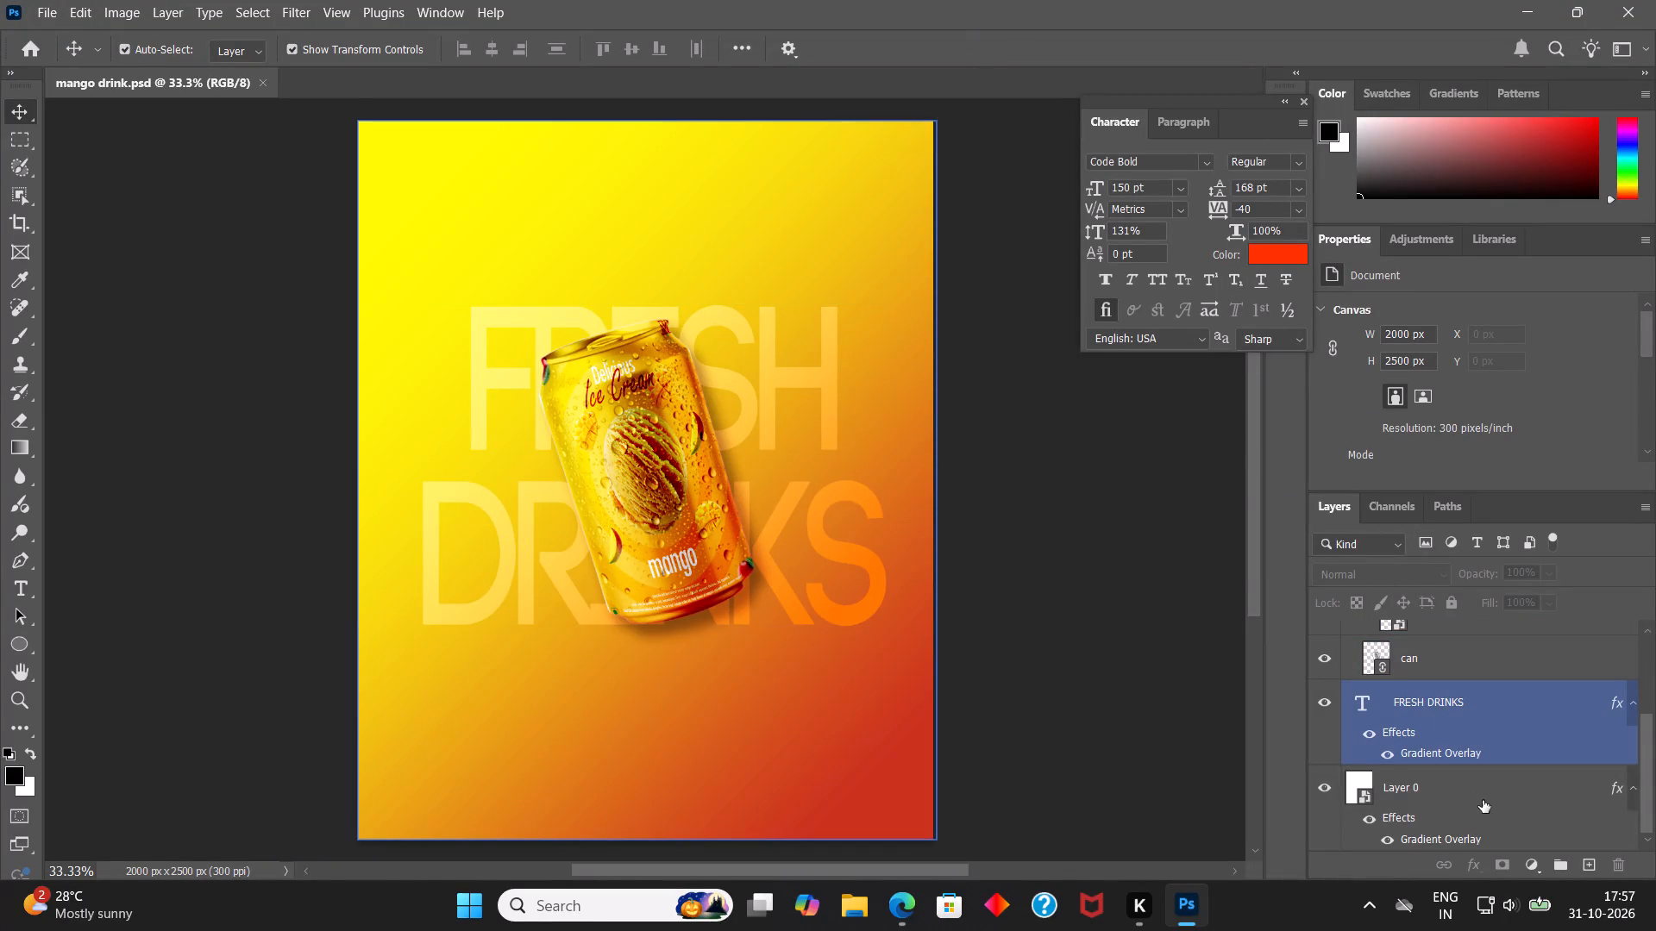
left_click(1483, 790)
double_click(1496, 843)
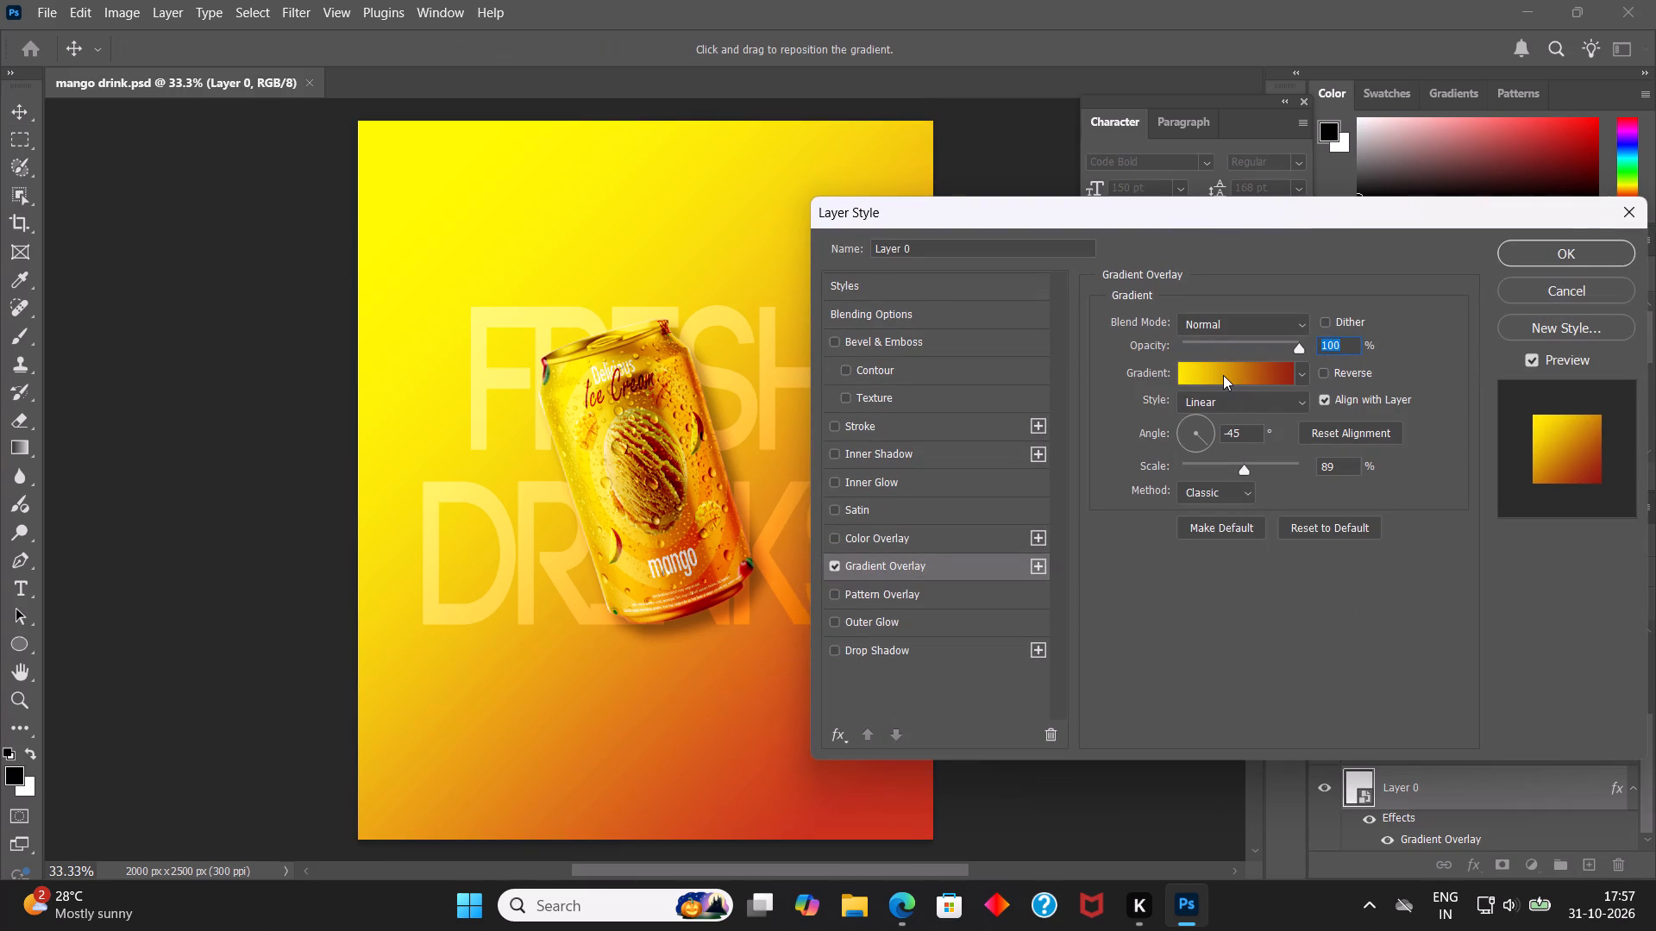
left_click(1223, 375)
left_click(1119, 499)
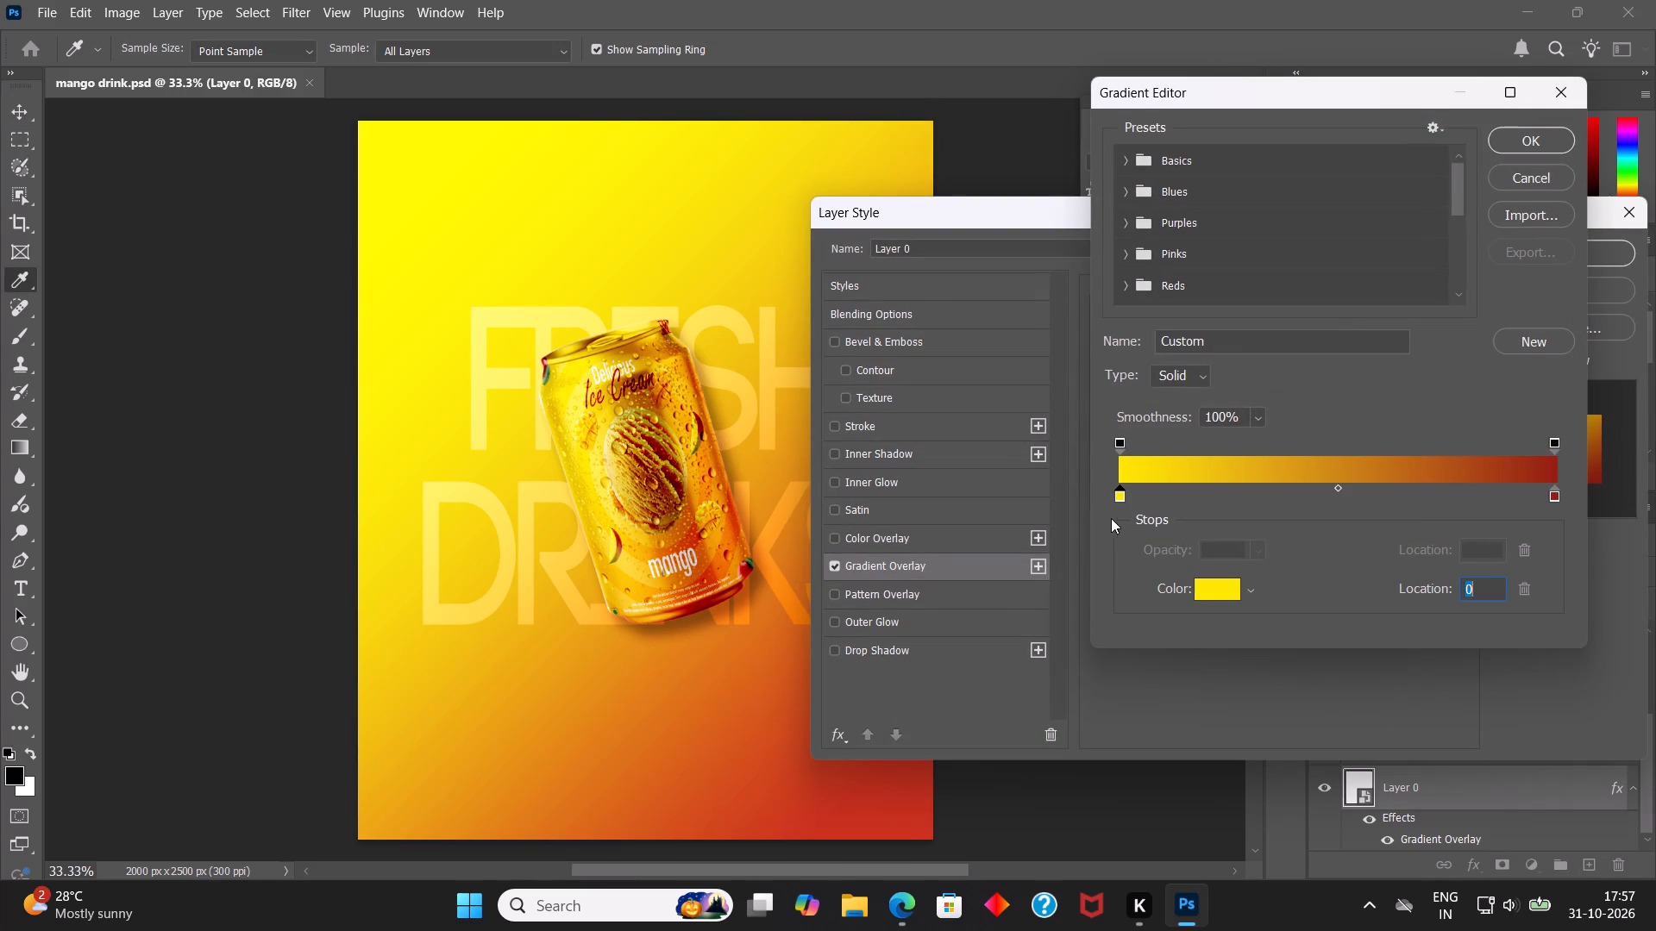
left_click(1214, 590)
left_click_drag(326, 473, 297, 472)
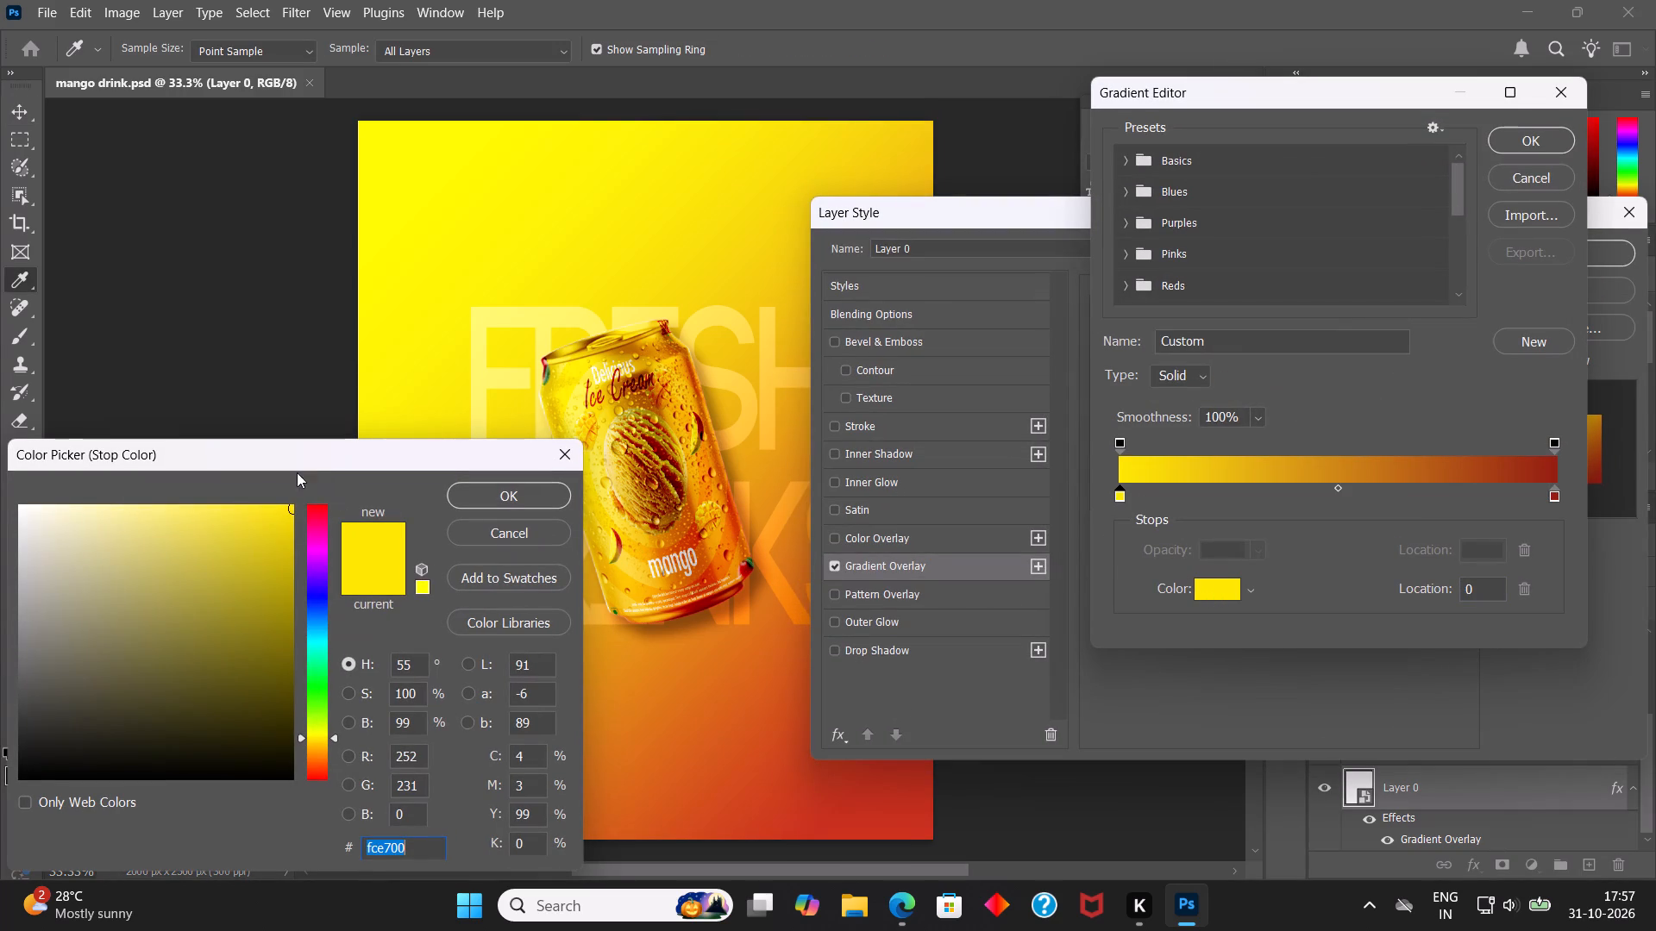
left_click_drag(297, 472, 257, 511)
left_click(234, 519)
left_click(204, 519)
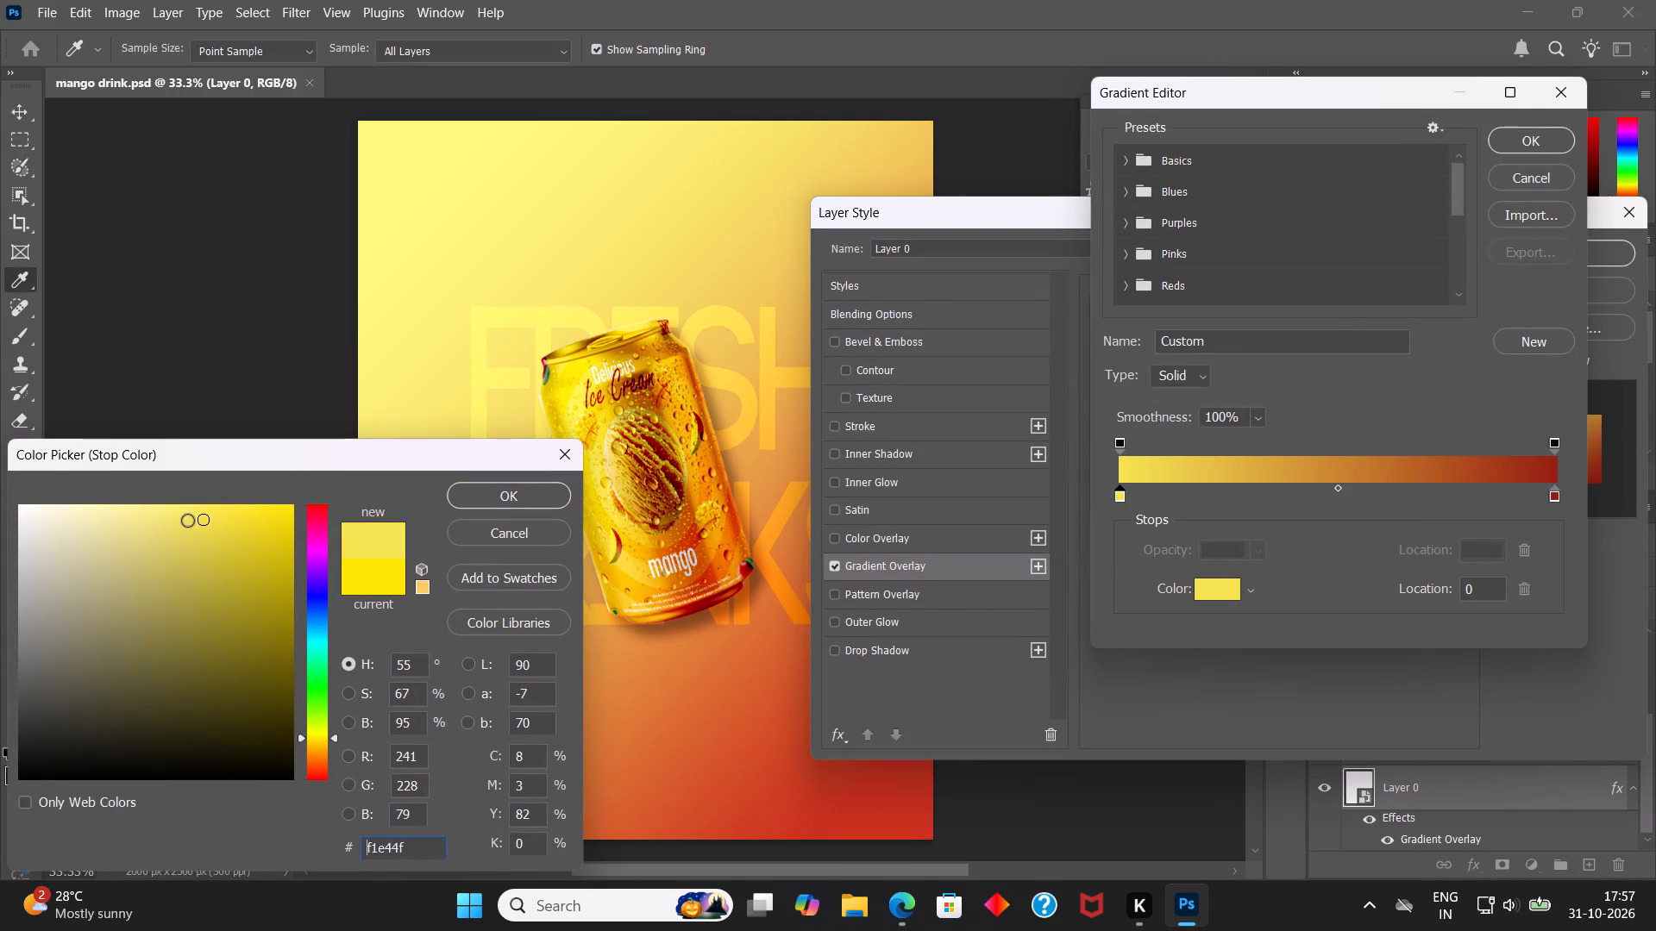
left_click(199, 514)
left_click(230, 513)
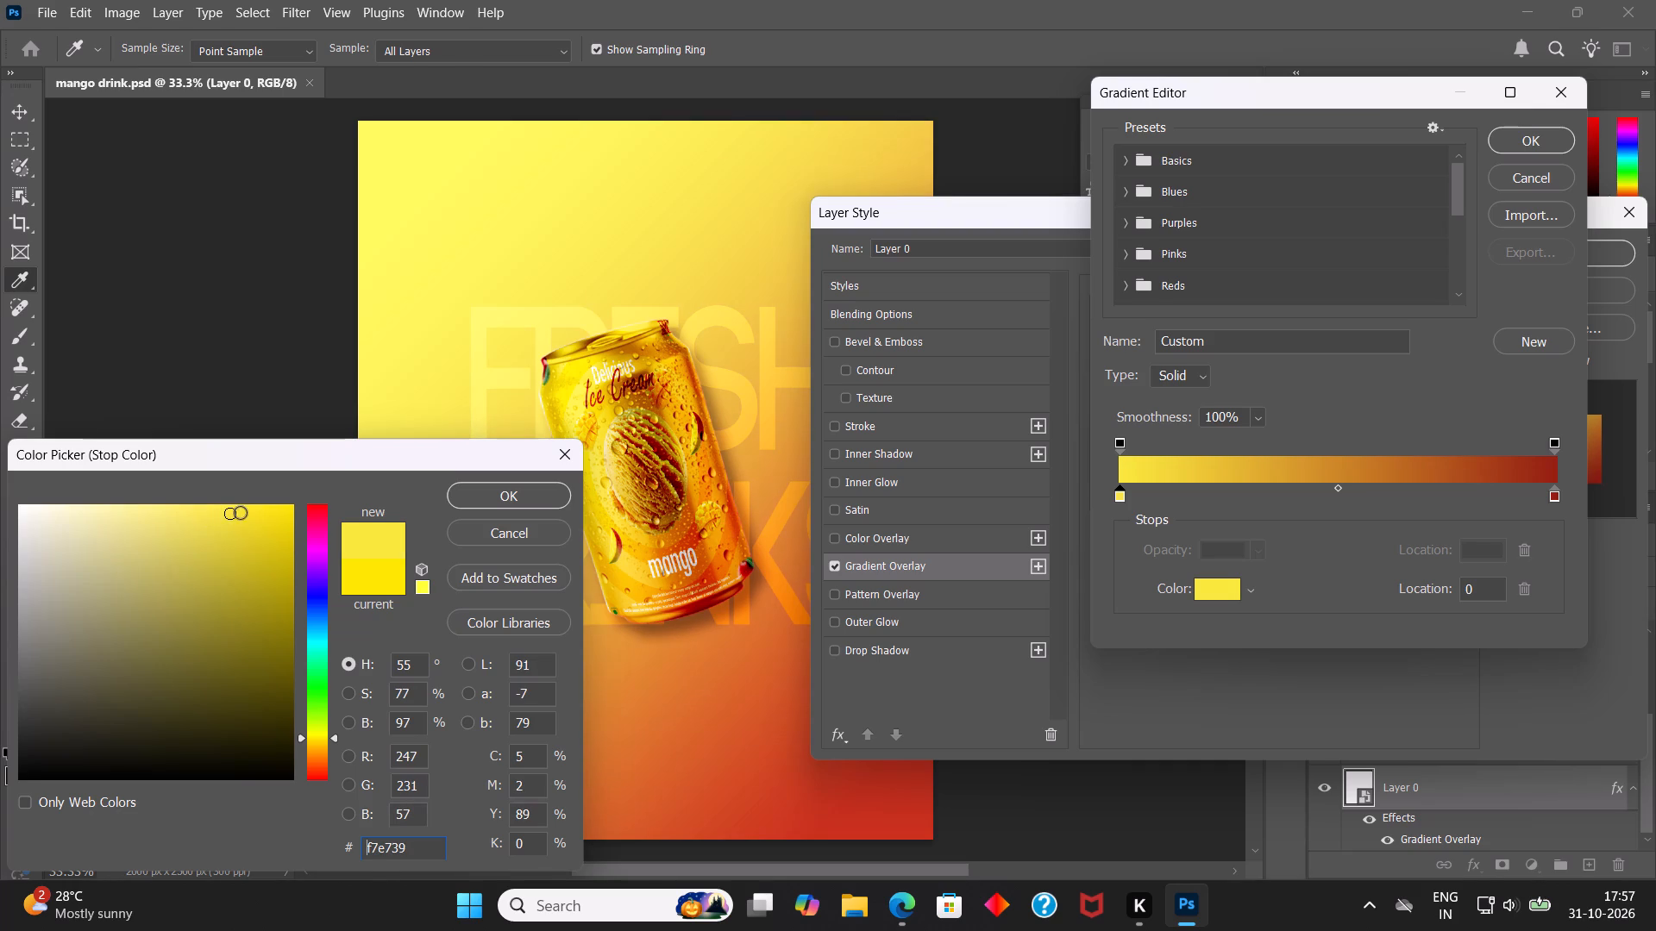
left_click(216, 515)
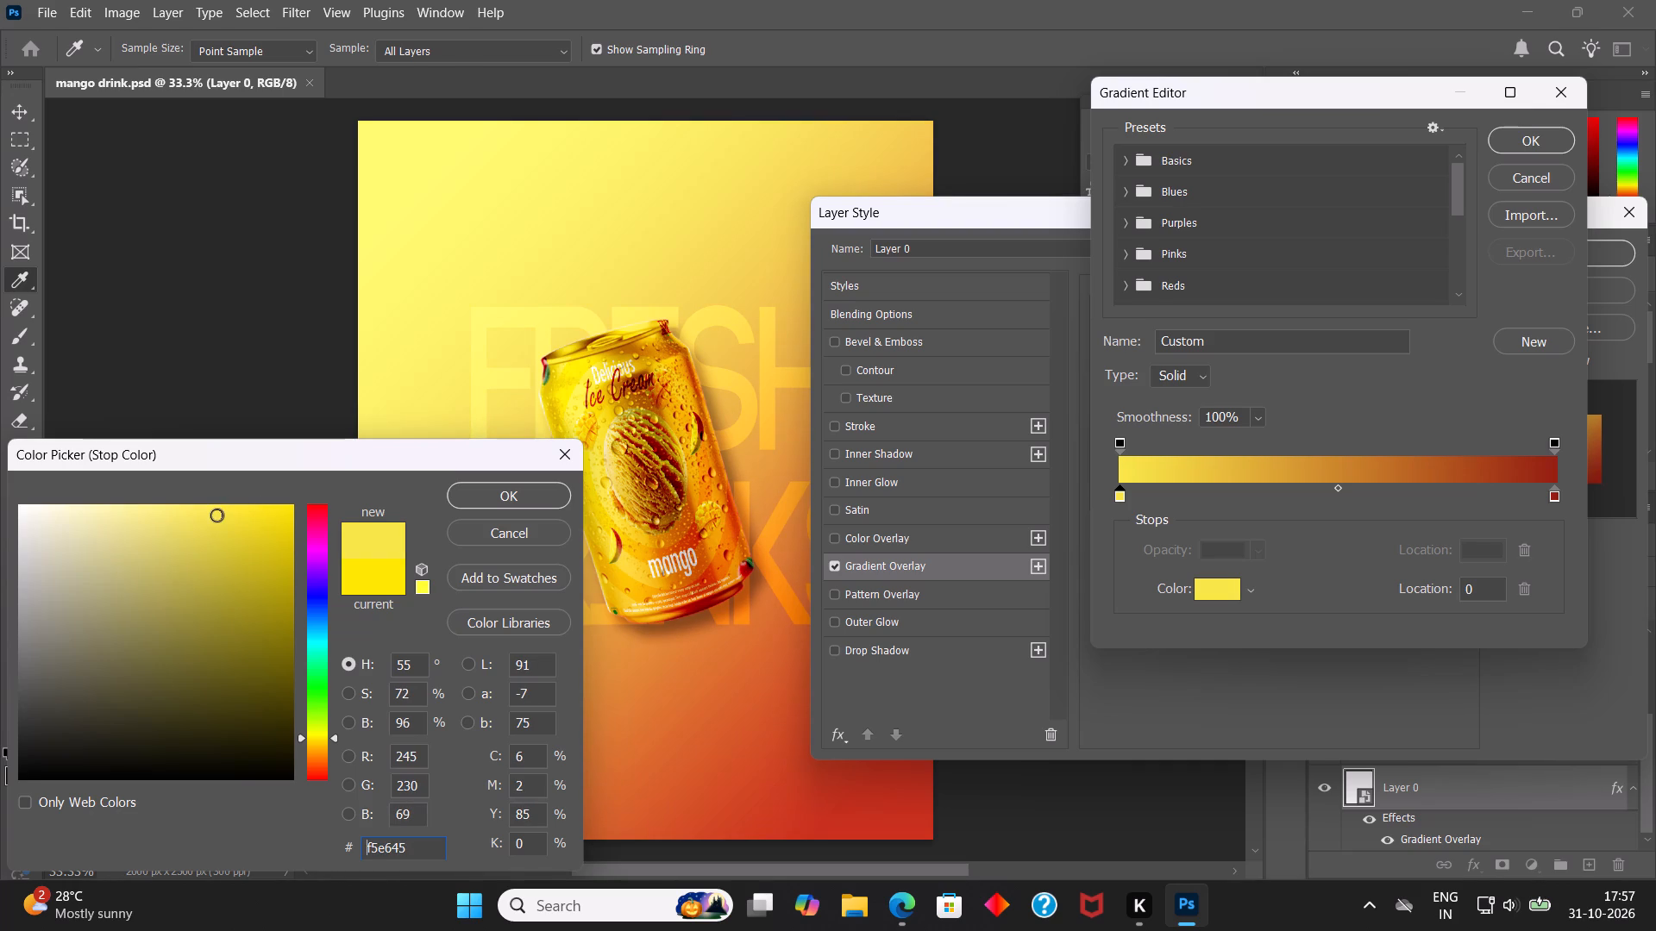
left_click(204, 518)
left_click(194, 515)
left_click(120, 523)
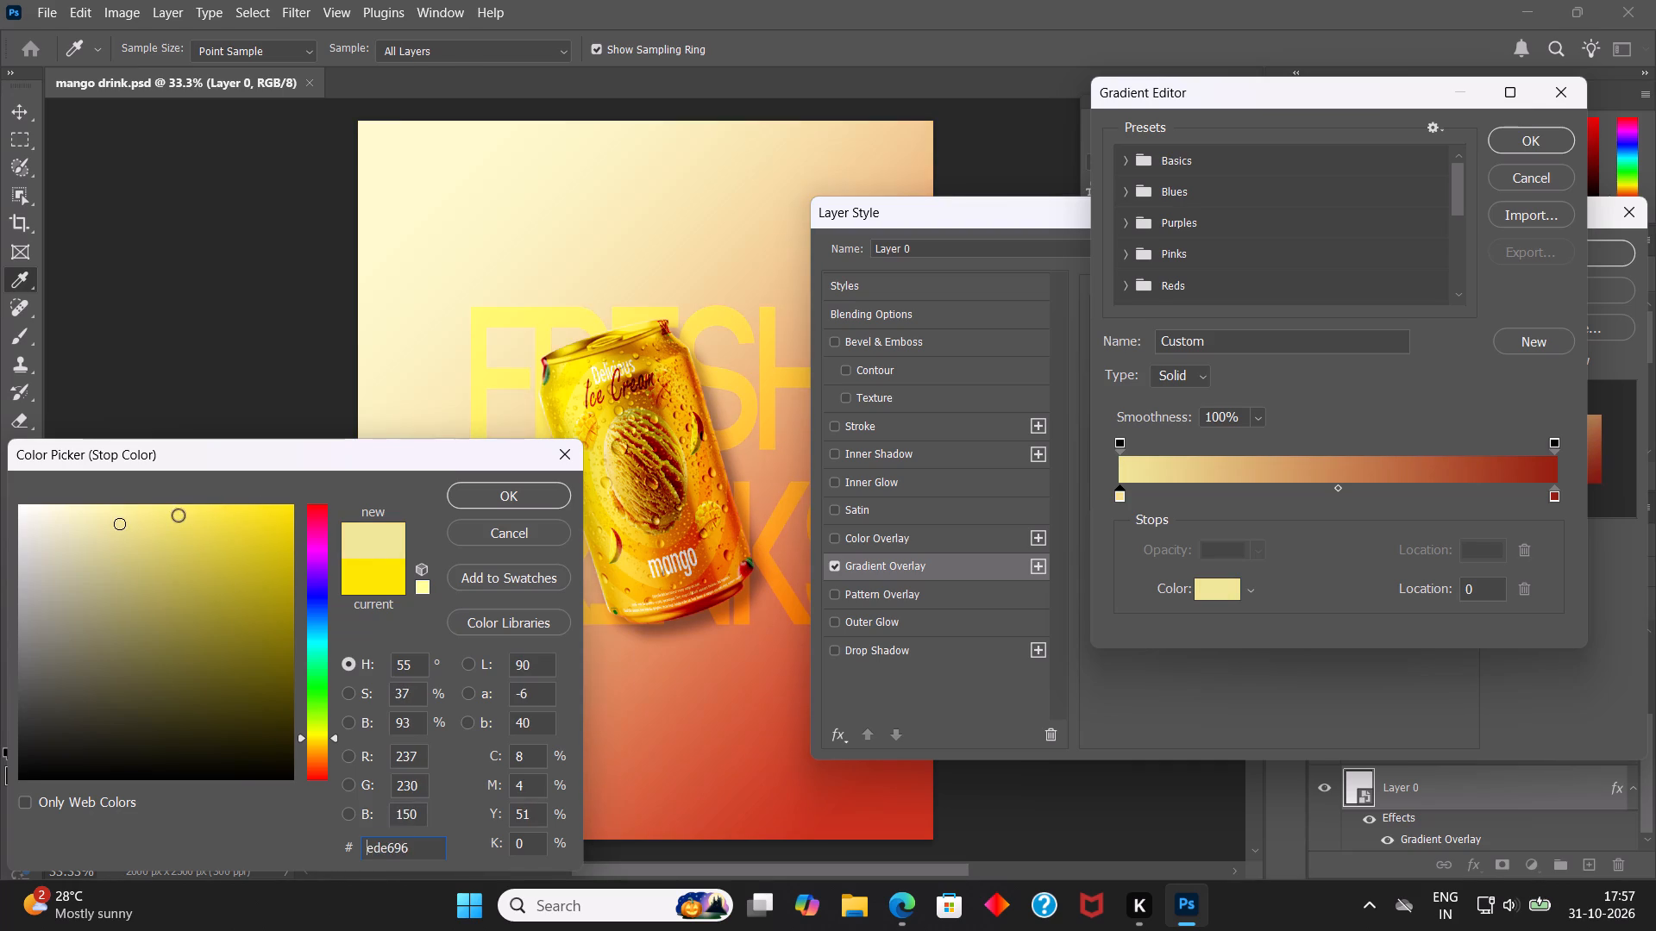
left_click(178, 515)
left_click(192, 513)
left_click(210, 512)
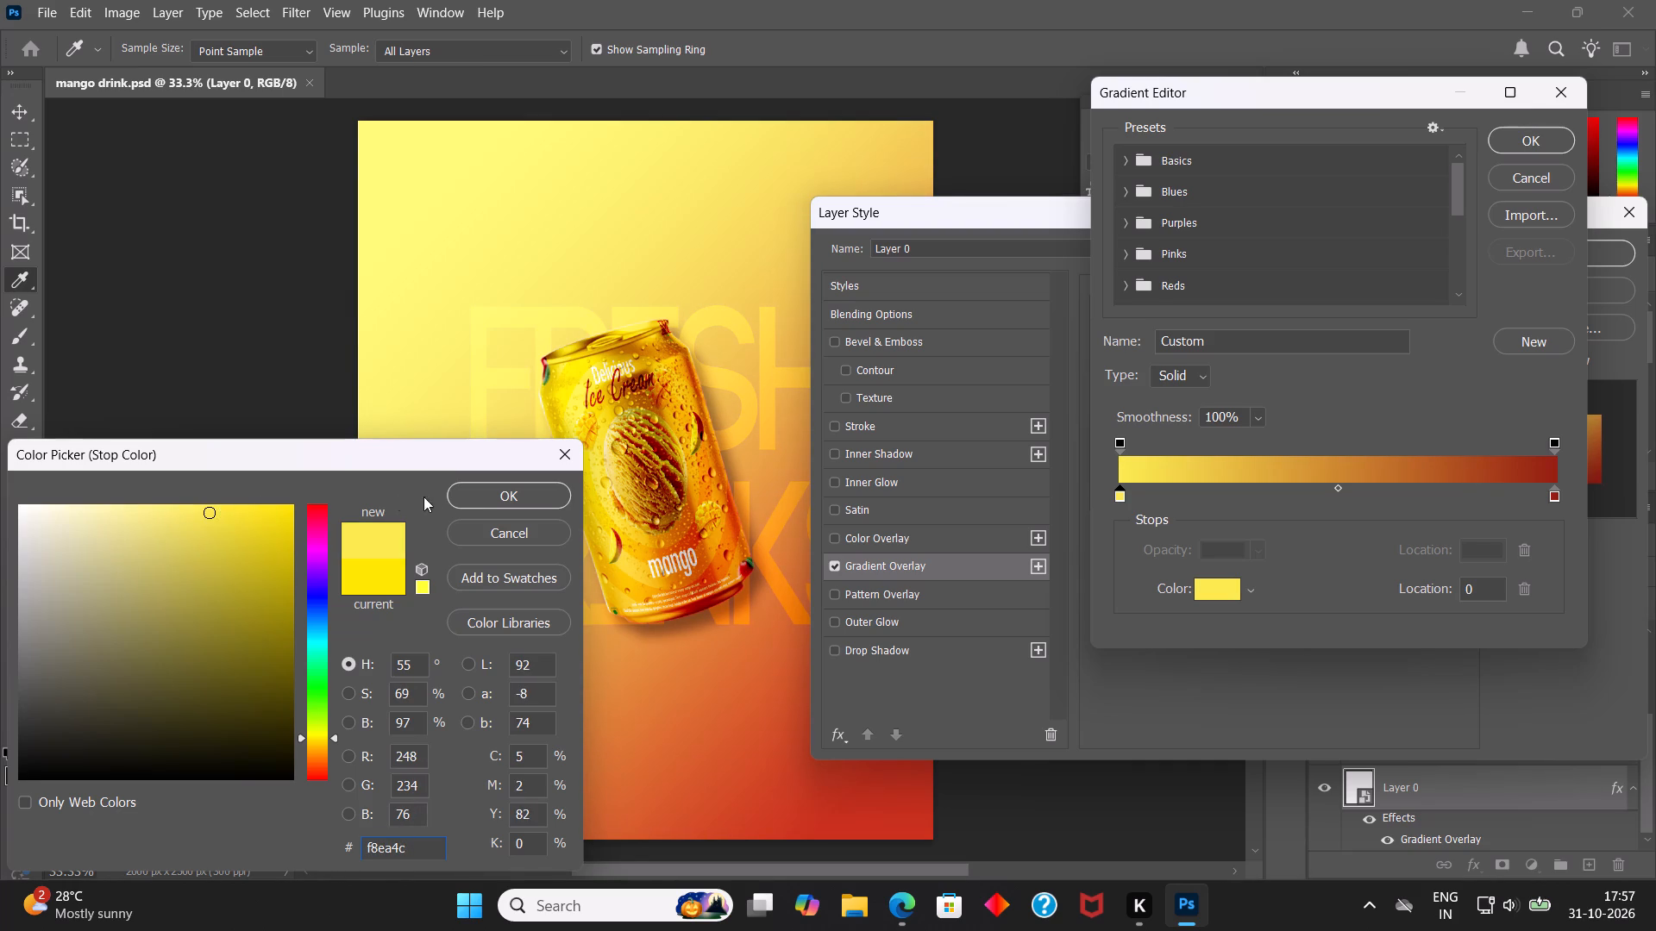
left_click(479, 497)
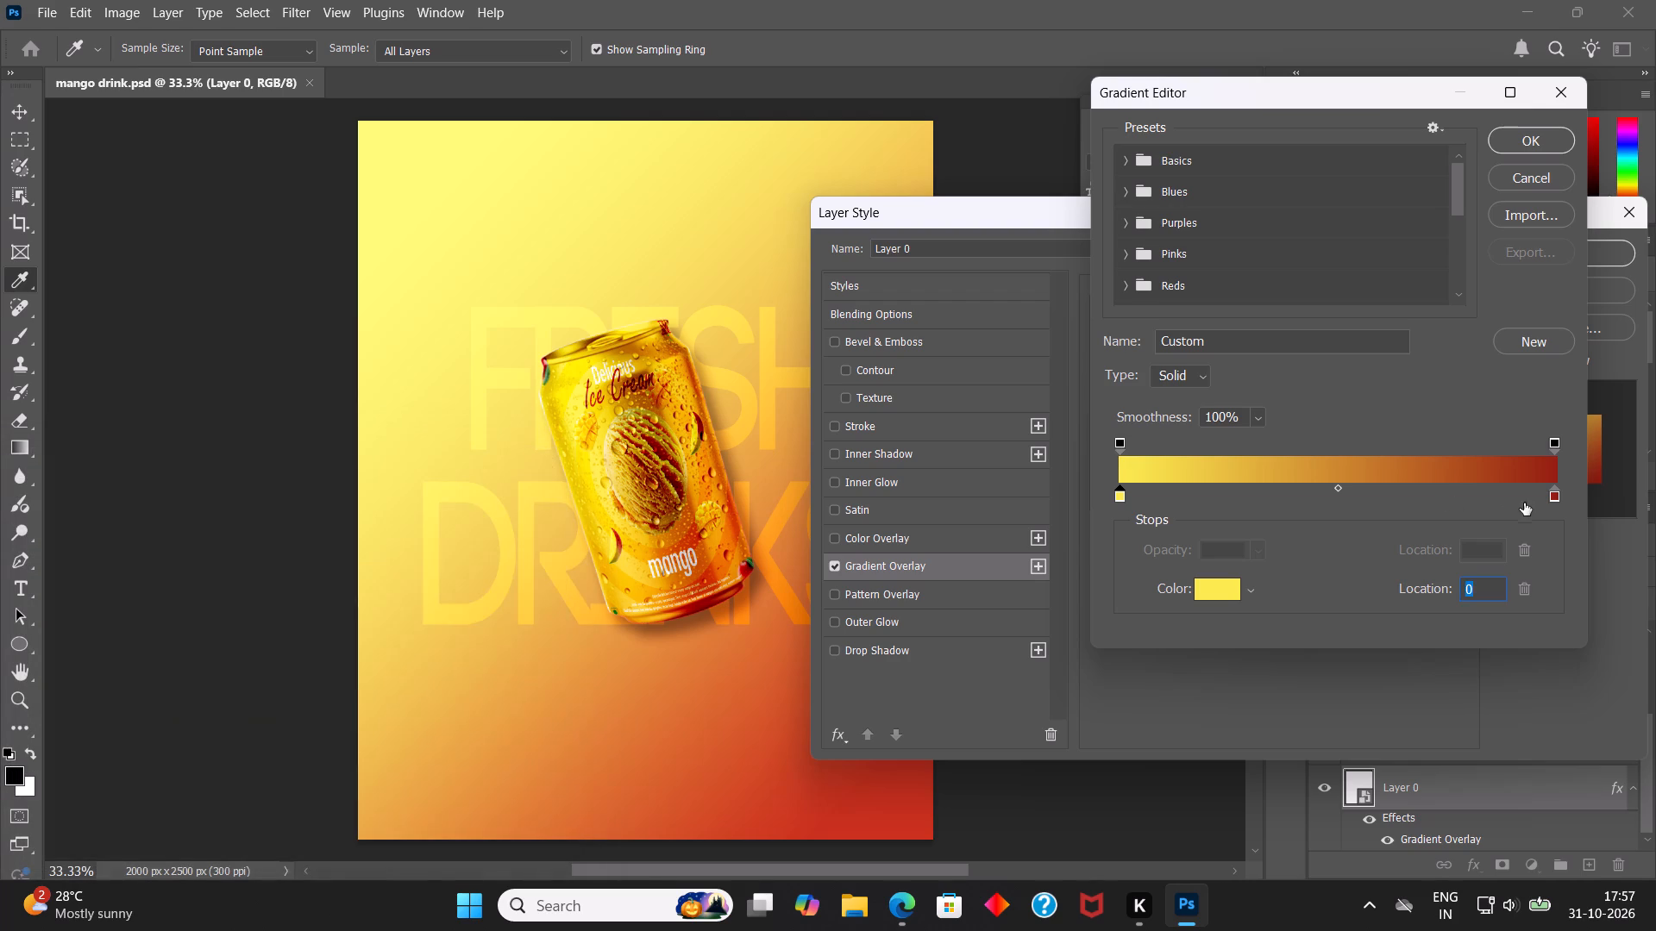
Move the Layer Style dialog and the gradient end stop's Color Picker clear of the artwork.
left_click(1553, 497)
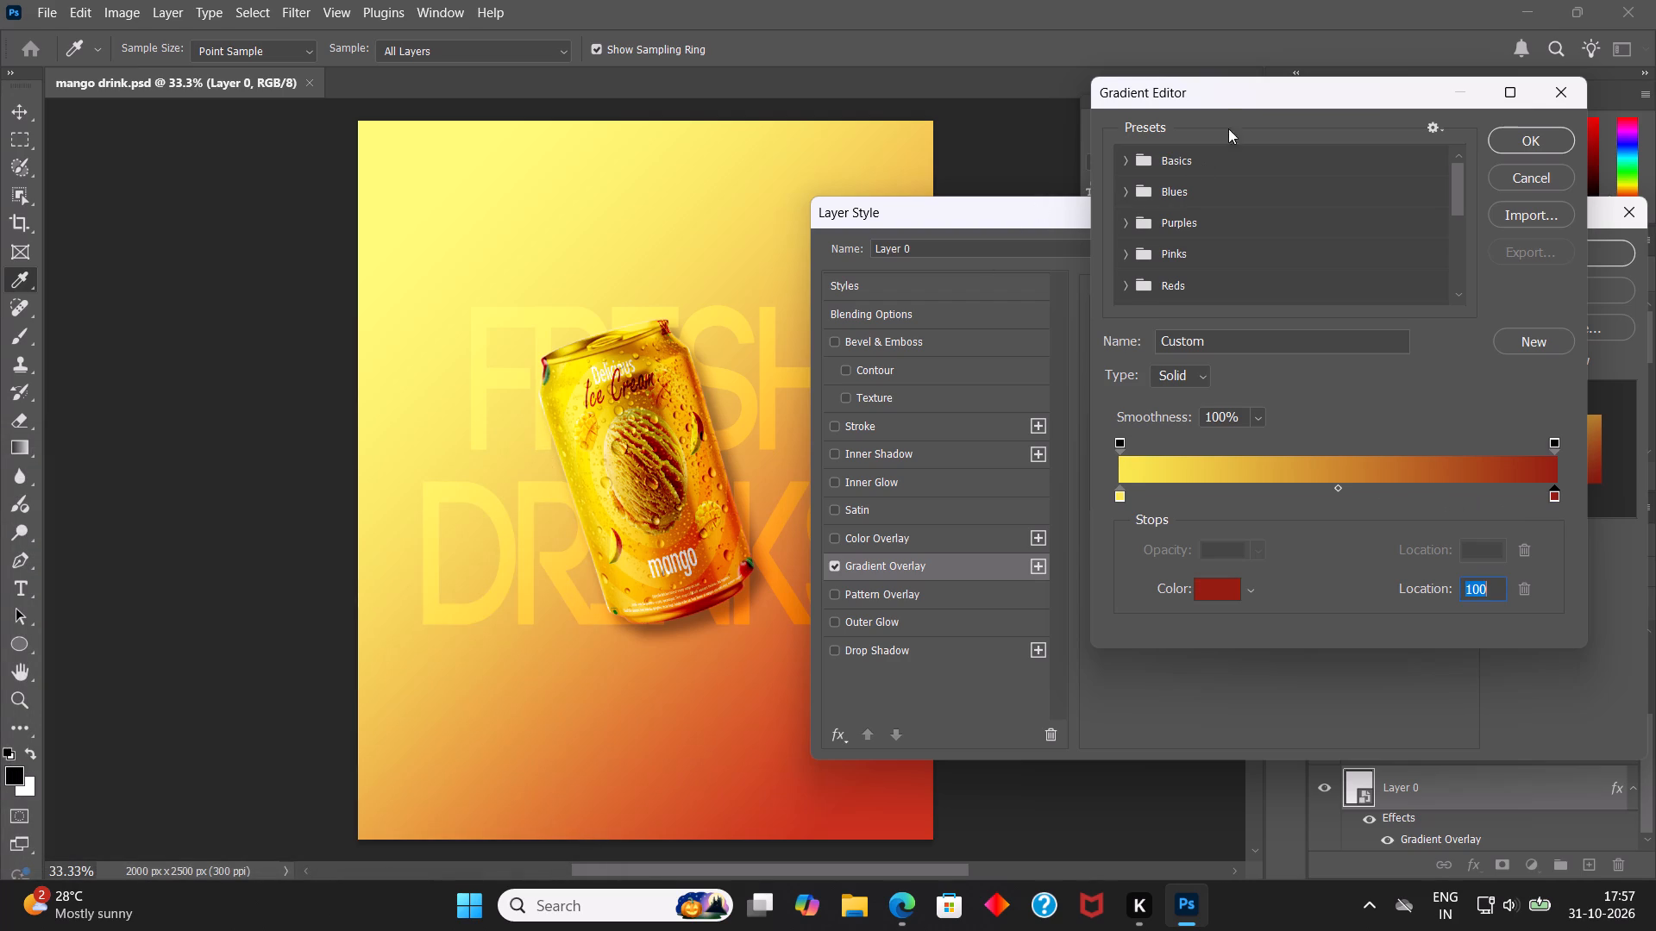
left_click_drag(1221, 97, 1374, 97)
left_click_drag(1023, 225, 1167, 181)
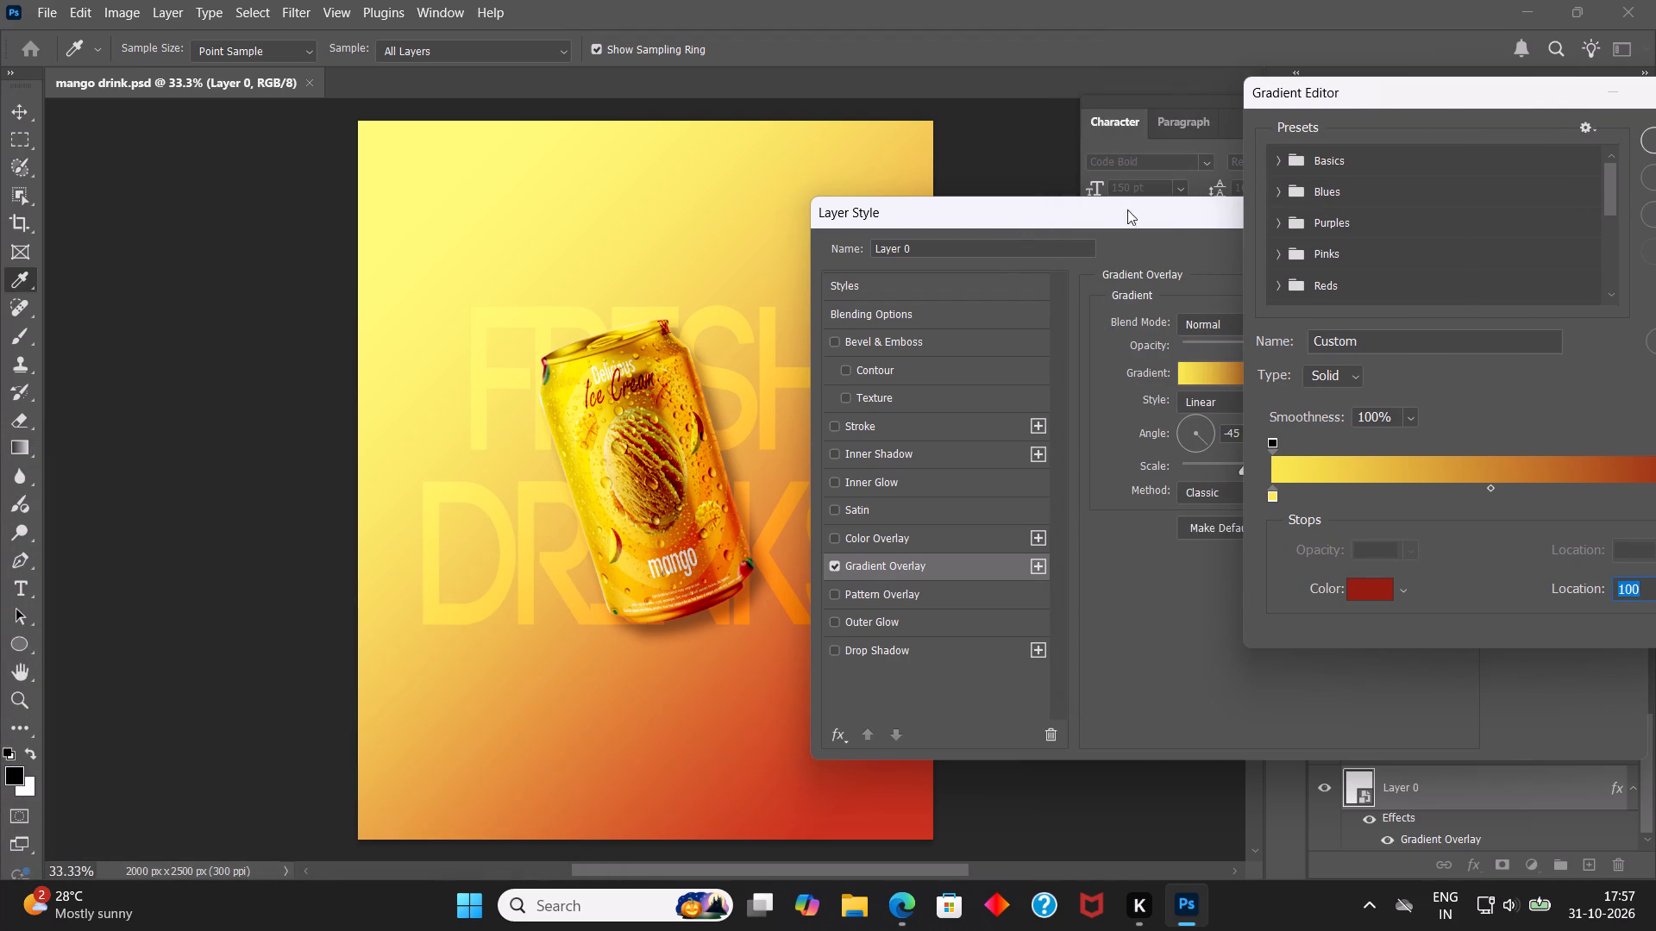
left_click_drag(1105, 210, 1248, 198)
left_click_drag(1350, 98, 1070, 204)
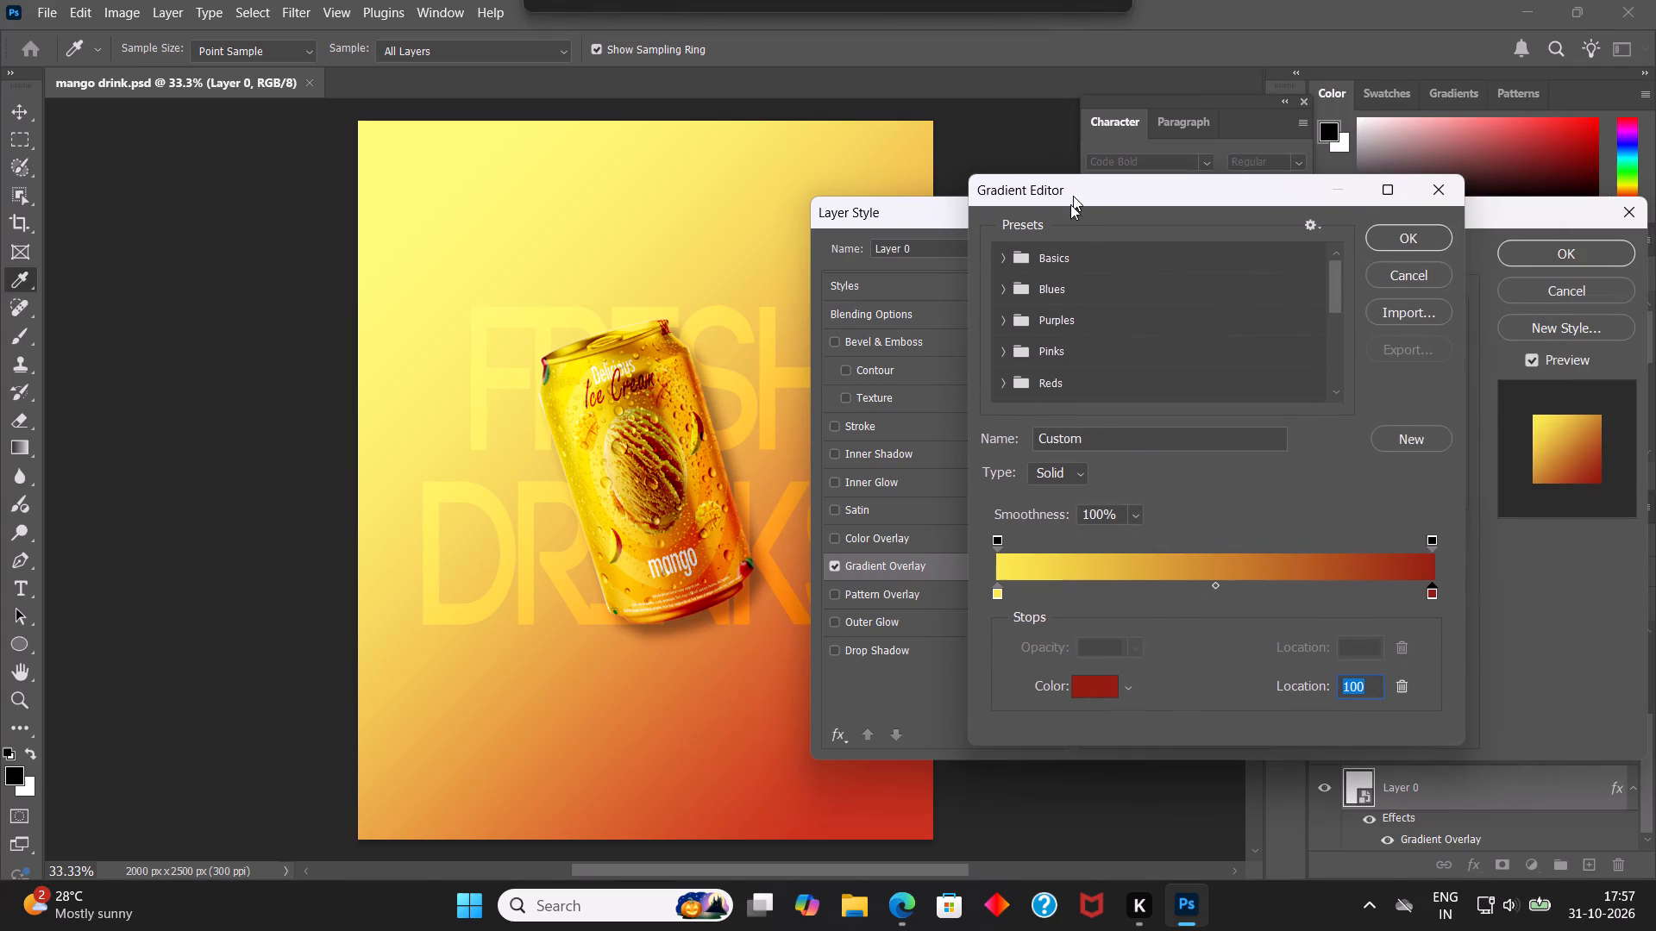
left_click_drag(1070, 204, 1073, 197)
left_click(1389, 238)
left_click_drag(1020, 215, 1365, 94)
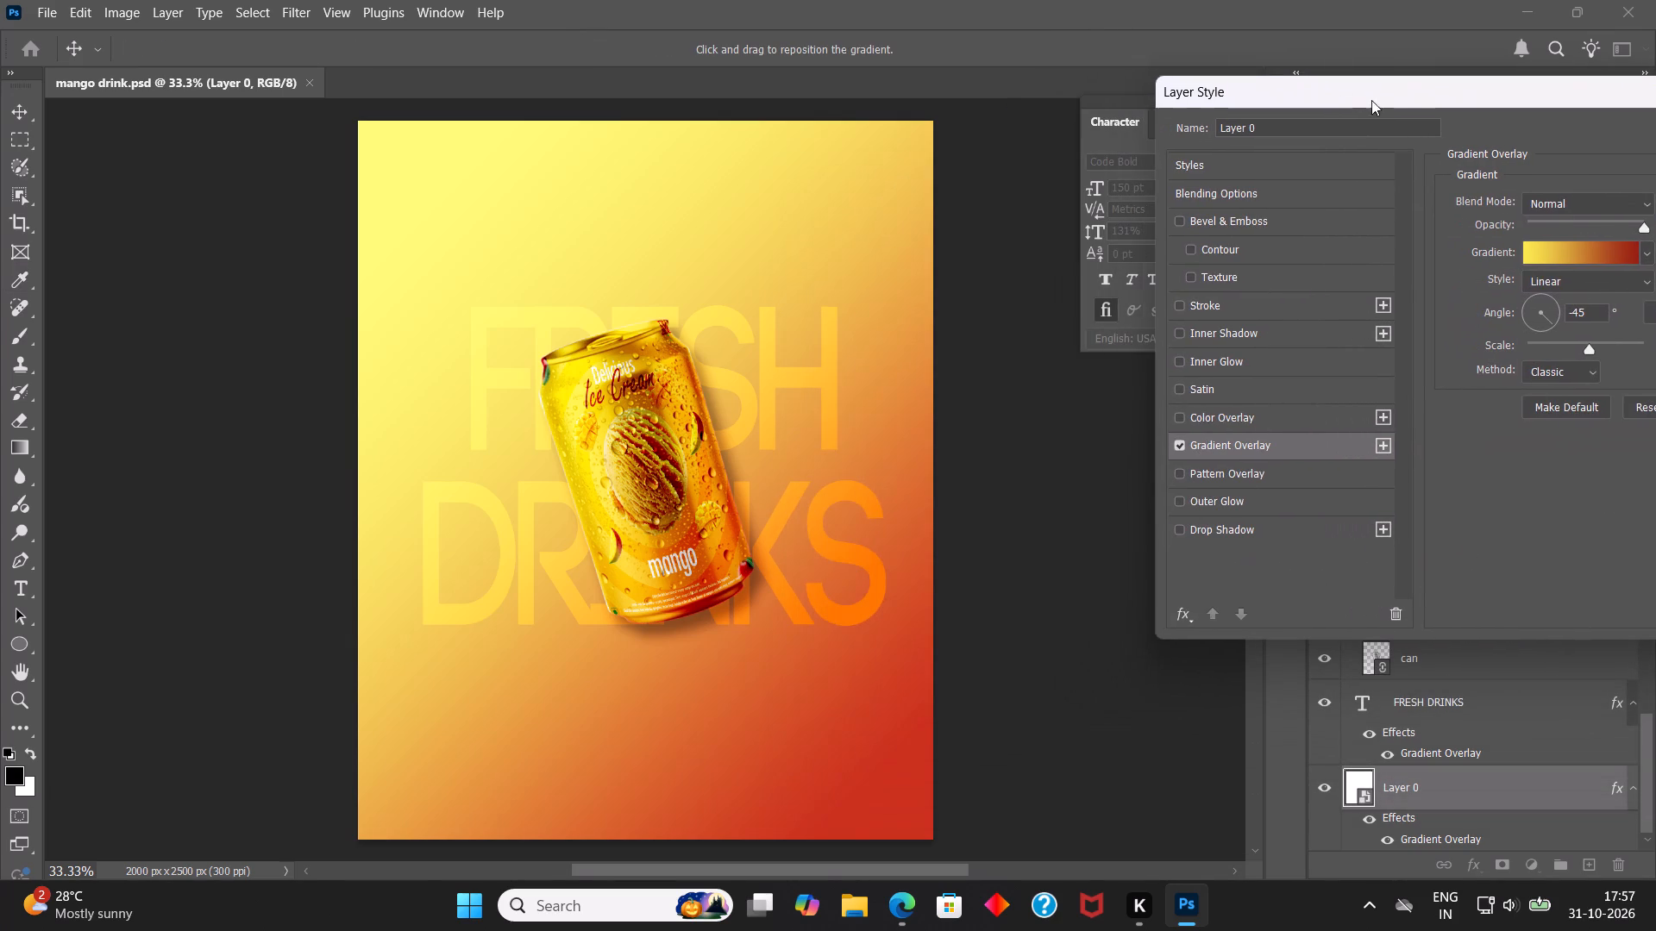
left_click(1546, 253)
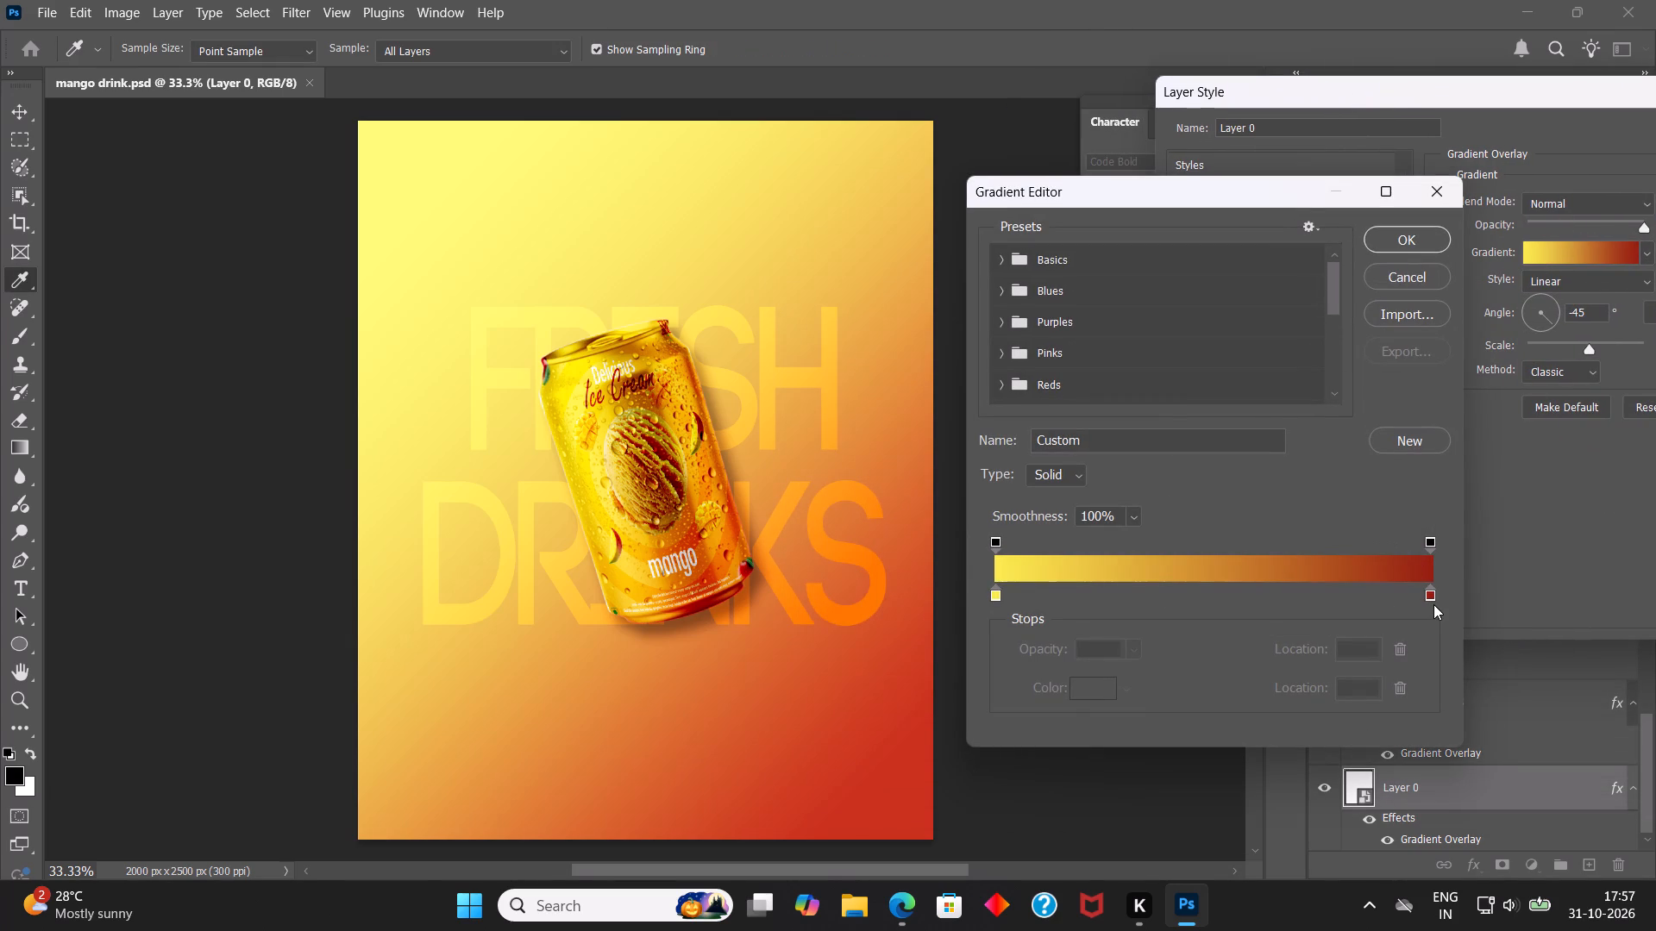
left_click(1433, 595)
left_click(1089, 689)
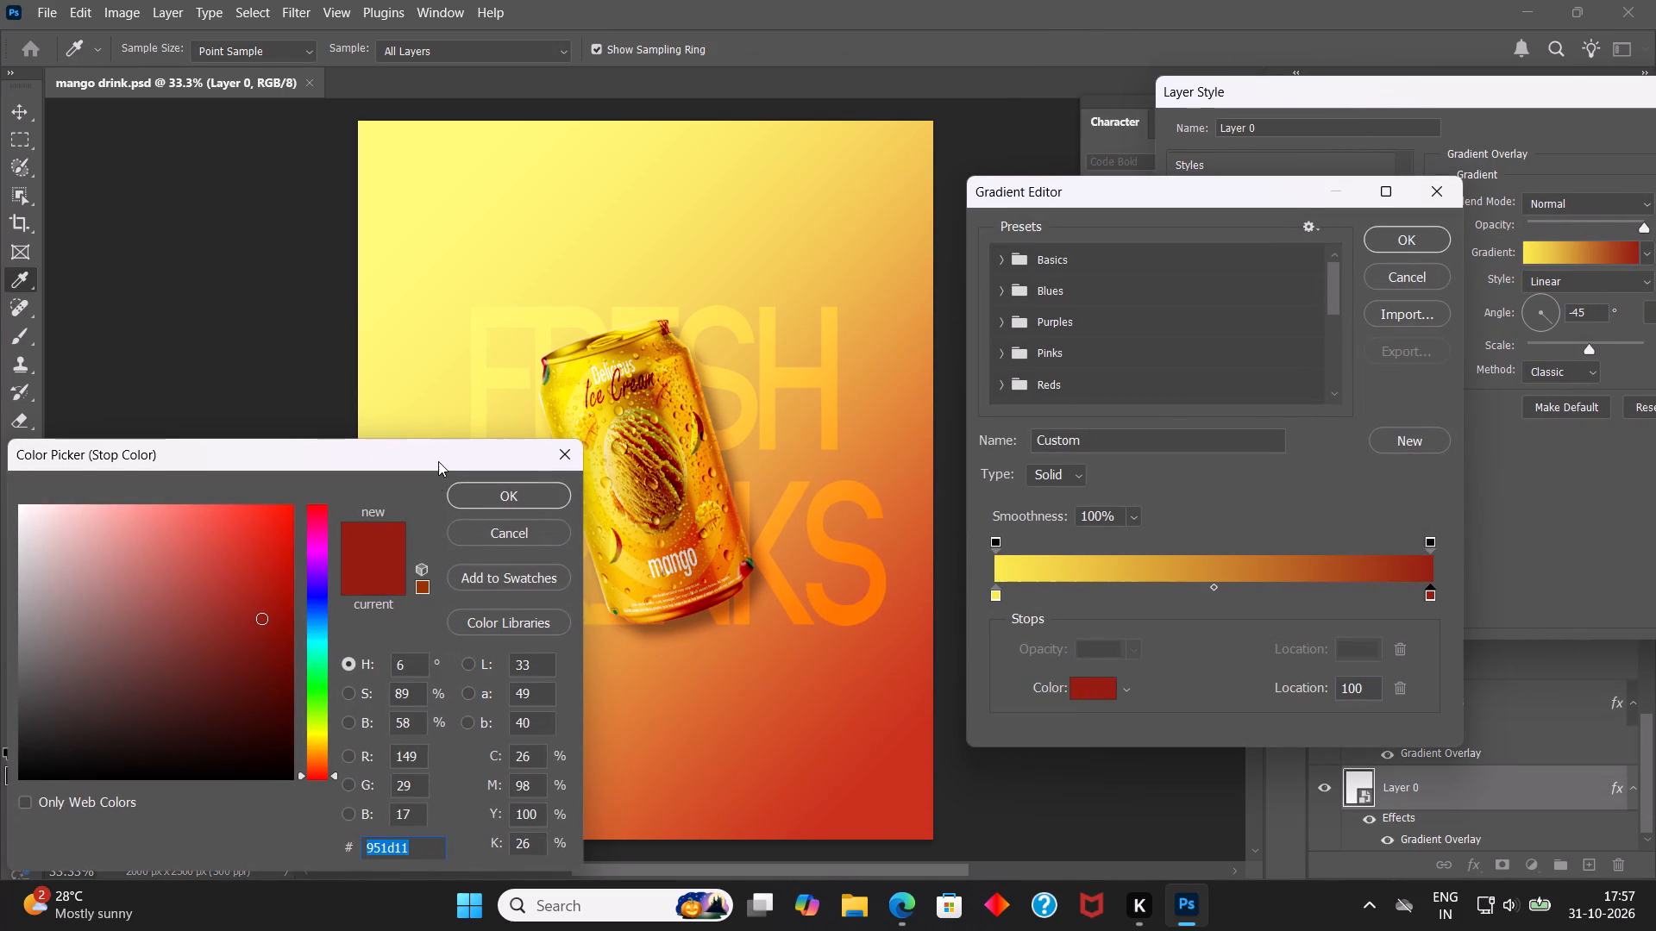
left_click_drag(438, 461, 1546, 373)
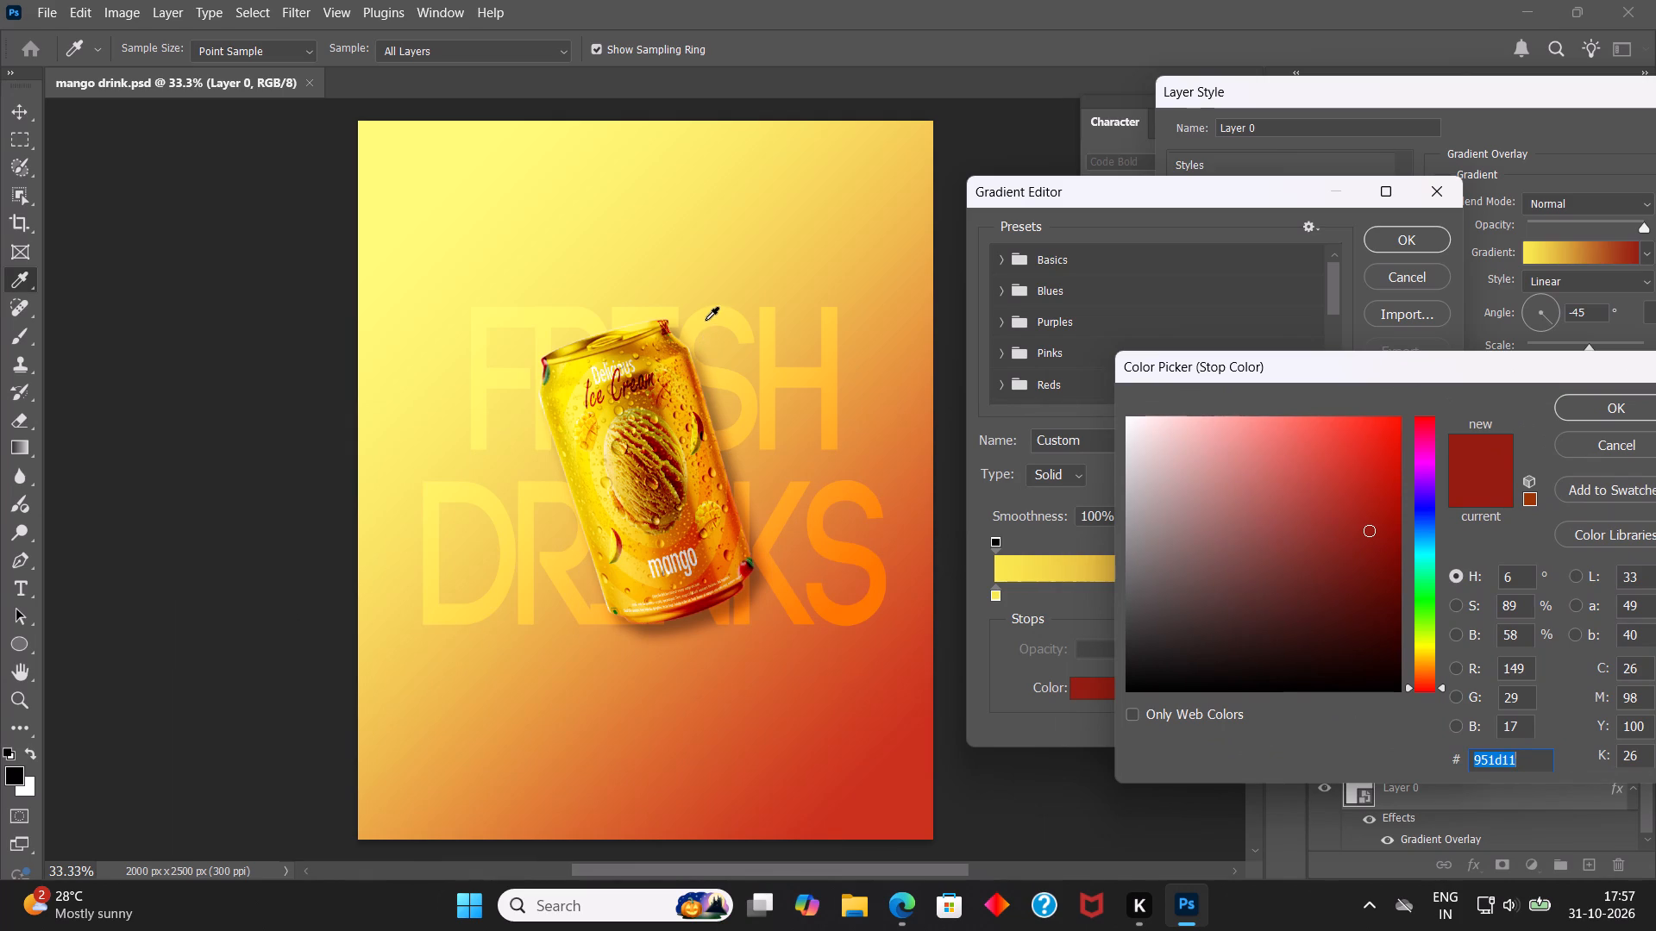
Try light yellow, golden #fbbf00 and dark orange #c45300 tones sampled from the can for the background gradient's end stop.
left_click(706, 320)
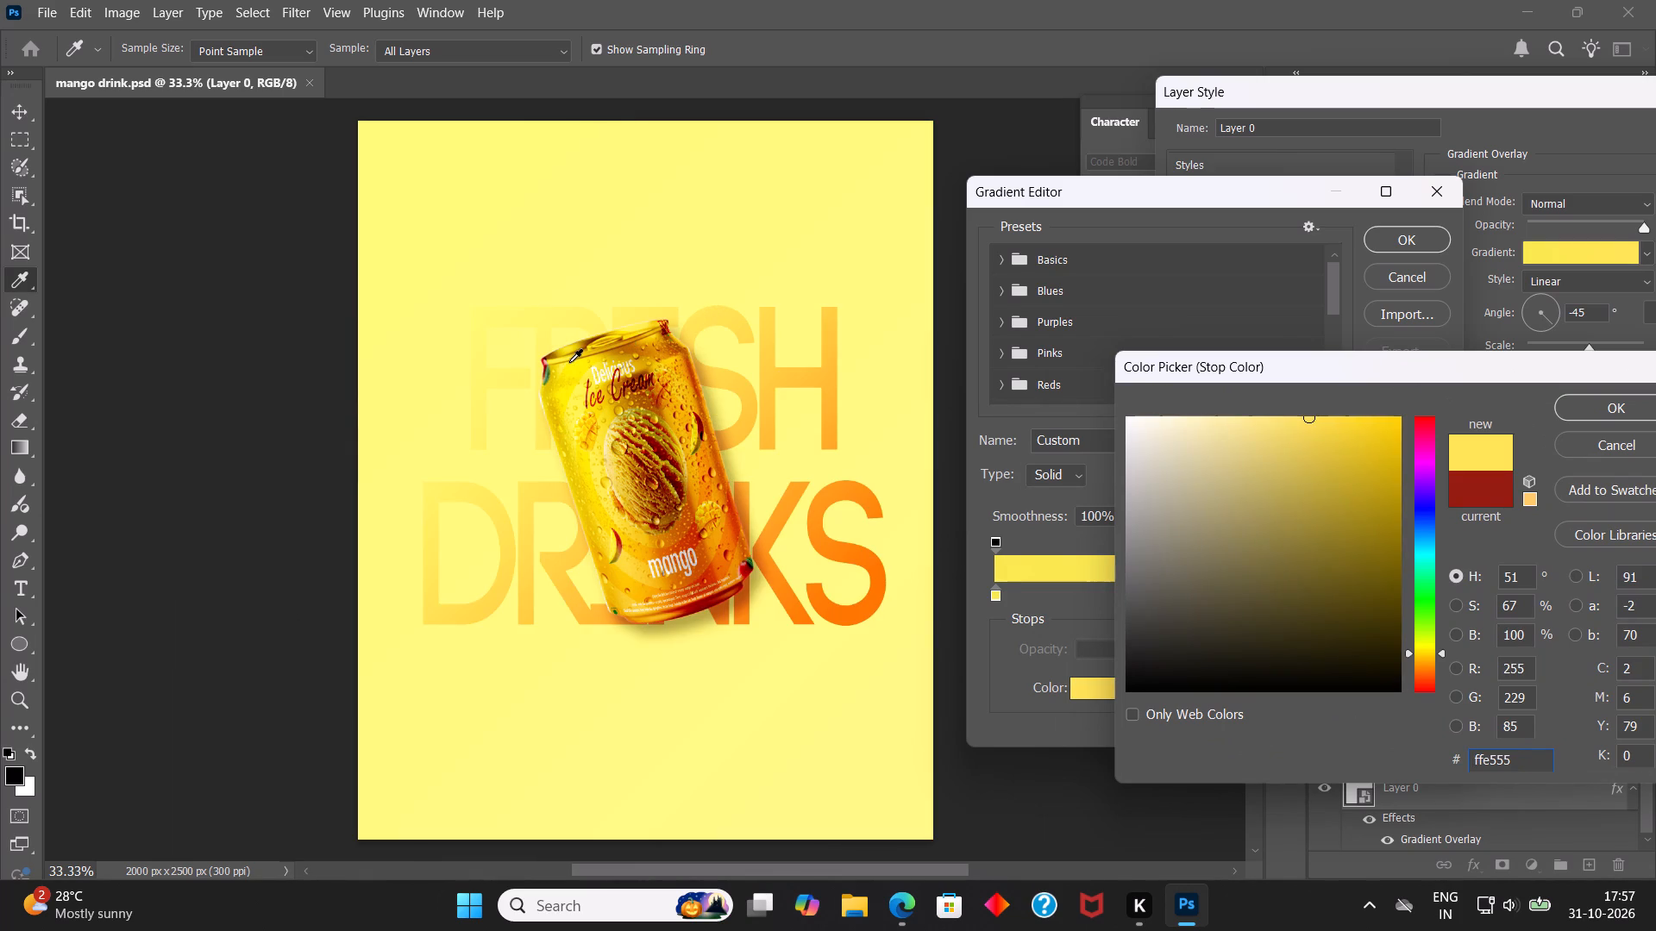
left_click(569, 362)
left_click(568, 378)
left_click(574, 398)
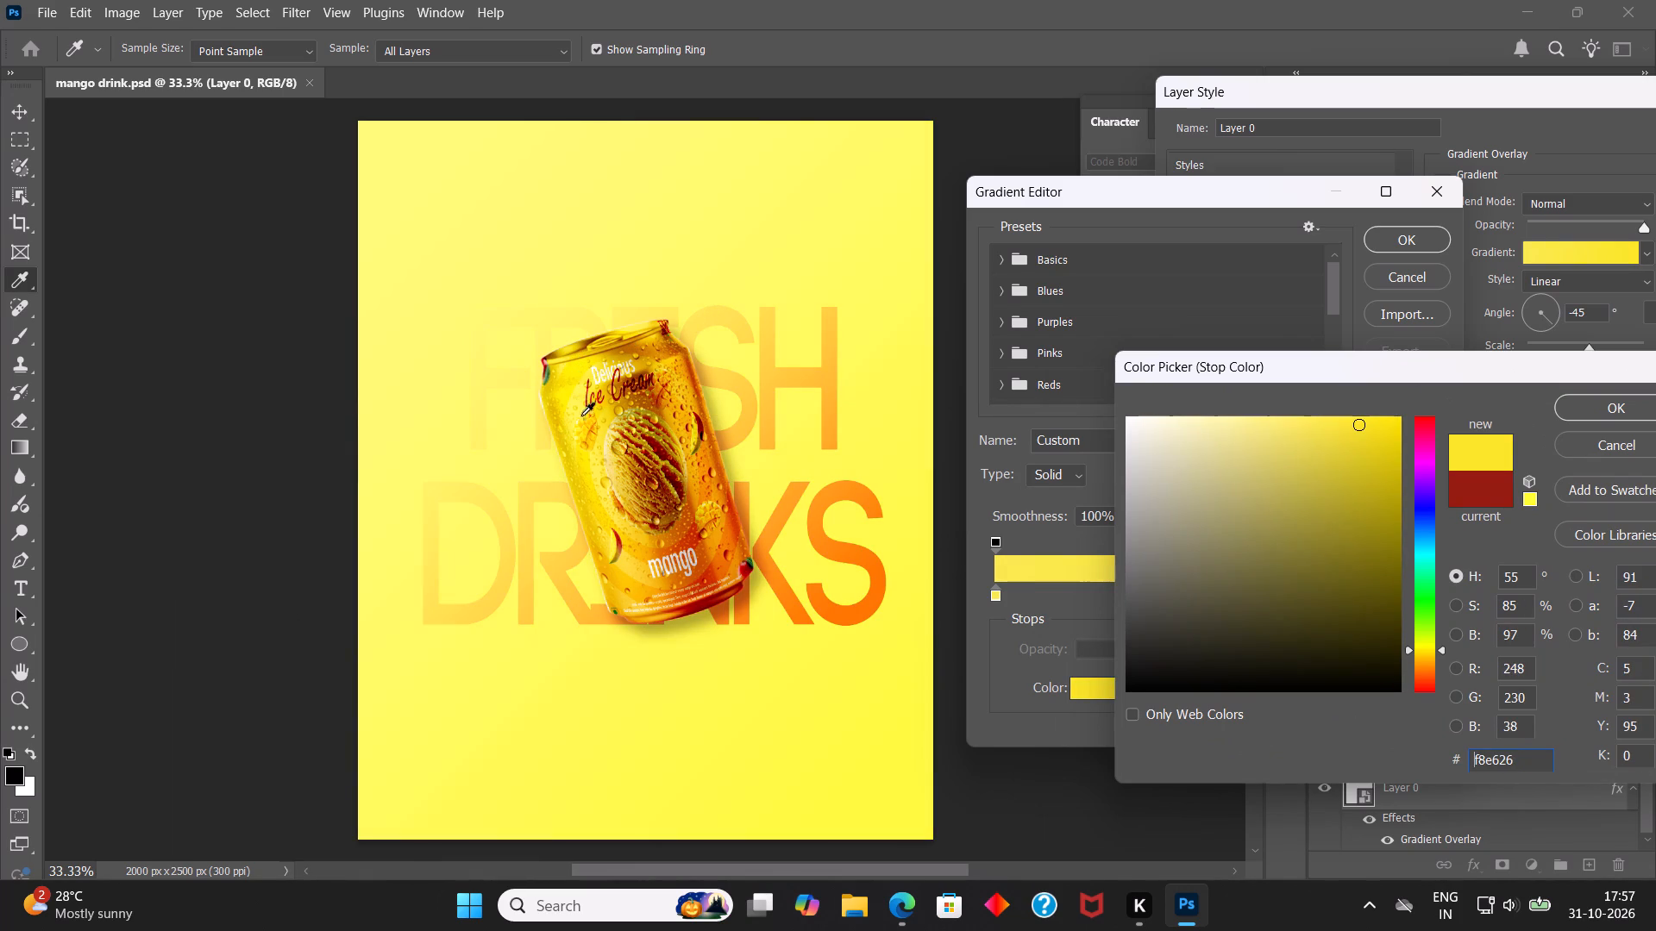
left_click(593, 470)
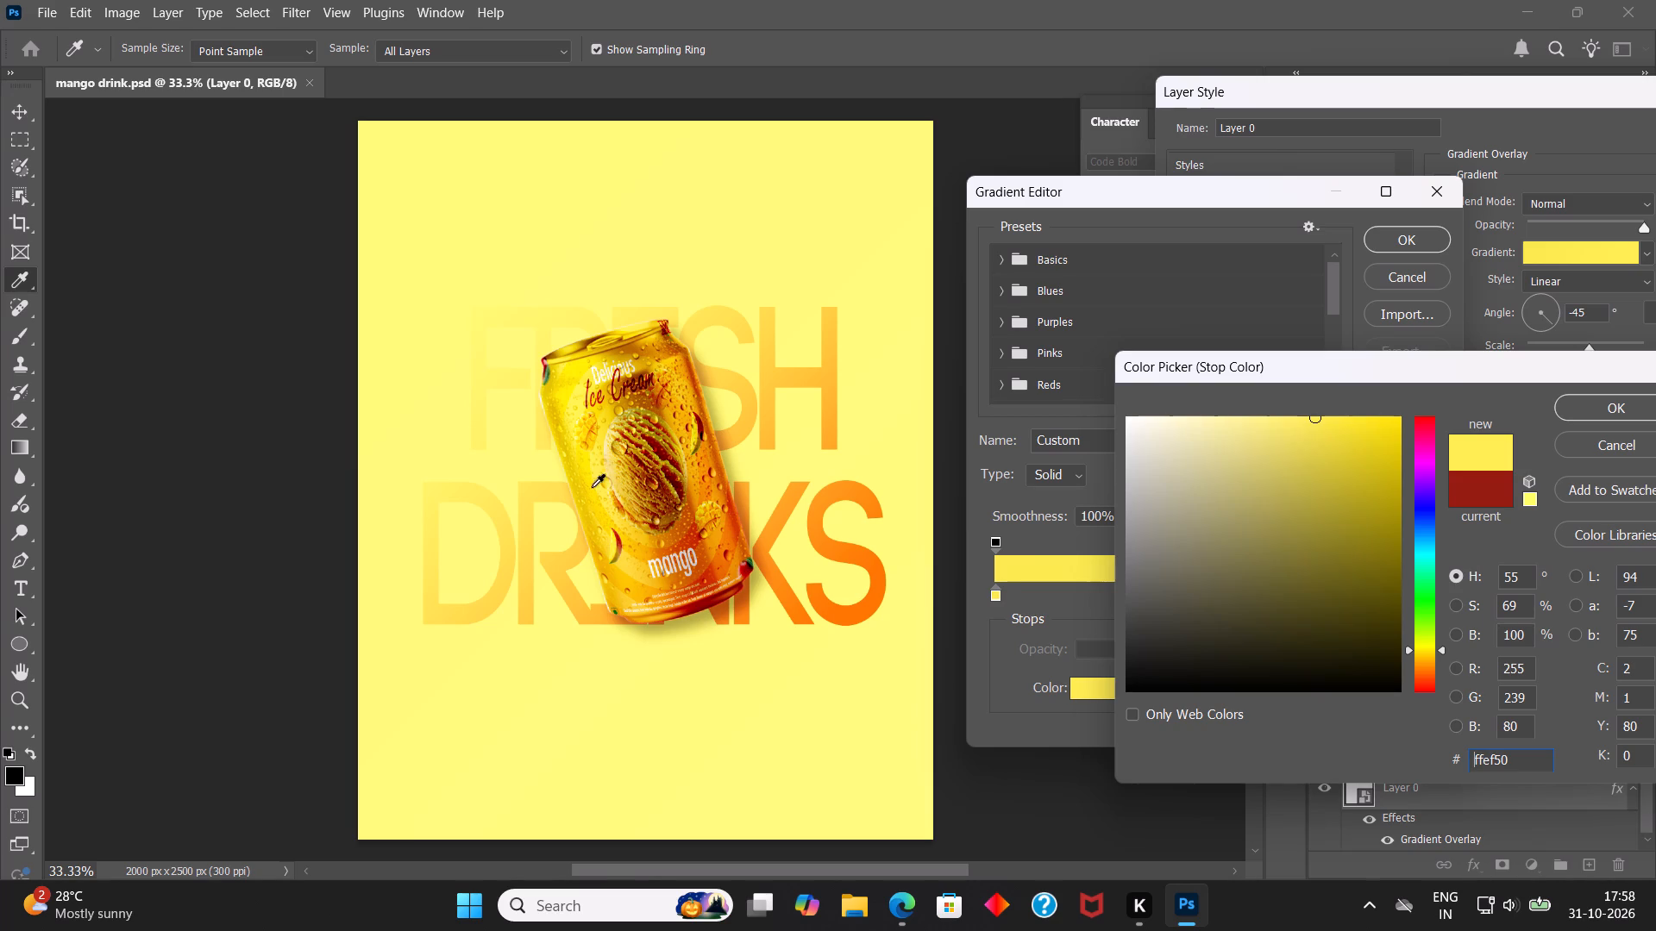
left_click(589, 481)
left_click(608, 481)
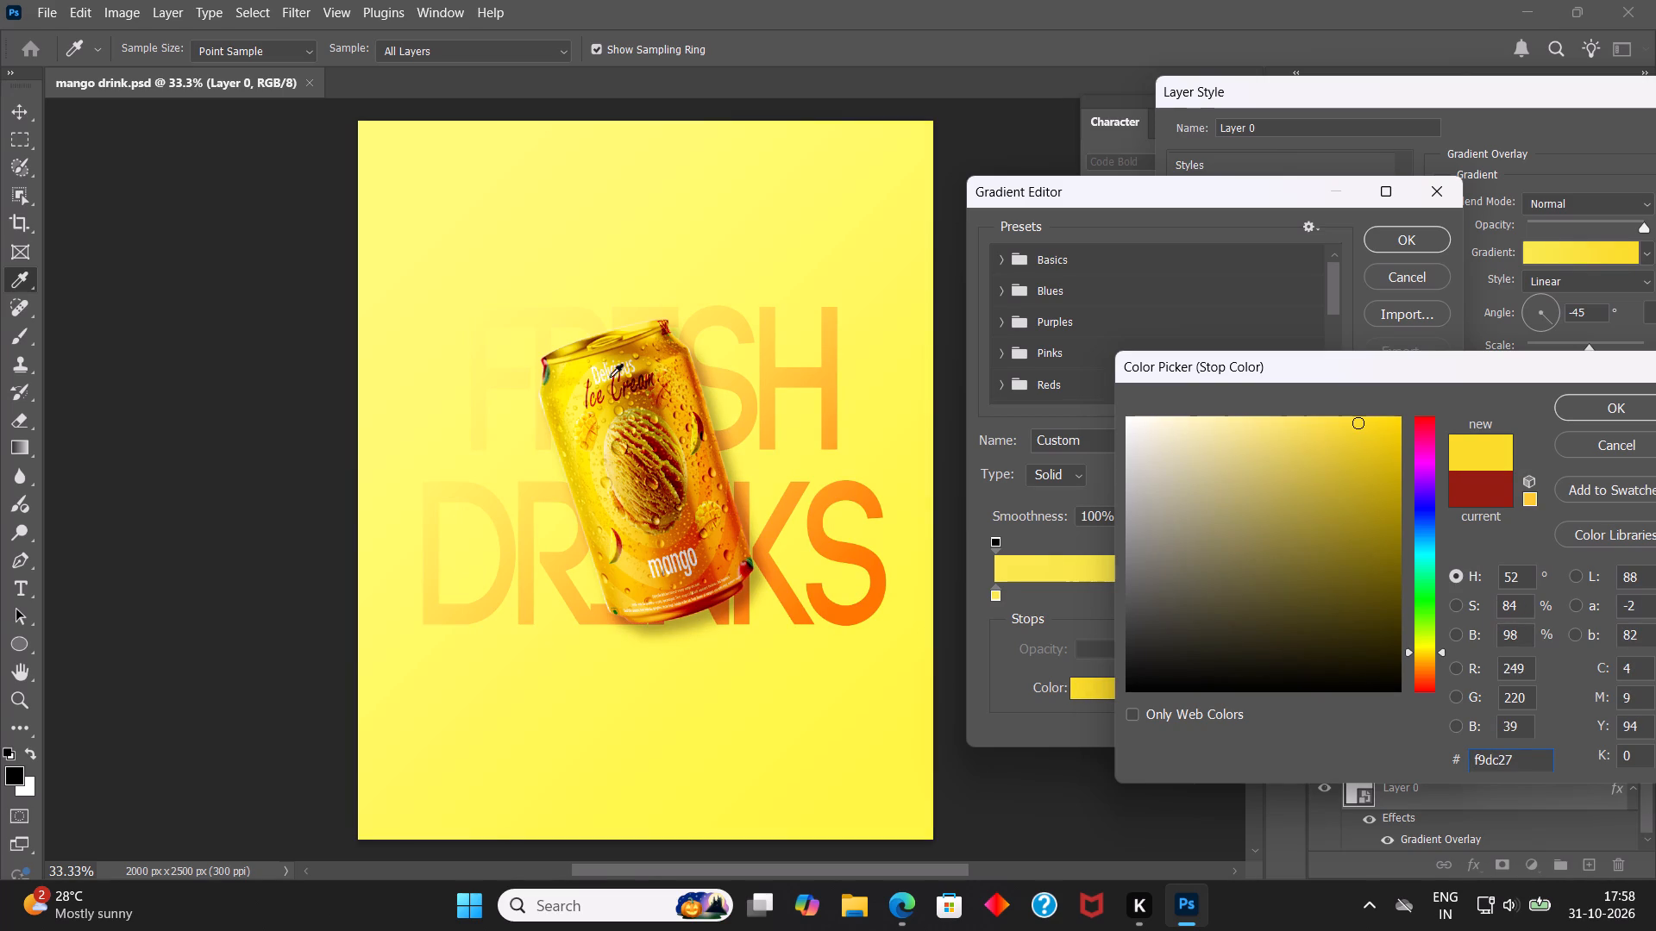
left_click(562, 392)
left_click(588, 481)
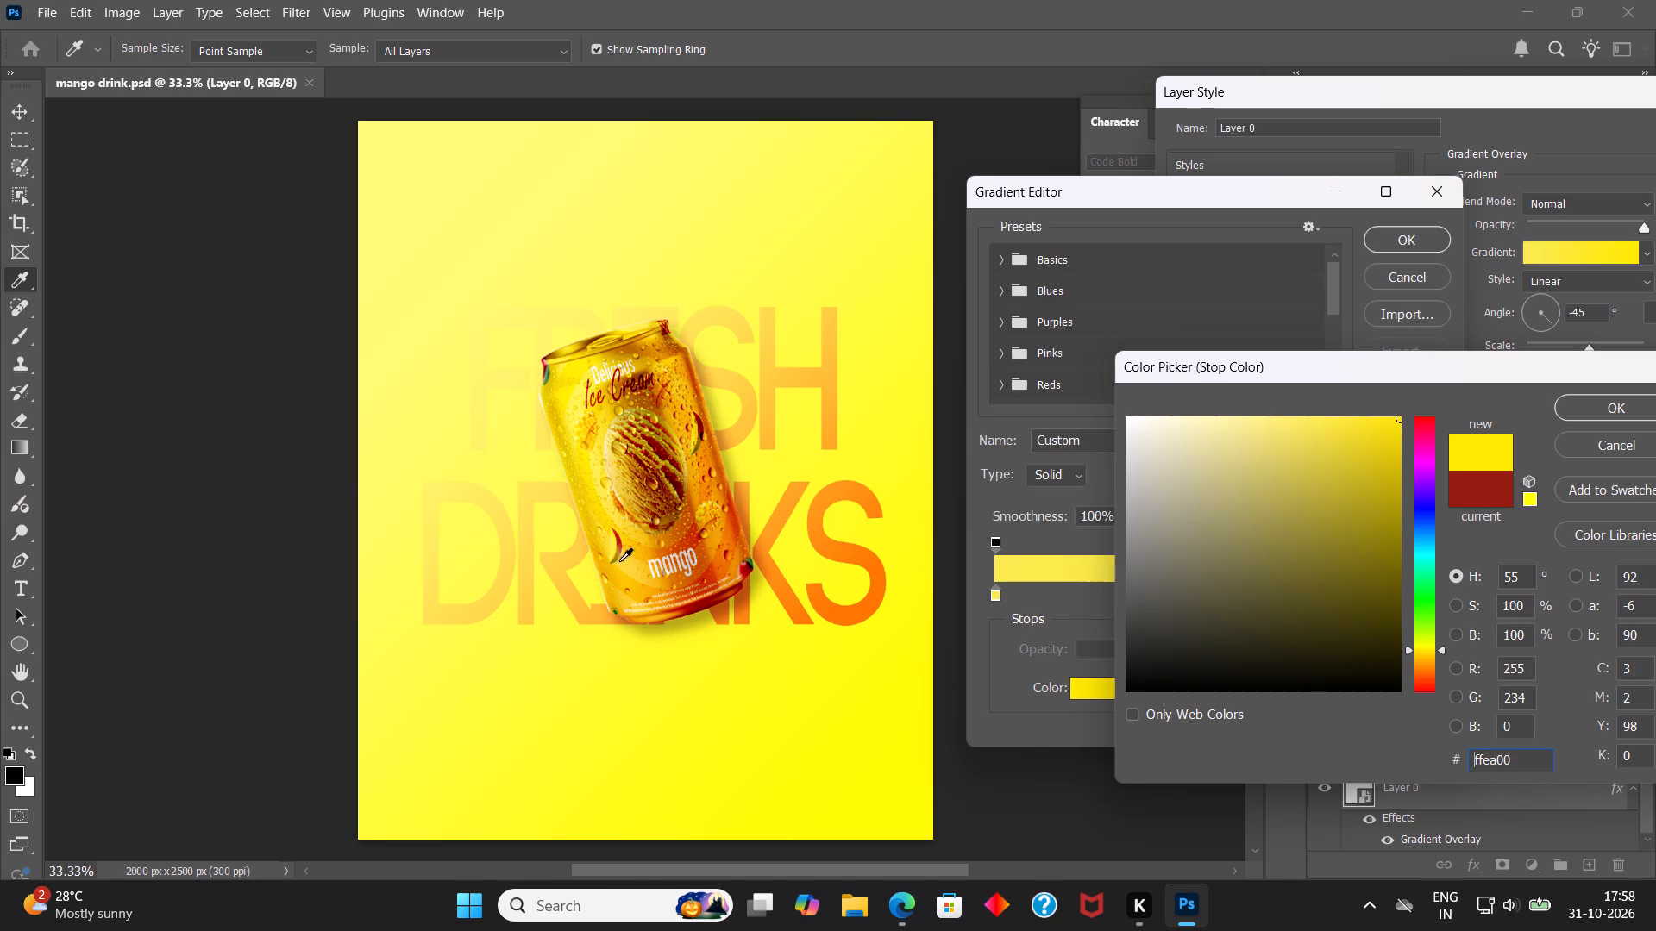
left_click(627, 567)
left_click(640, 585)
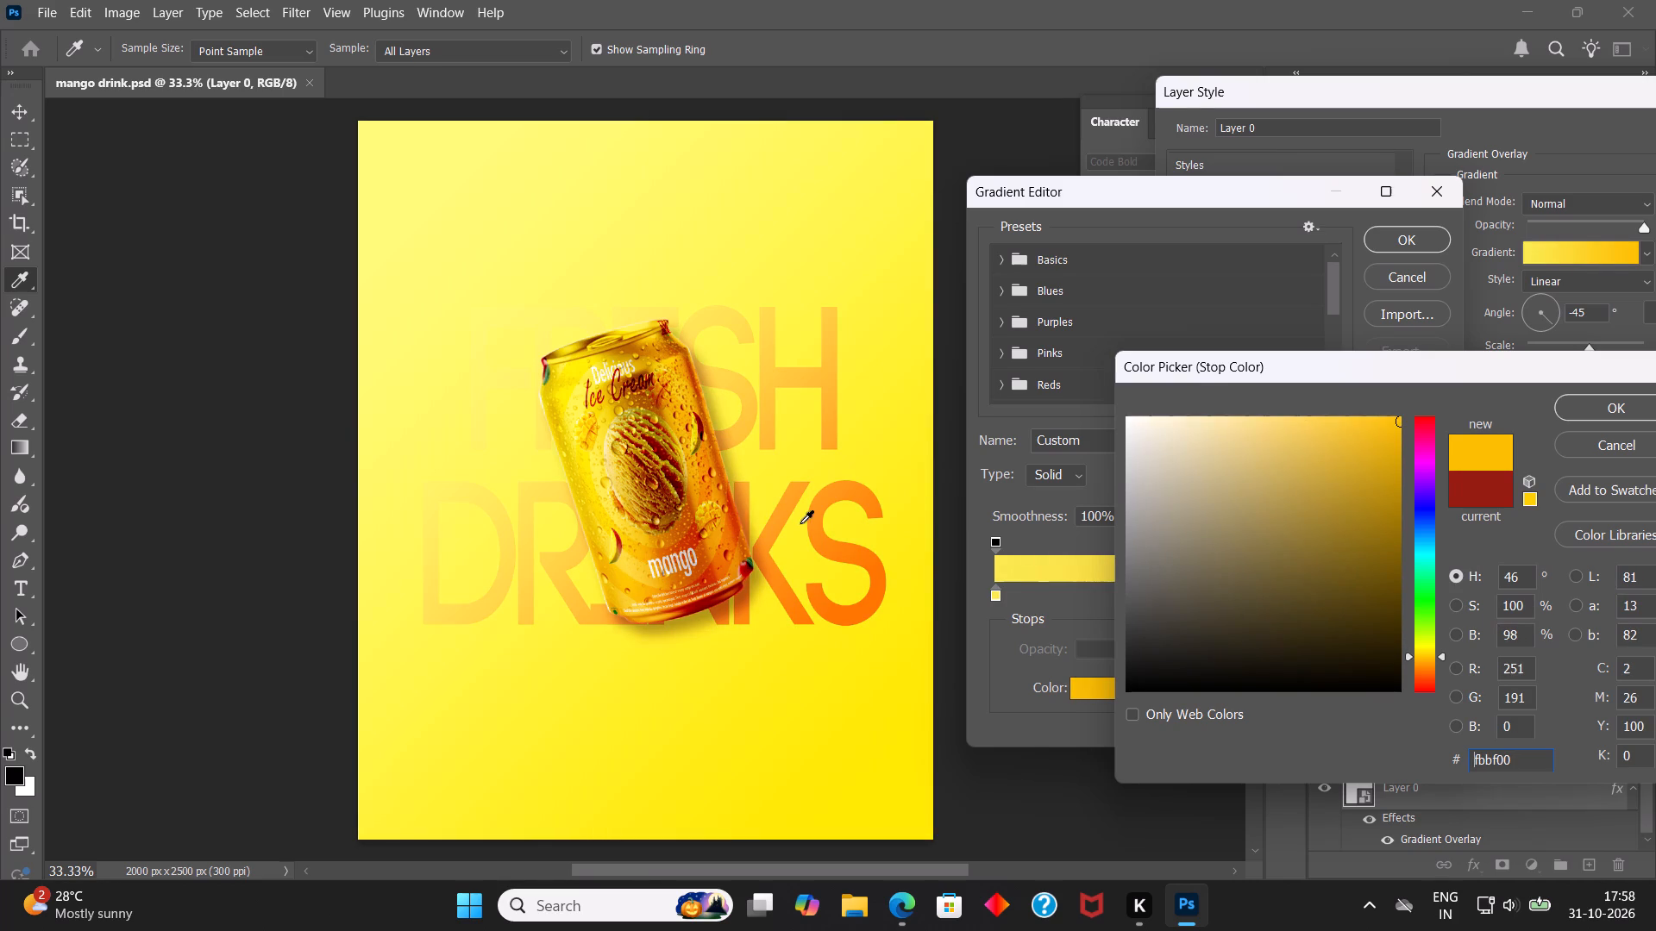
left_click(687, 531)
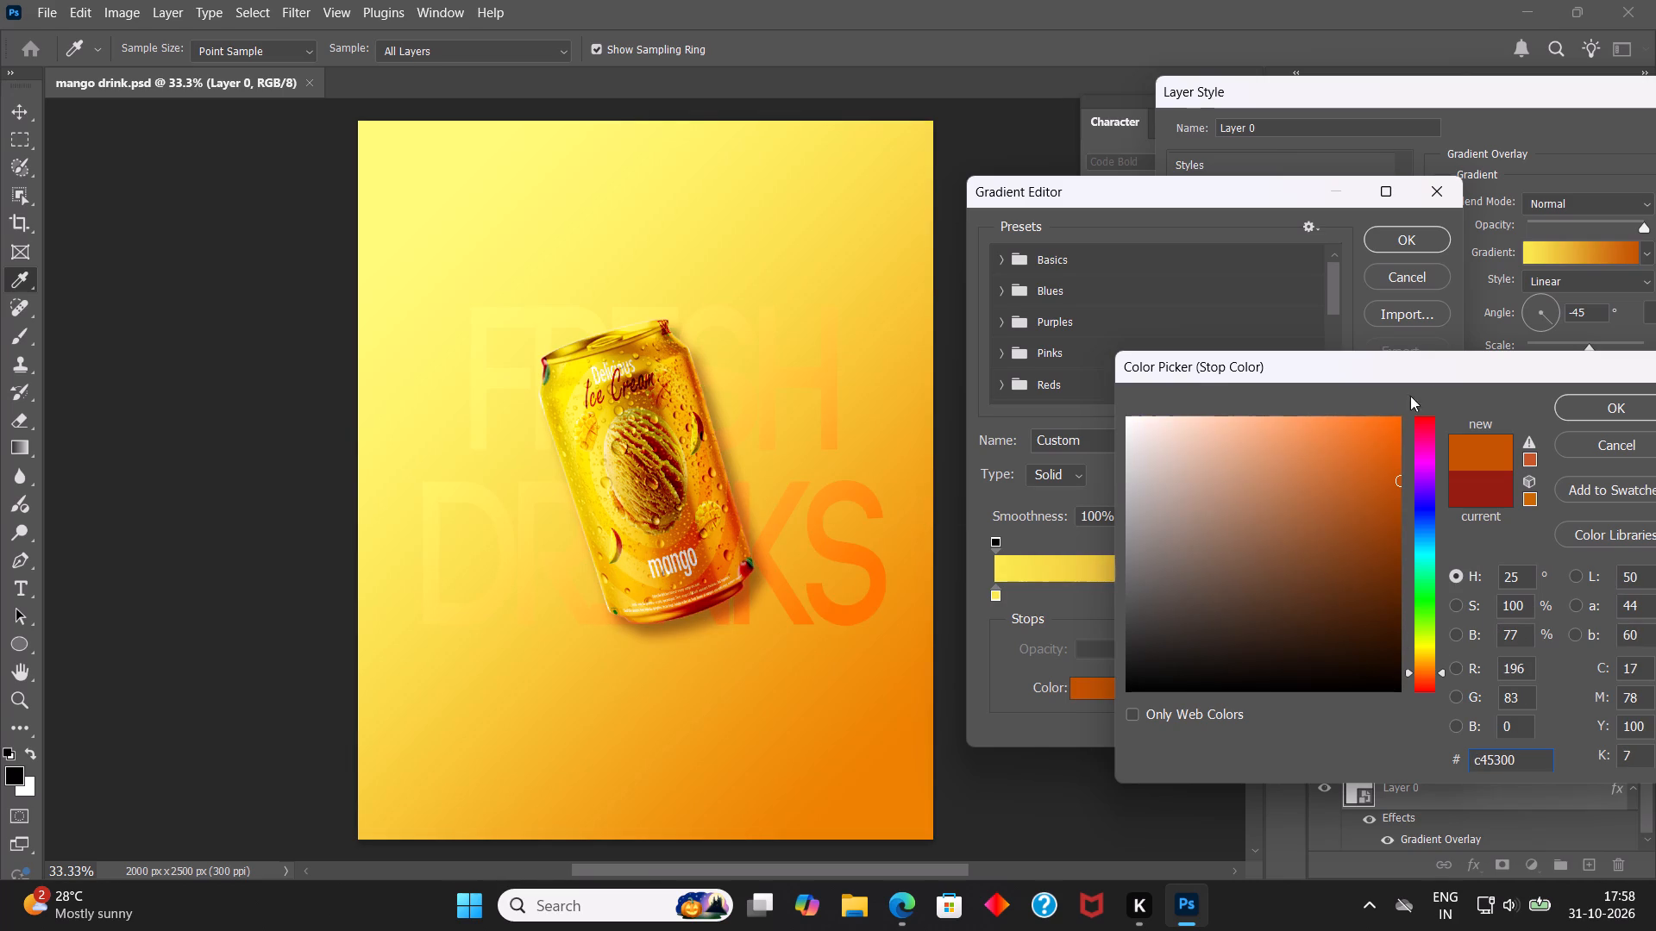
Sample the can's light yellow #ffec44 for the end stop and darken it to #d1c027.
left_click(584, 450)
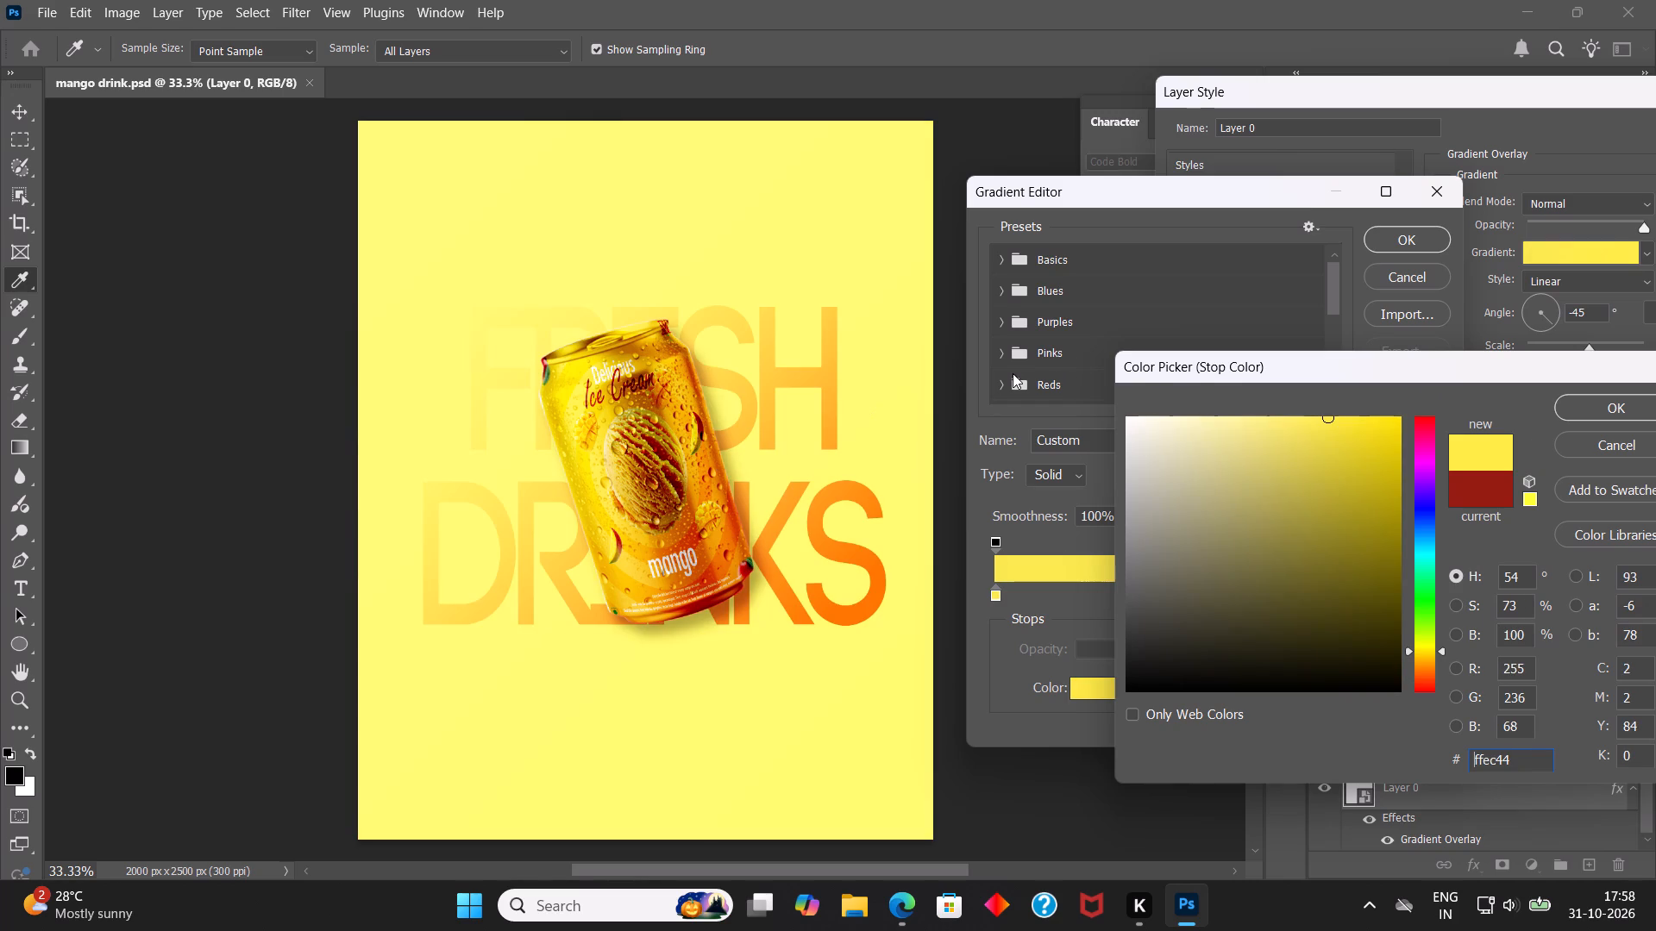
left_click_drag(1261, 372, 1124, 375)
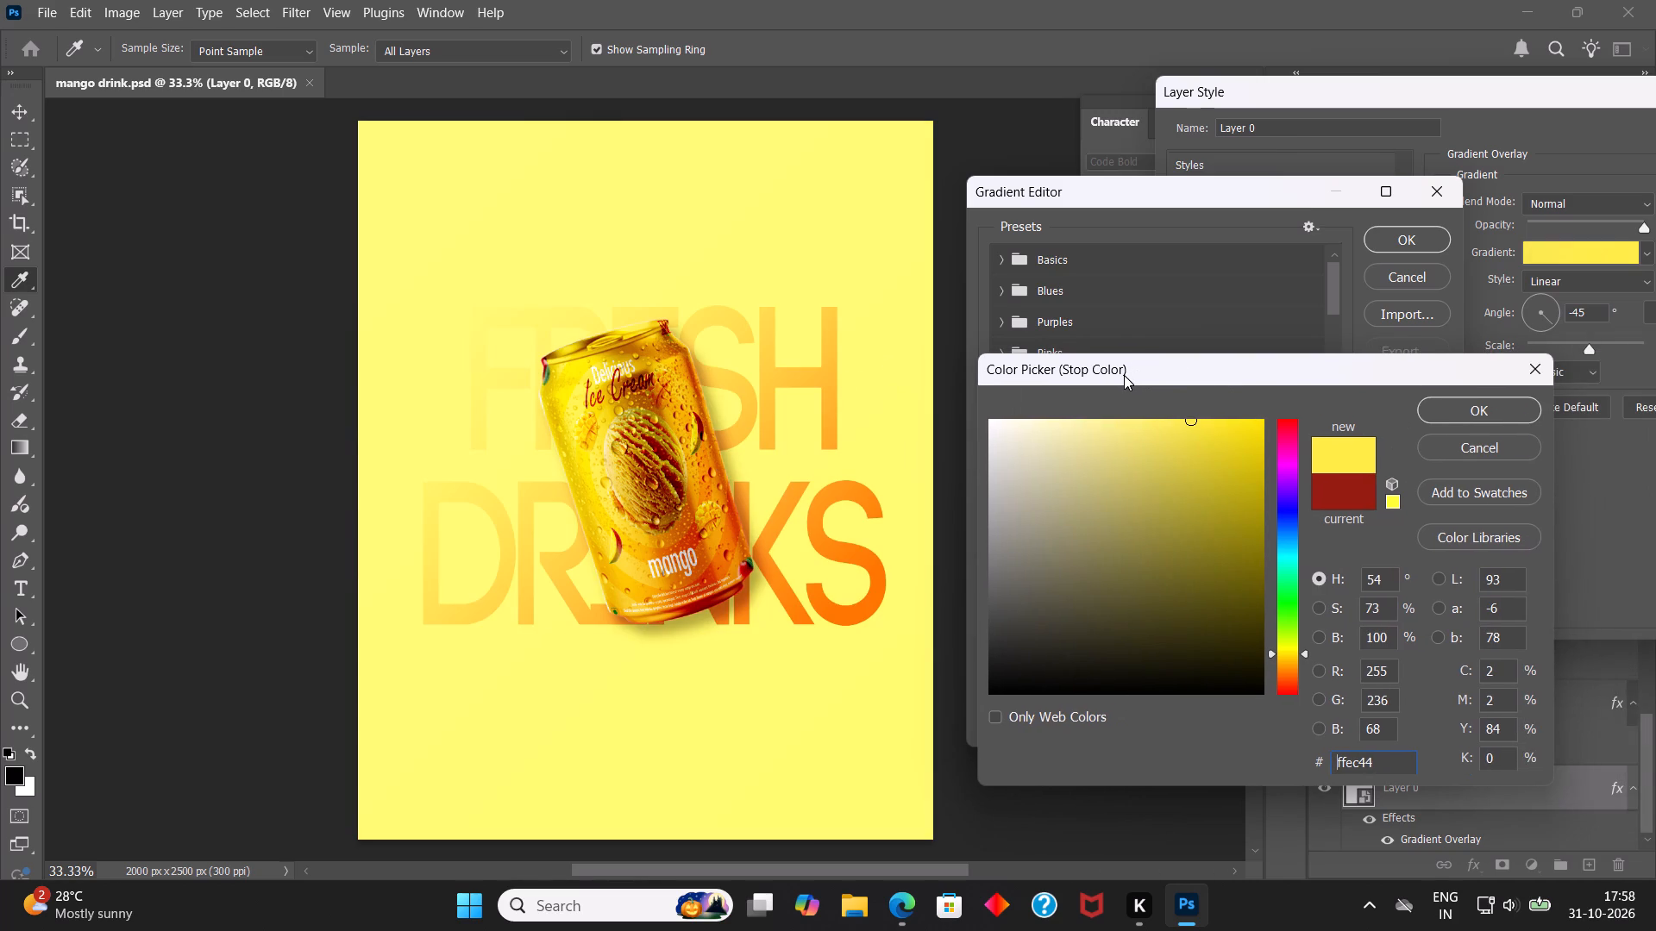
left_click_drag(1124, 375, 1183, 378)
left_click(1273, 461)
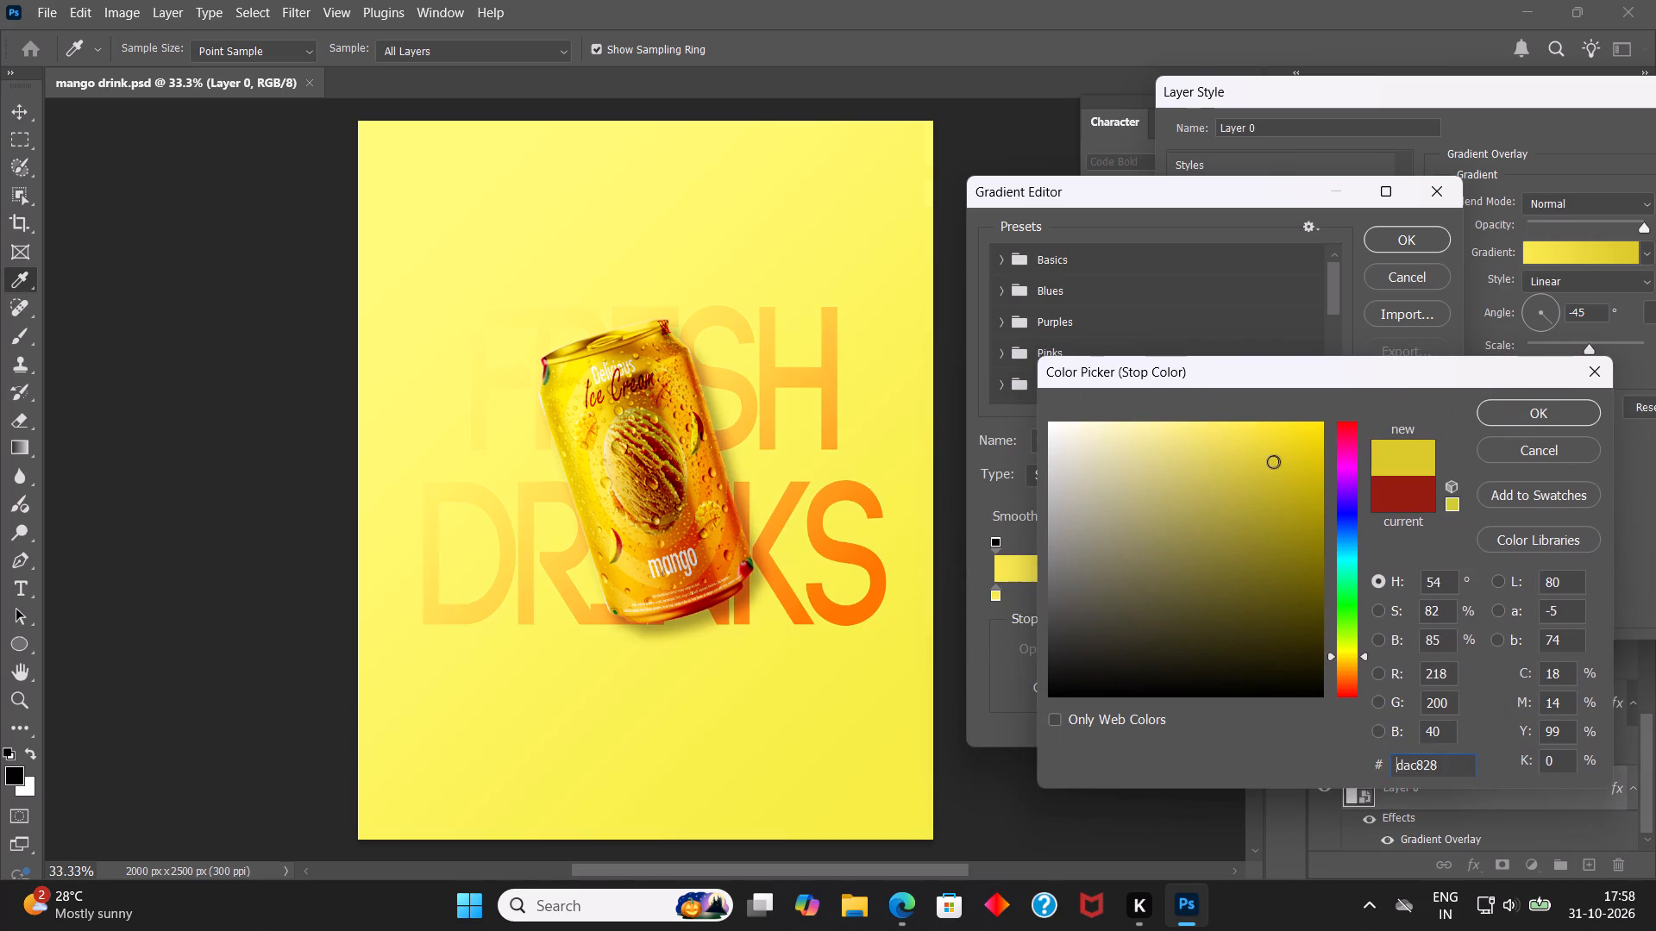
left_click(1273, 471)
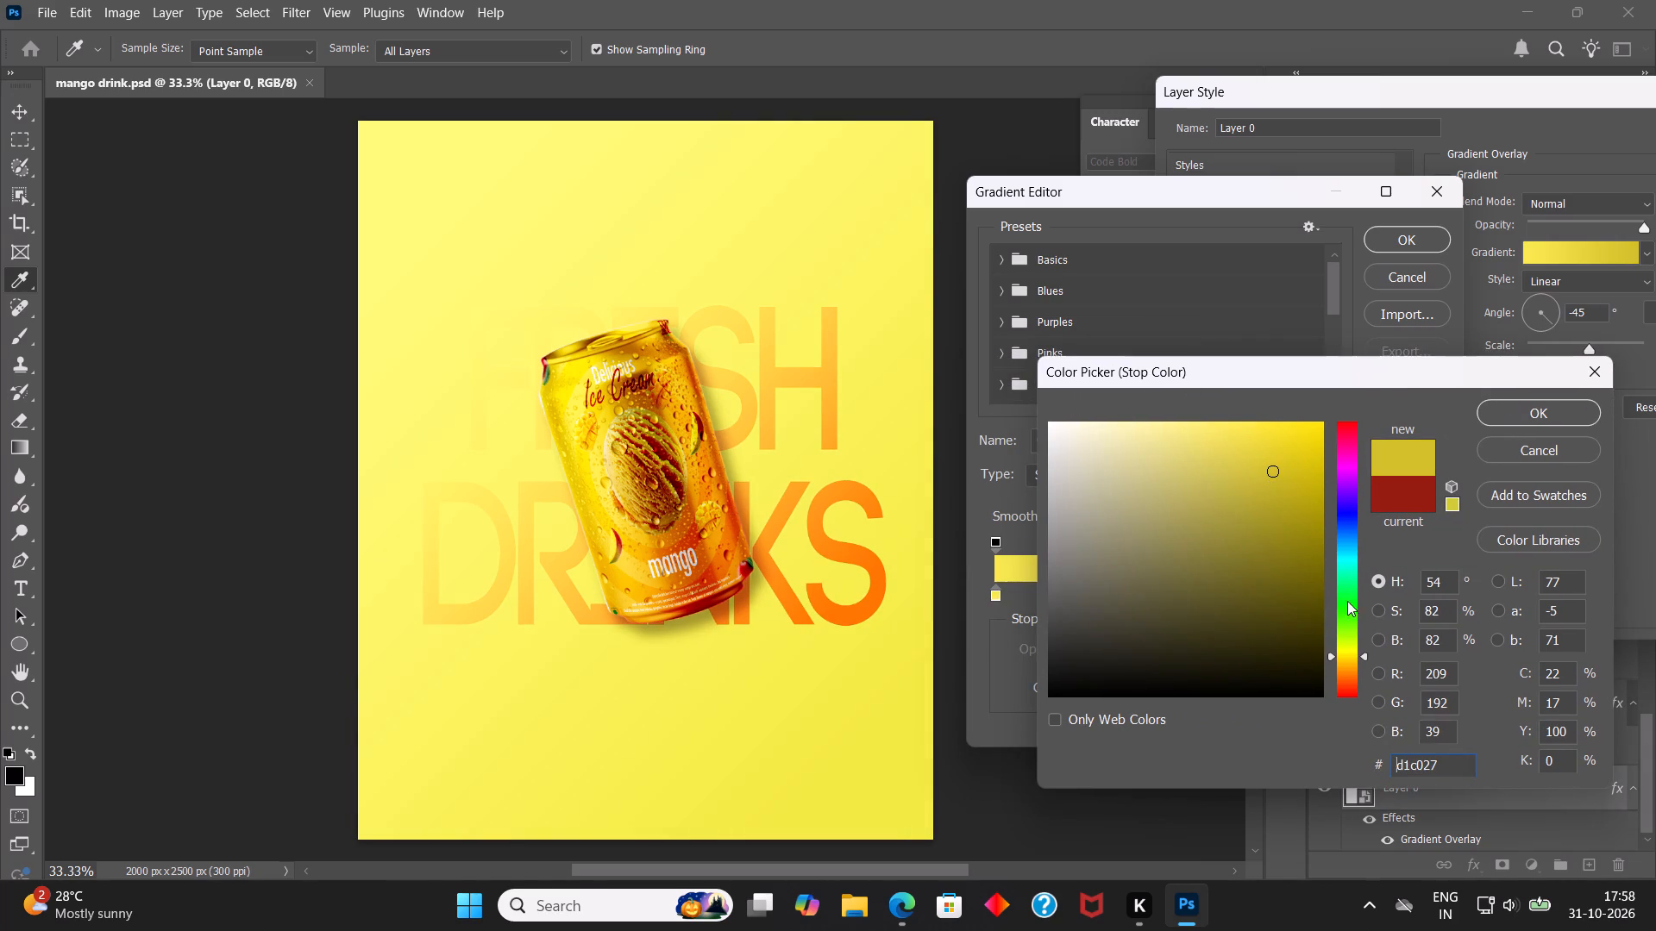
Try green and cyan hues for the end stop, settle on the golden yellow #d1b327, and accept the colour.
left_click(1343, 653)
left_click_drag(1344, 653, 1345, 649)
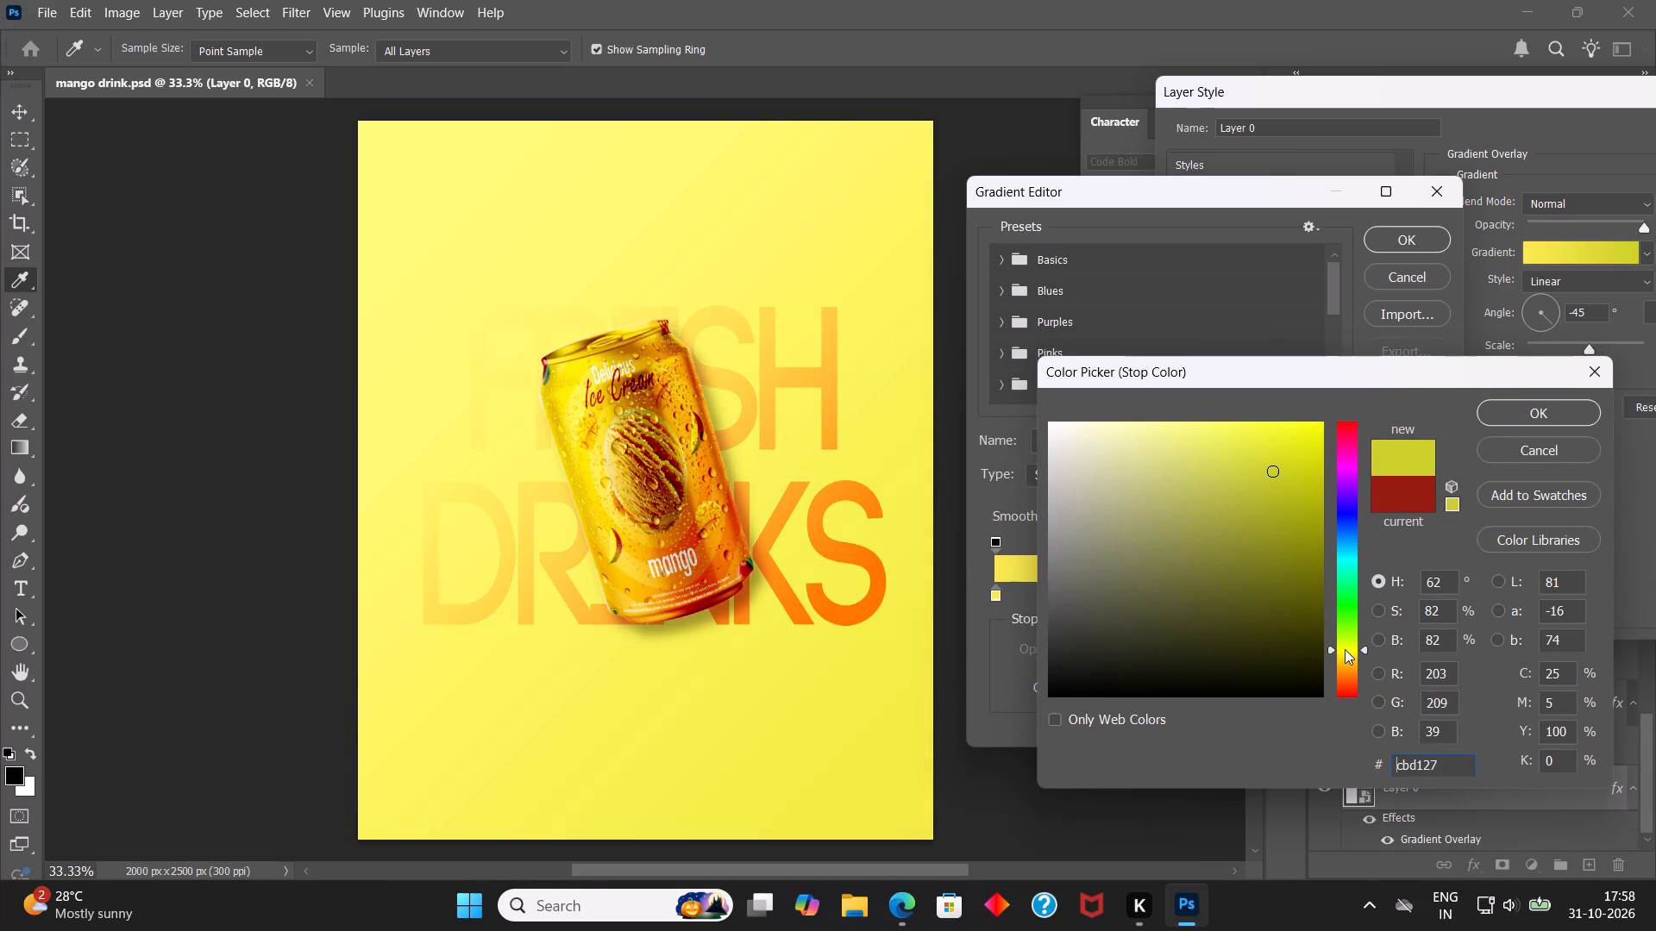
left_click_drag(1345, 649, 1352, 553)
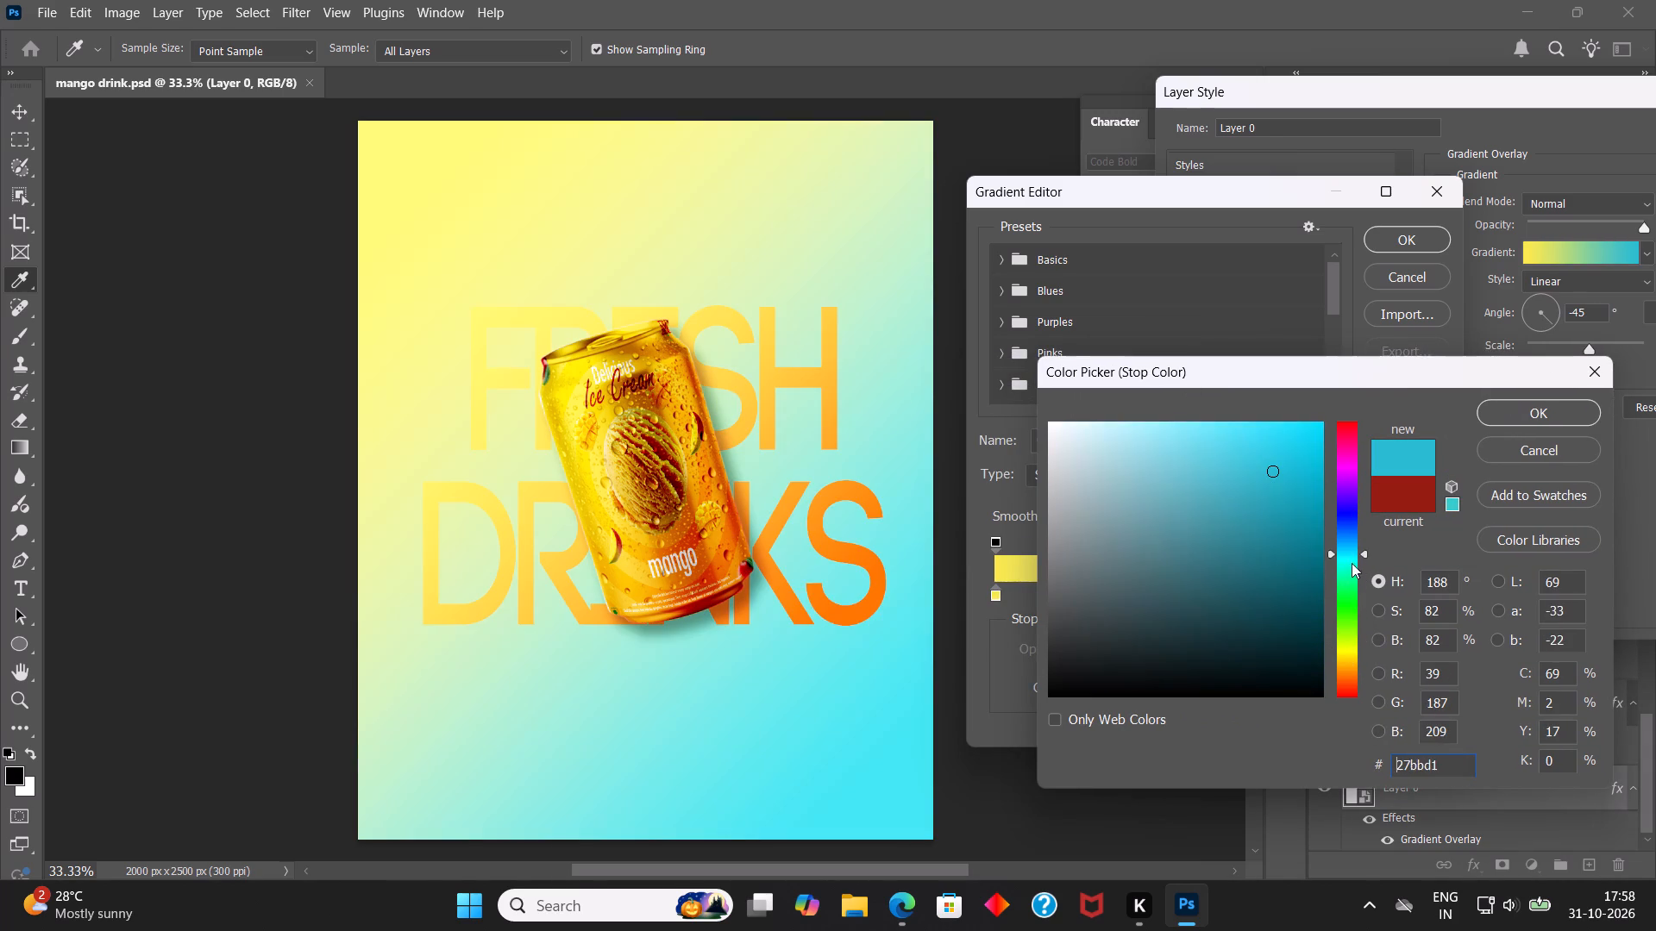
left_click(1353, 575)
left_click(1351, 590)
left_click_drag(1345, 604, 1344, 612)
left_click_drag(1342, 616, 1342, 628)
left_click(1342, 637)
double_click(1339, 650)
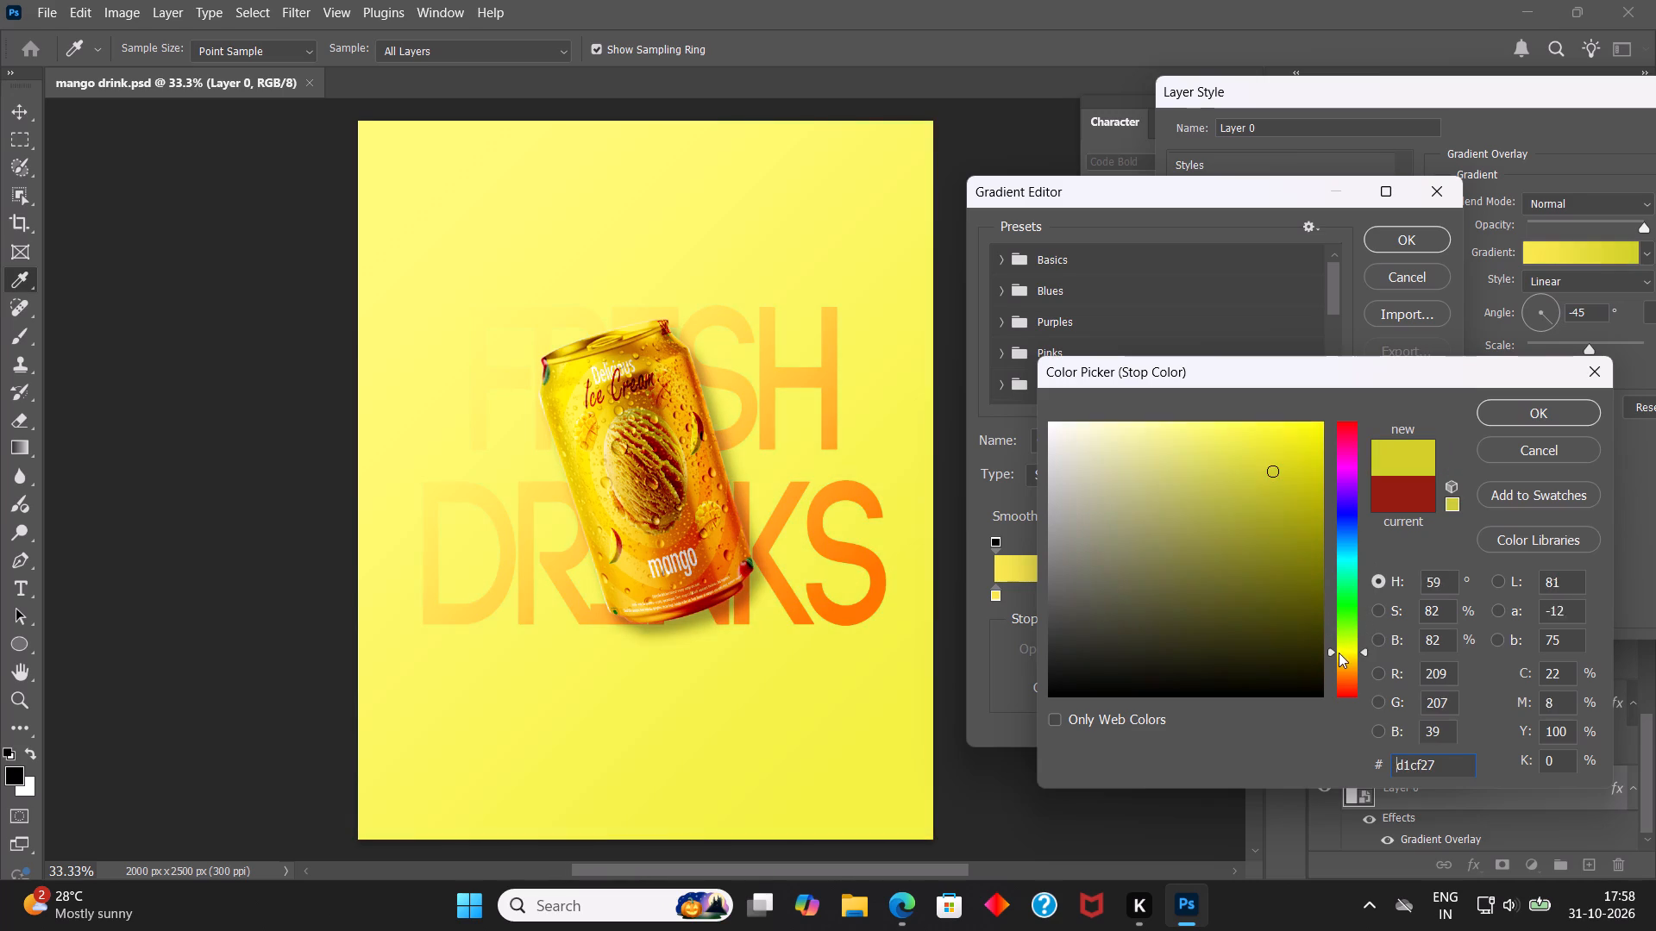
left_click(1339, 657)
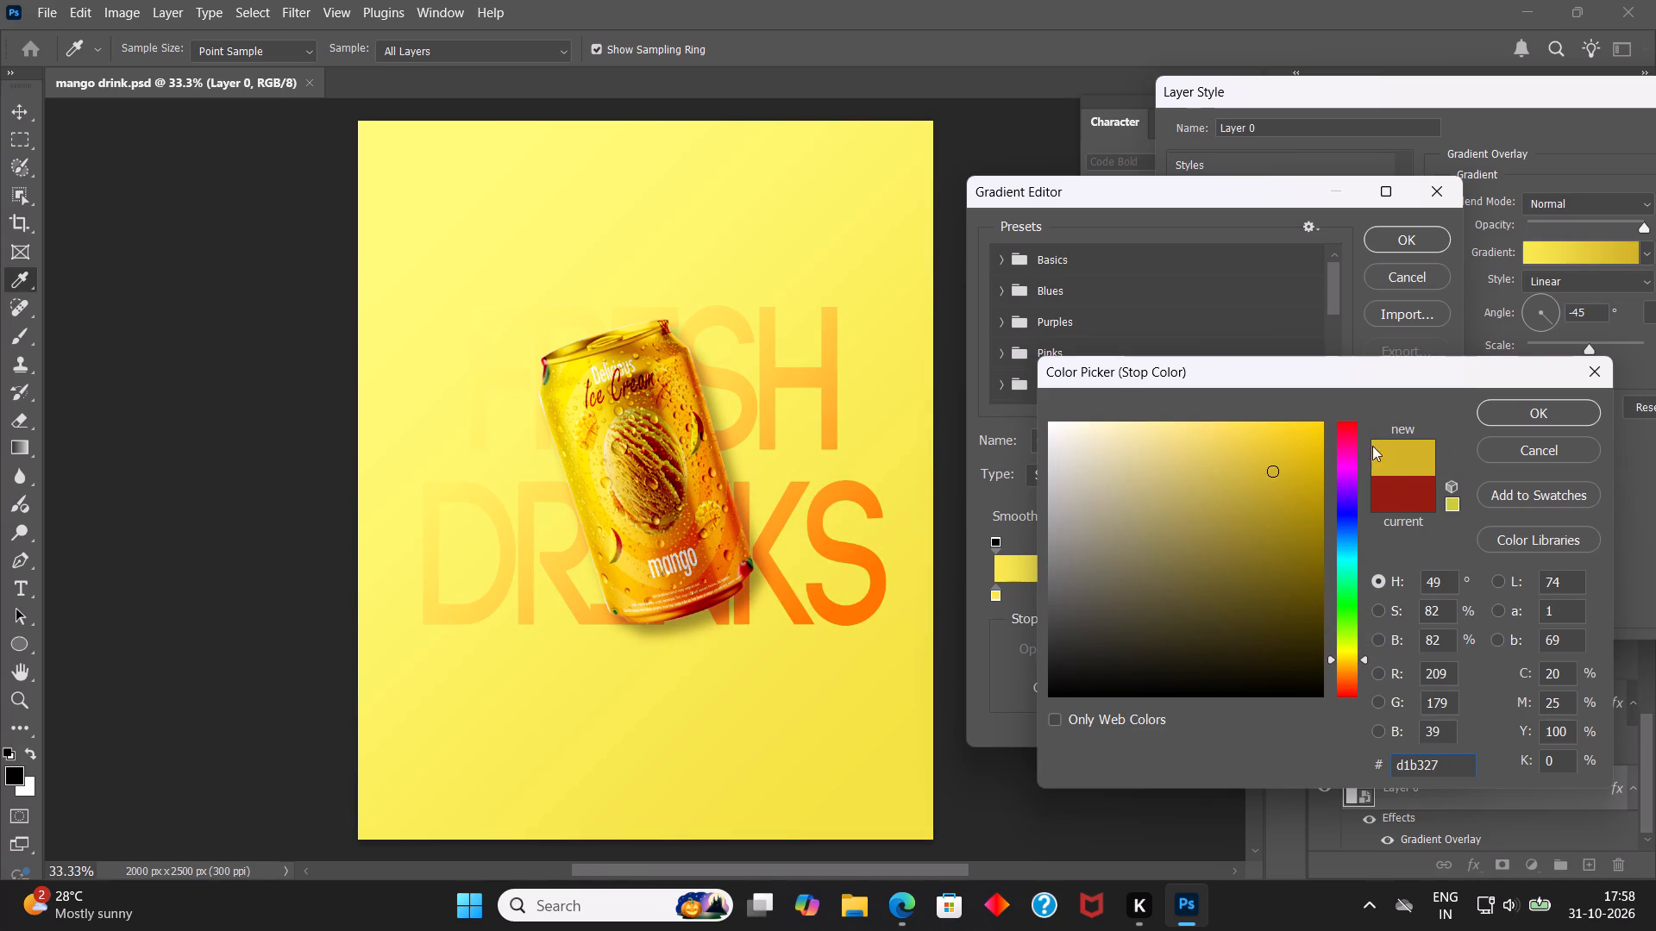
left_click(1542, 416)
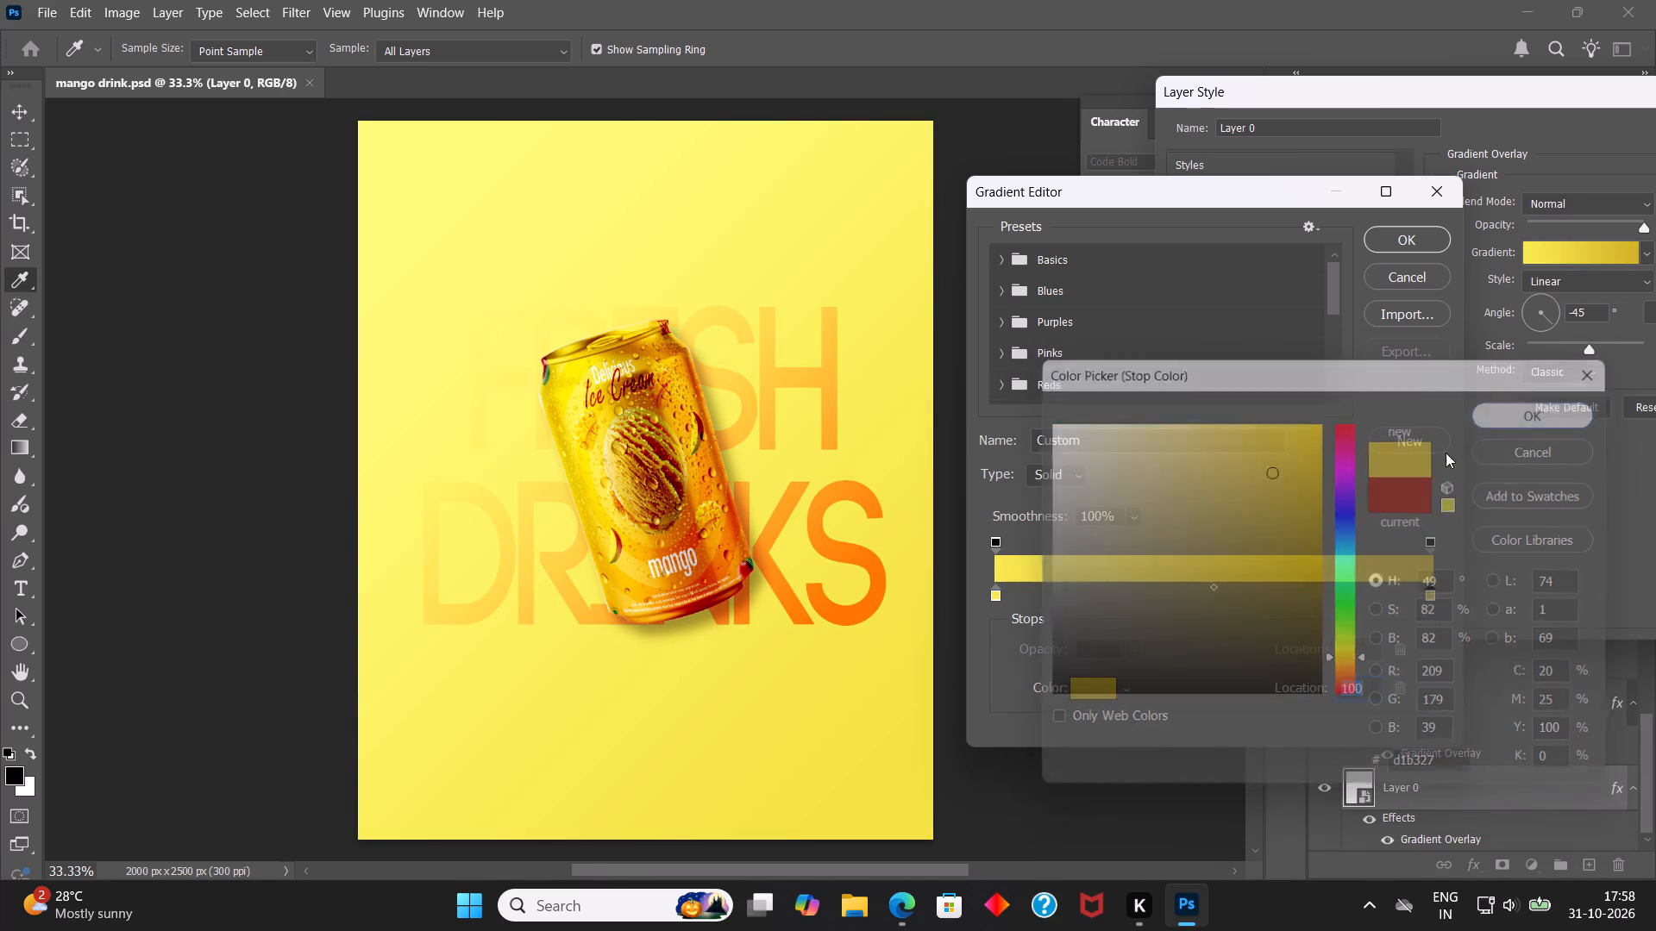
Soften the background gradient's start stop to the pale yellow #fcf070.
left_click(999, 600)
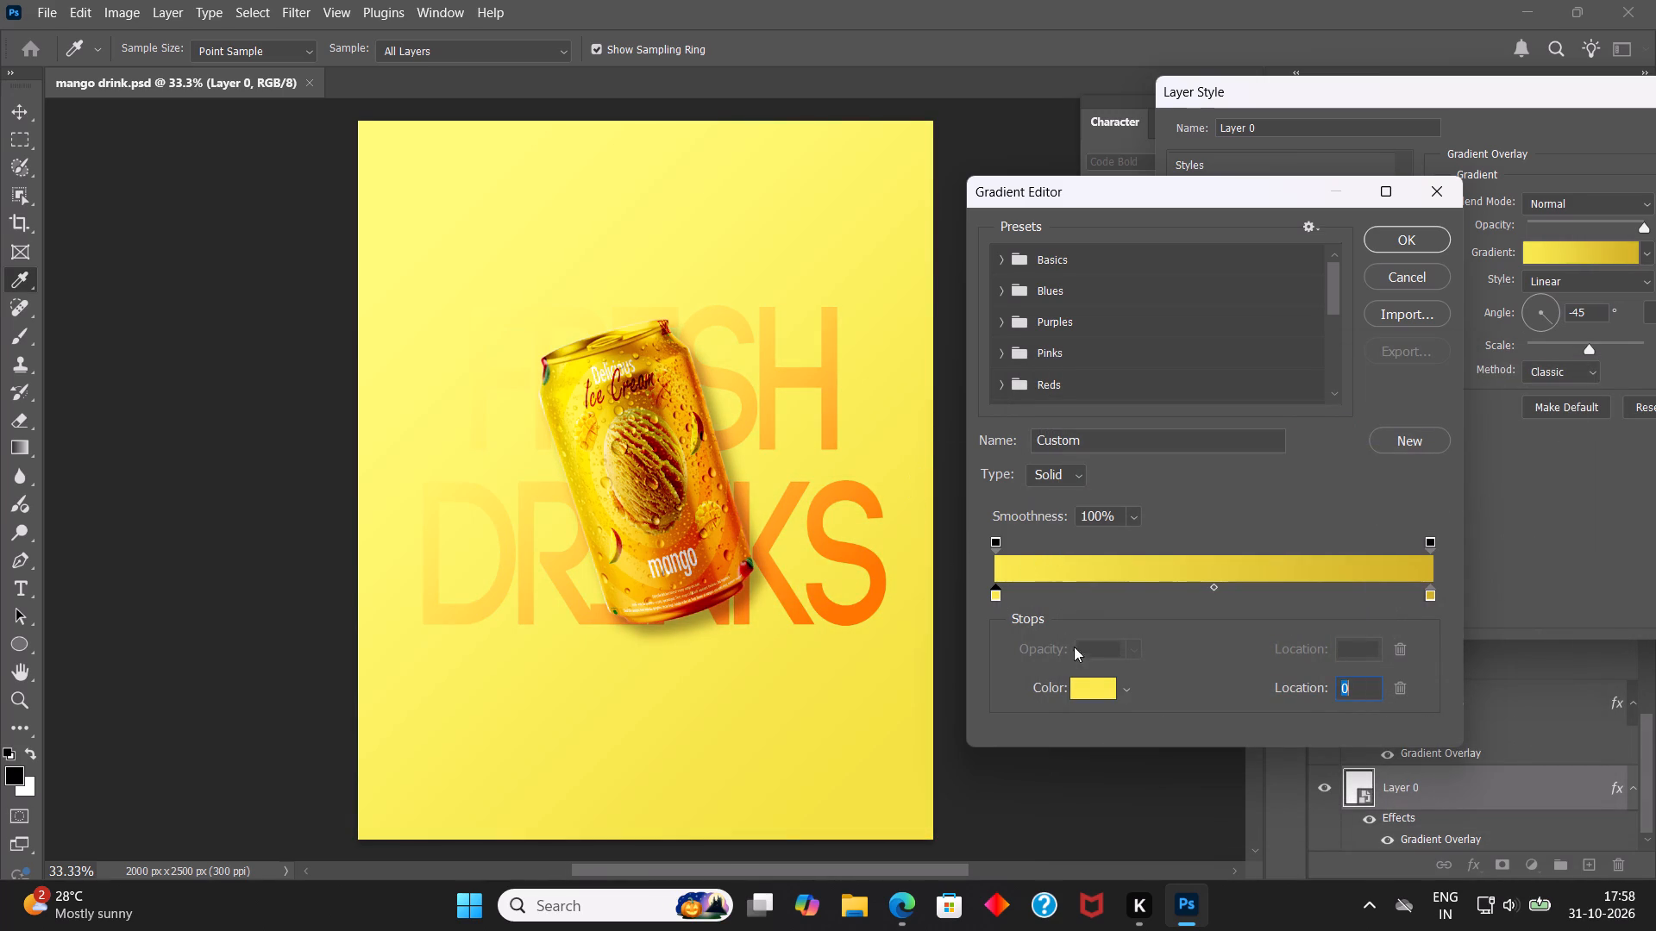
left_click(1095, 691)
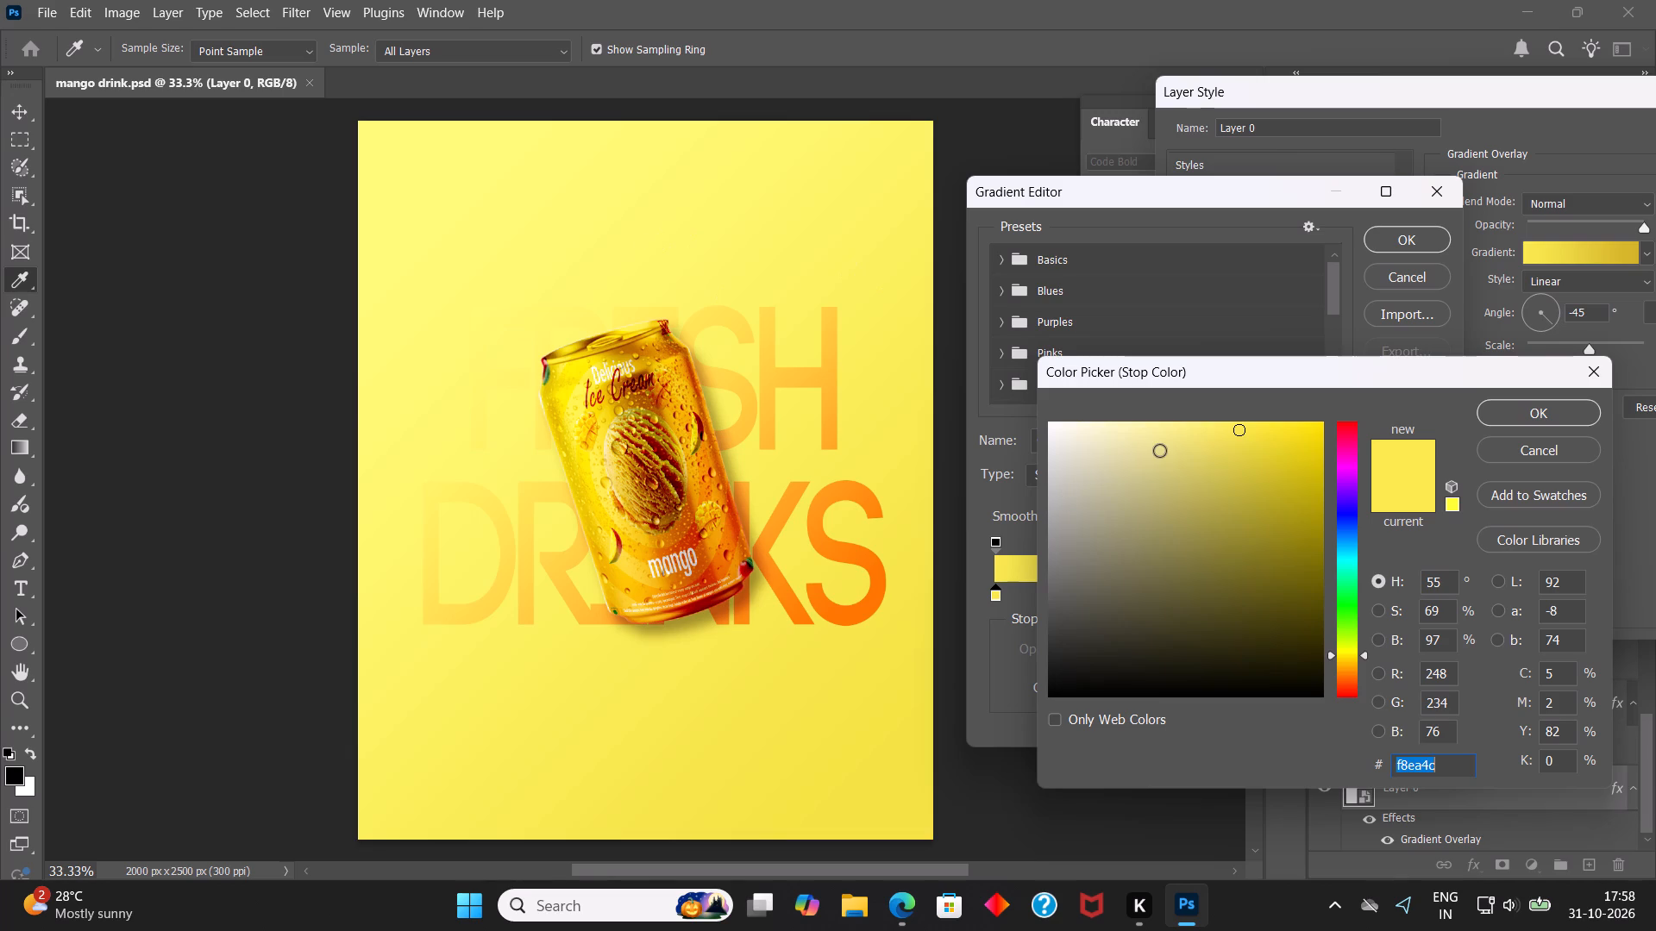
left_click(1175, 449)
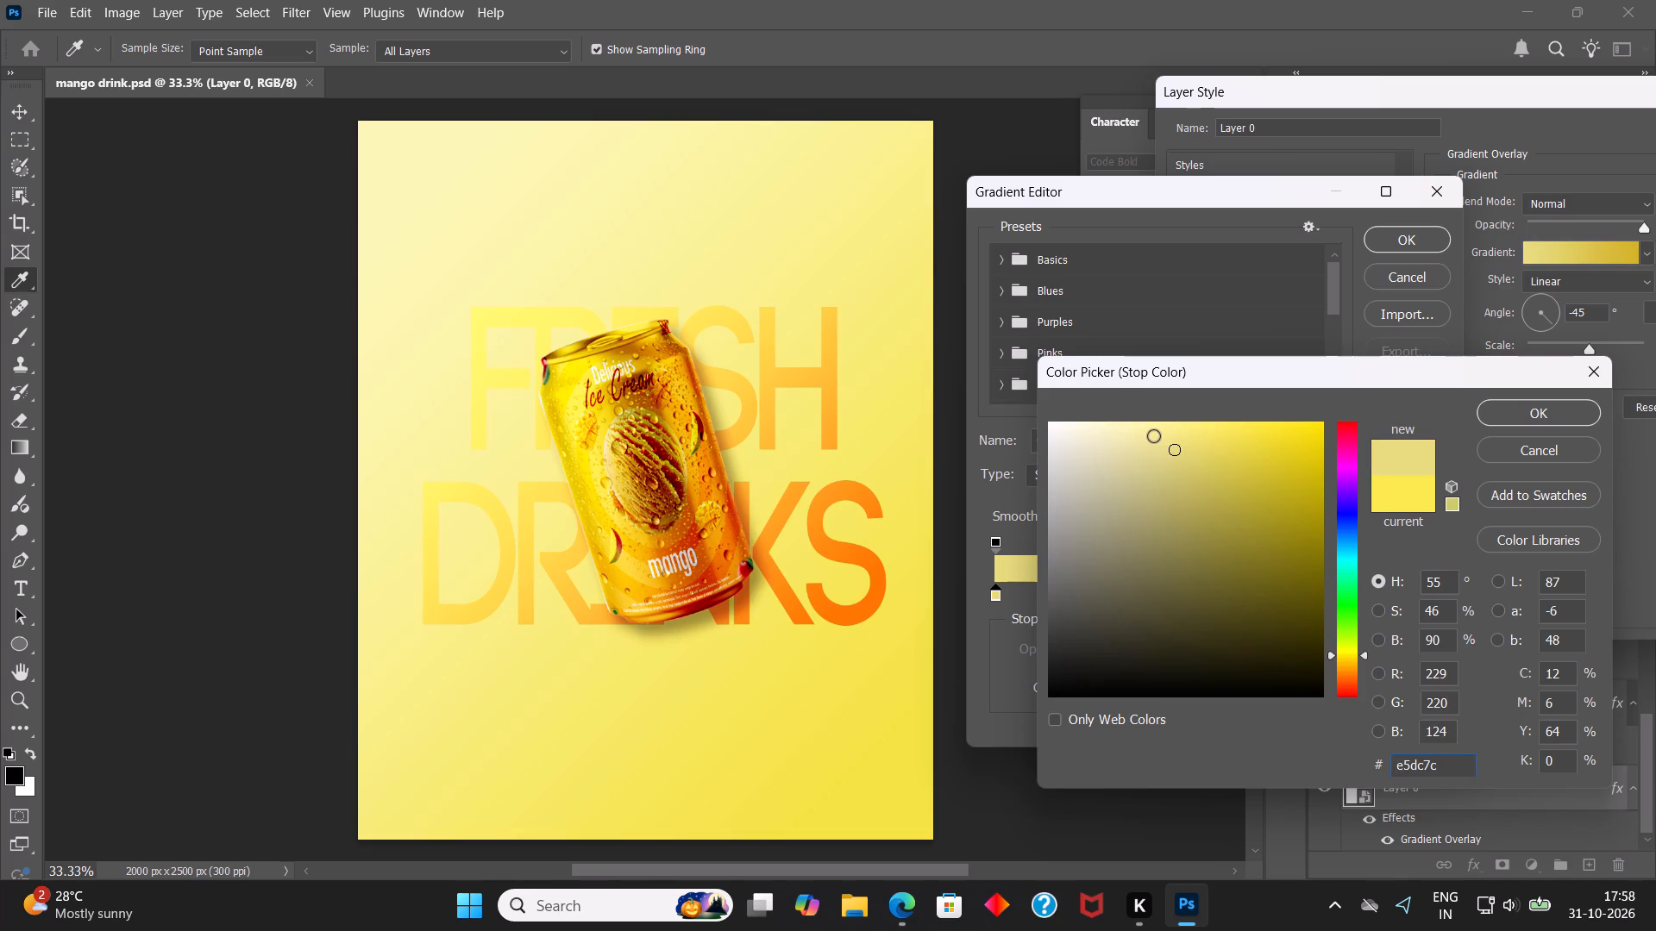
left_click(1153, 435)
left_click(1193, 424)
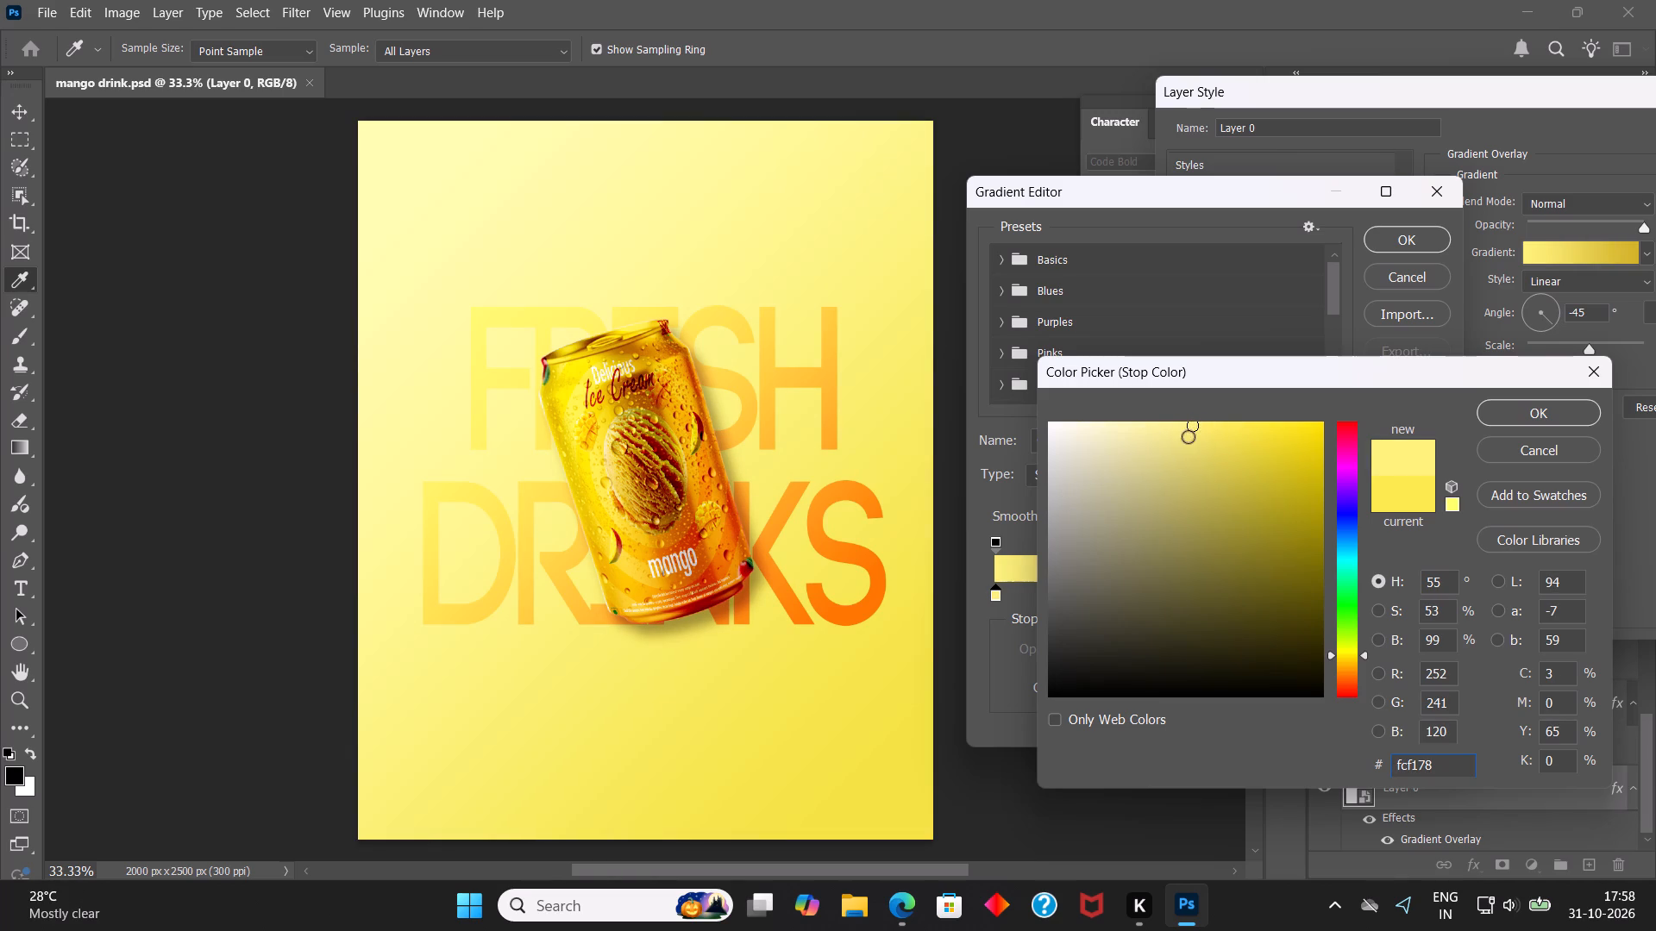
left_click(1173, 435)
left_click(1202, 424)
Try neighbouring yellow hues for the start stop, settle on lemon yellow #fafc70, and accept the colour.
left_click(1344, 650)
left_click(1345, 652)
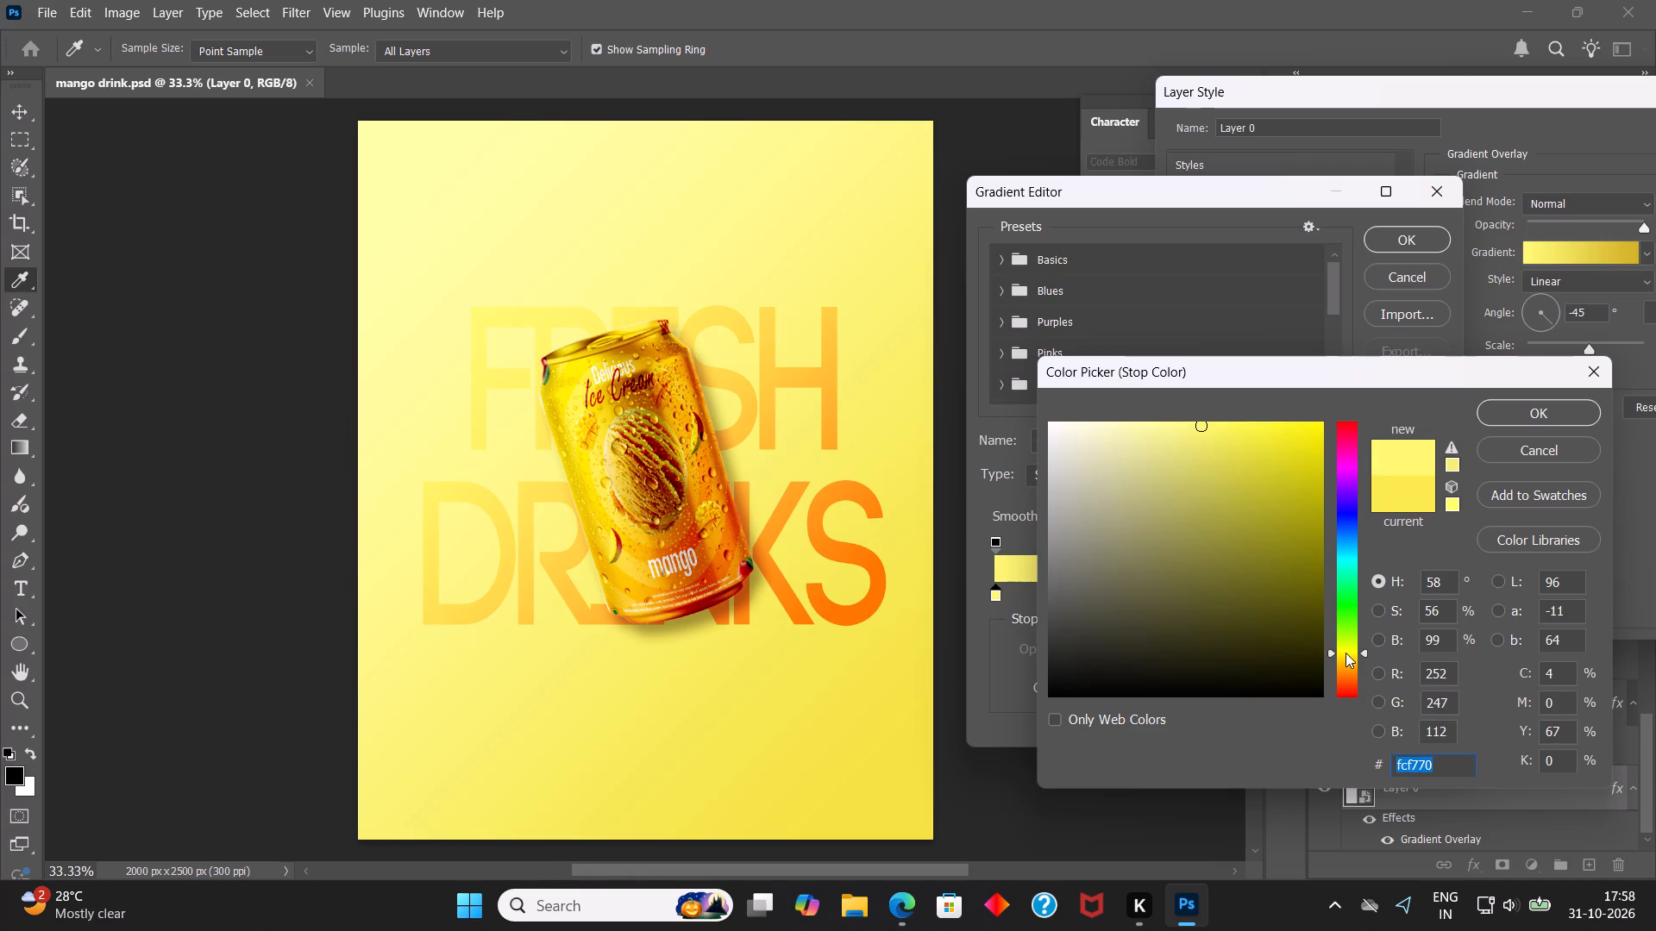
left_click(1345, 653)
left_click(1344, 664)
left_click(1341, 657)
left_click(1341, 650)
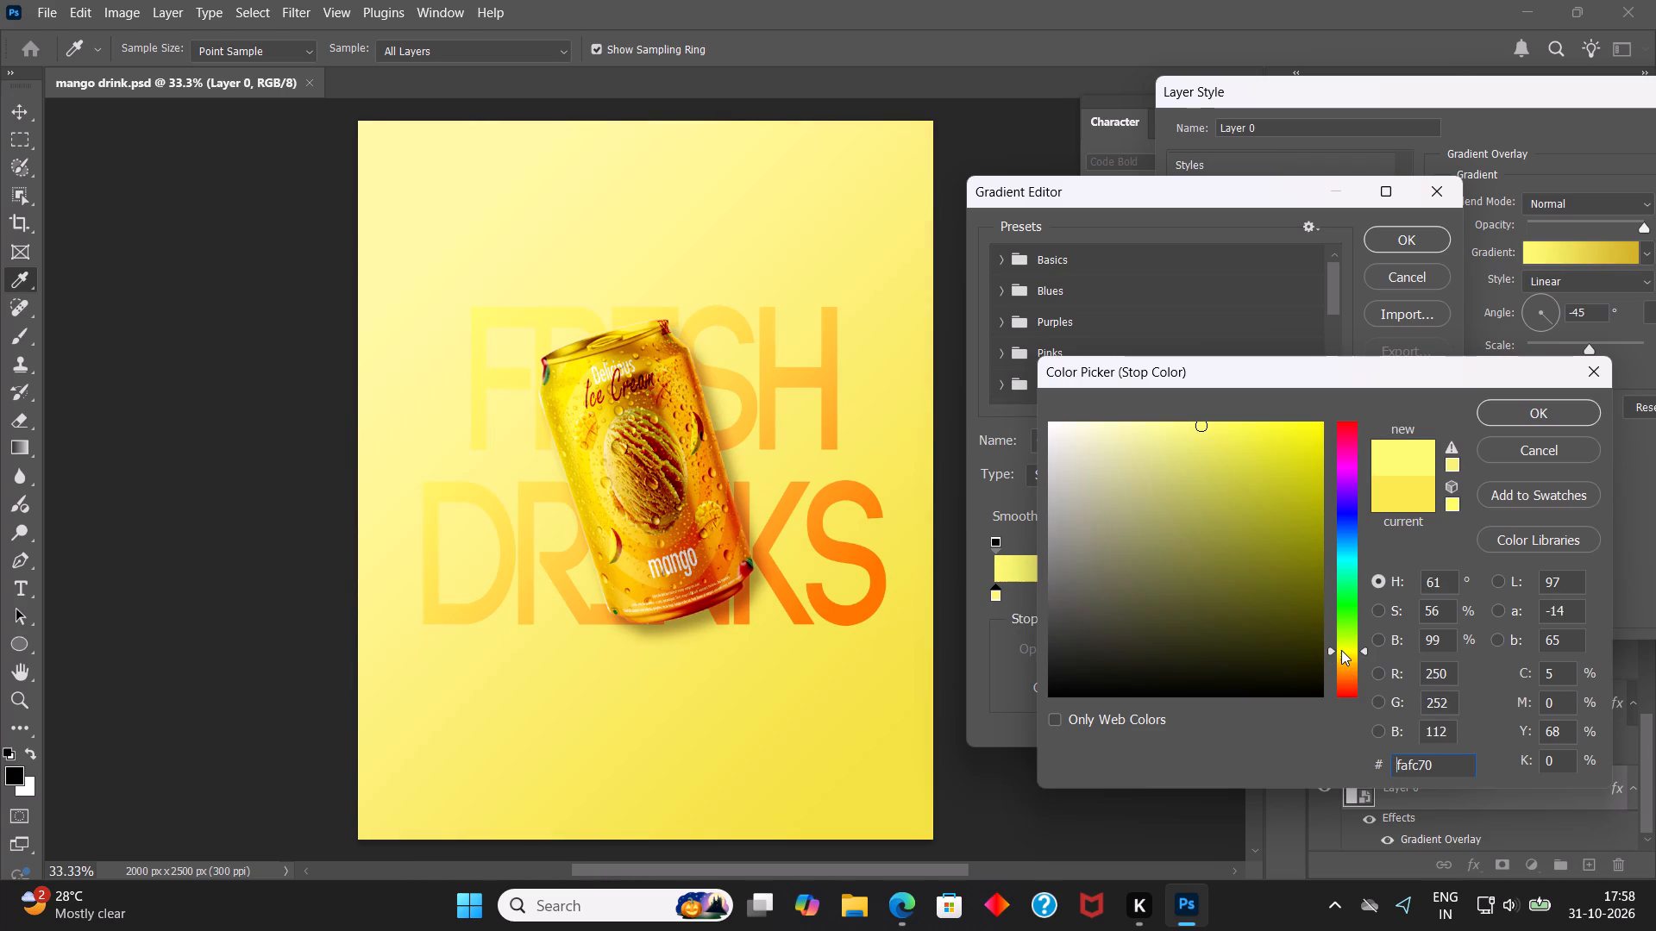
left_click(1341, 655)
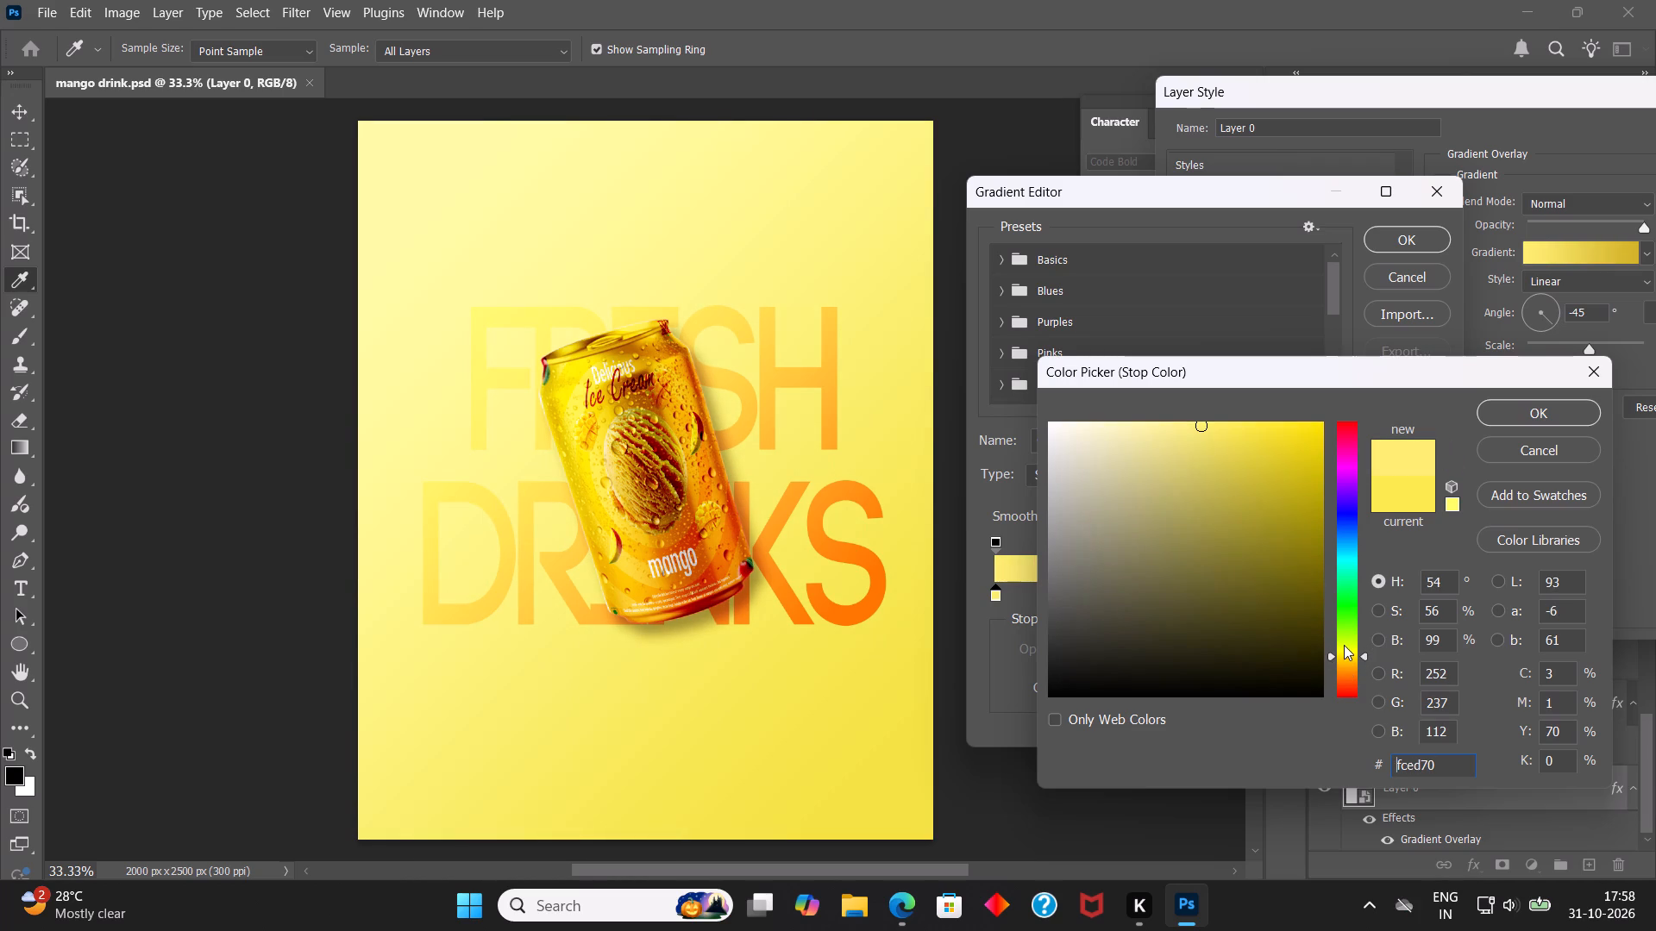
left_click(1344, 650)
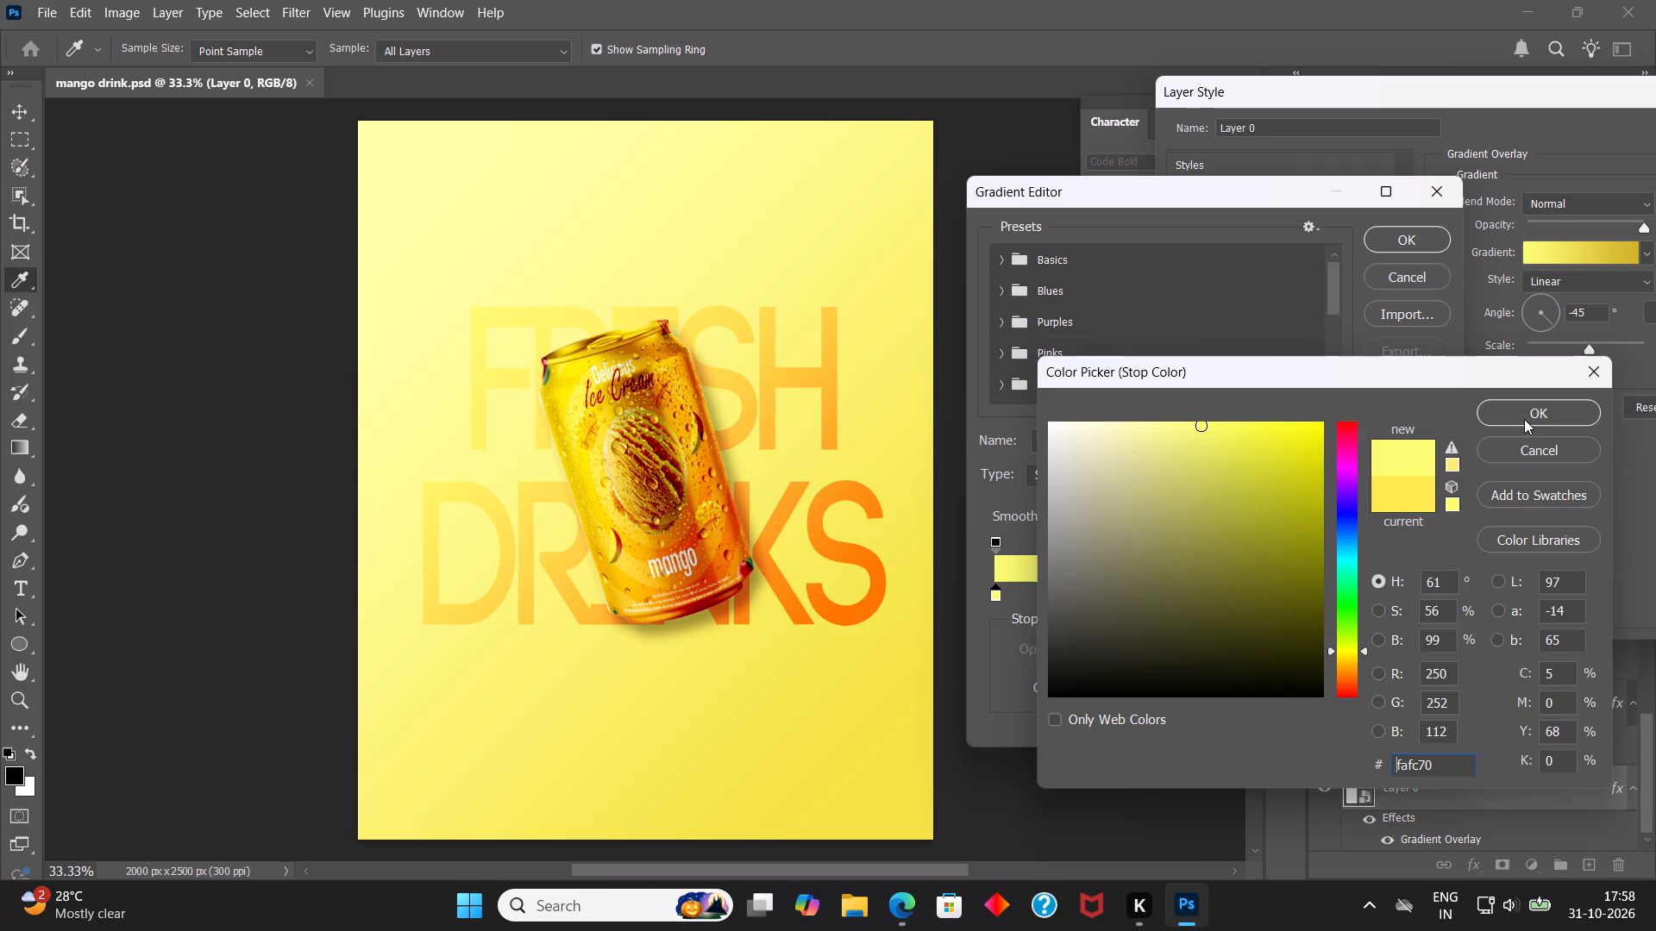
left_click(1524, 419)
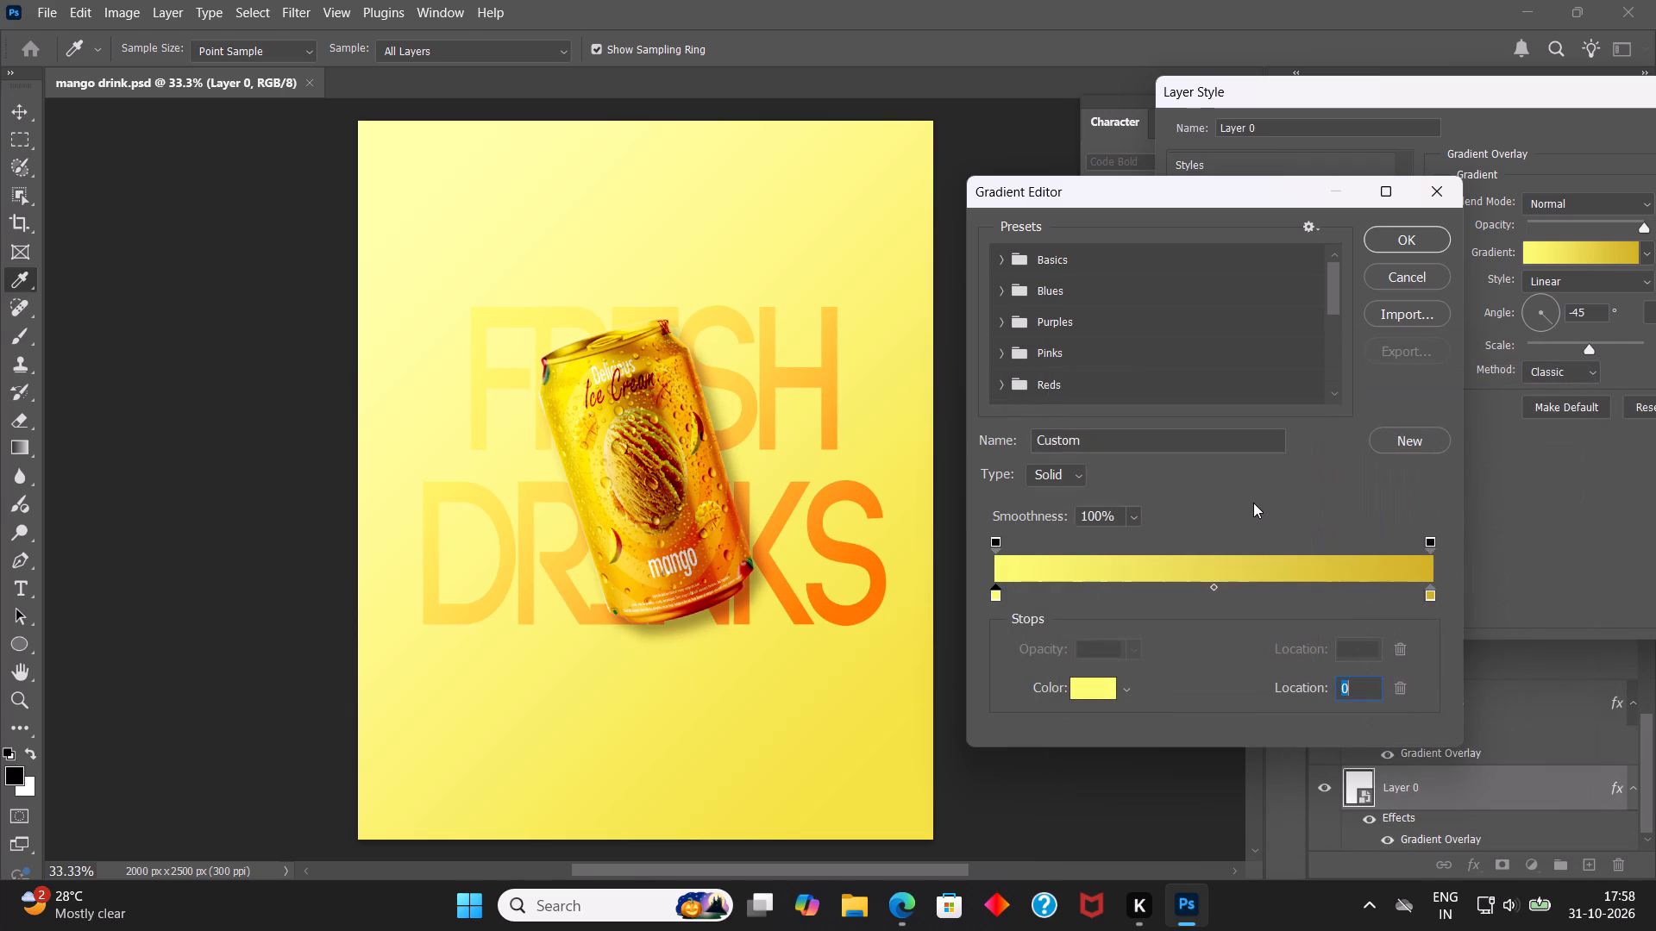
Reopen the gradient's end stop colour and brighten it from golden shades to the yellow #f8d535.
left_click(1432, 594)
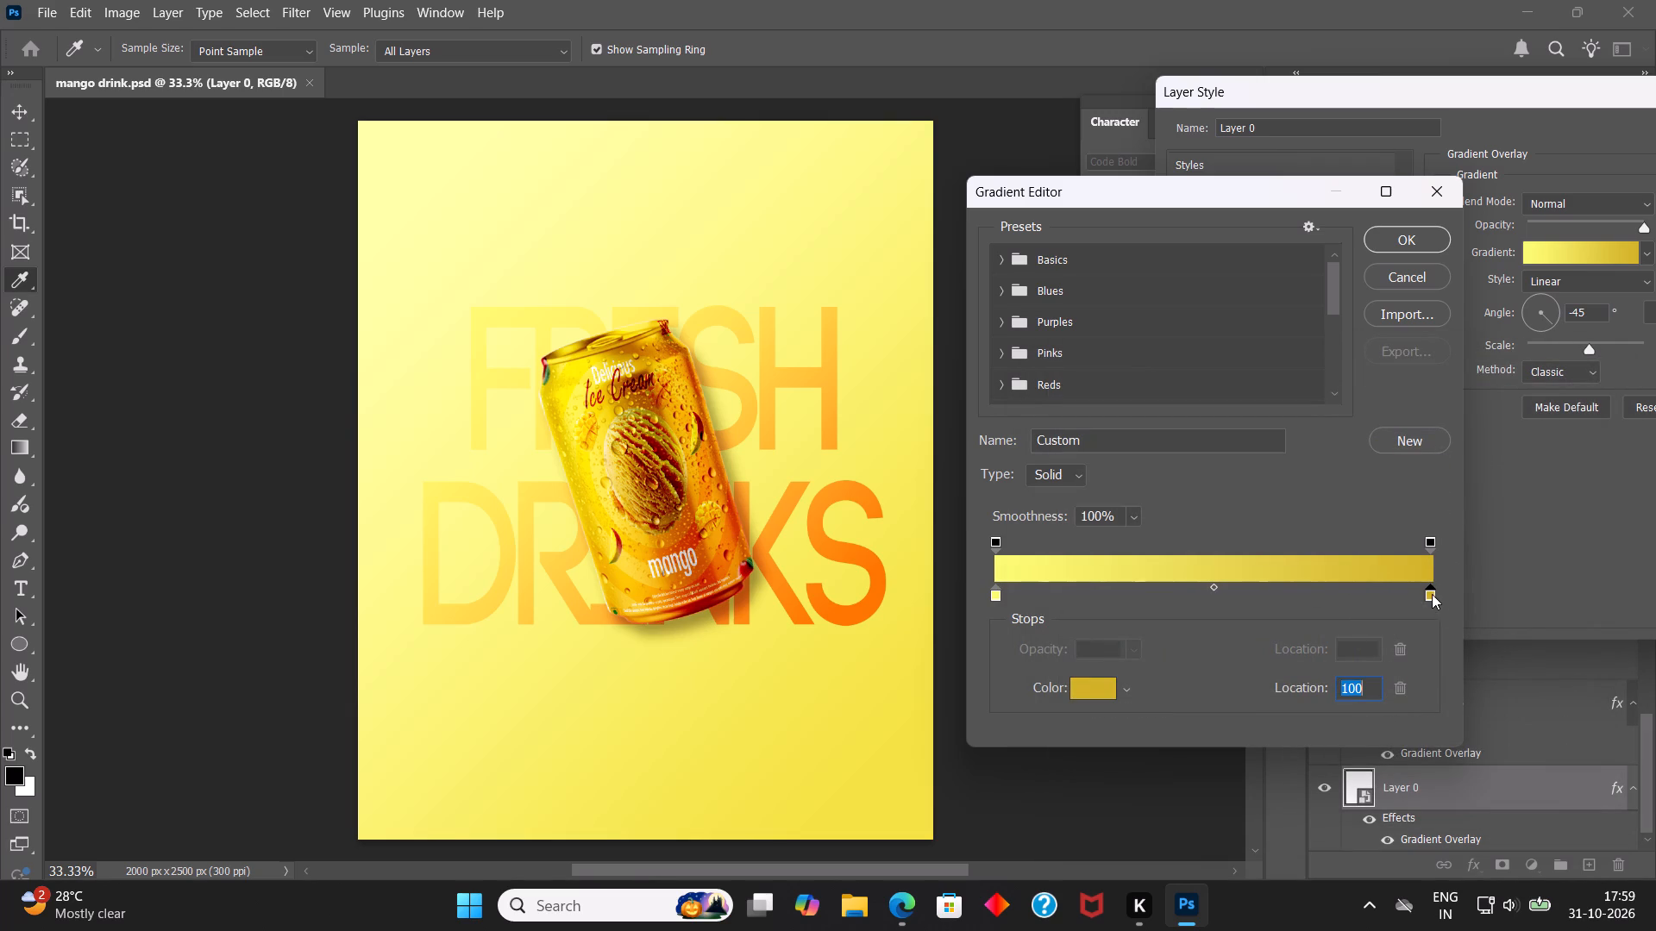
left_click(1096, 689)
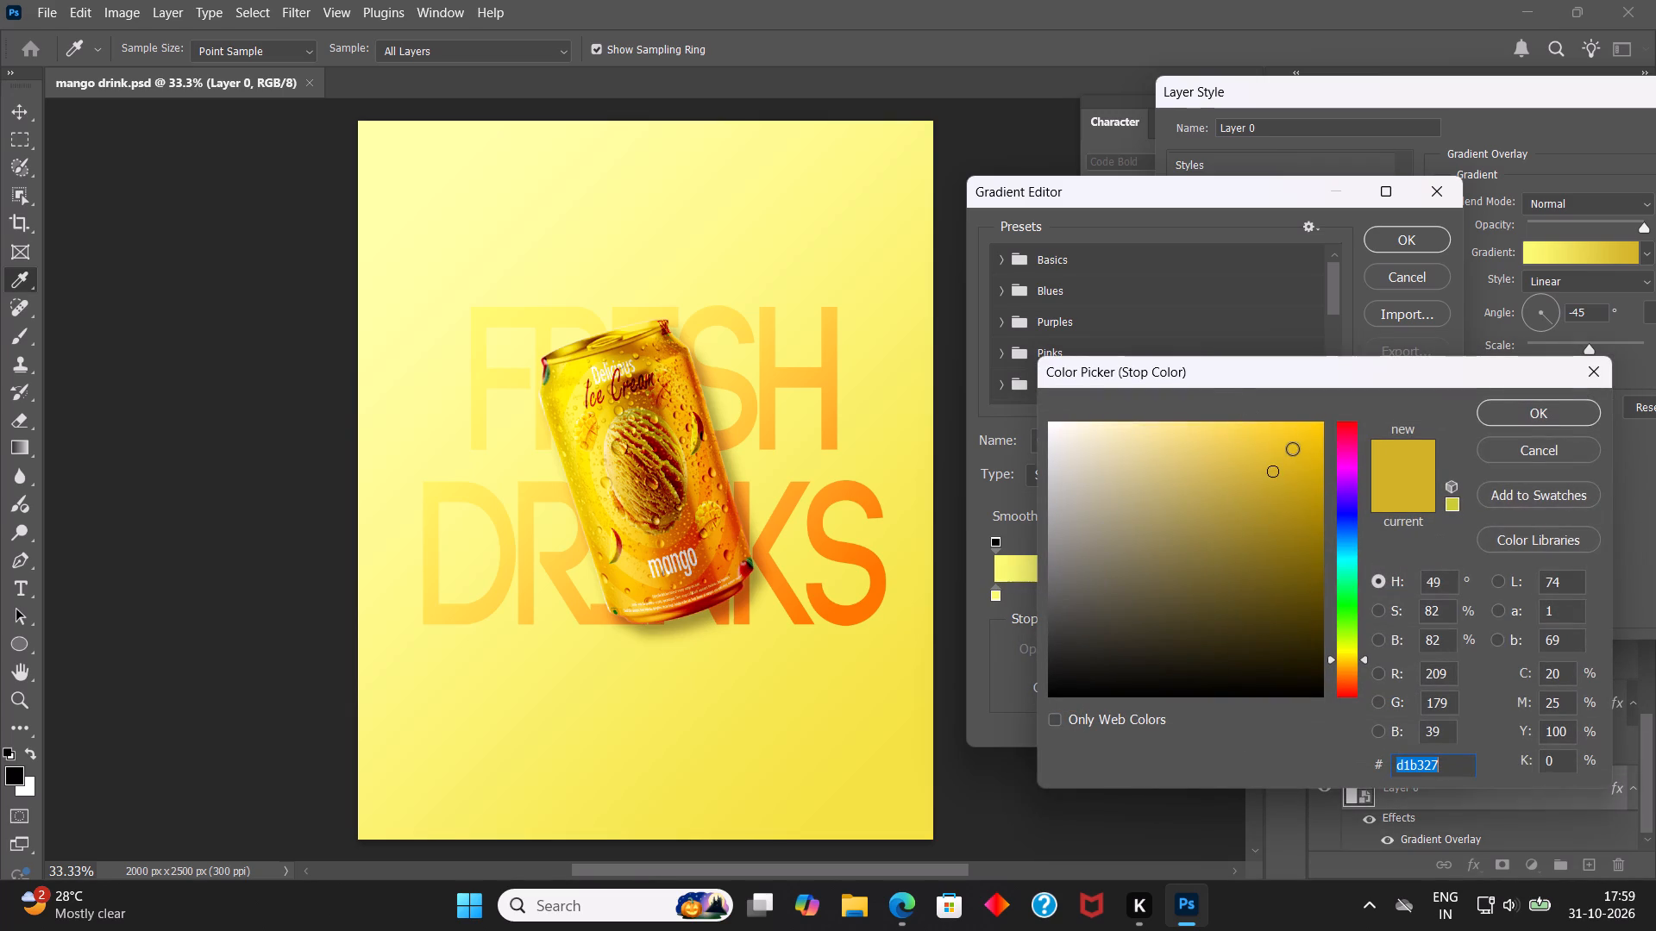
left_click(1257, 454)
left_click(1280, 435)
left_click(1294, 429)
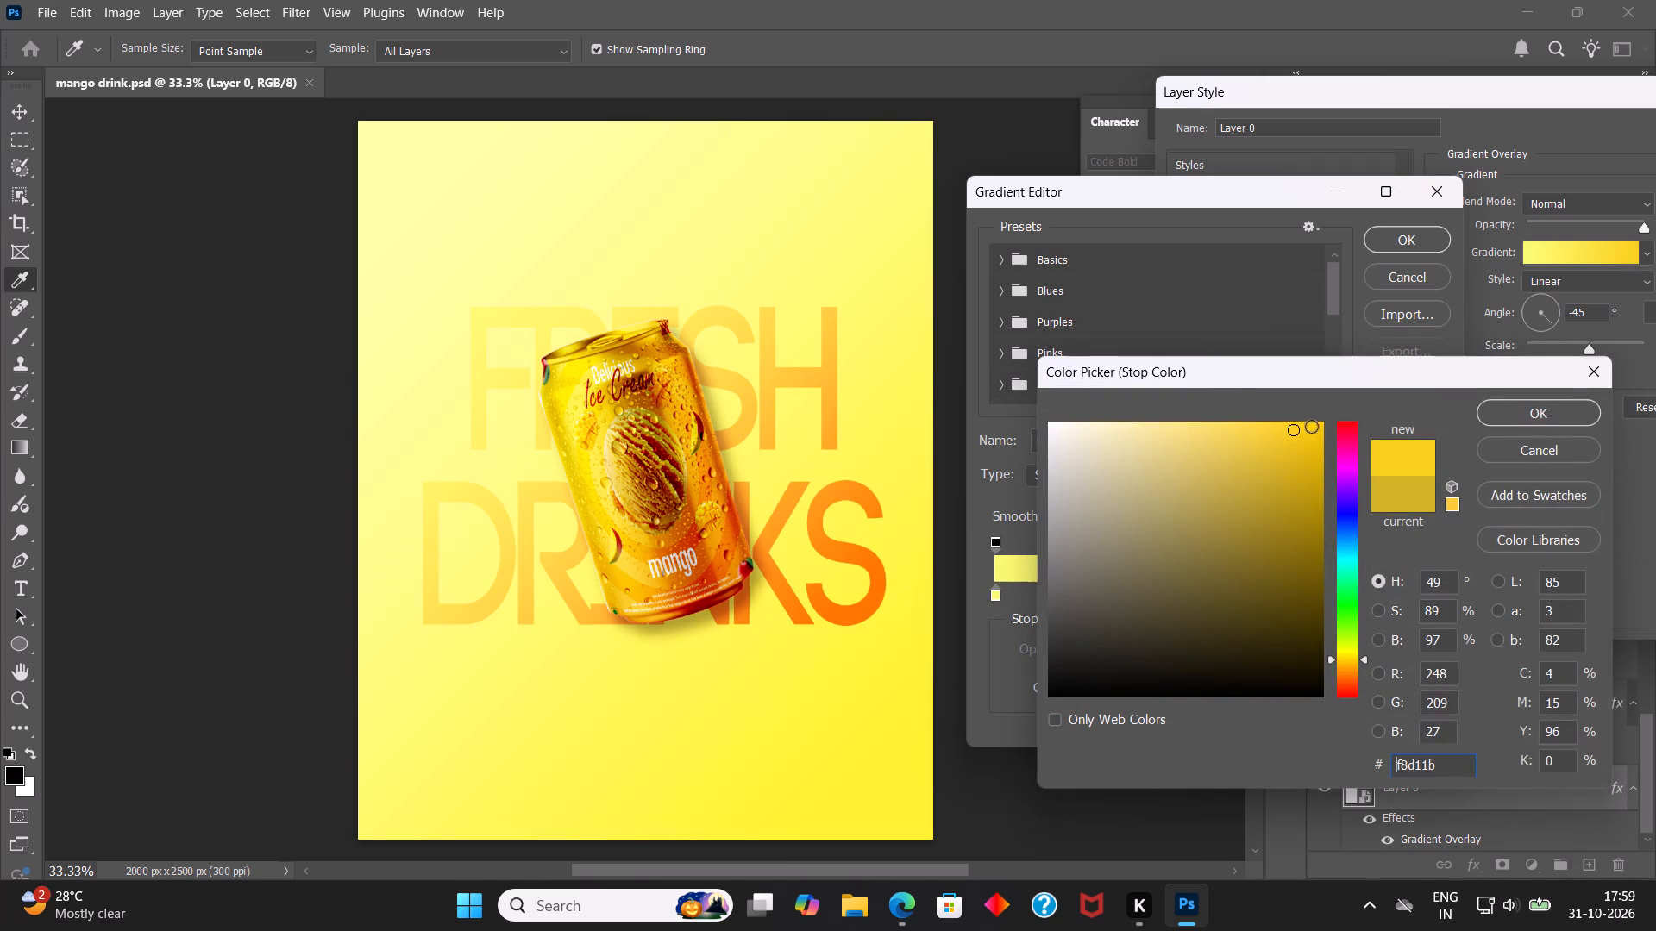
left_click(1314, 423)
left_click(1289, 443)
left_click(1258, 434)
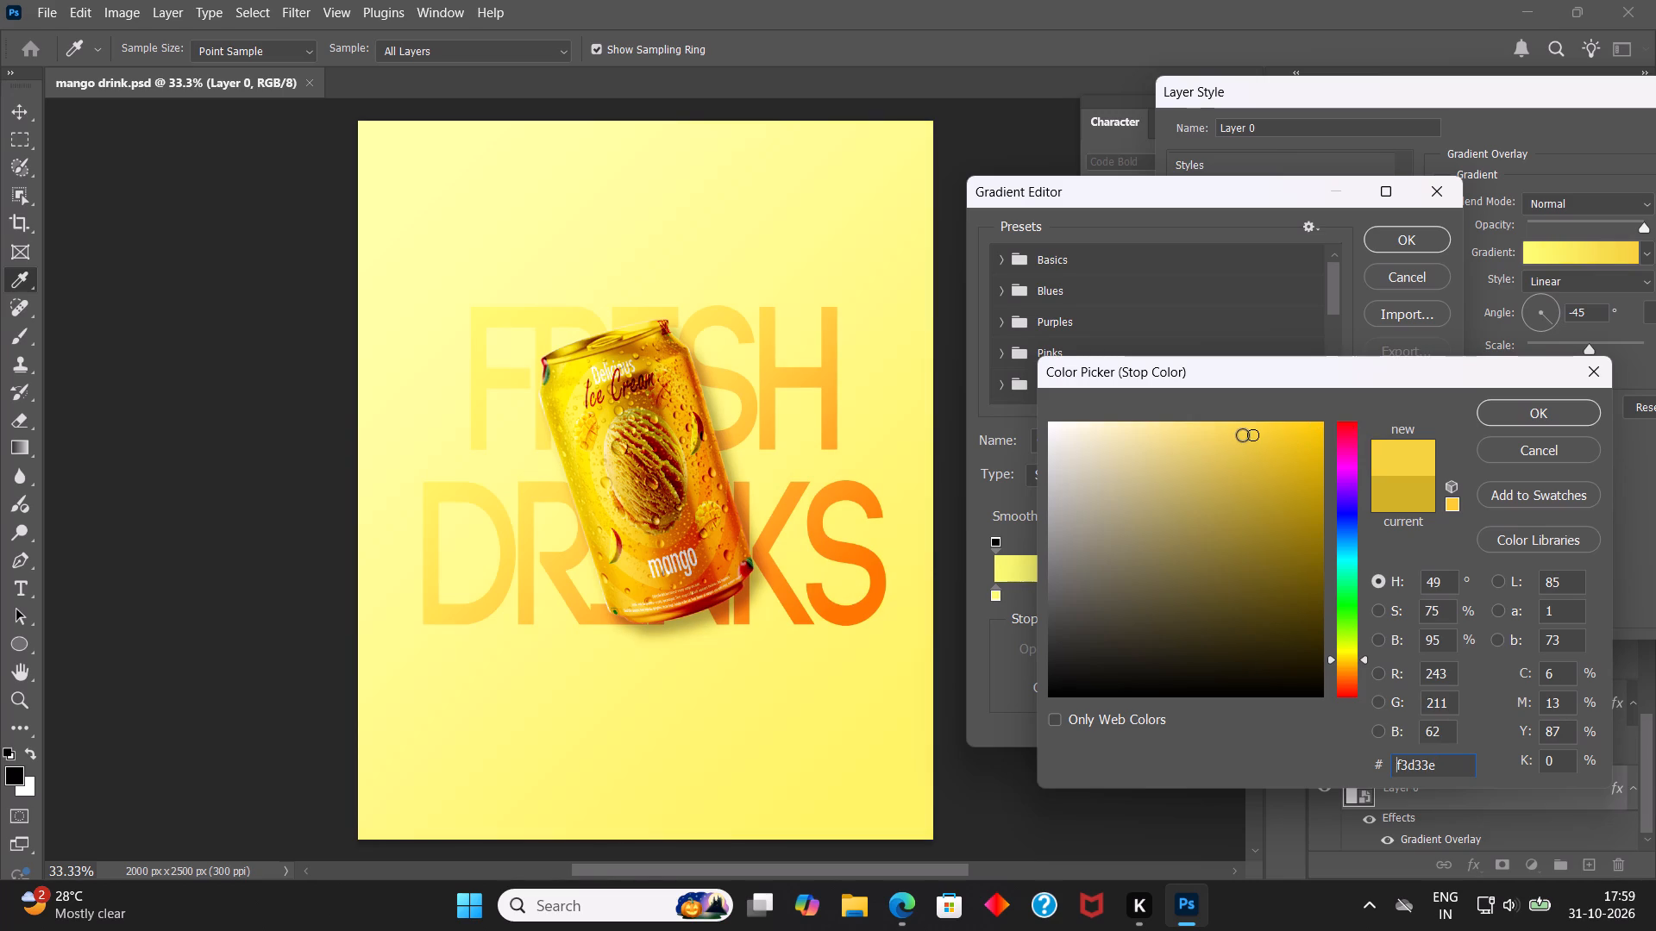
left_click(1254, 434)
left_click(1265, 428)
left_click(1275, 420)
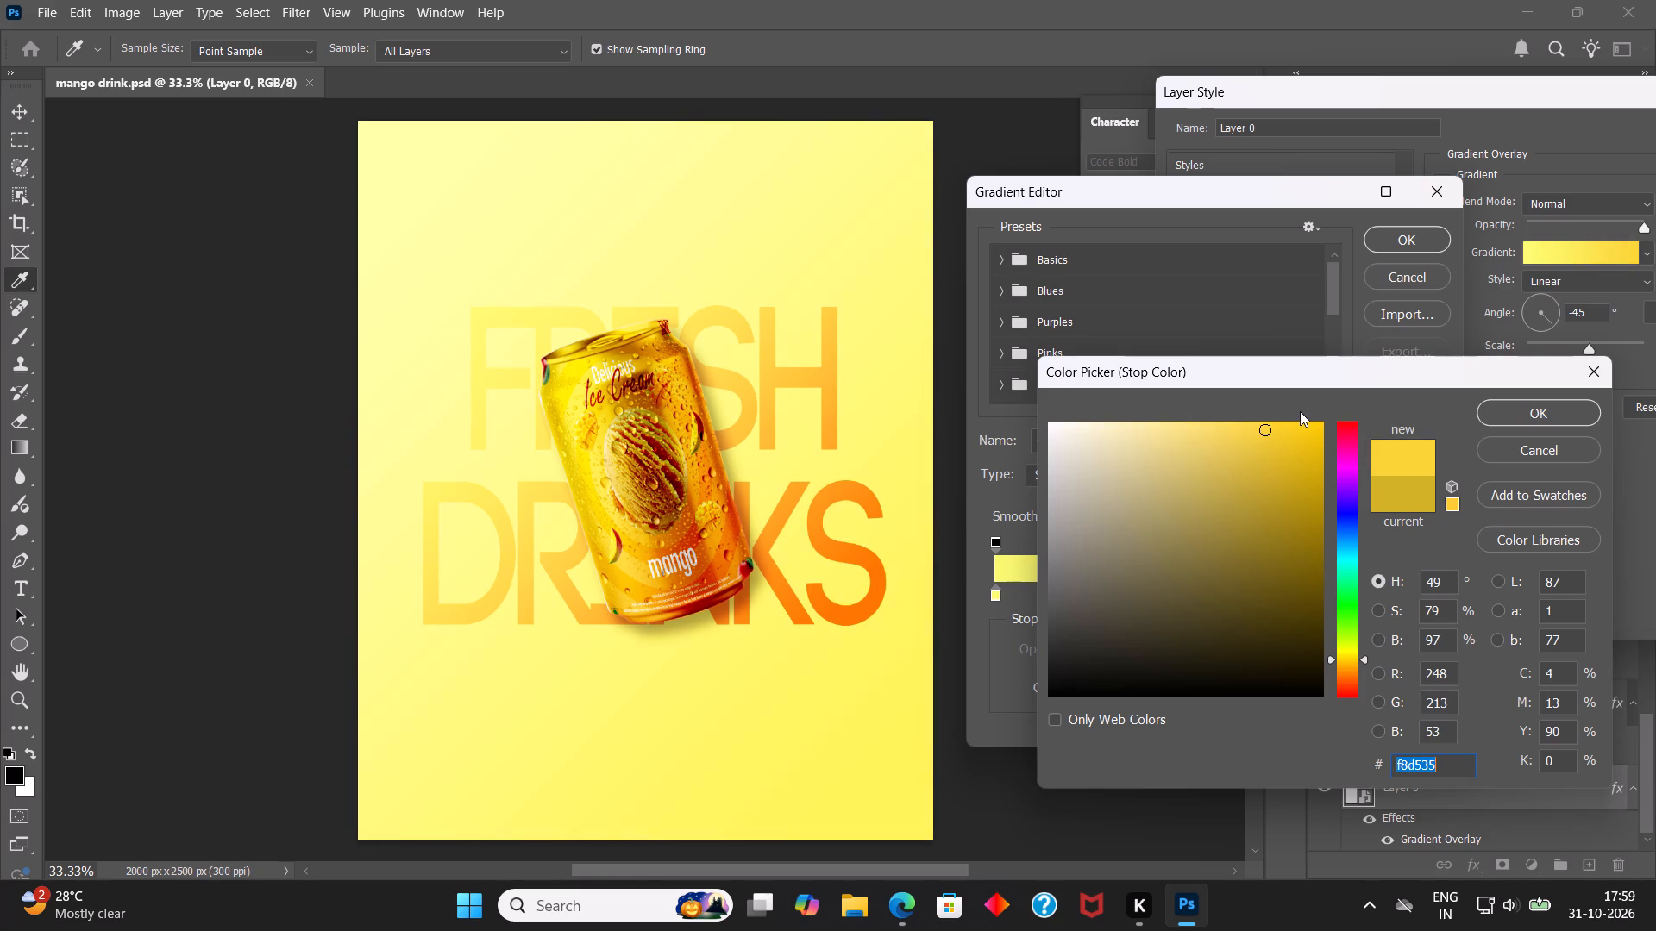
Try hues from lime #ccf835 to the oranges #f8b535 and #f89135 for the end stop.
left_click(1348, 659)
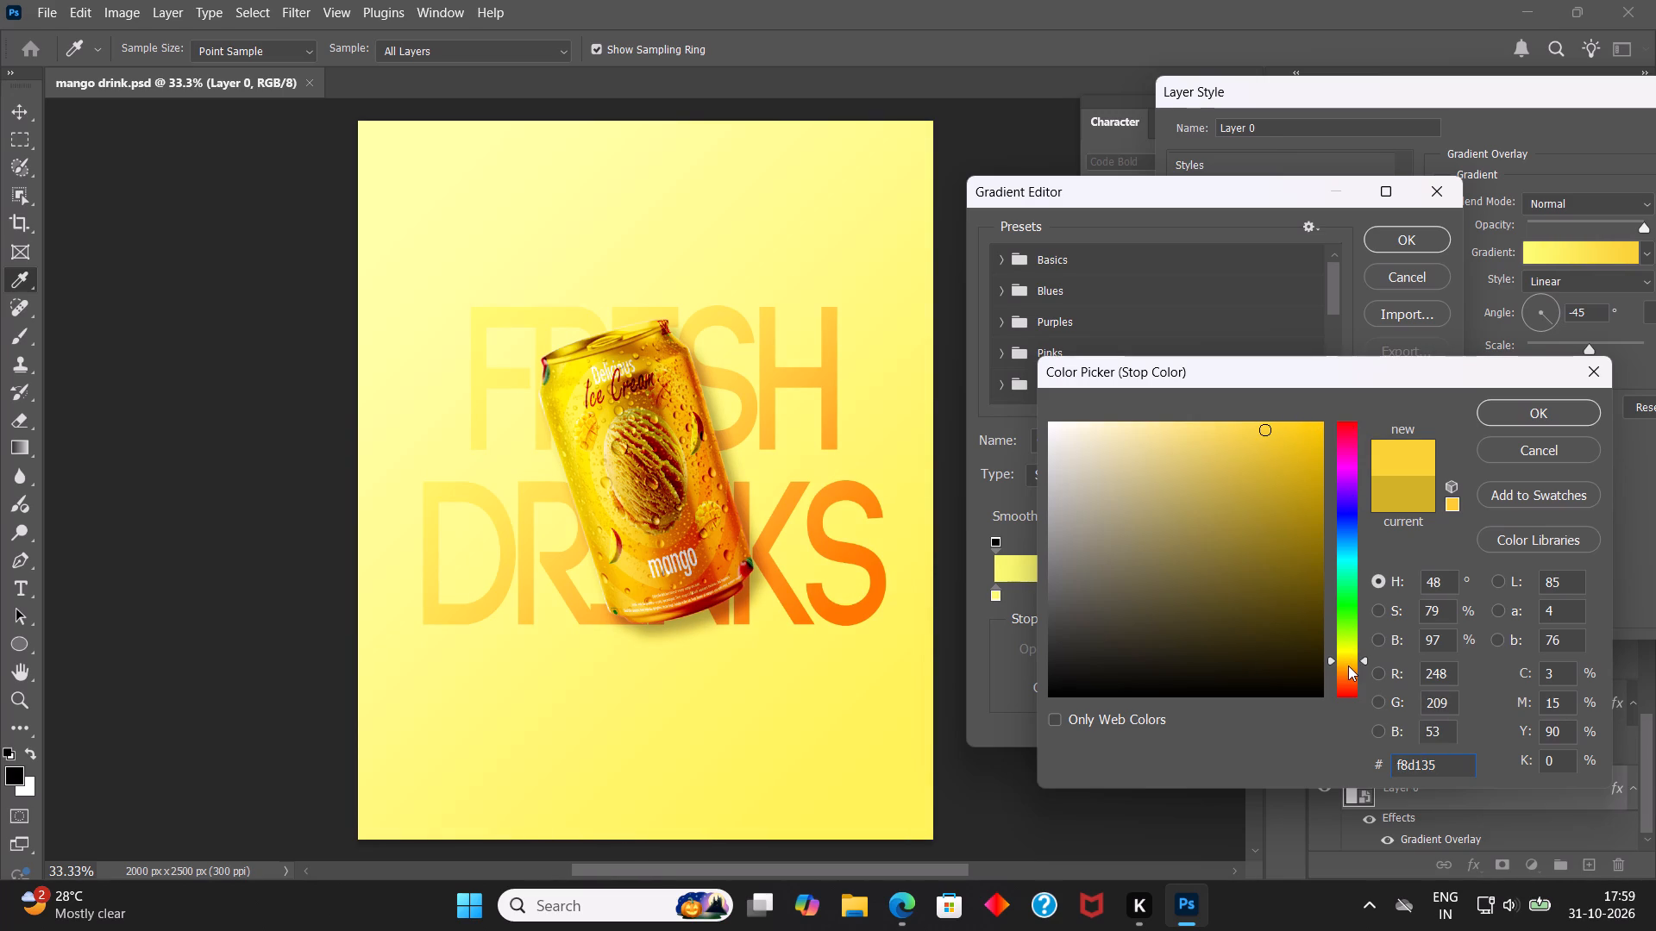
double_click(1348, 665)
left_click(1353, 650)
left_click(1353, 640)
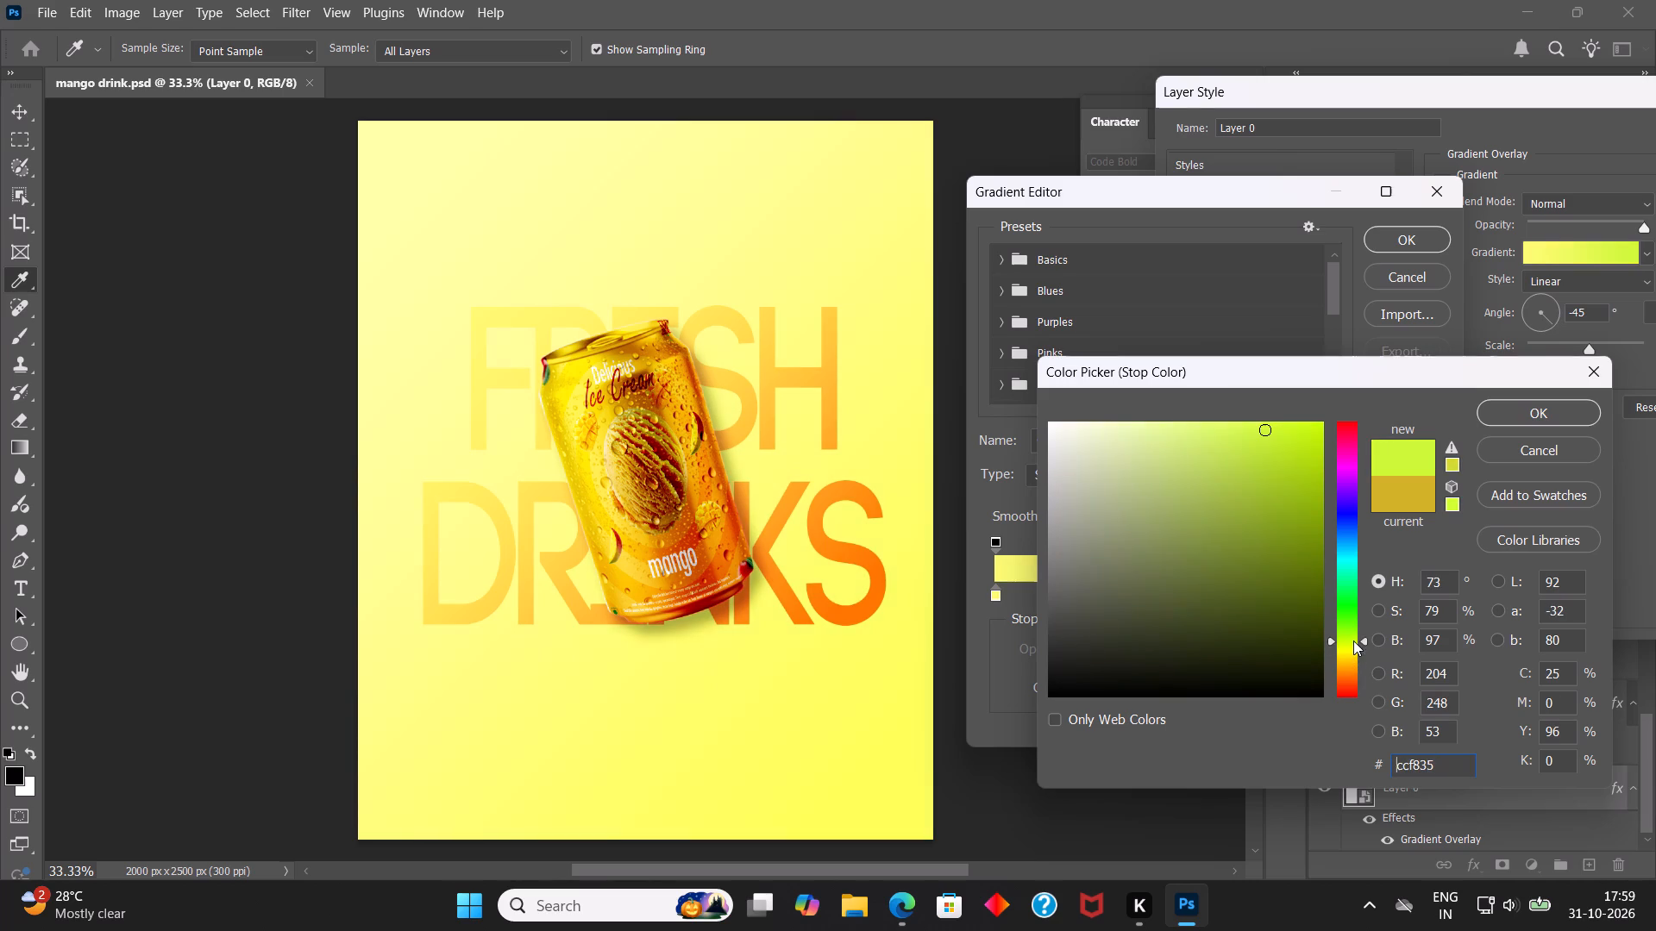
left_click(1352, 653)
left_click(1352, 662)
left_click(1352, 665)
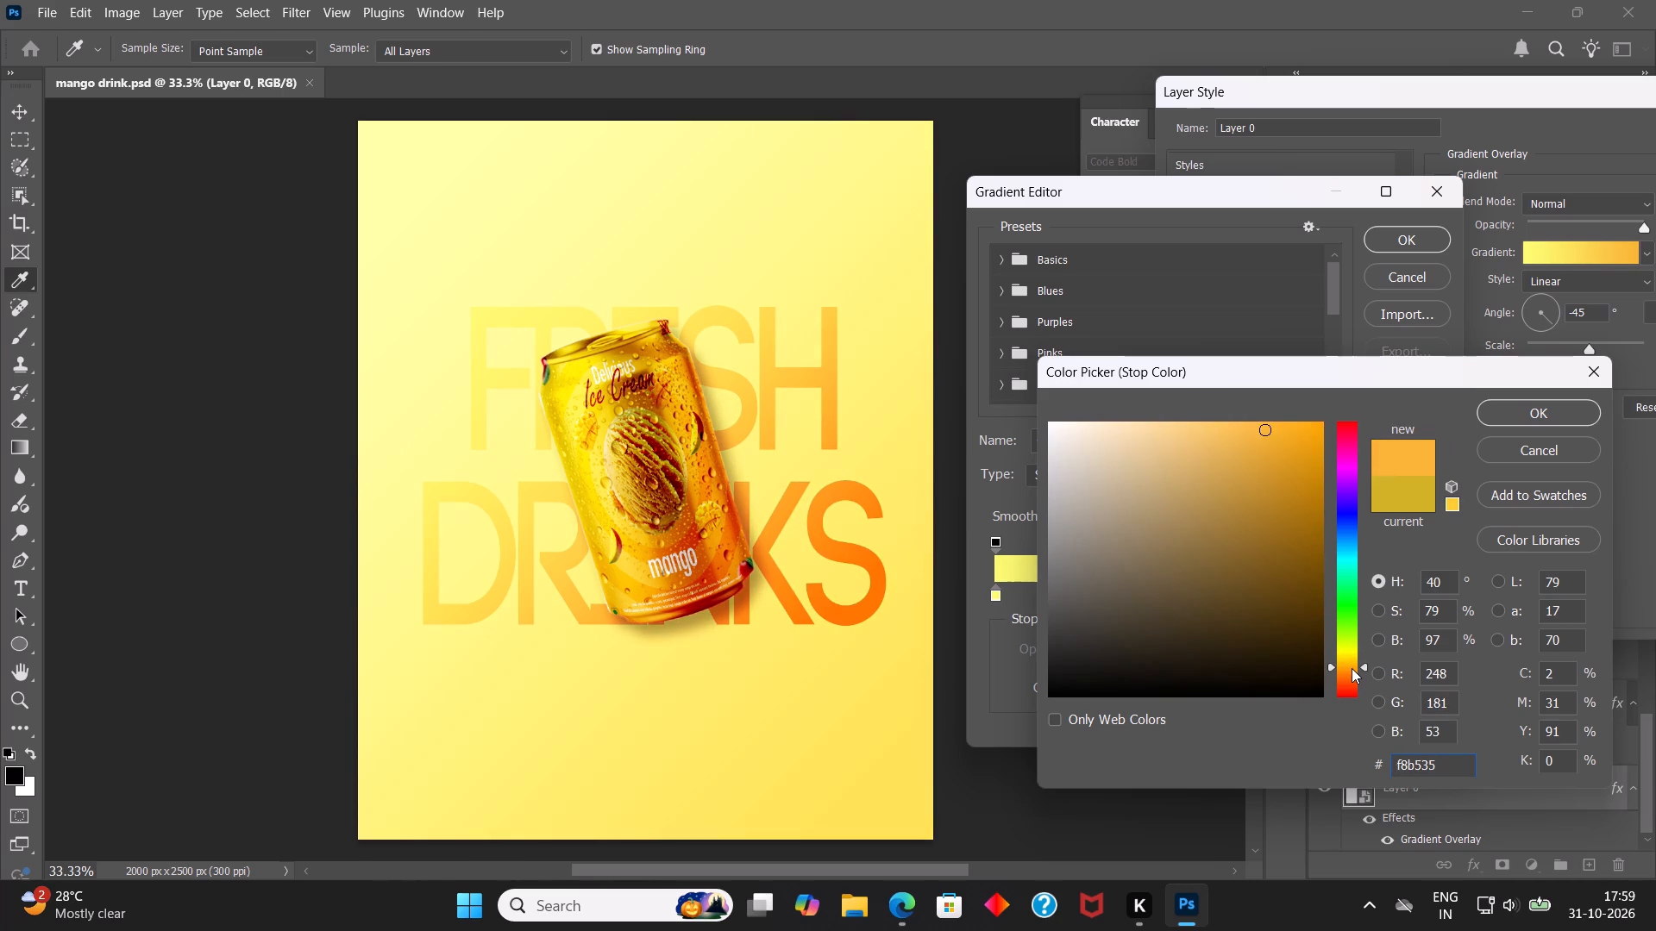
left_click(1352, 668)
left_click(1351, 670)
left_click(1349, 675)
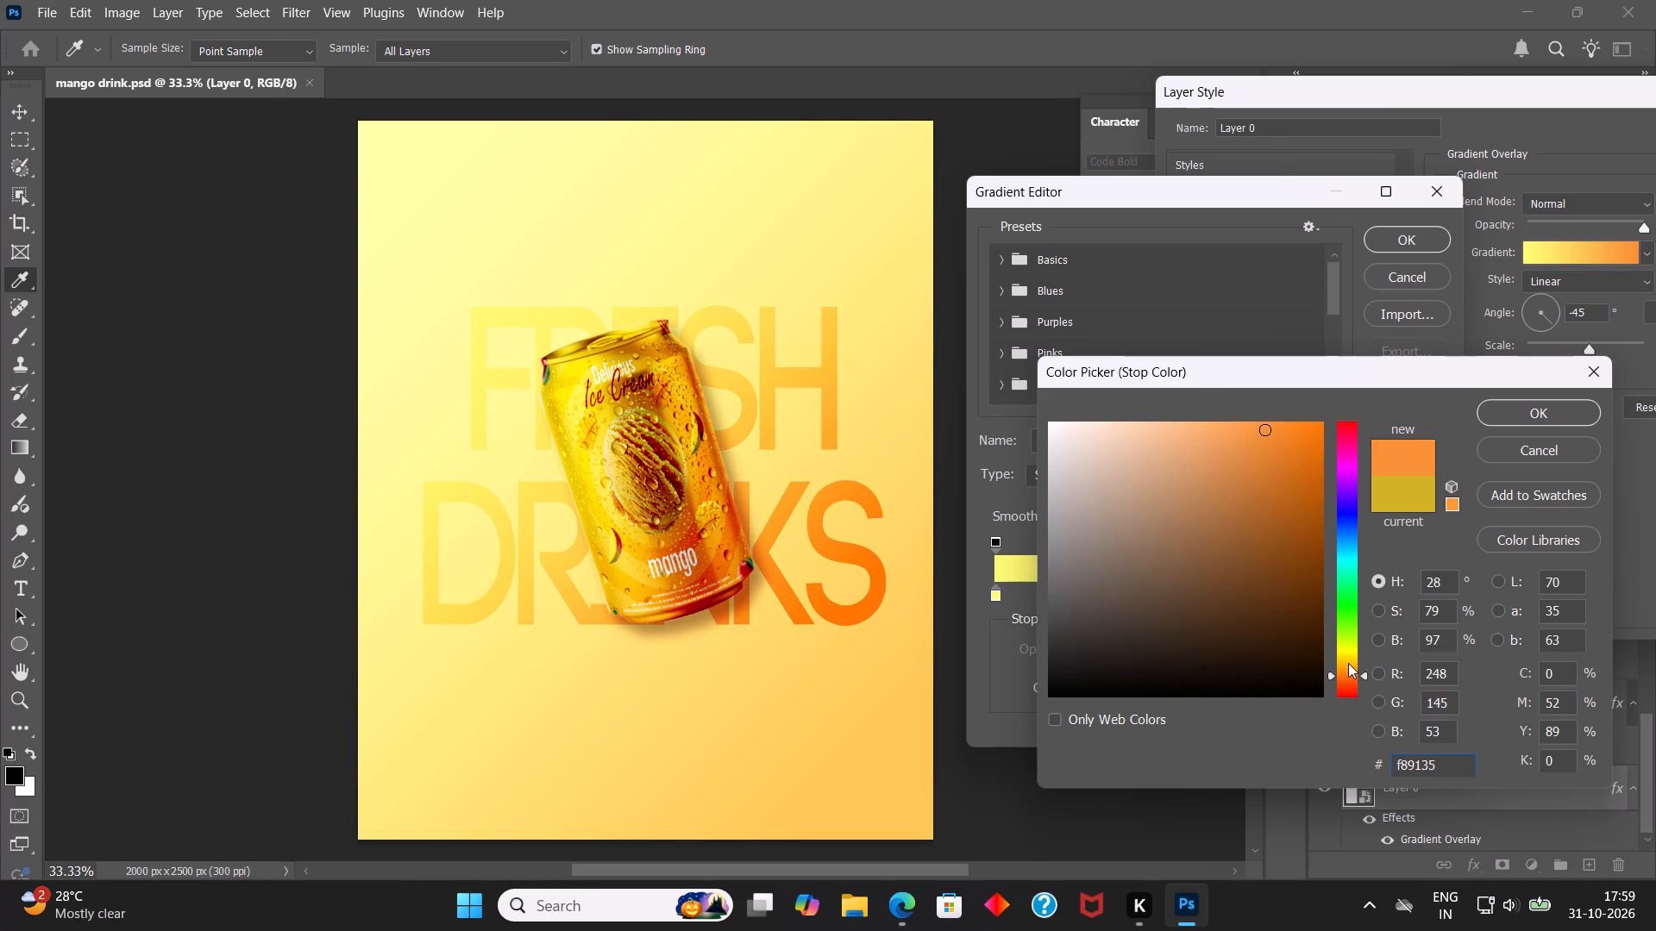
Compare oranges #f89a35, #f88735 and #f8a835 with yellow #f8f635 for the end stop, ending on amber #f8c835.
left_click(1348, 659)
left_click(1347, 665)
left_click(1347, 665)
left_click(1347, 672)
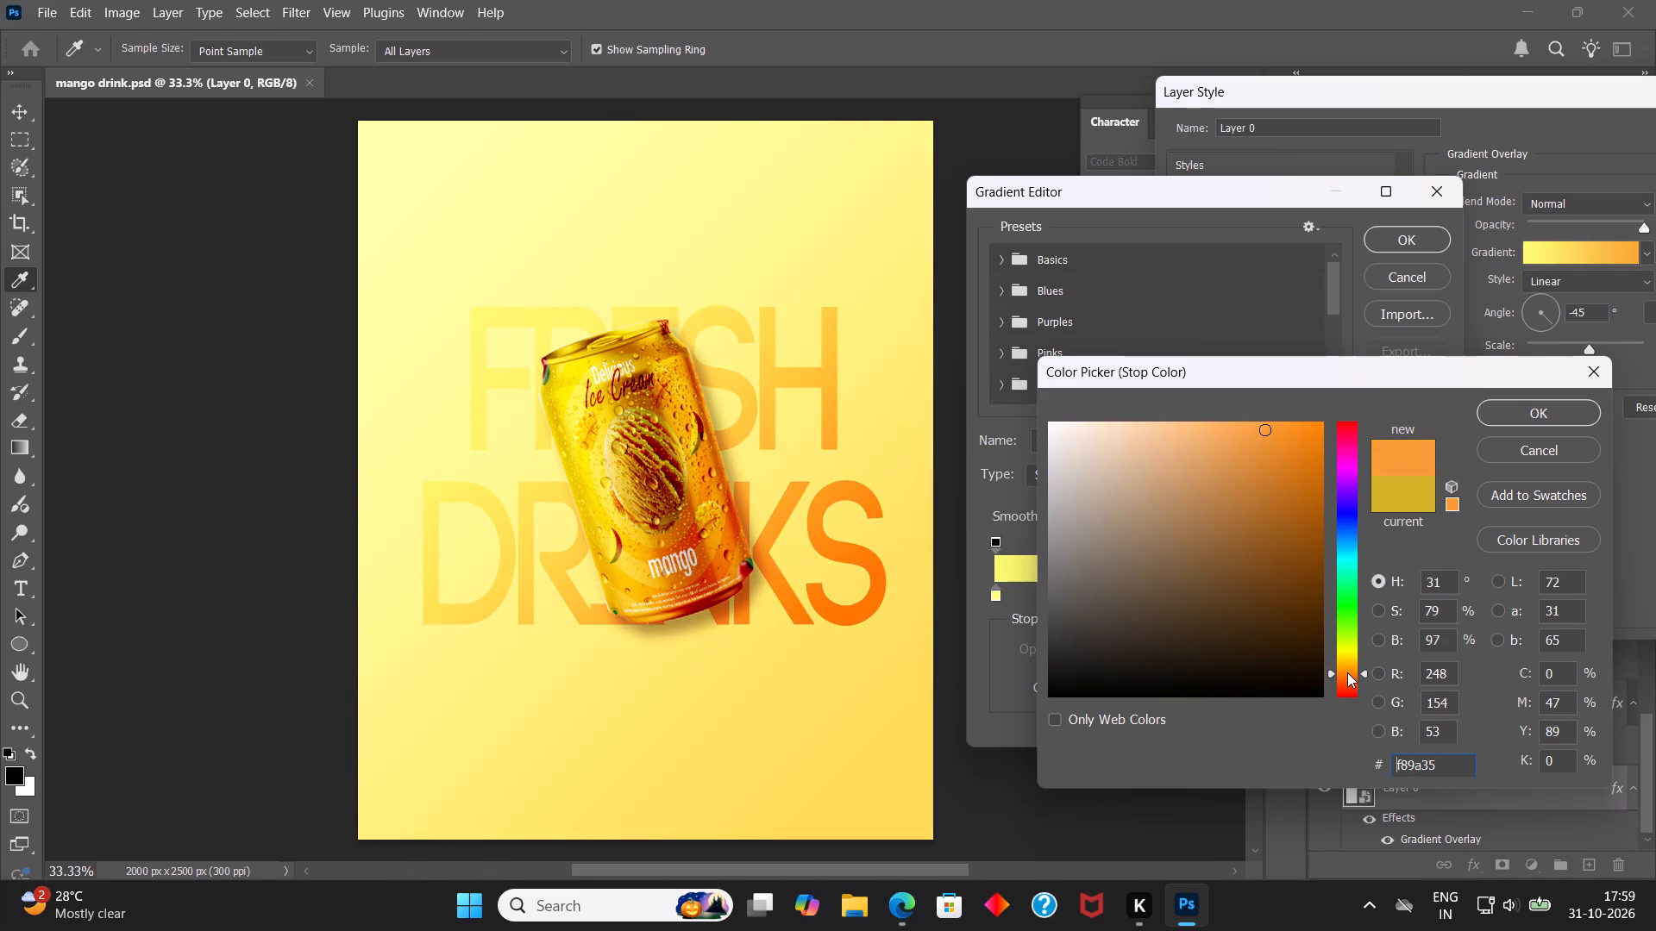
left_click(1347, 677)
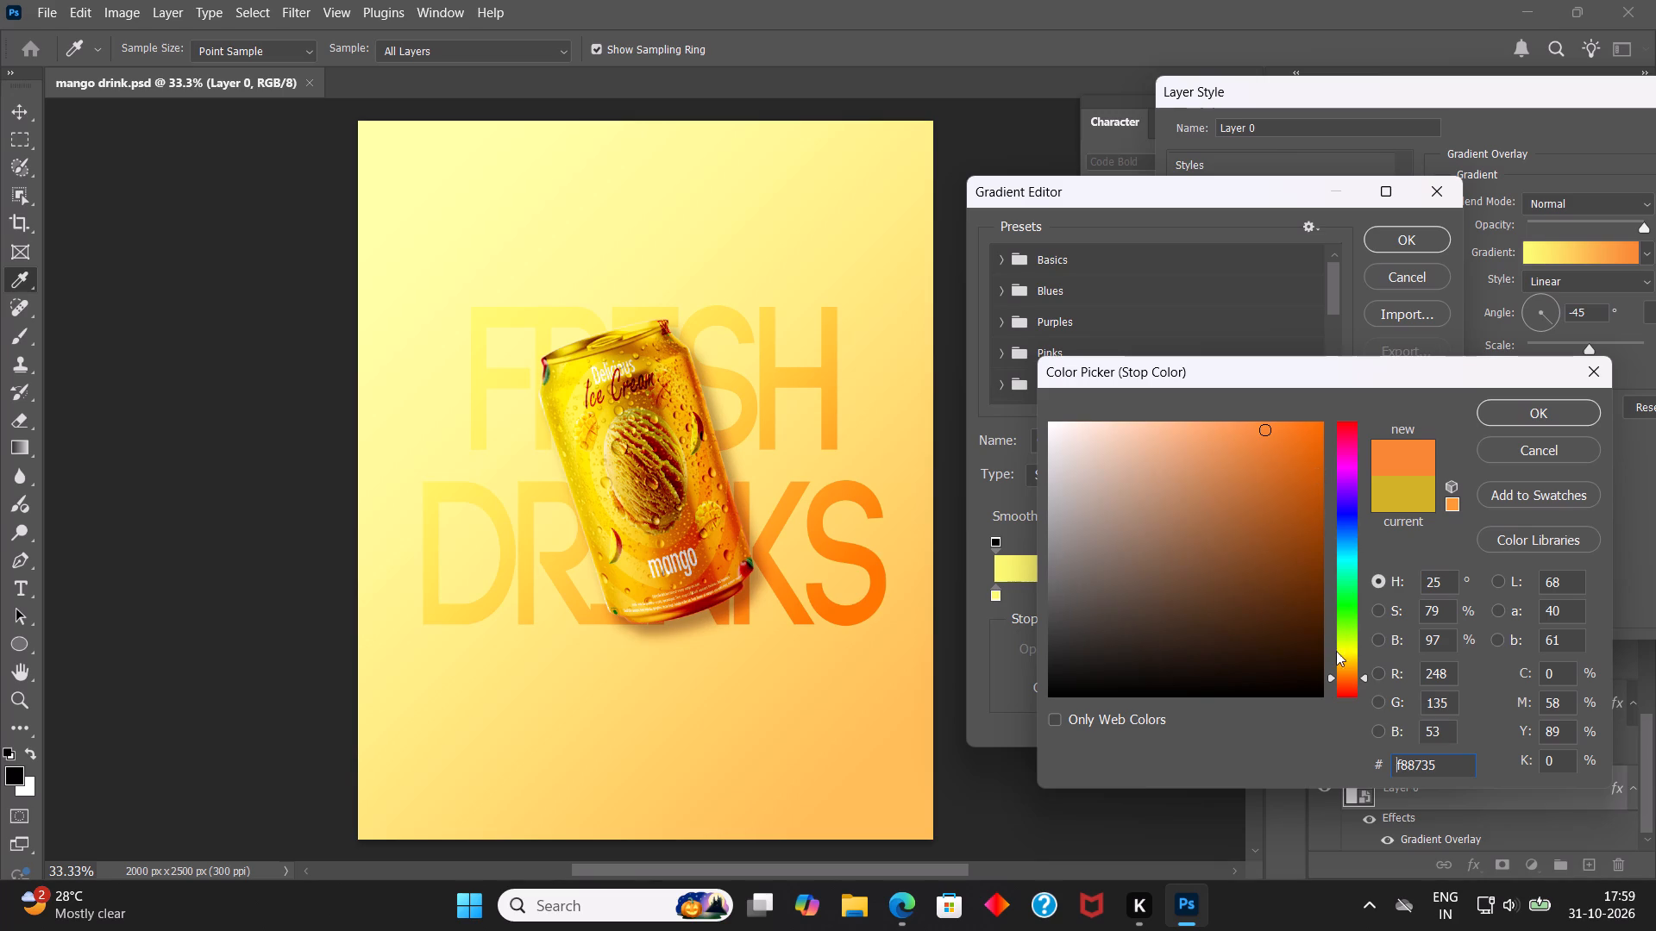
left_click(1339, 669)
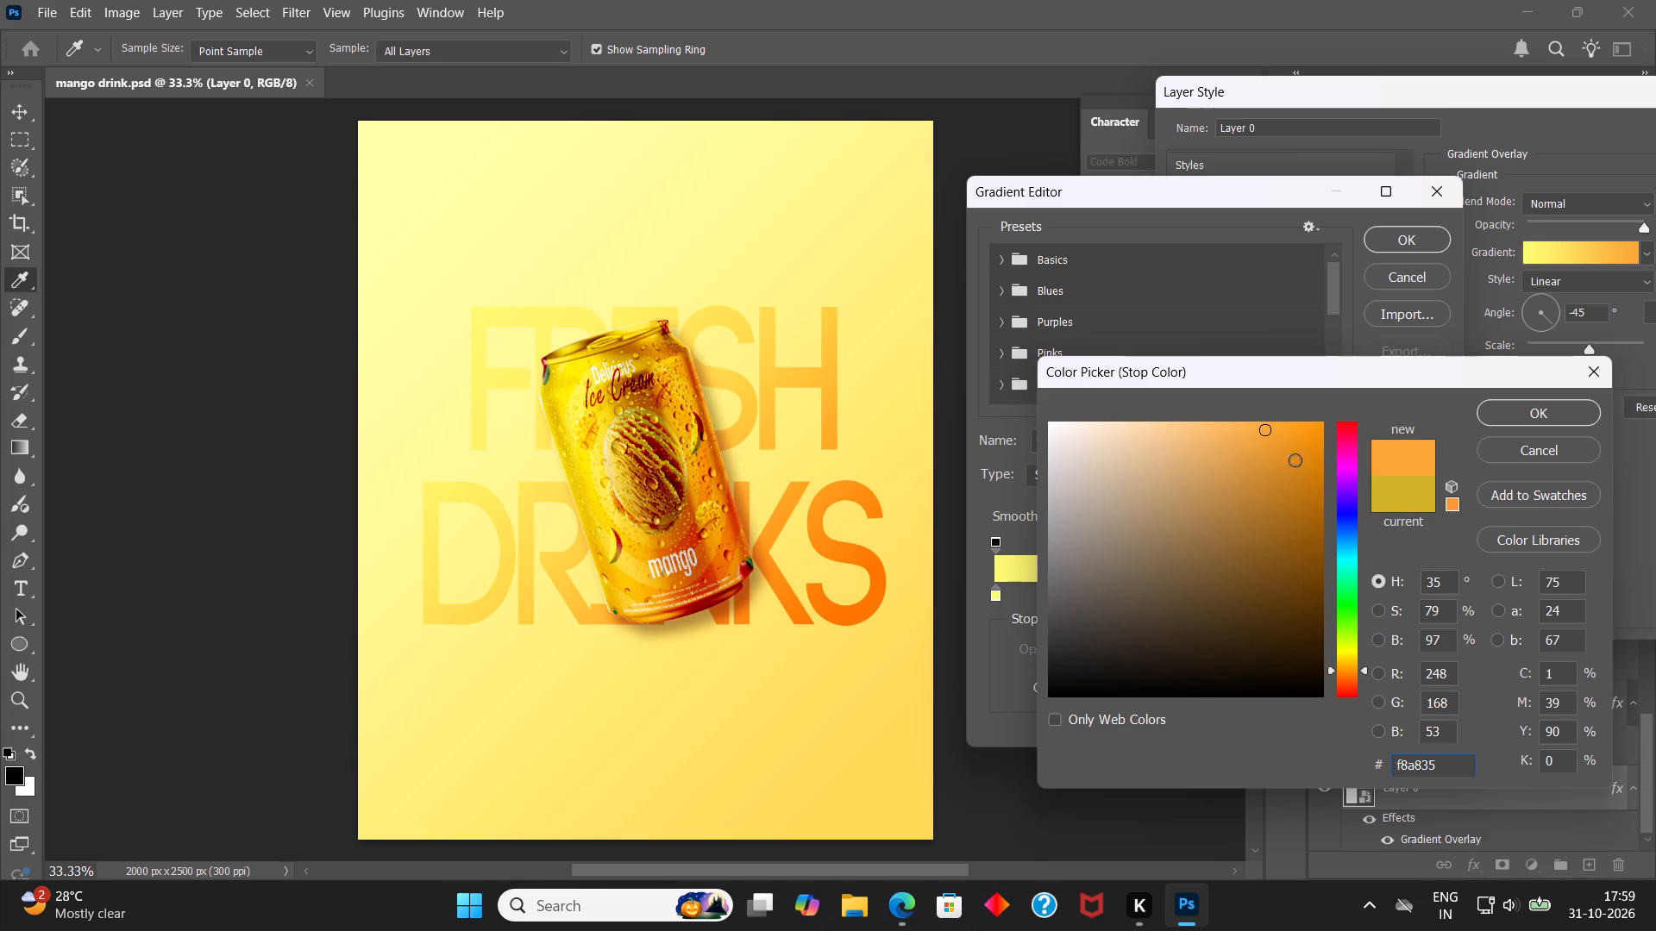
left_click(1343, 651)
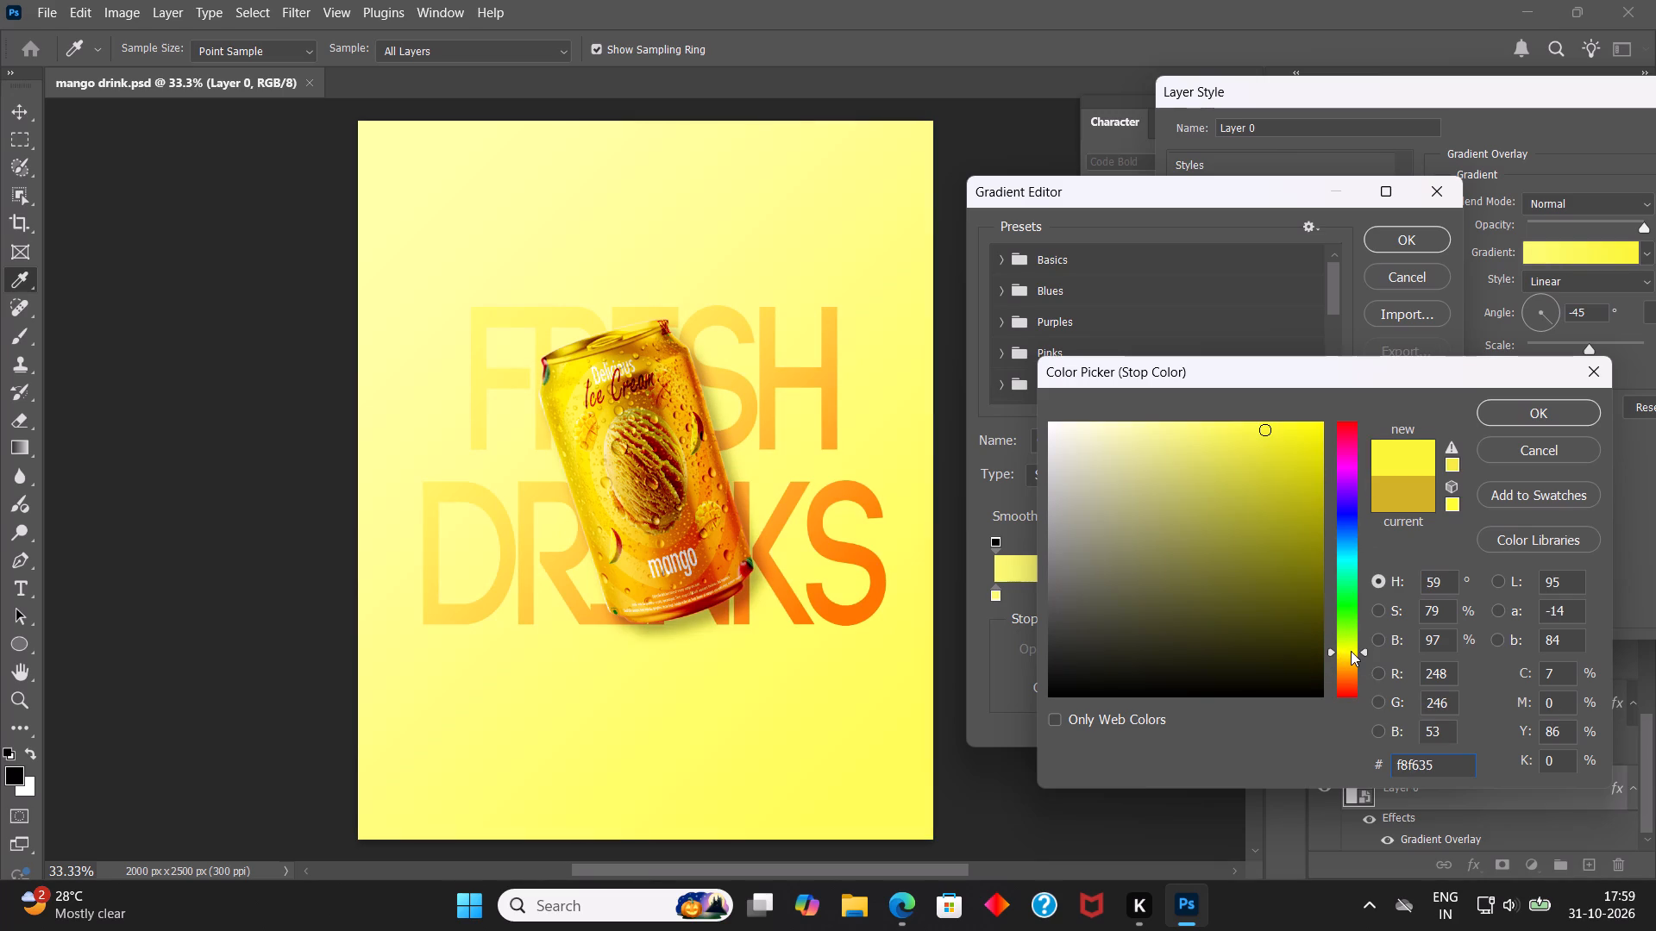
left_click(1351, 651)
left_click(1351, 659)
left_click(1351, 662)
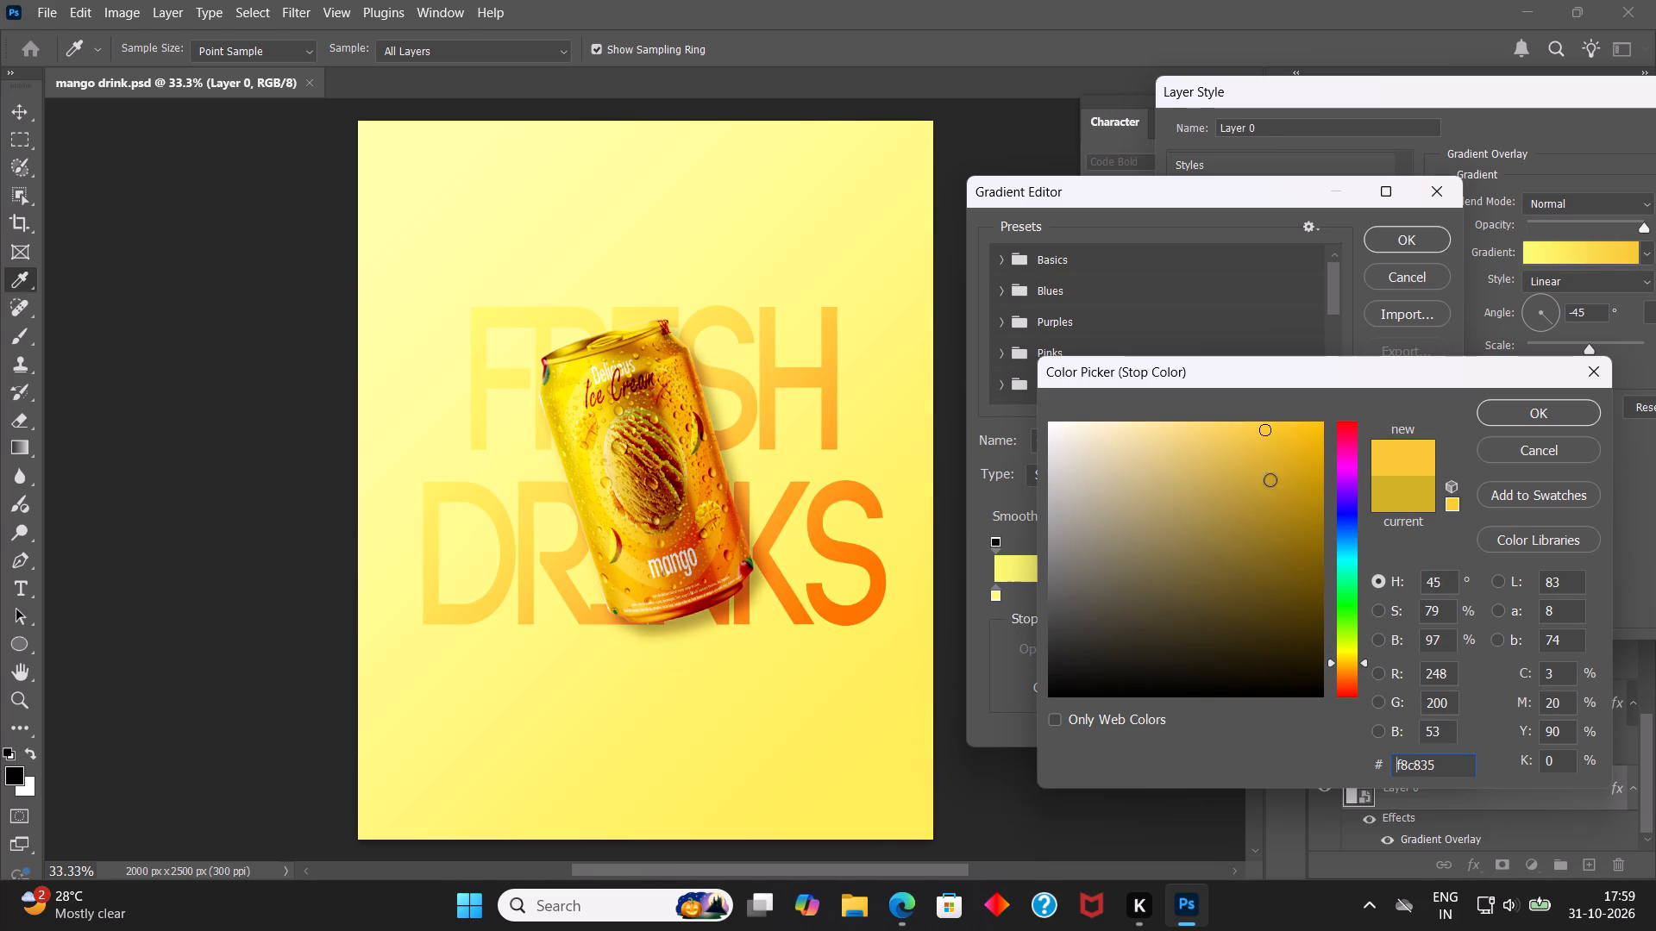
Deepen the end stop's shade through #e5b31a, #d8a91a and #f2b90a to the saturated gold #e4ae08.
left_click(1292, 449)
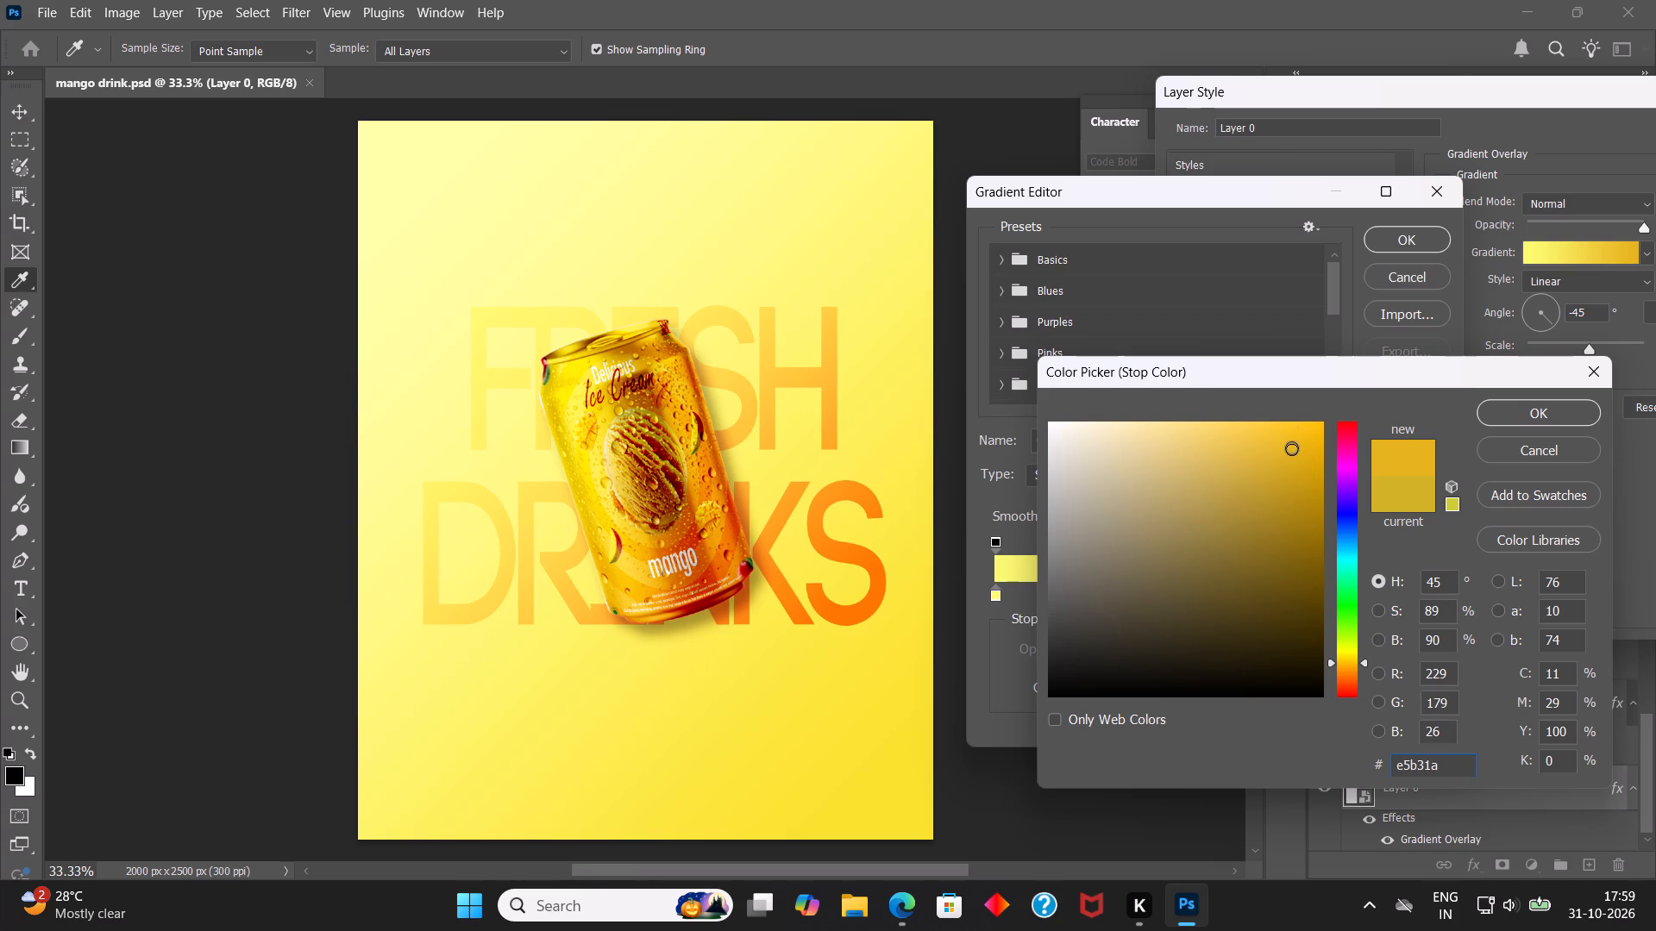
left_click(1291, 447)
left_click(1316, 496)
left_click(1290, 463)
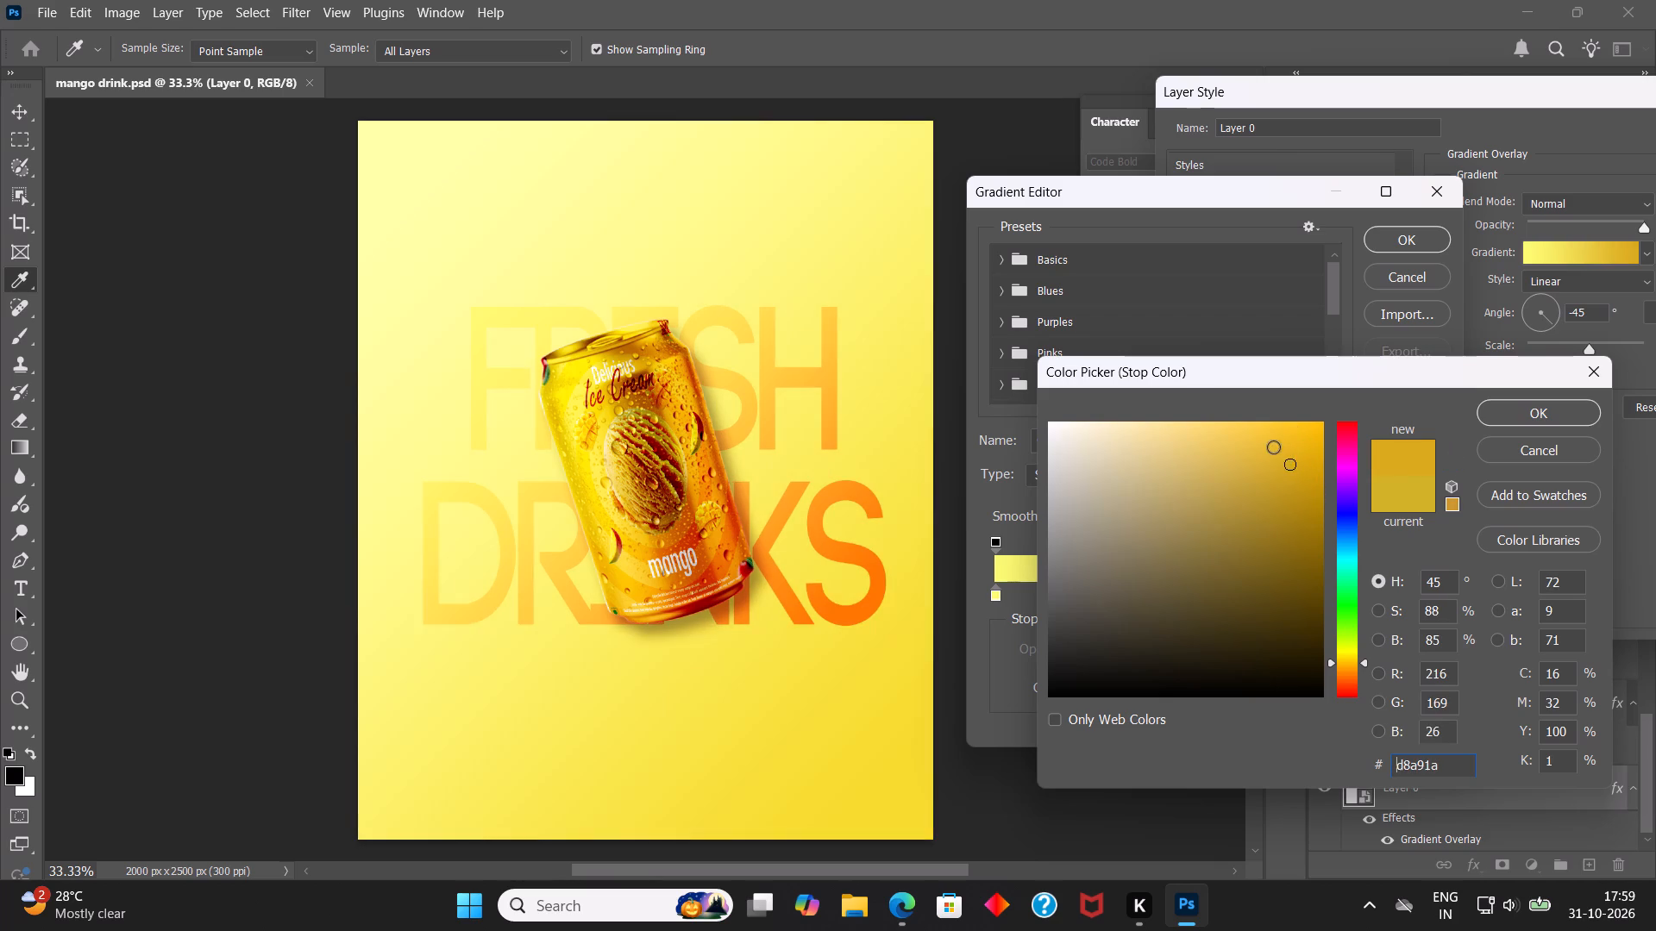
left_click(1273, 447)
left_click(1269, 431)
left_click(1286, 429)
left_click(1303, 433)
left_click(1312, 435)
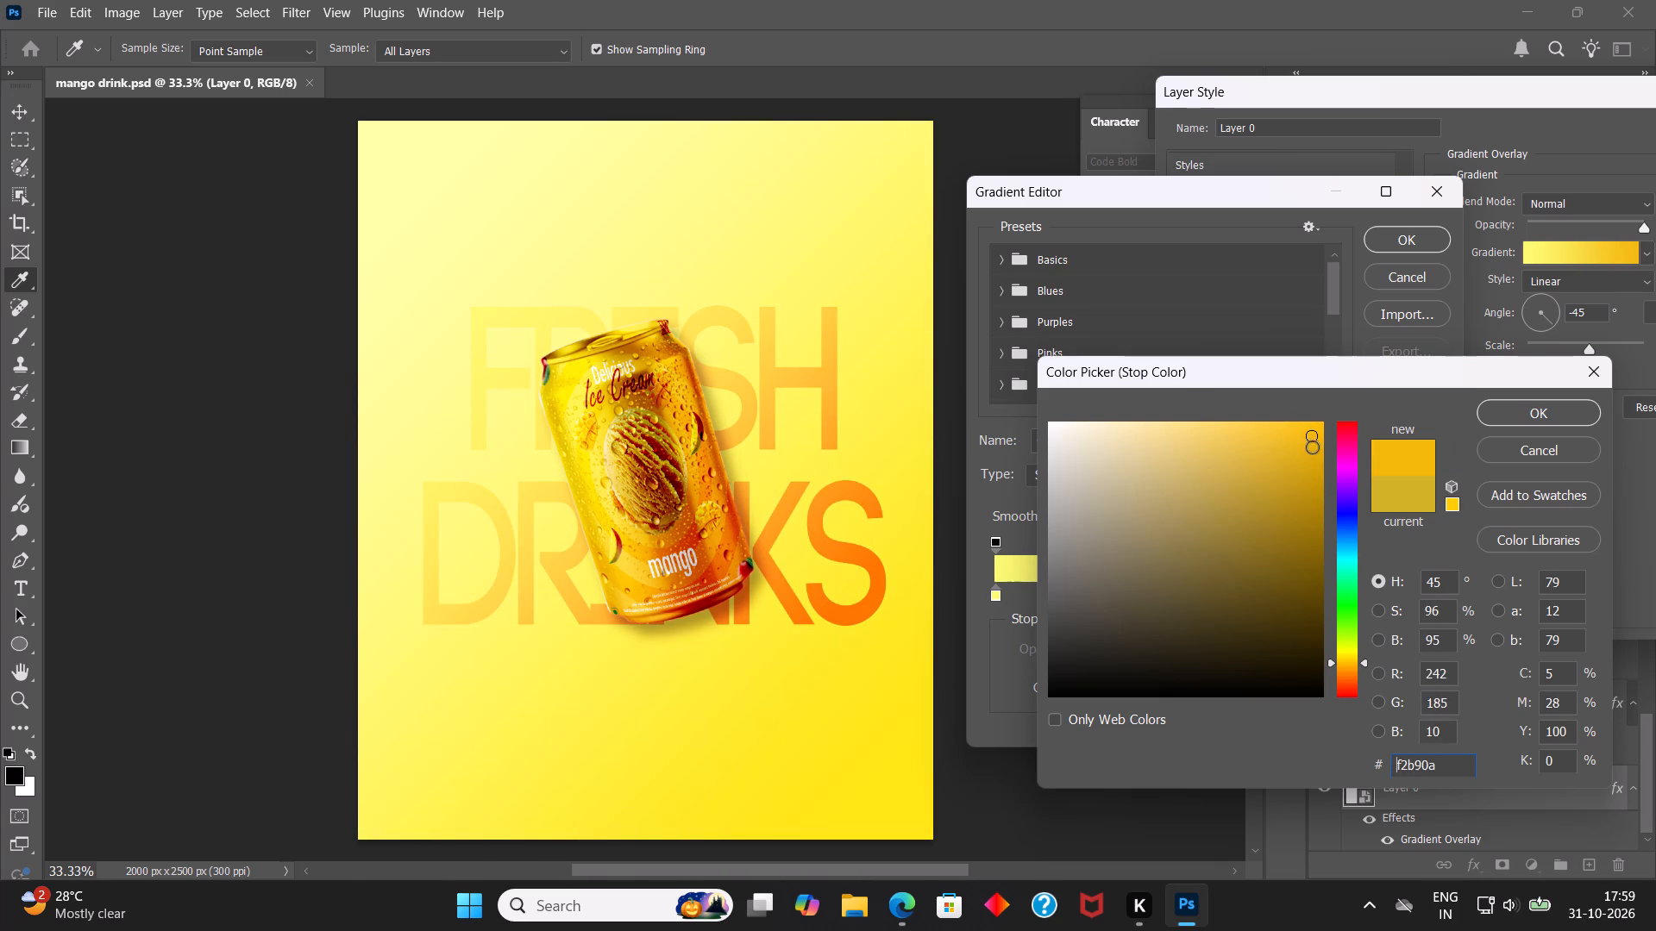
left_click(1314, 450)
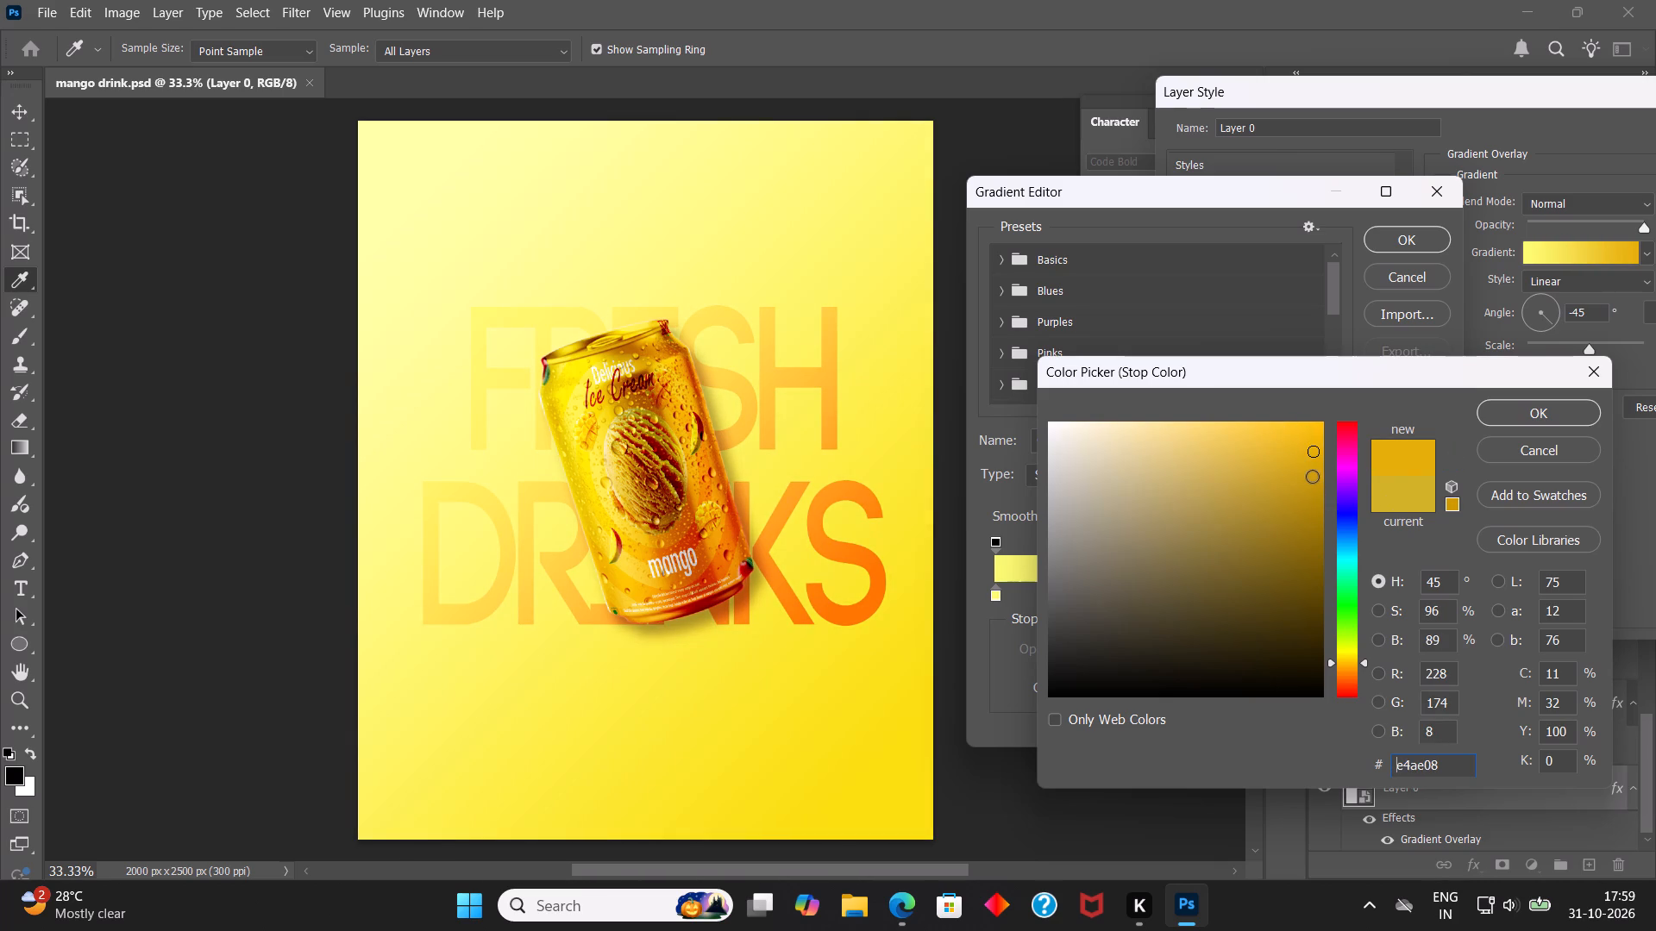
Try orange #e49408 and yellow #e4cd08 for the end stop, then shift its hue to yellow-green #d2e408.
left_click(1344, 661)
left_click(1345, 667)
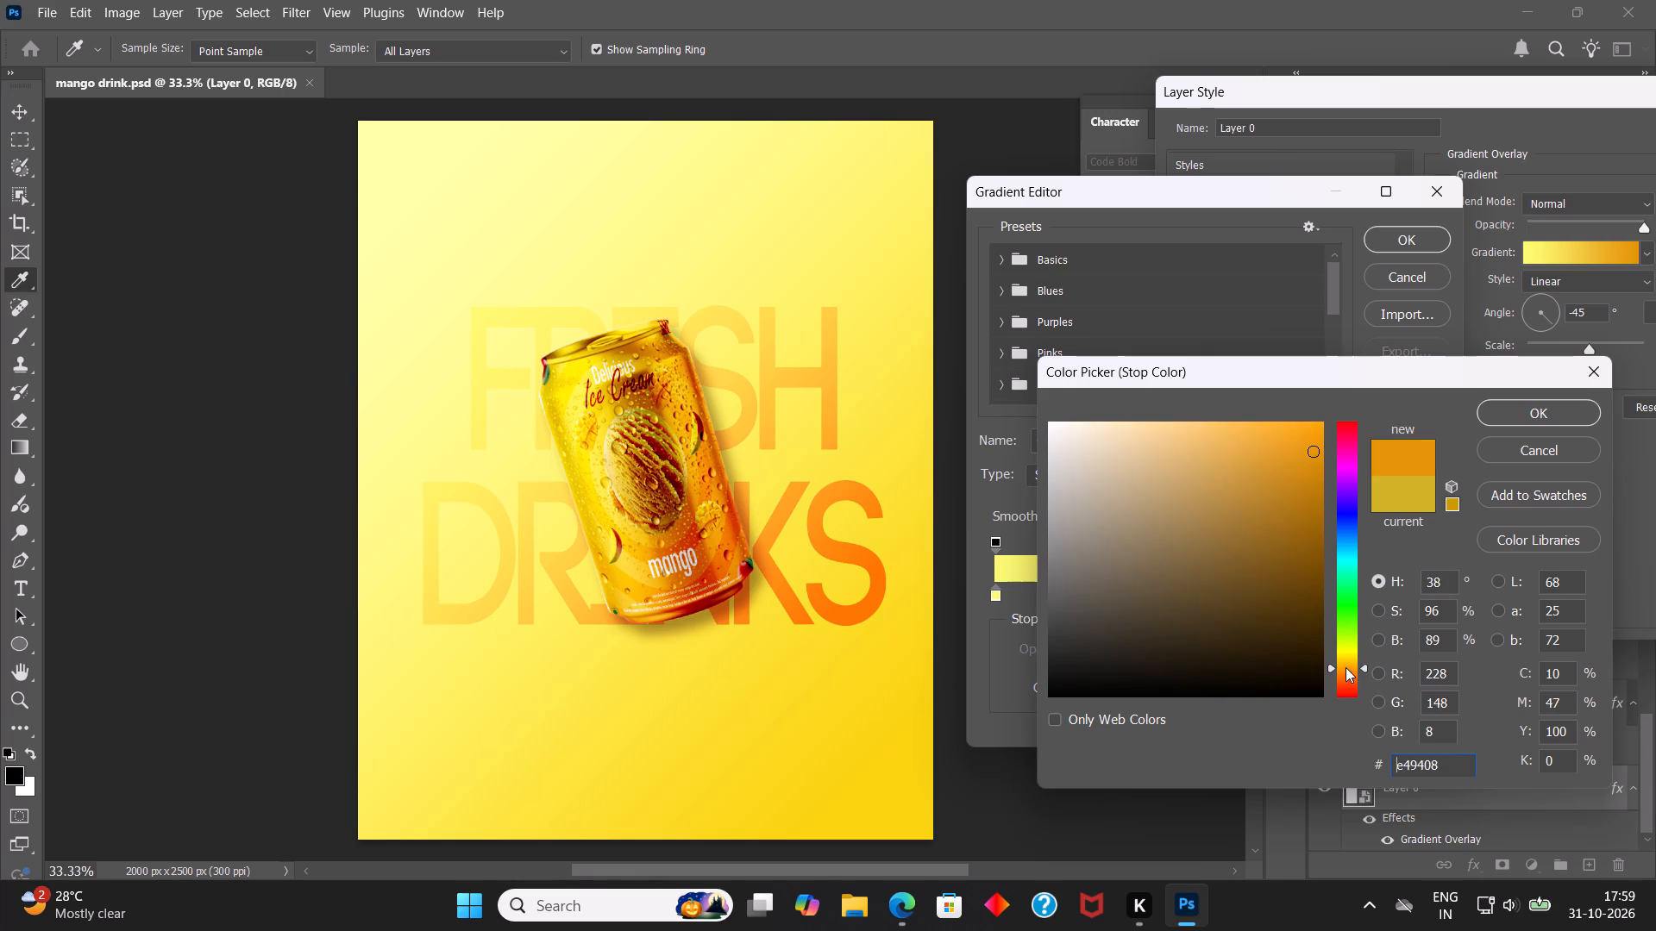
left_click(1350, 655)
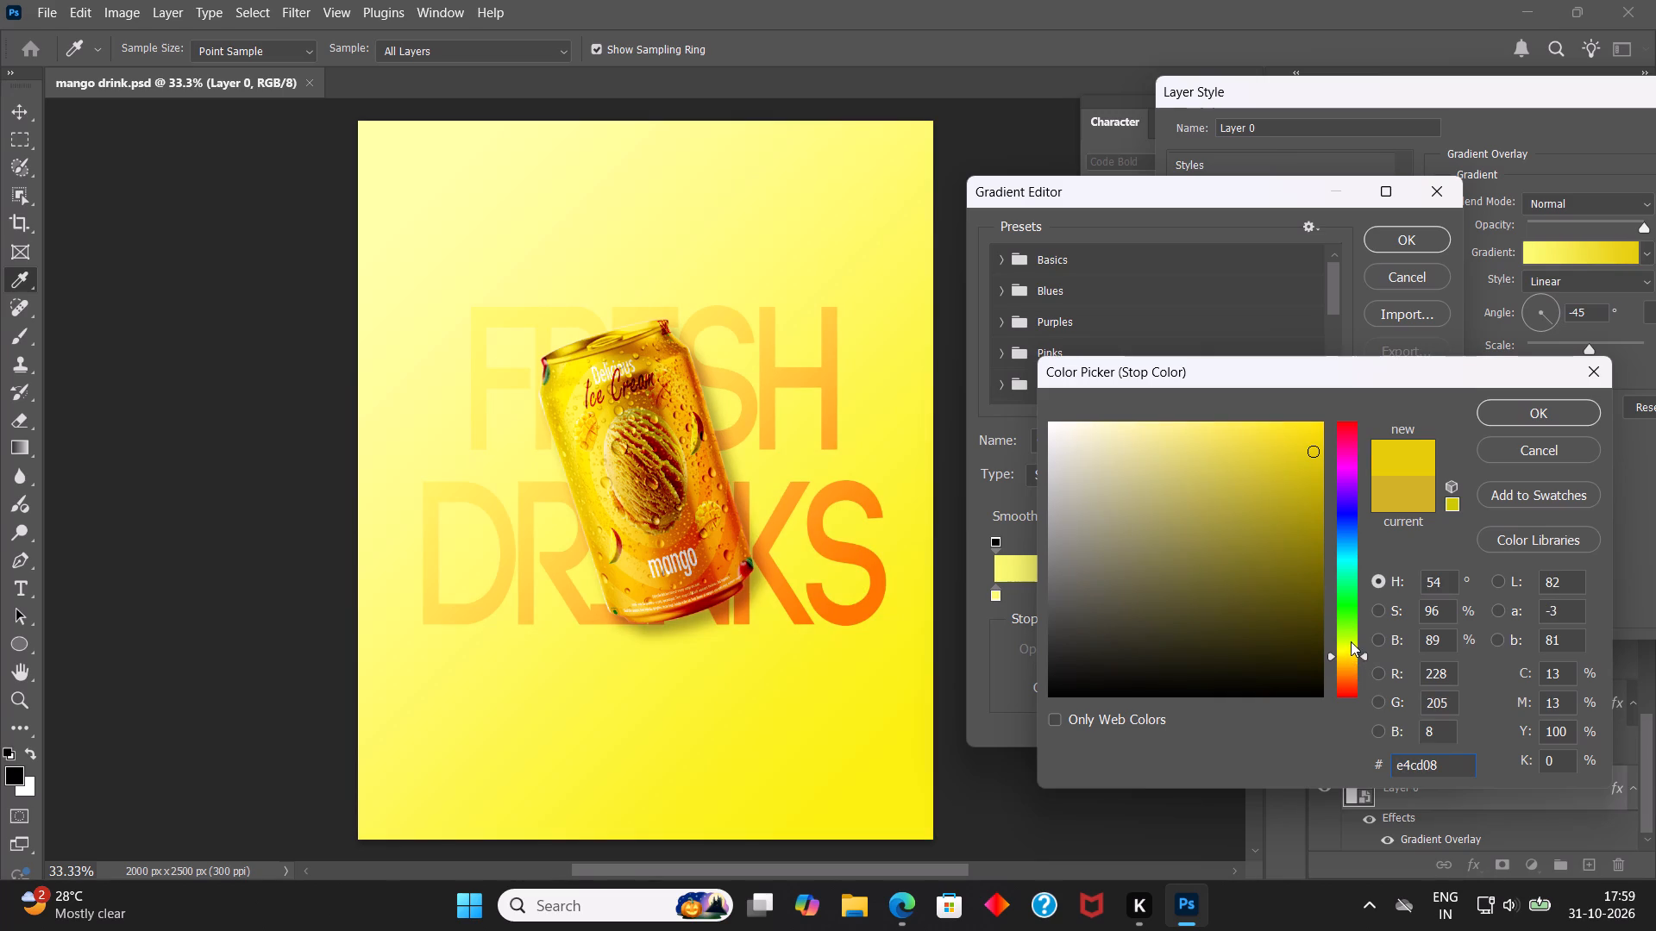
left_click(1350, 647)
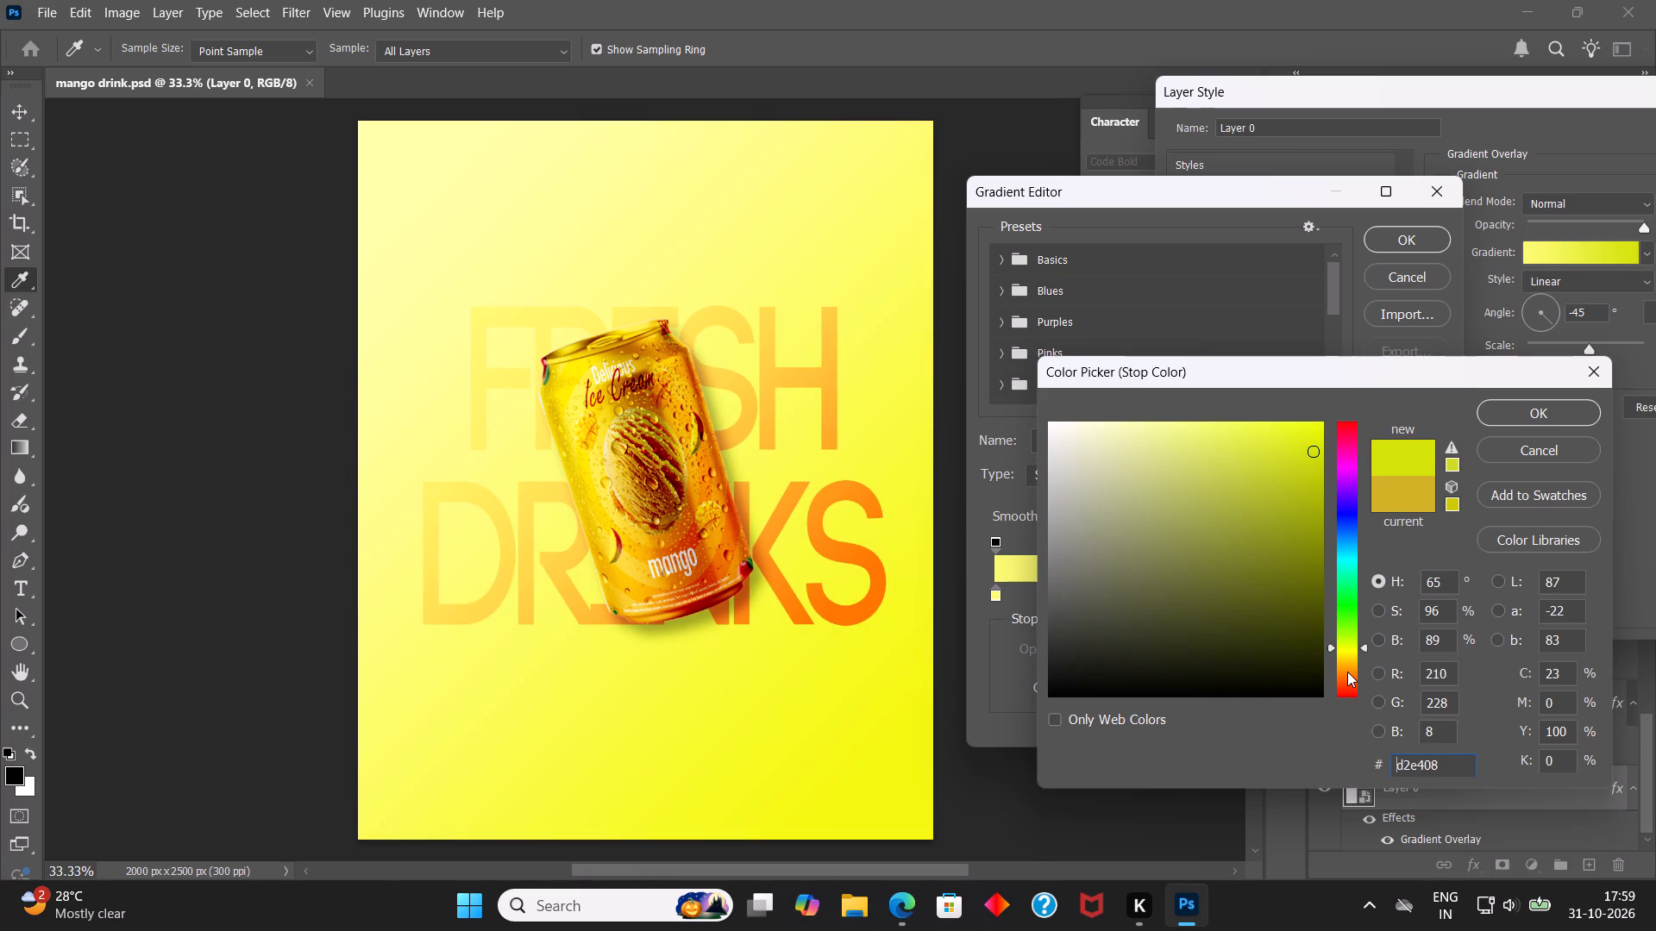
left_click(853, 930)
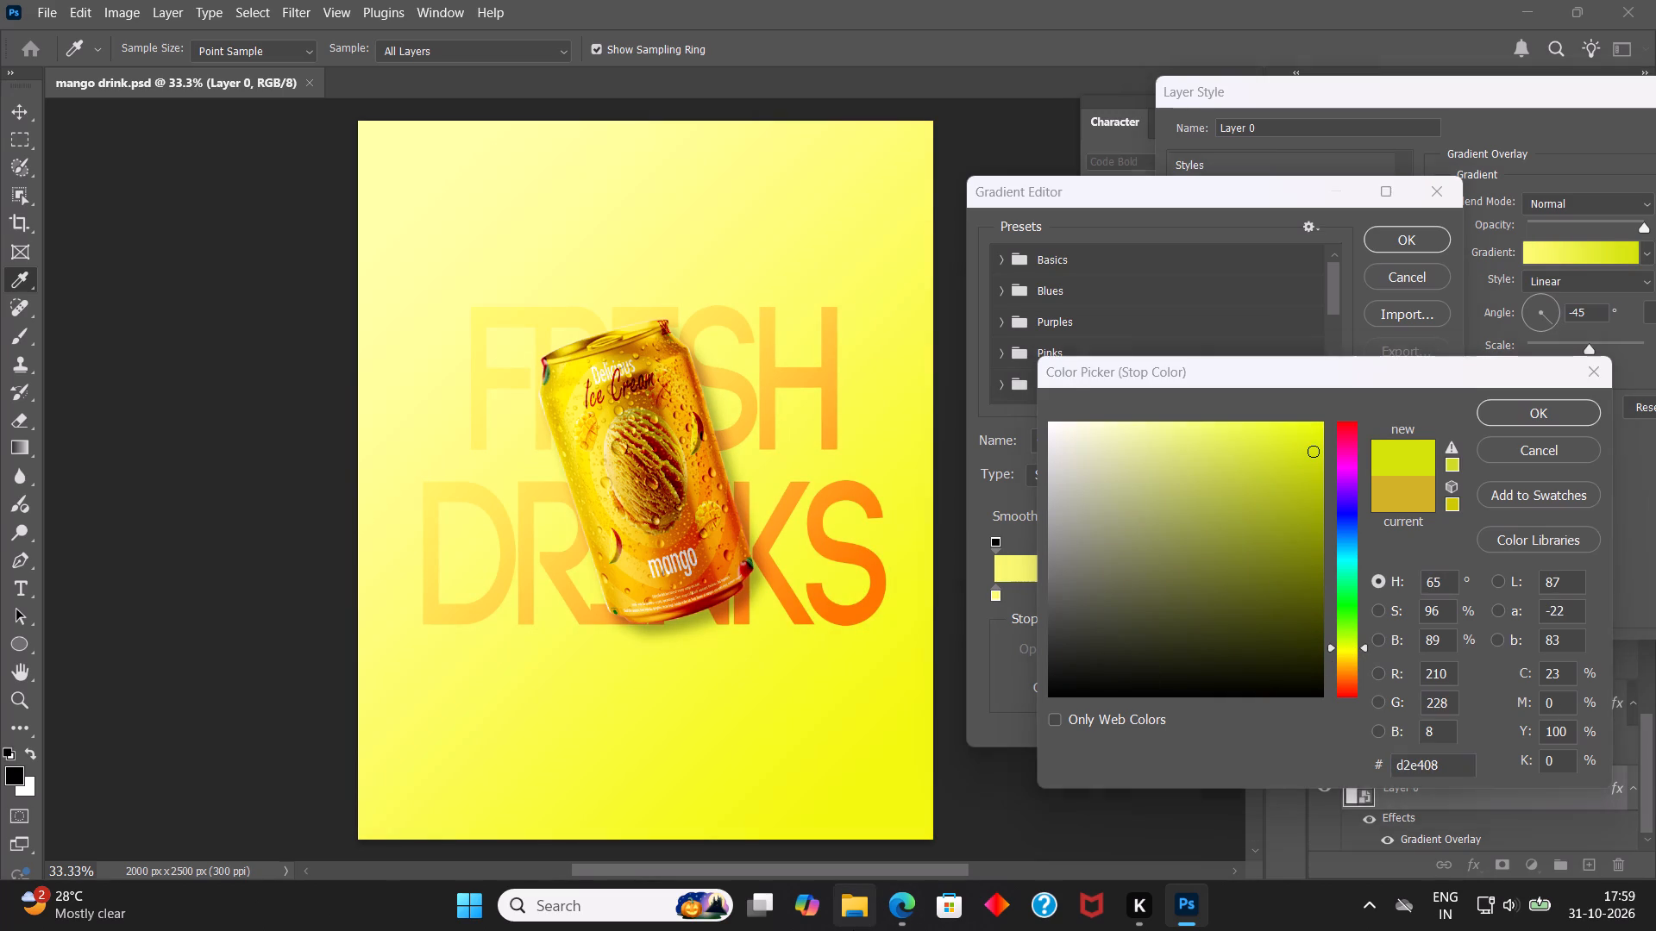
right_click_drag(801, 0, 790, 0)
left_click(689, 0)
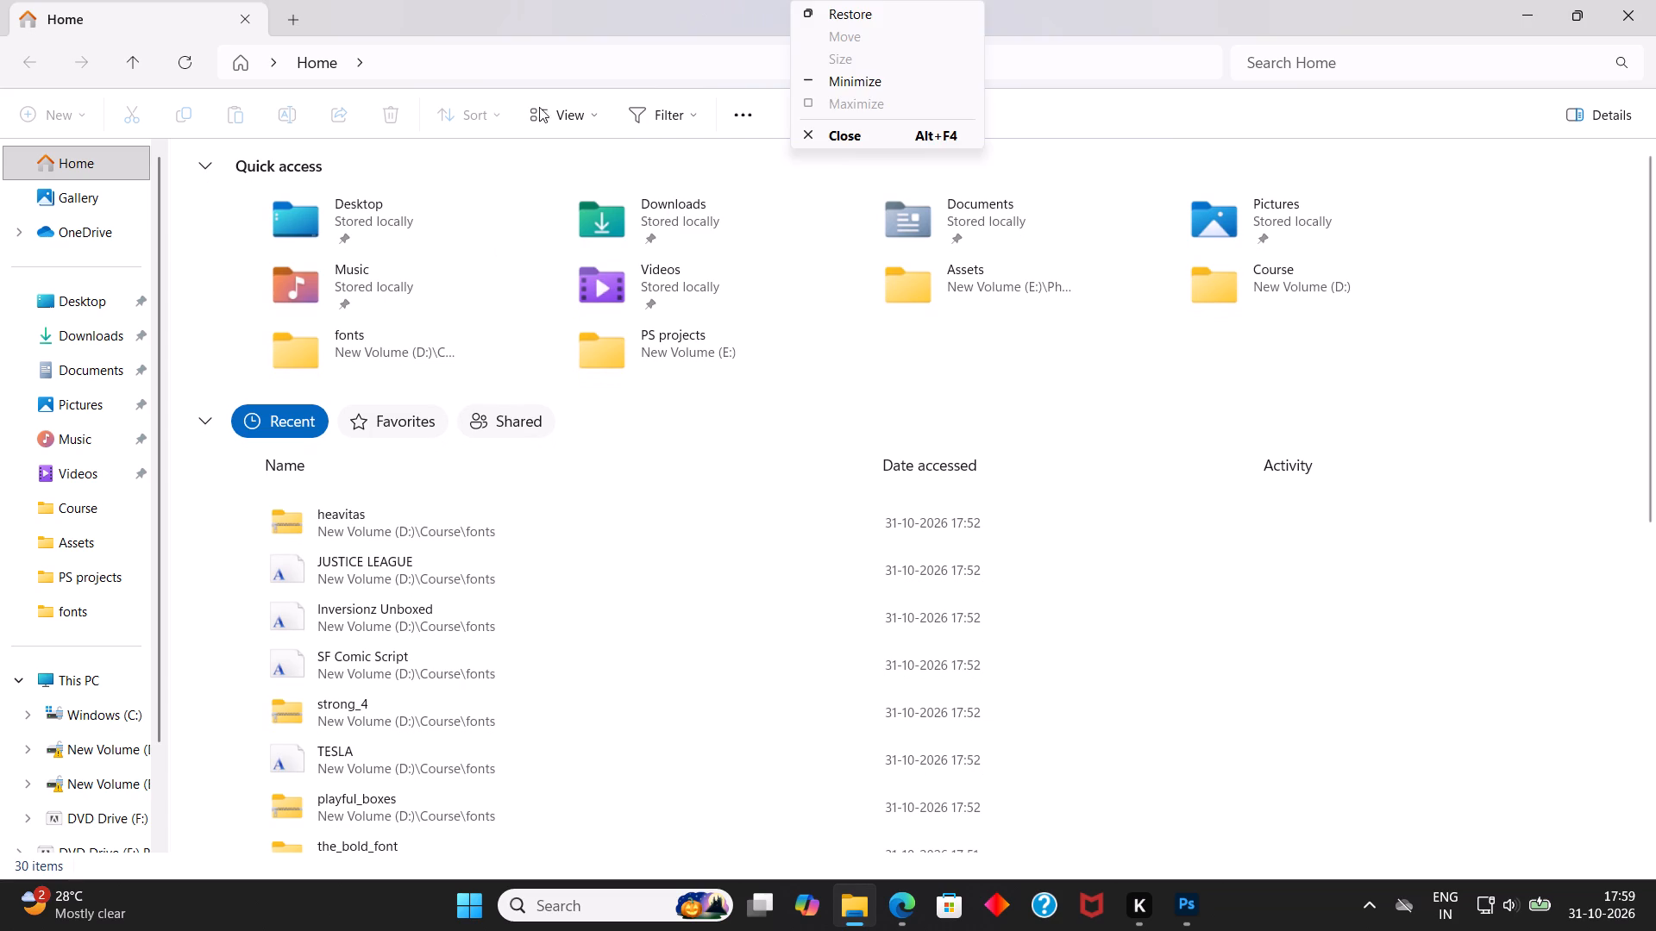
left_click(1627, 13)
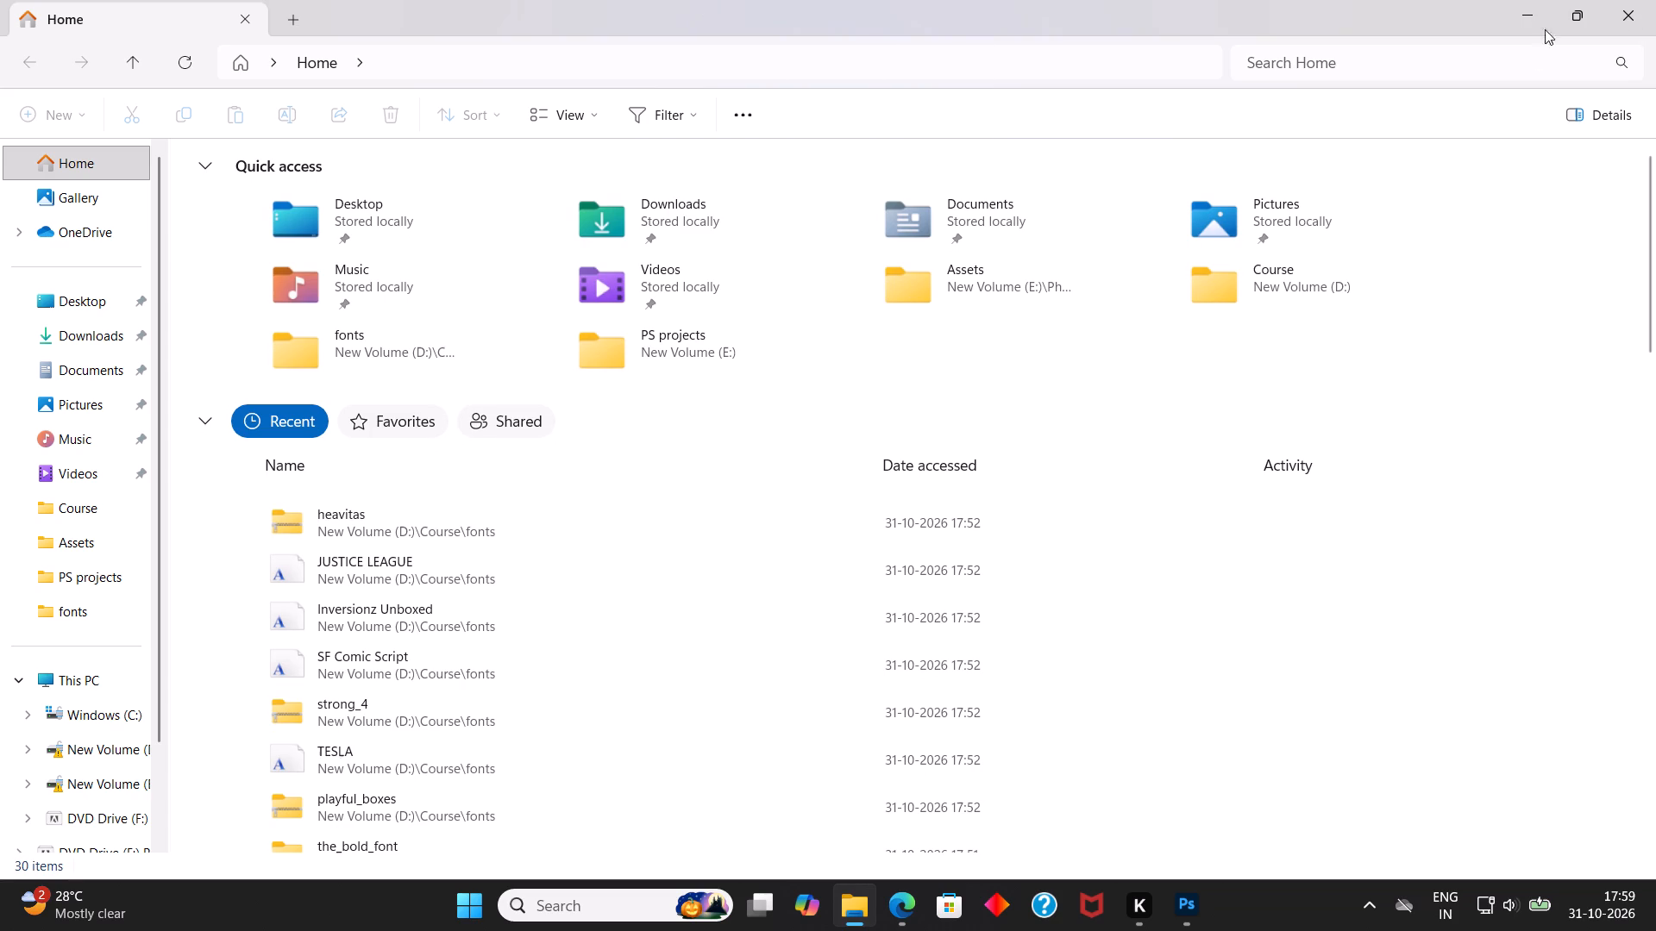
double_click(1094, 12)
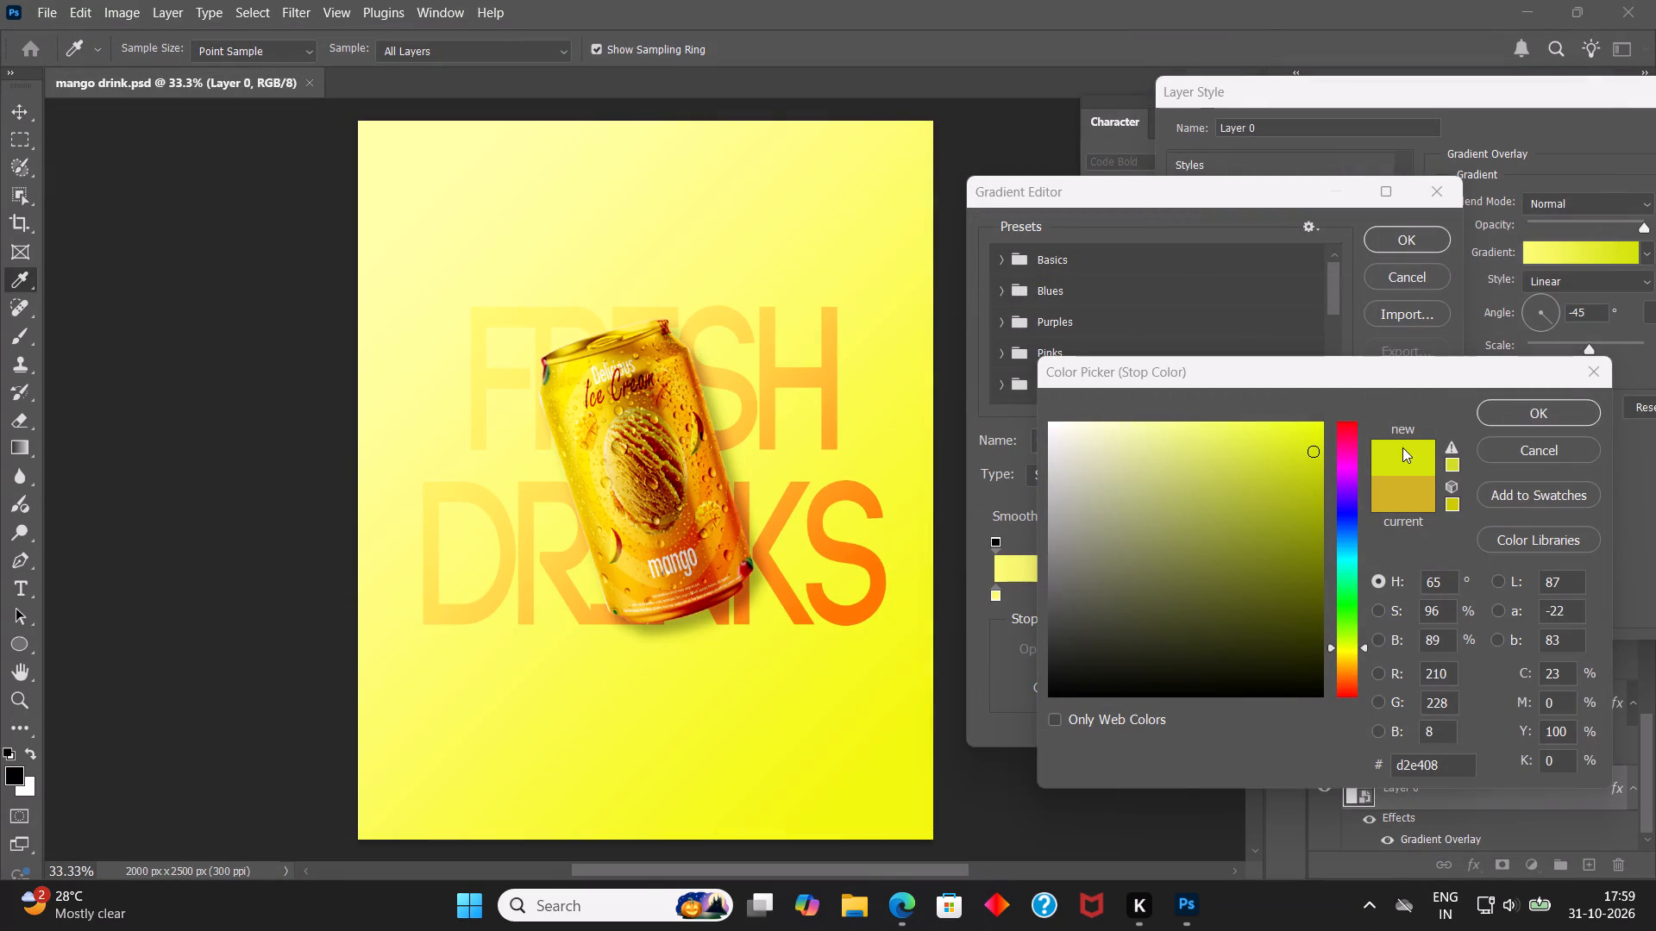
Sample the can's orange #e58600 for the end stop, soften it through #e08b12 to #e49d39 and accept the colour.
left_click(1352, 381)
left_click(720, 498)
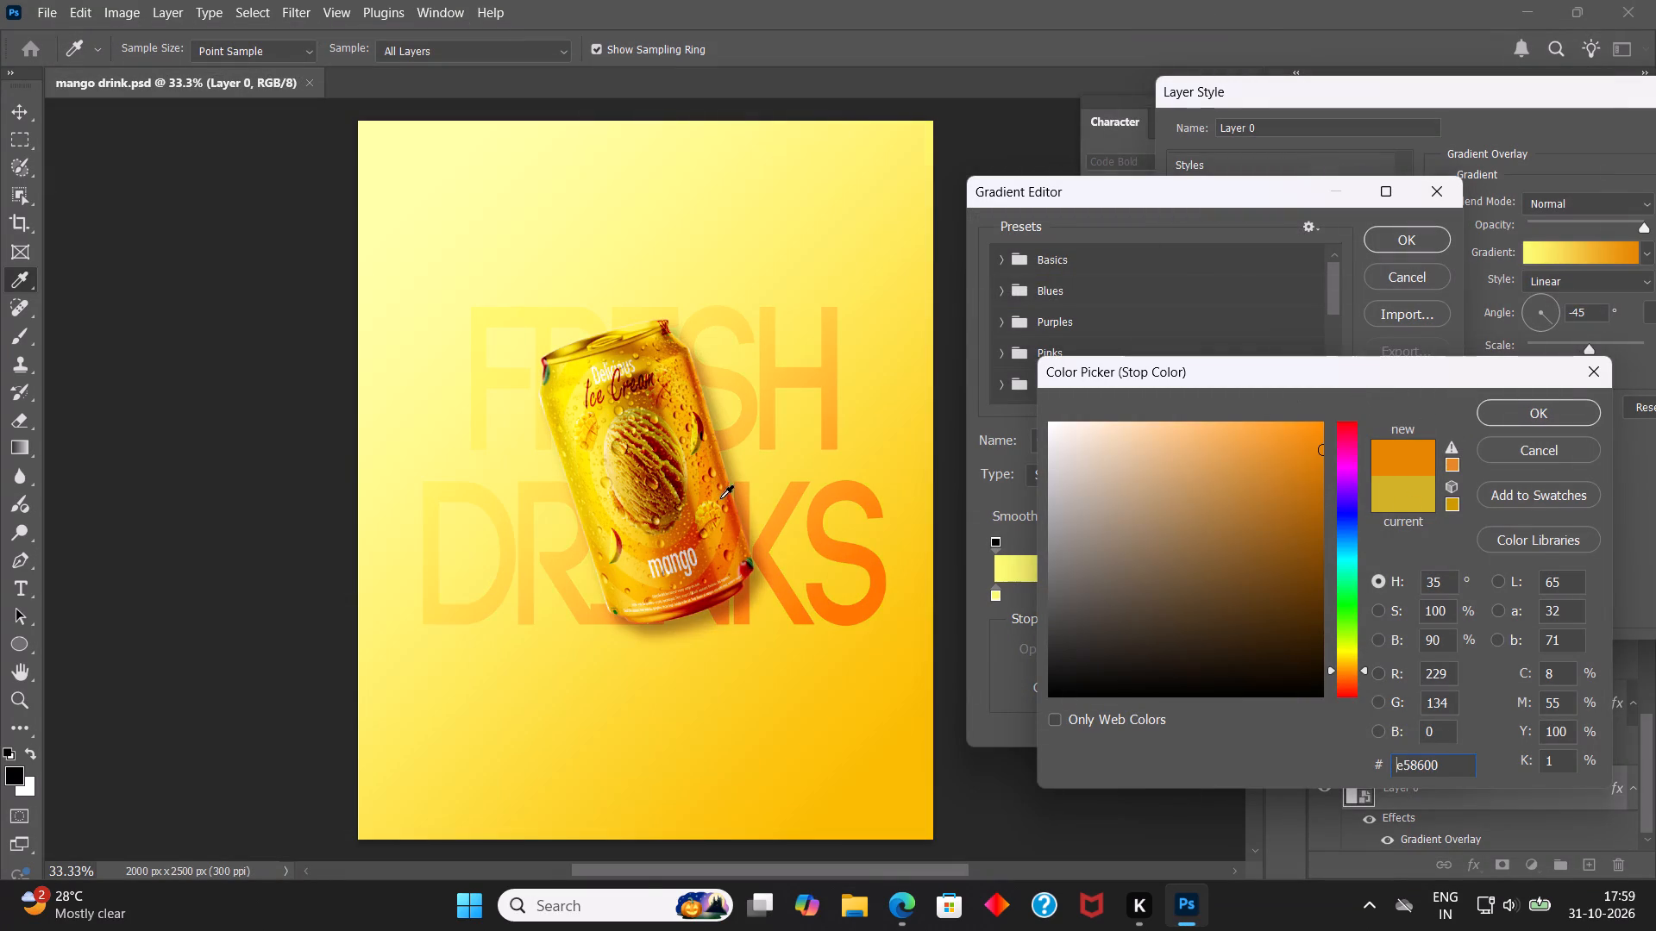
left_click(1301, 454)
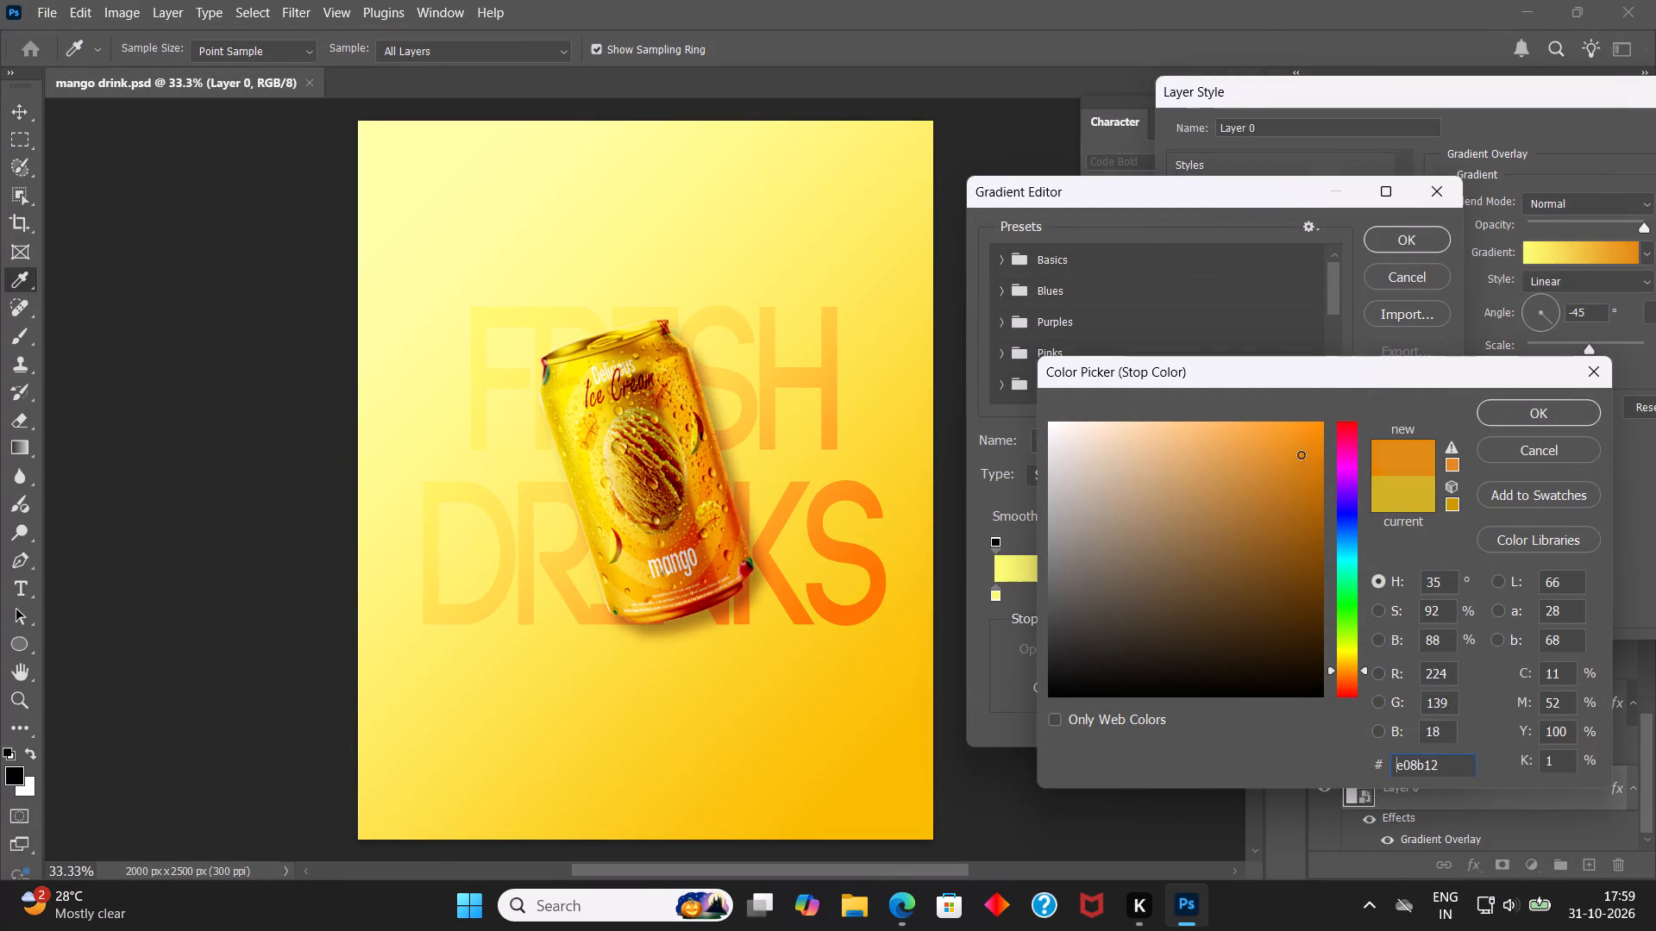
left_click(1282, 459)
left_click(1255, 450)
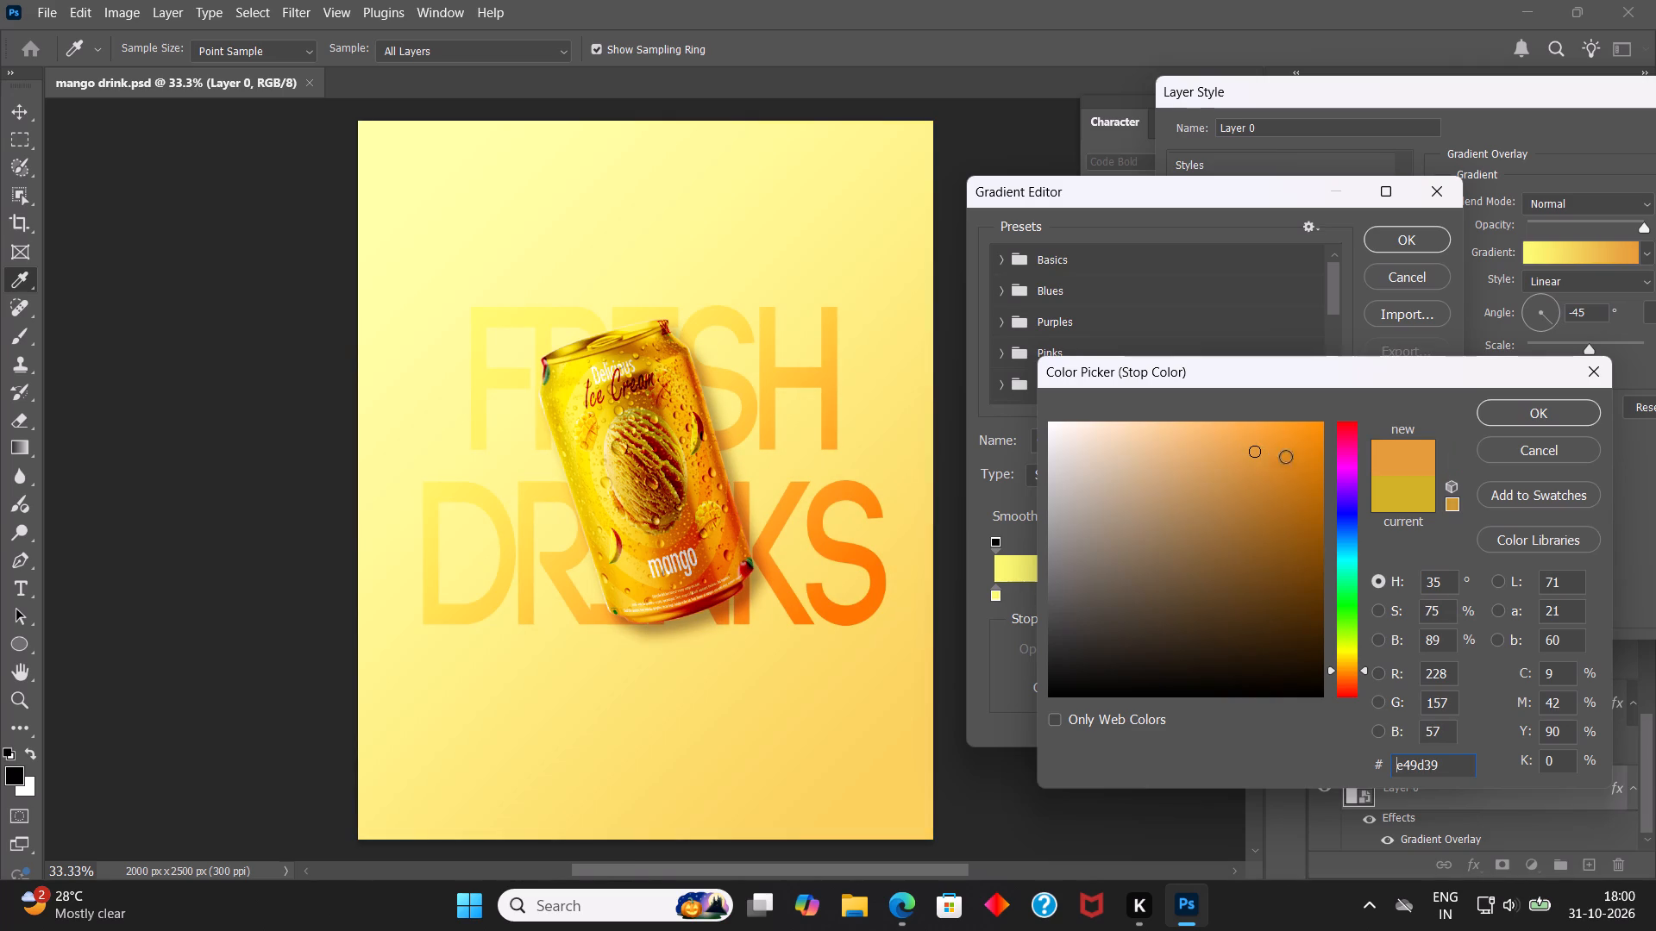
left_click(1507, 418)
left_click(1095, 690)
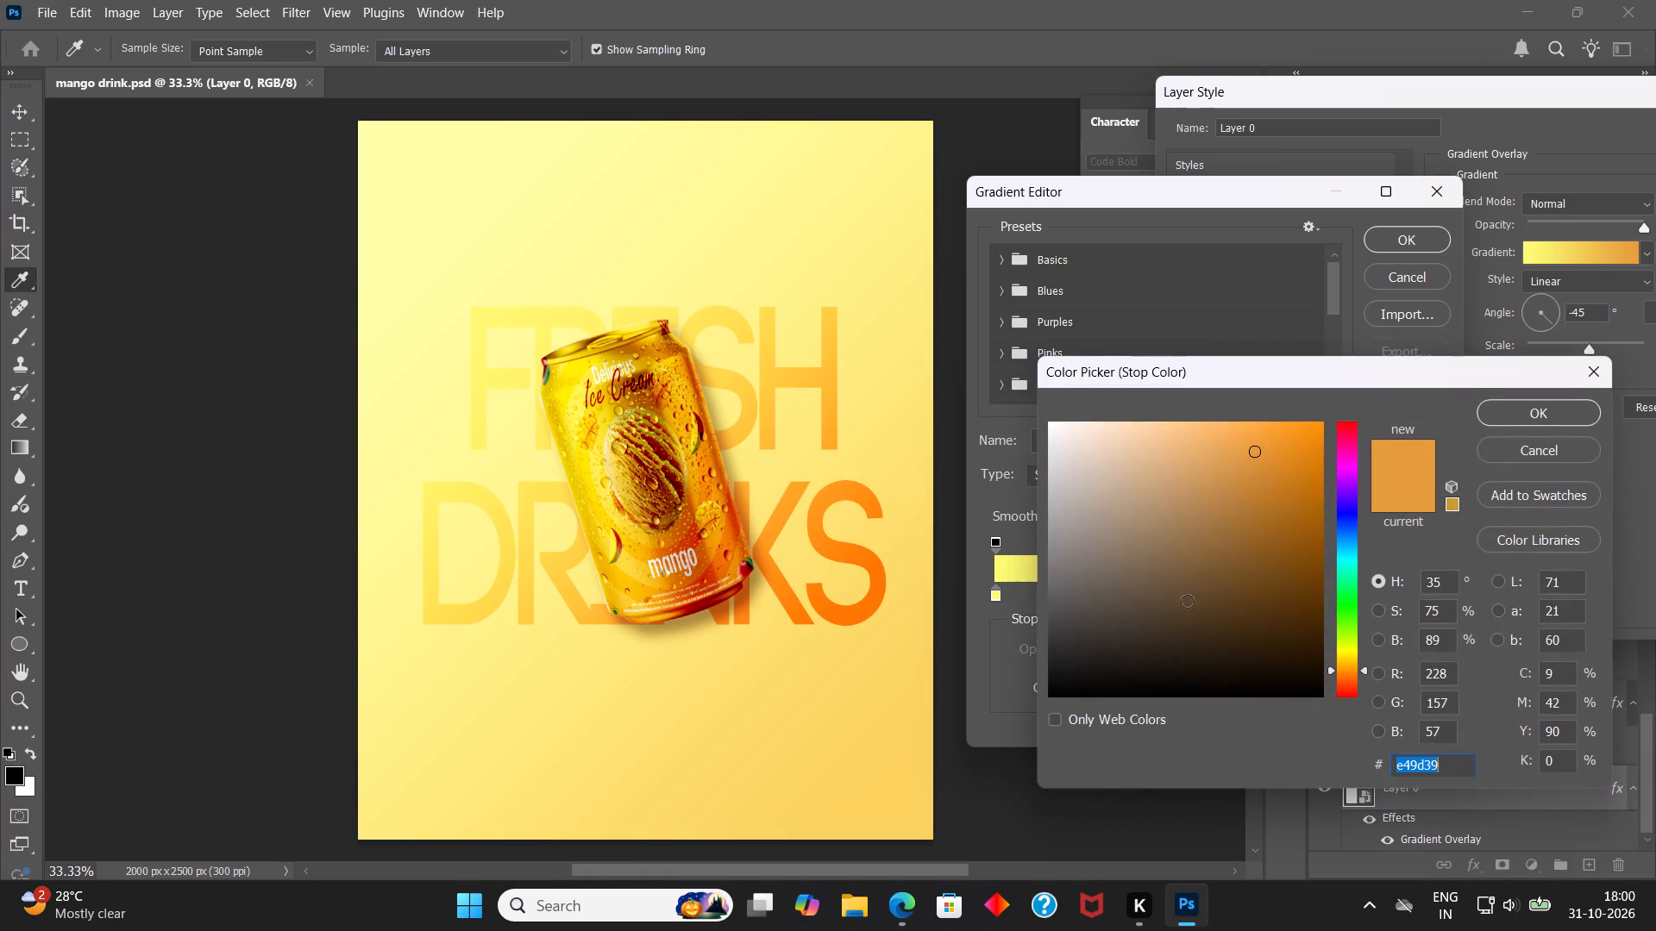
left_click(1536, 423)
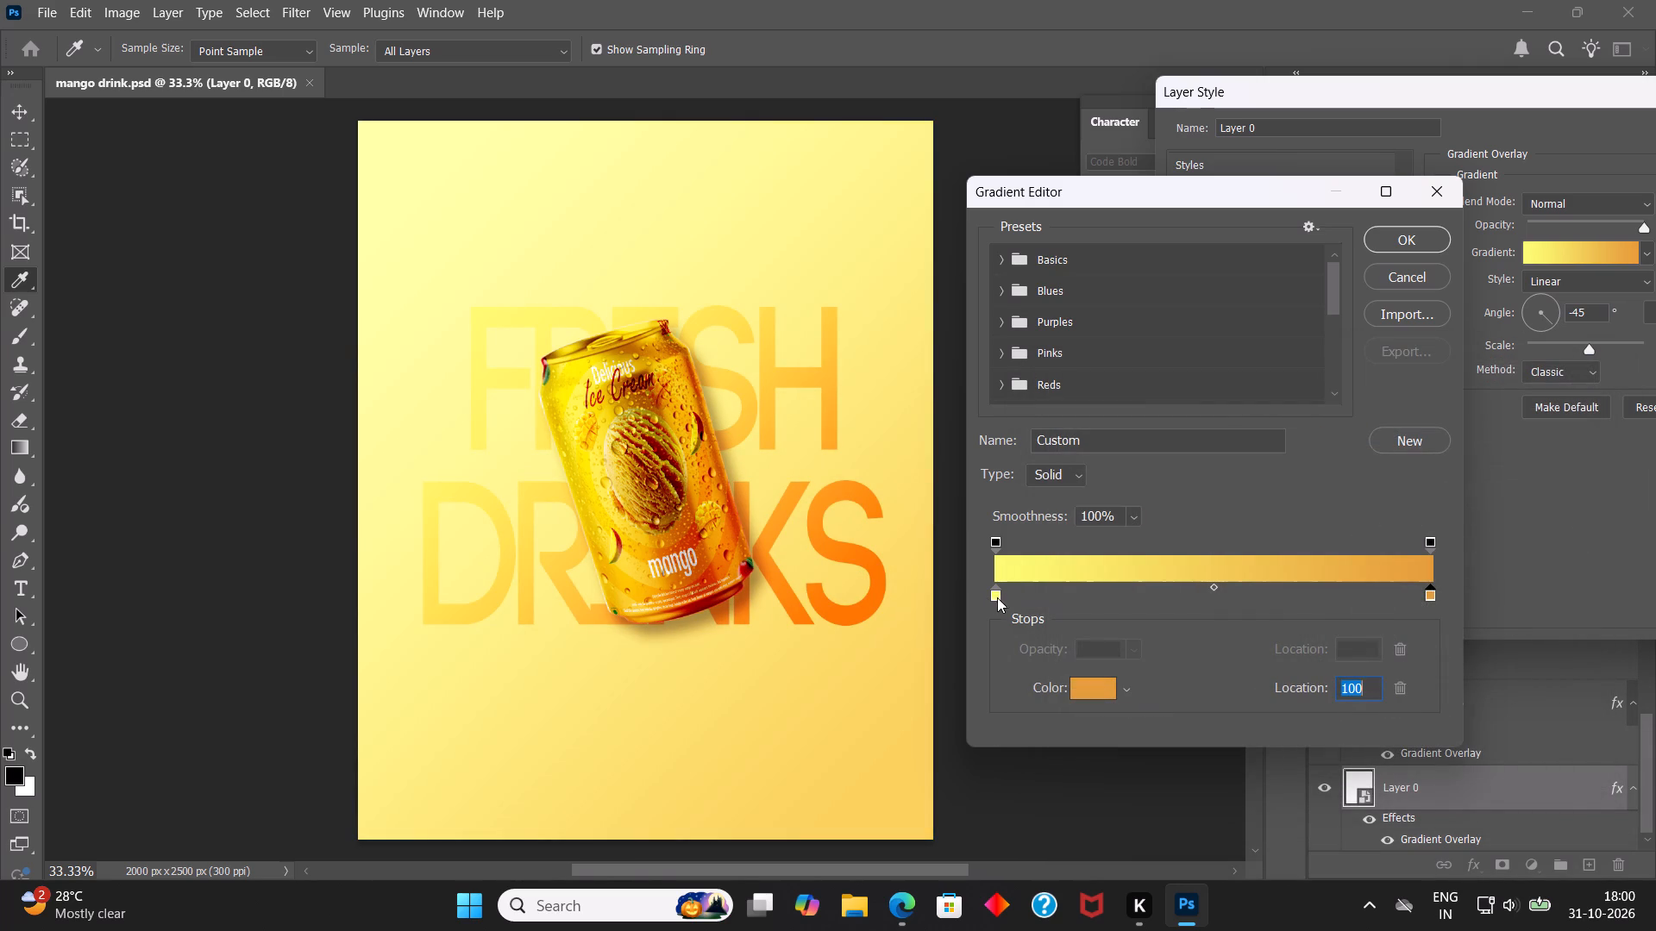
Try hues #fcdd70, #fcd970 and #eafc70 for the gradient's start stop, then settle on a slightly paler version of yellow #f7fc70.
left_click(994, 597)
left_click(1095, 692)
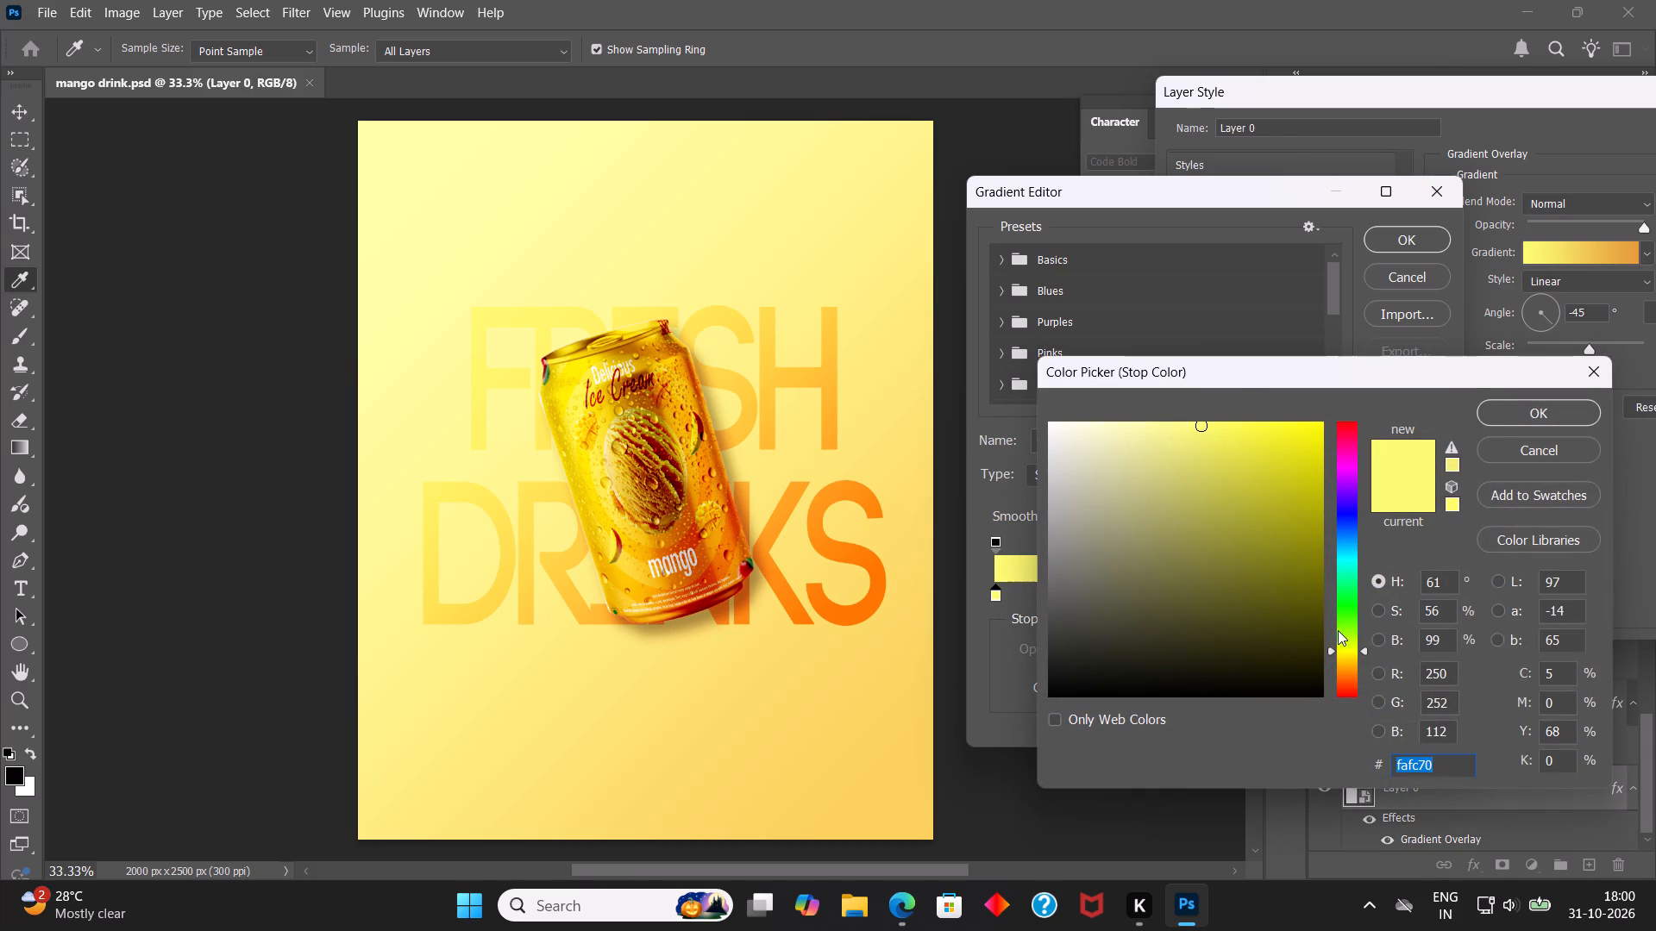
left_click(1345, 650)
left_click(1345, 658)
left_click(1345, 660)
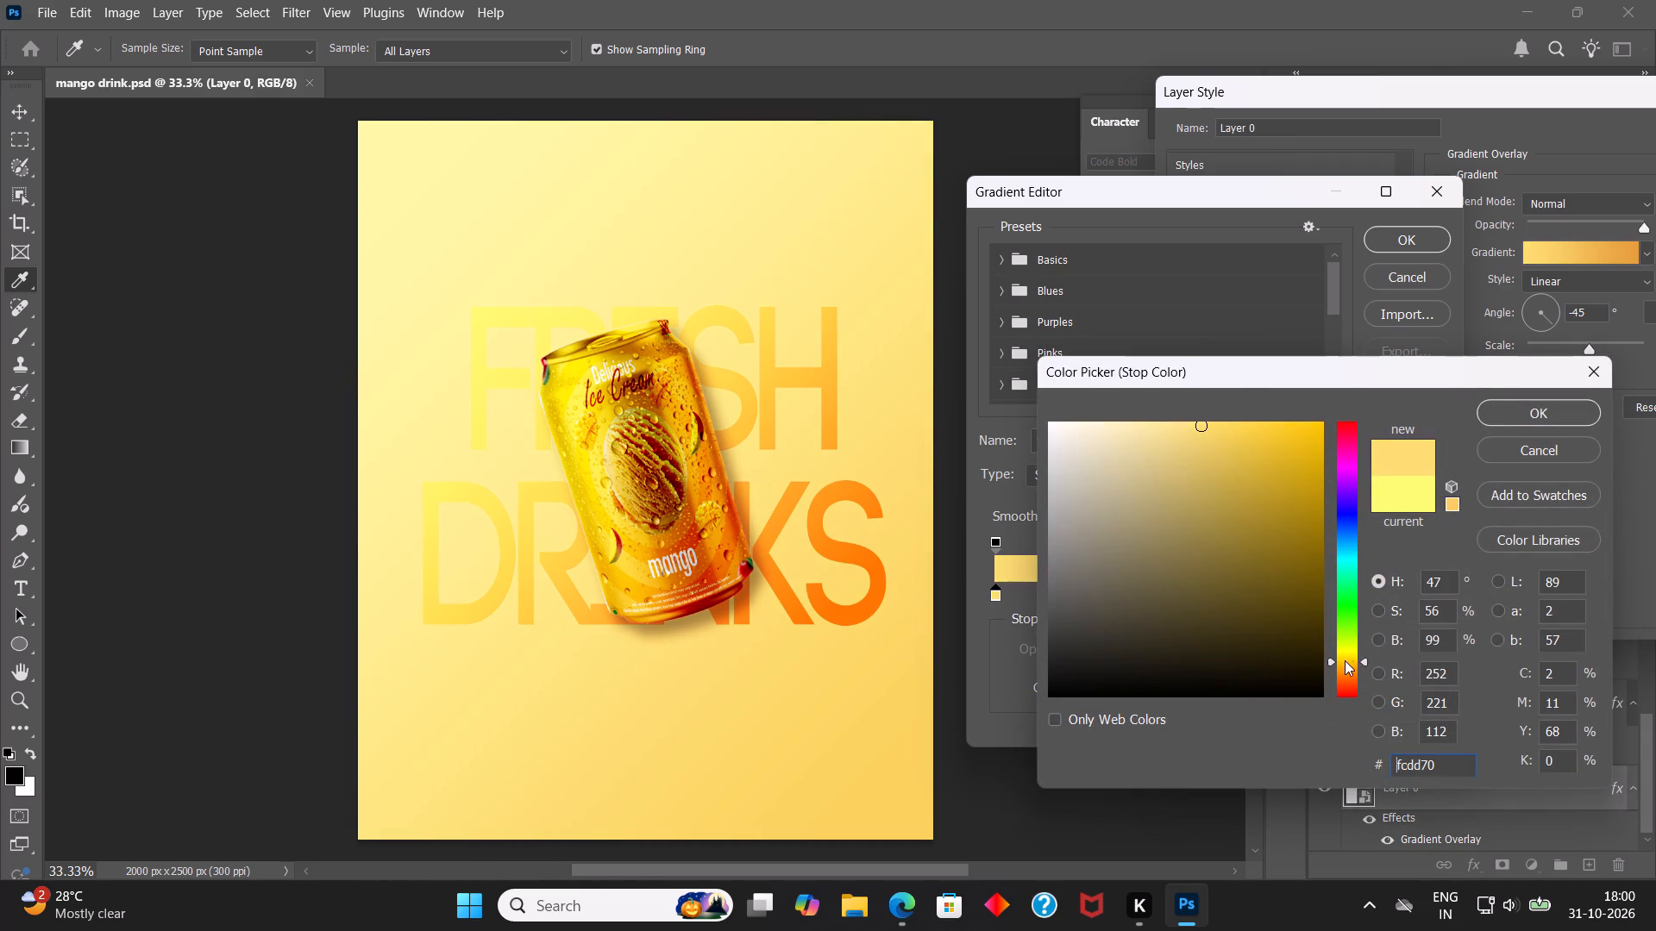
left_click(1345, 650)
left_click(1345, 662)
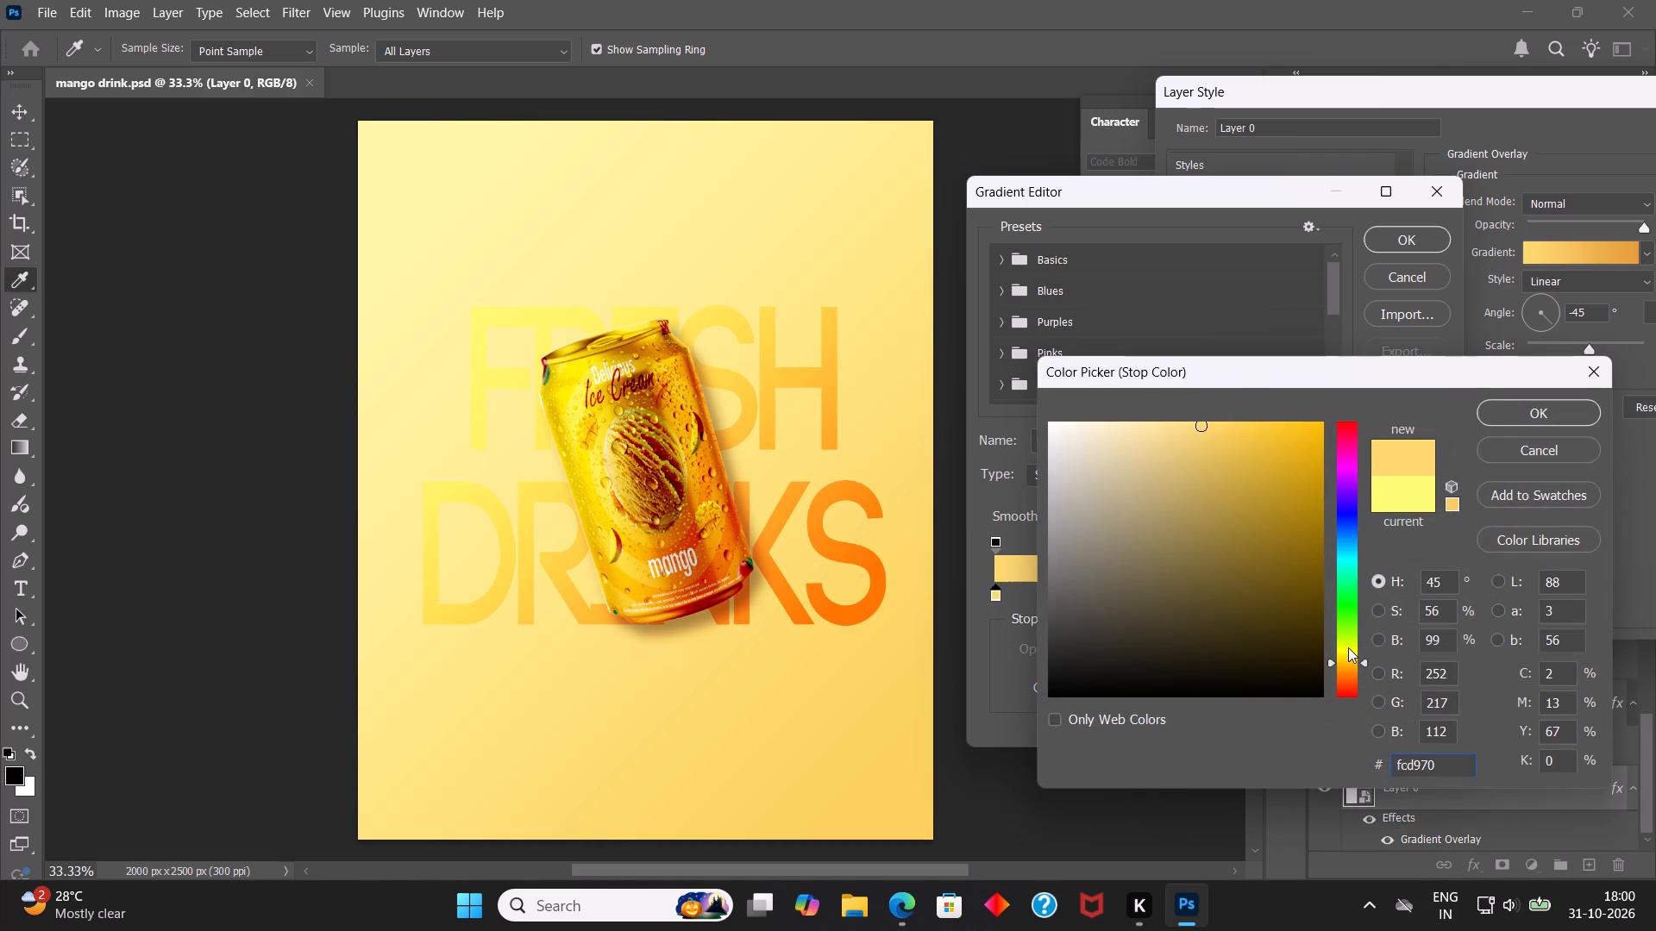
left_click(1348, 647)
left_click(1348, 645)
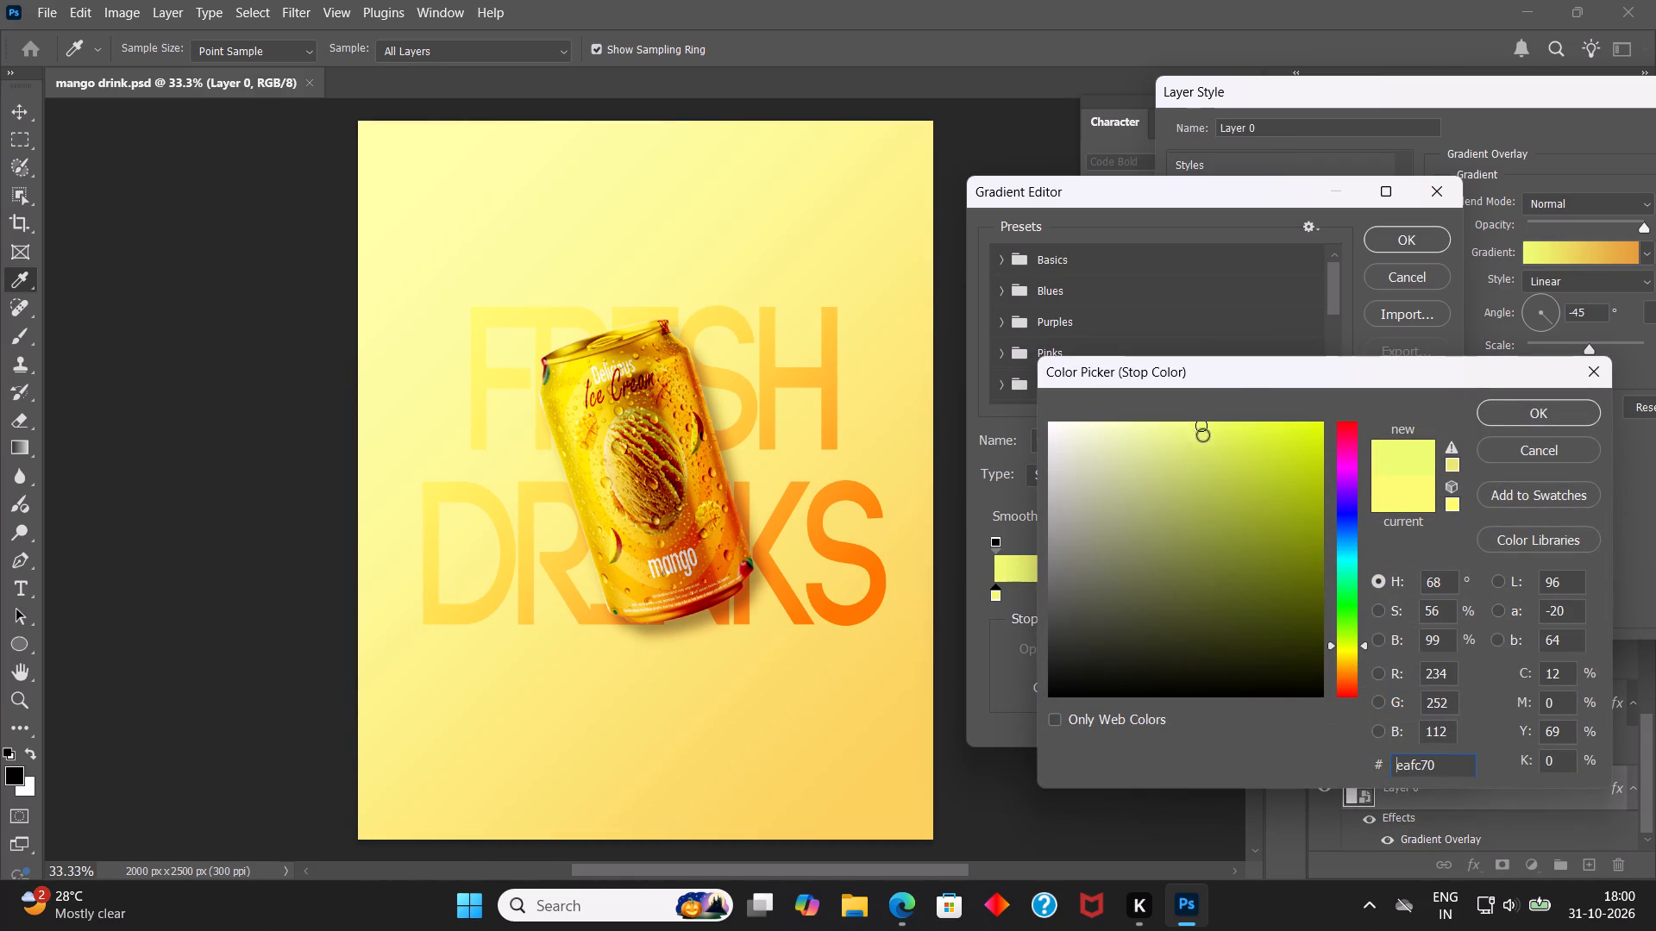
left_click(1346, 649)
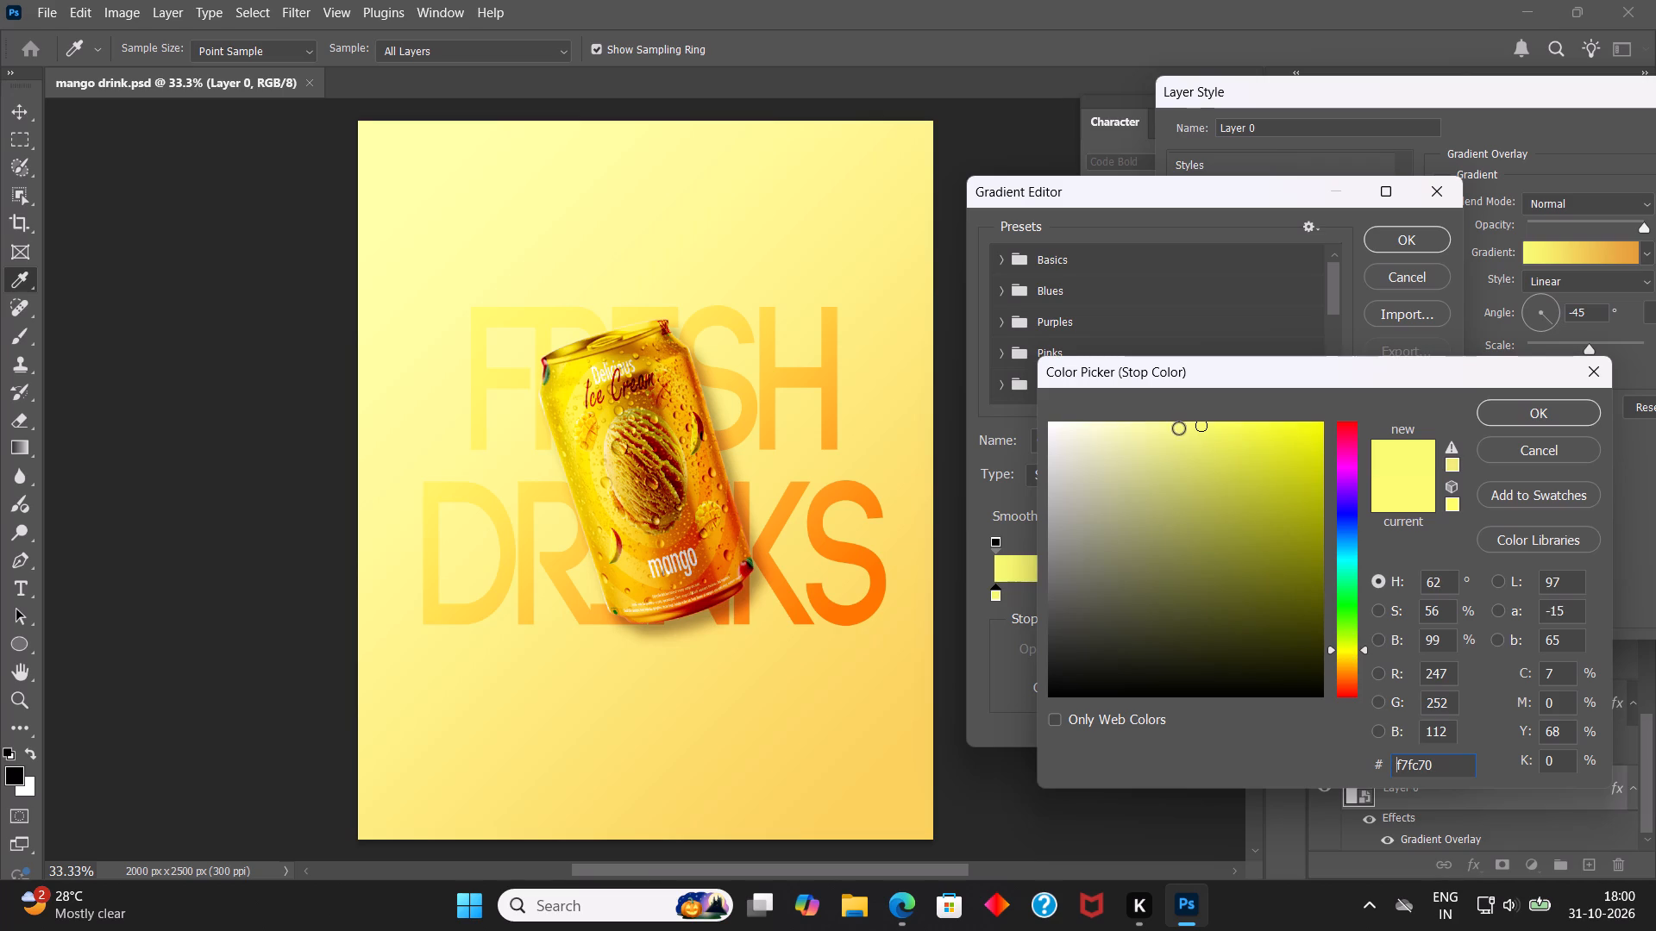
left_click(1178, 428)
left_click(1543, 411)
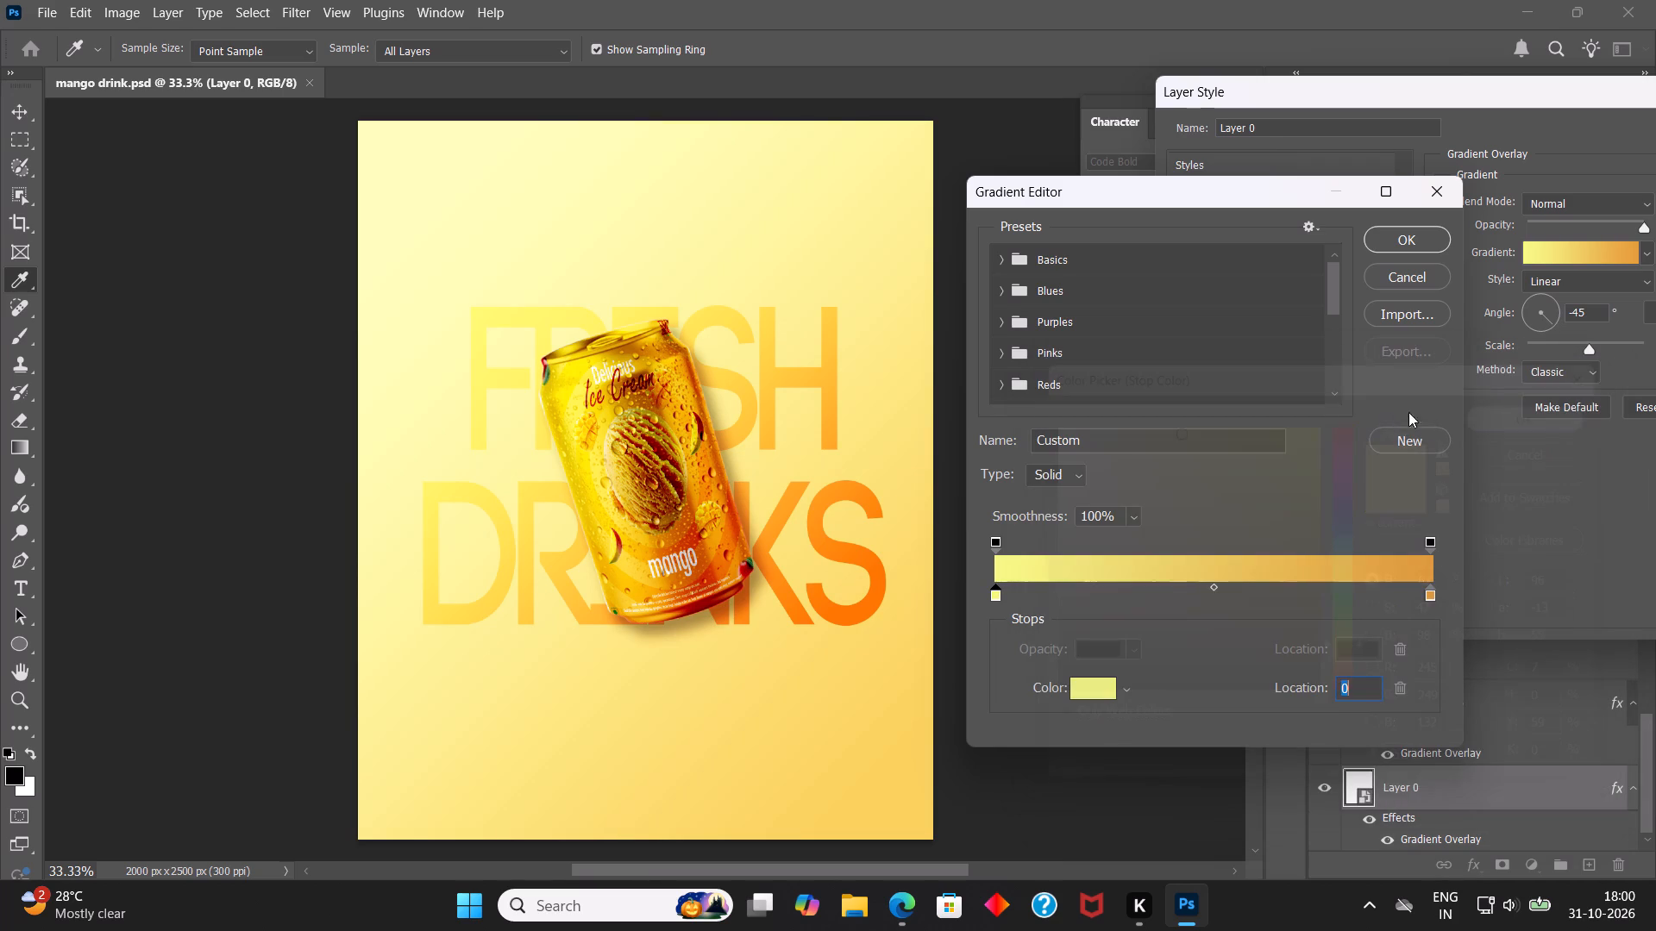
Apply the edited gradient overlay to Layer 0 and save the document.
left_click(1404, 248)
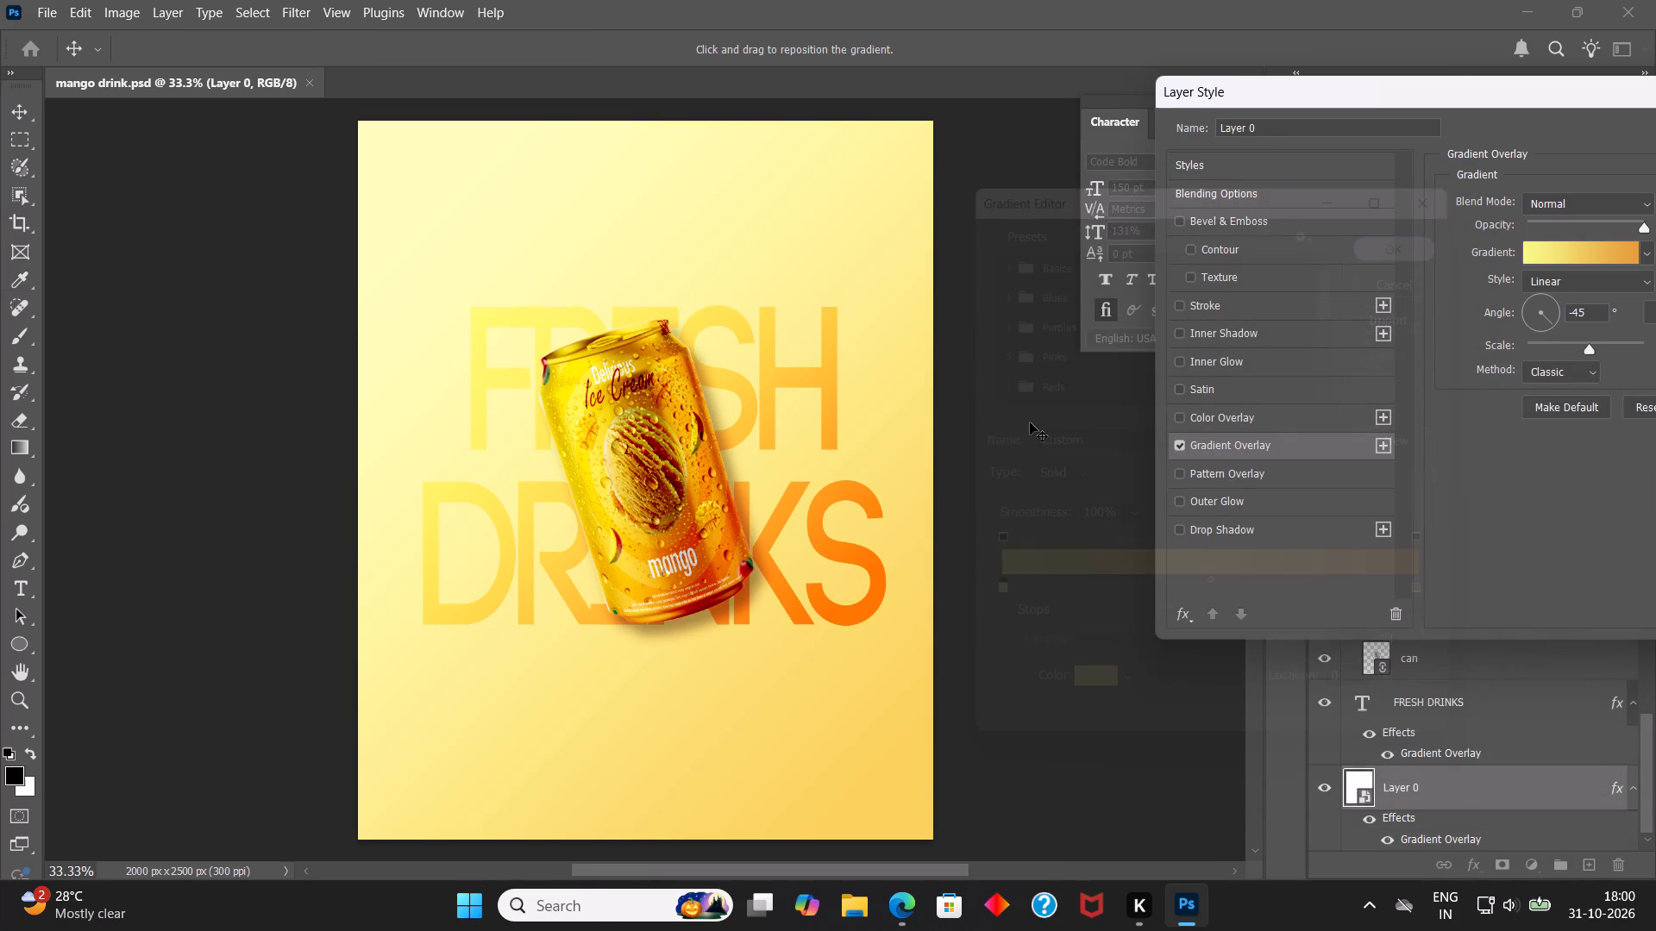
left_click(1030, 422)
left_click_drag(1251, 103, 824, 109)
left_click(1471, 142)
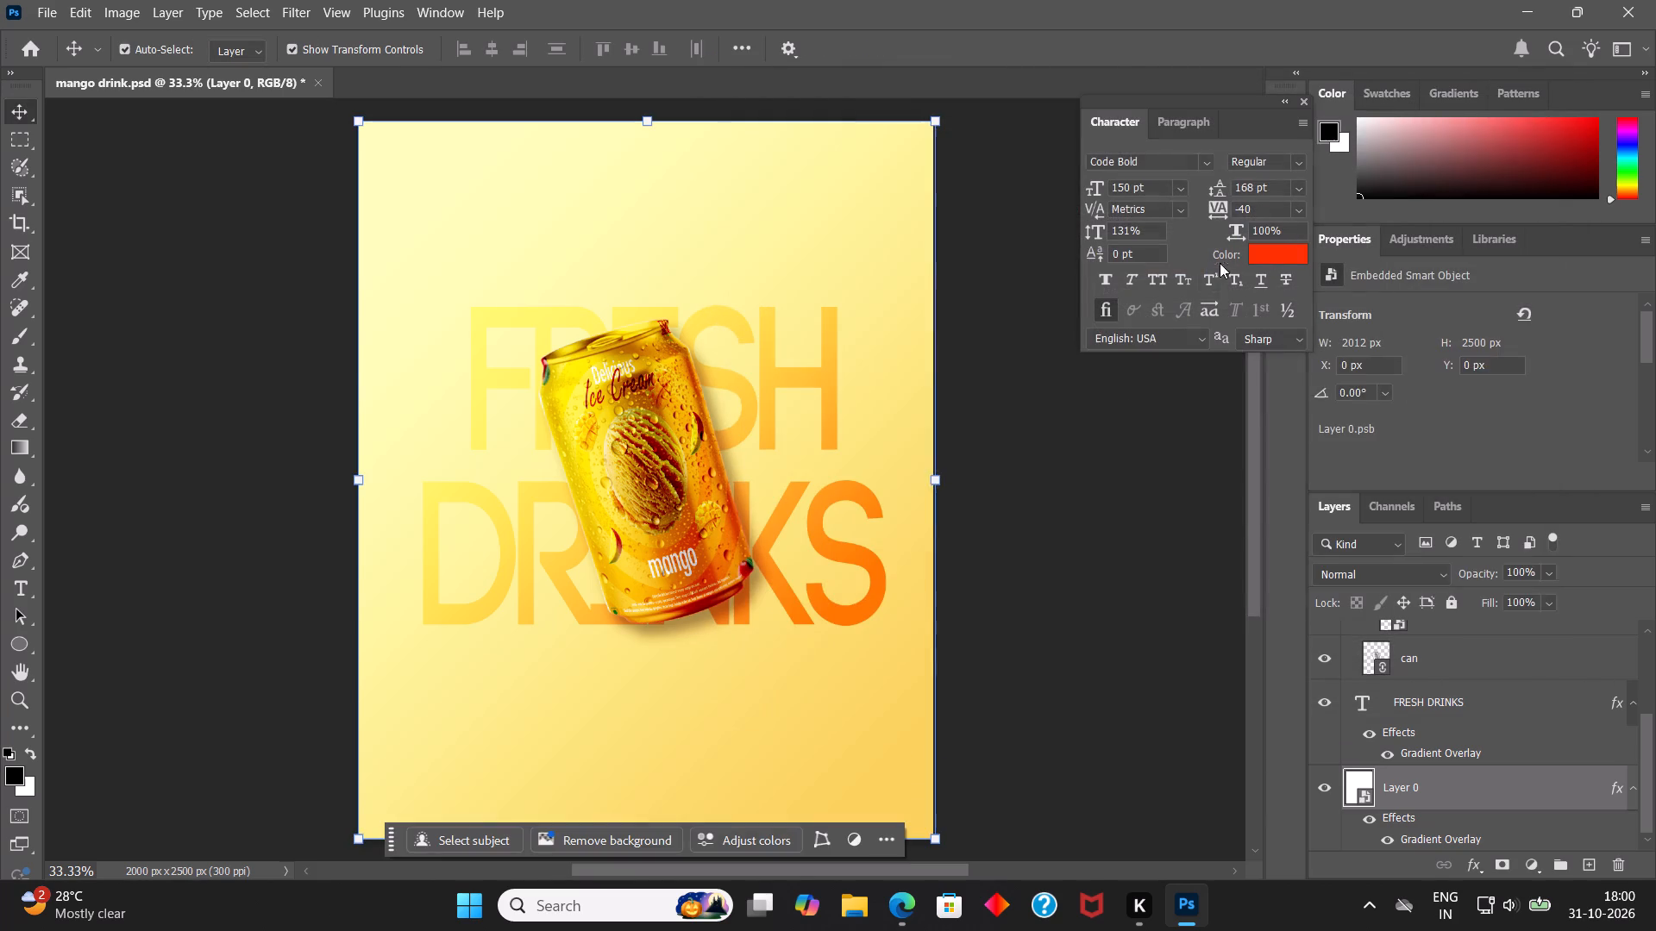
left_click(1057, 479)
key("ctrl+s")
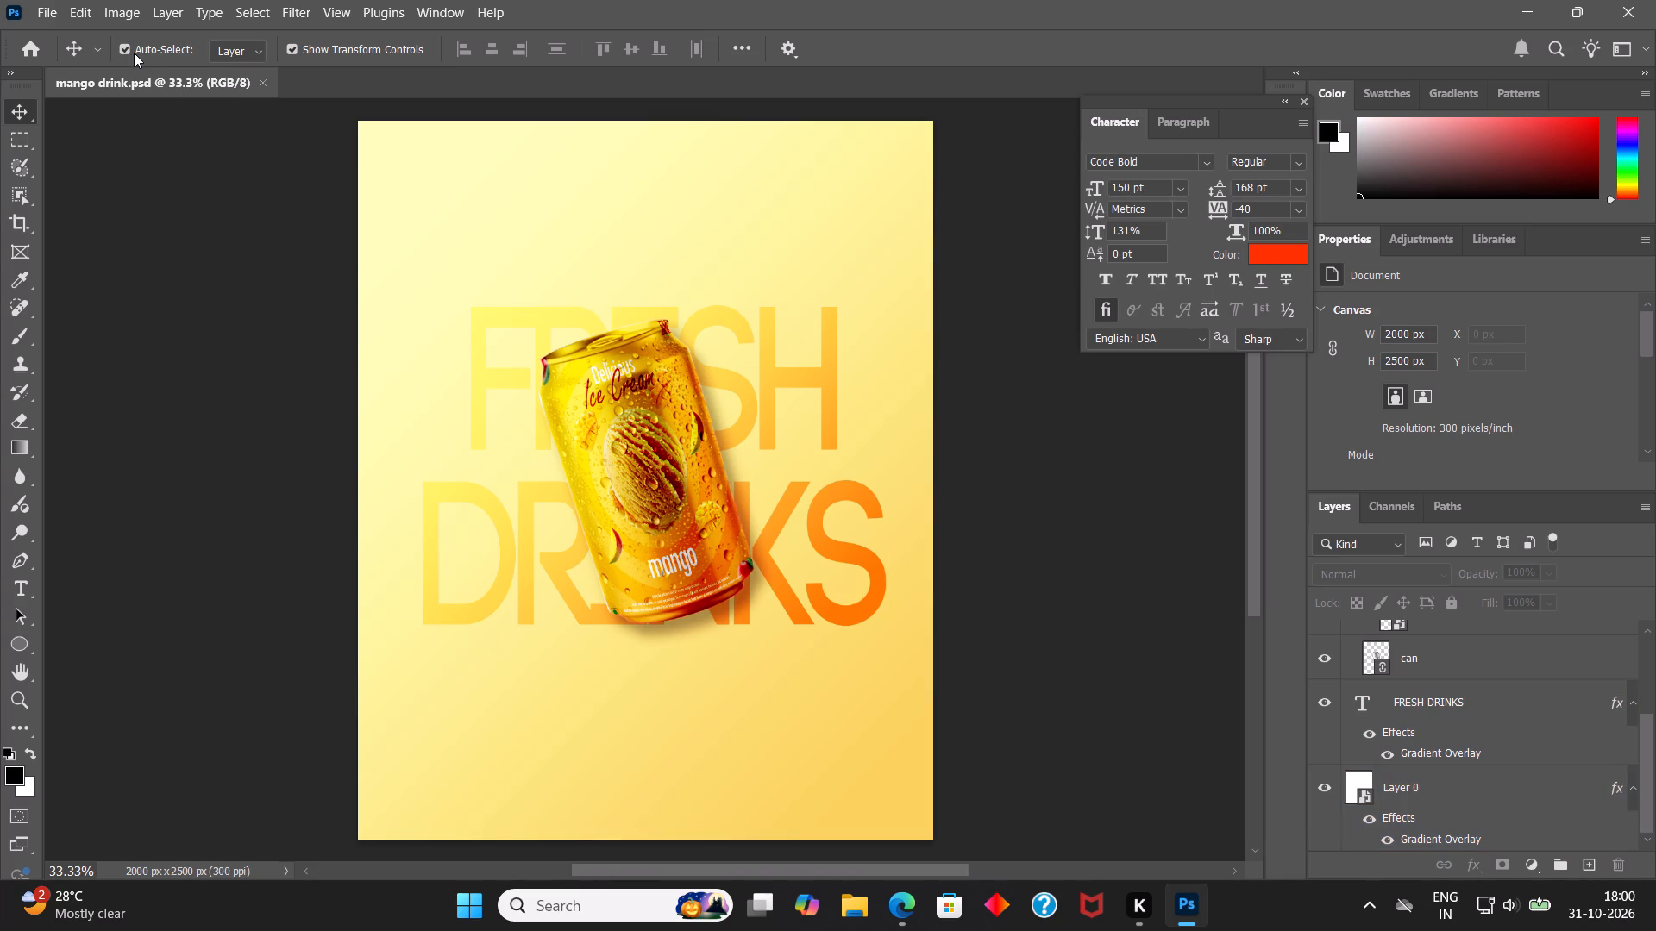
Place the Mango Slice image as a linked file from the Modern Ice Cream Poster project's Assets folder.
left_click(55, 6)
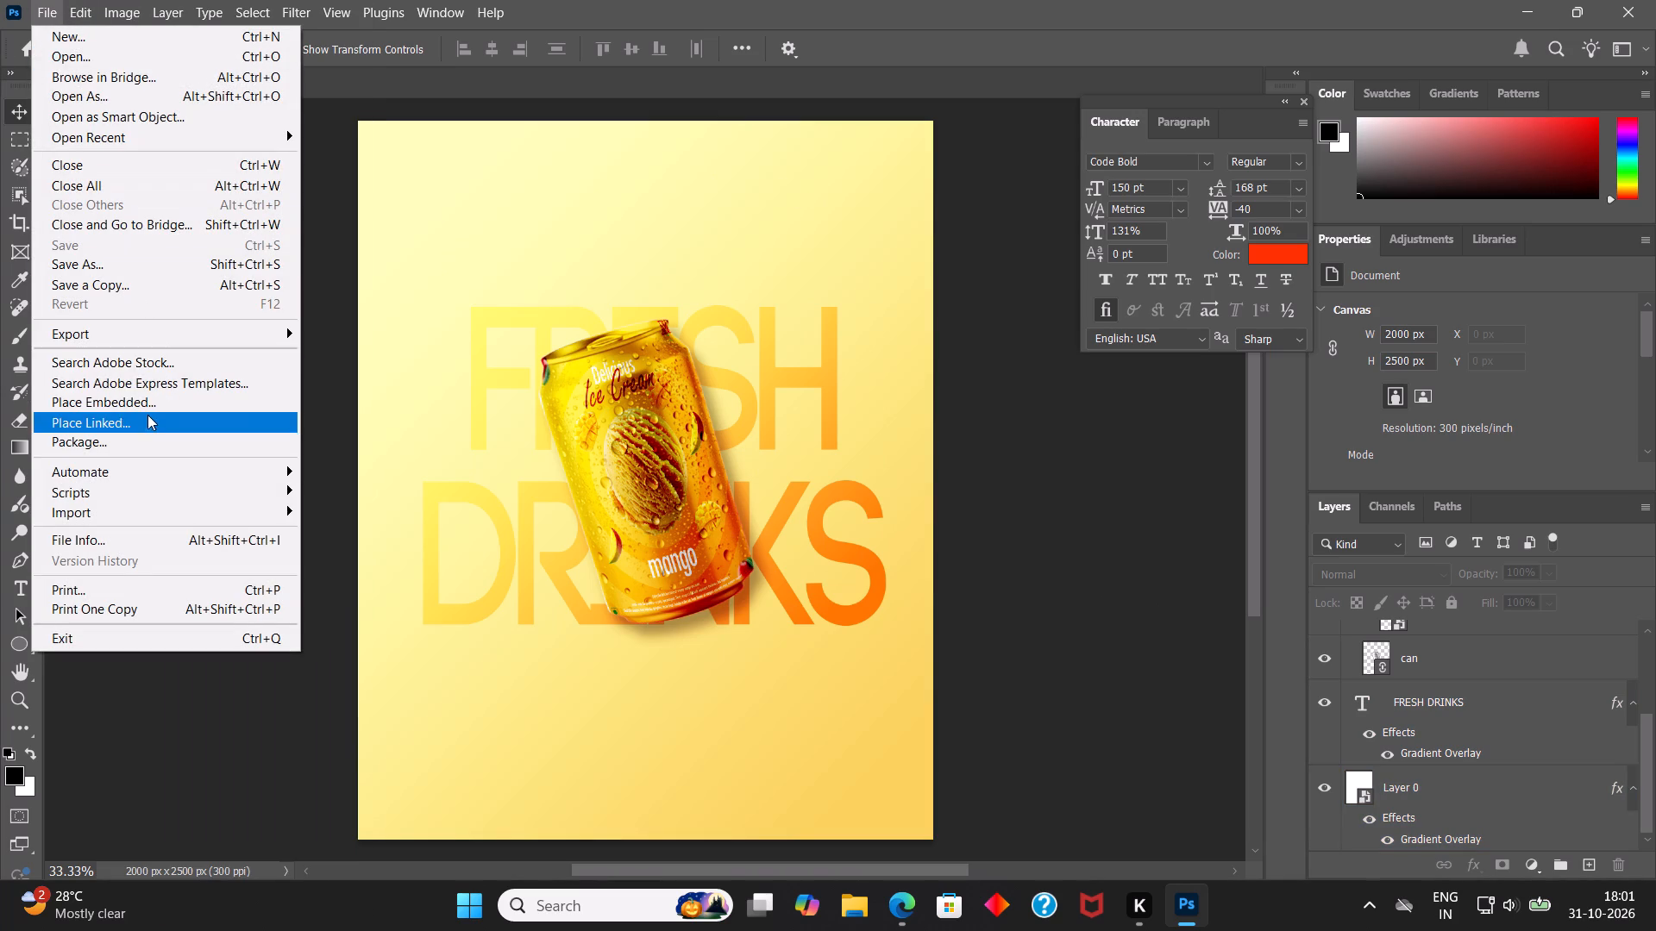
left_click(147, 417)
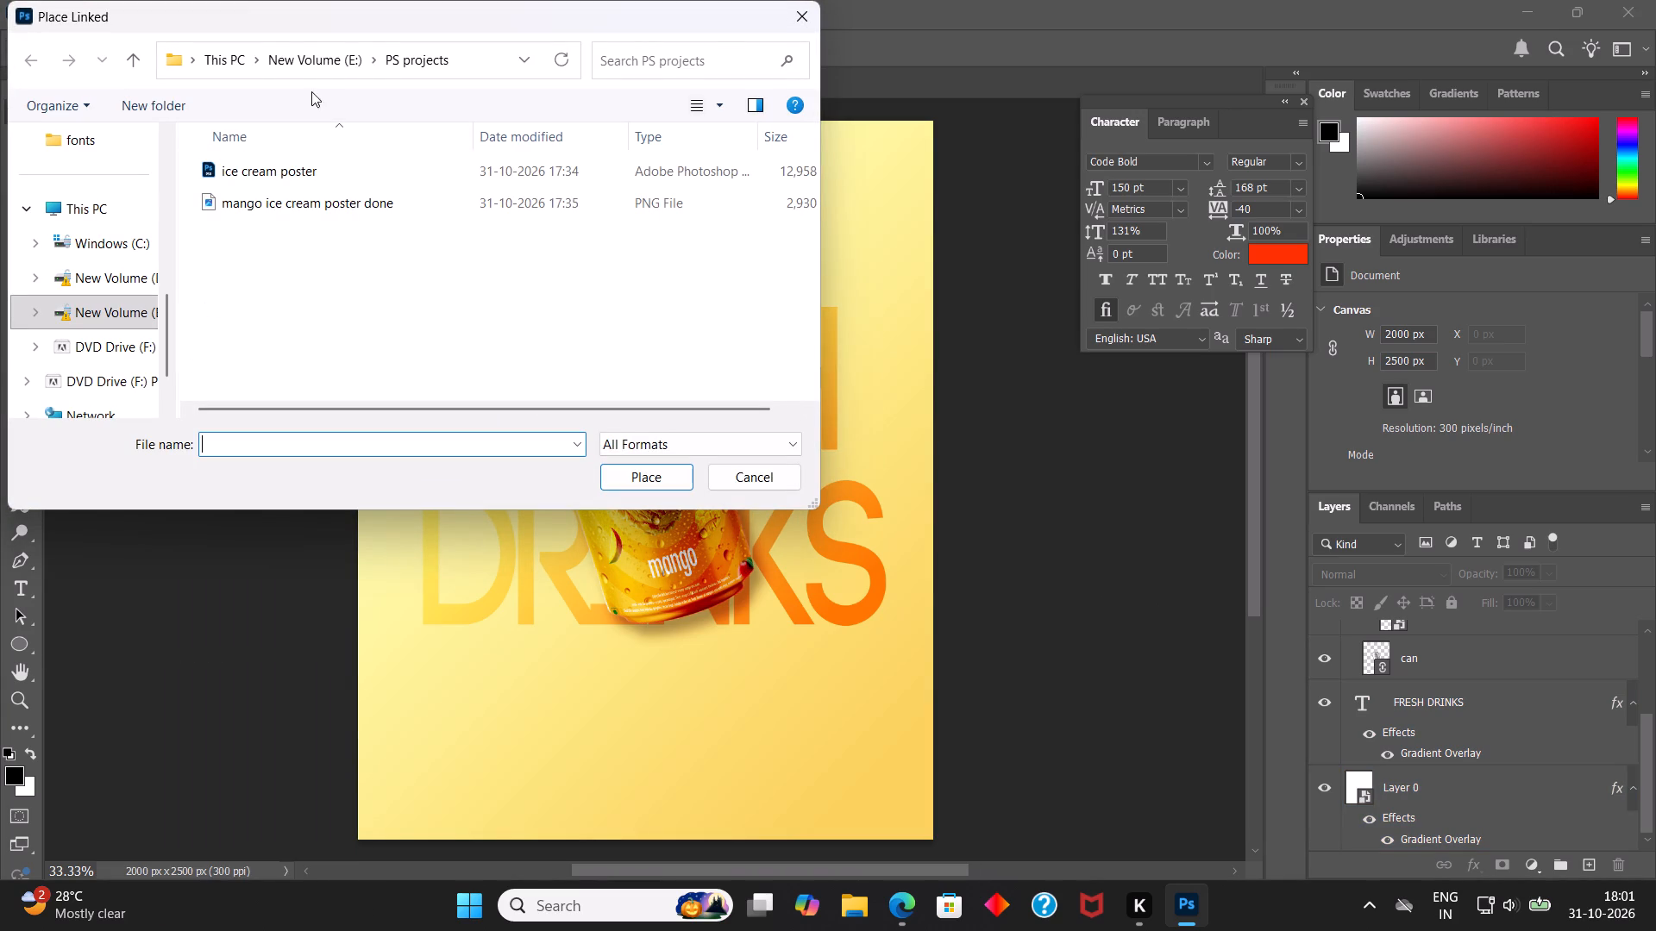
left_click(323, 66)
double_click(279, 168)
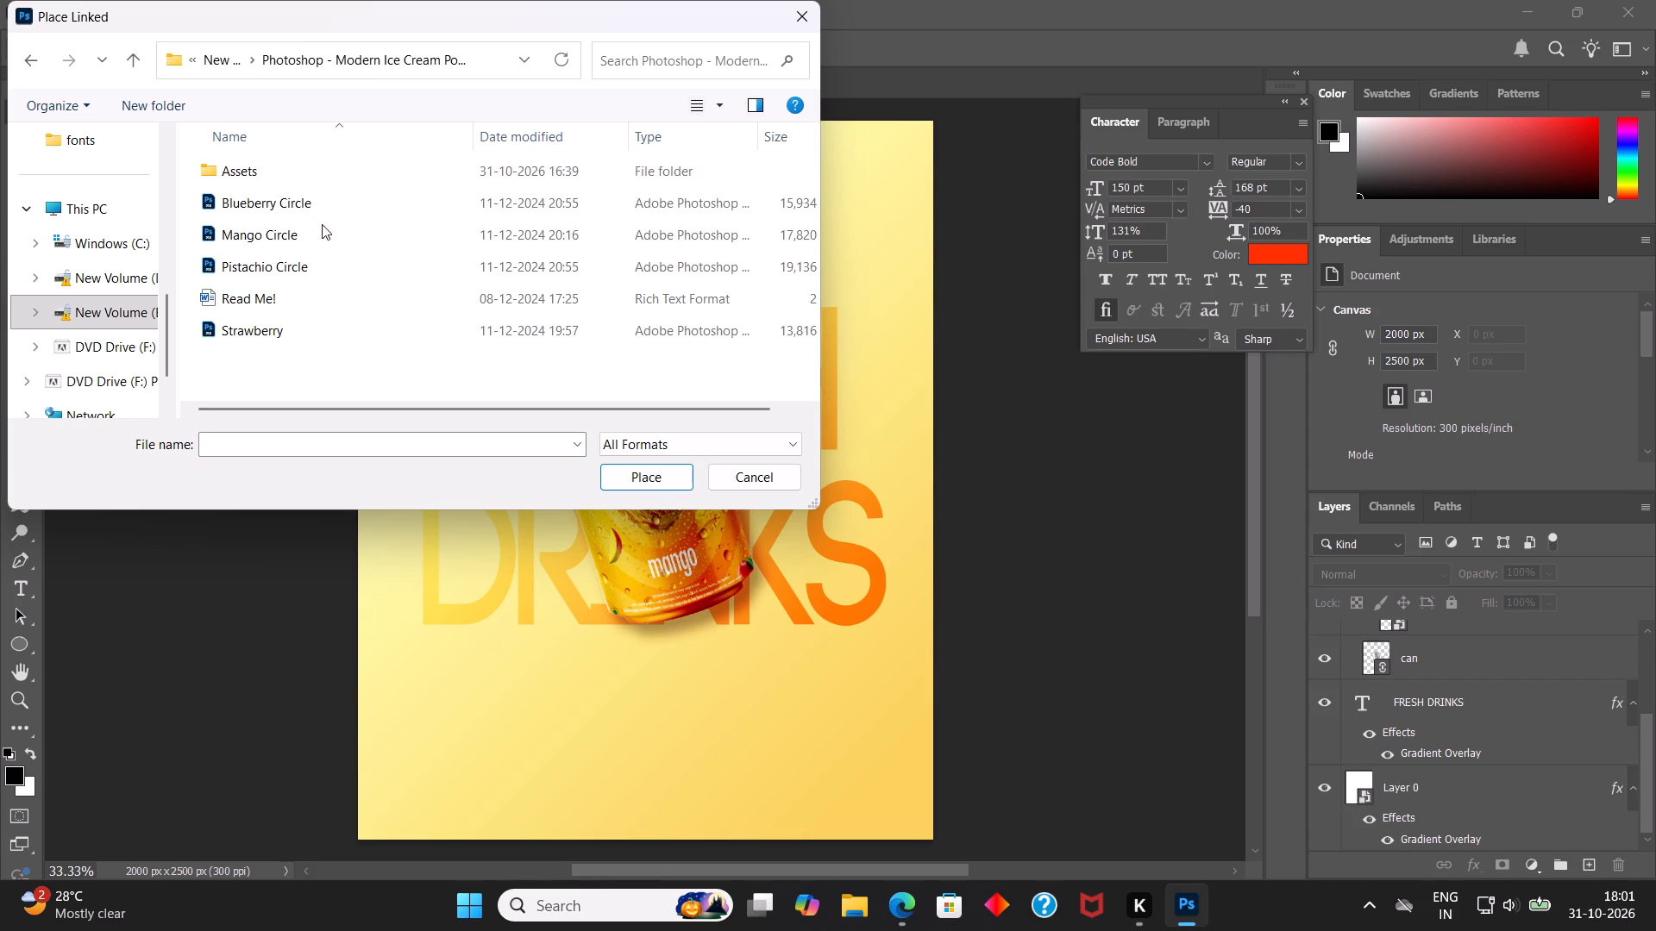
double_click(266, 177)
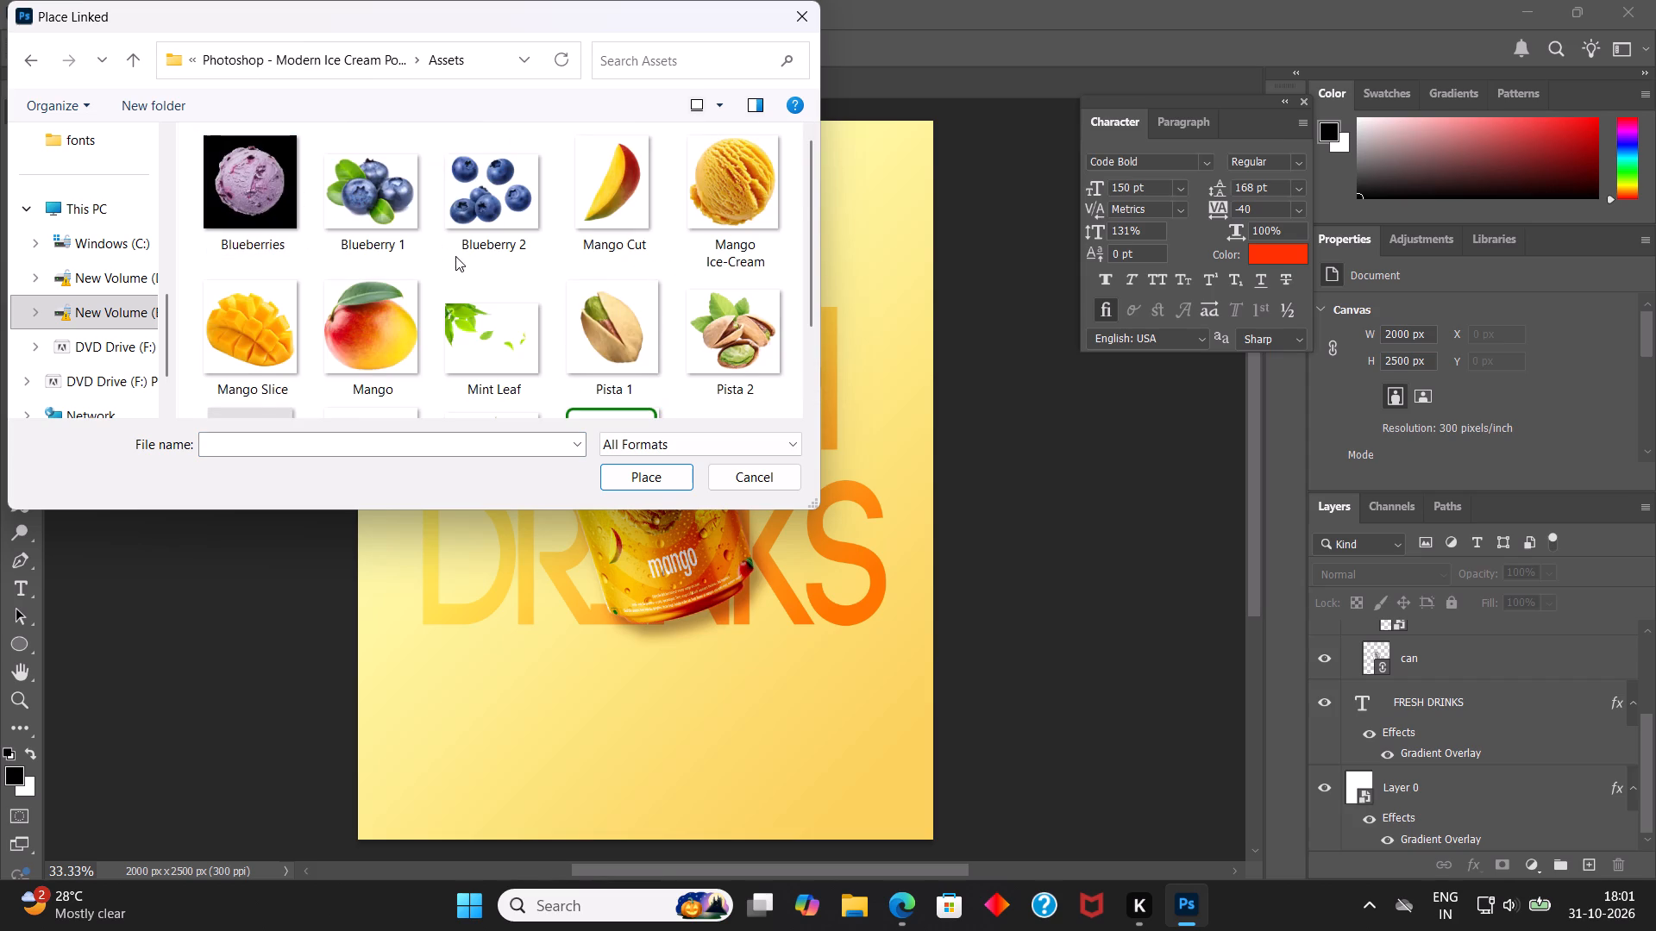
scroll(455, 256, "down", 3)
scroll(477, 266, "up", 1)
left_click(266, 330)
left_click(633, 478)
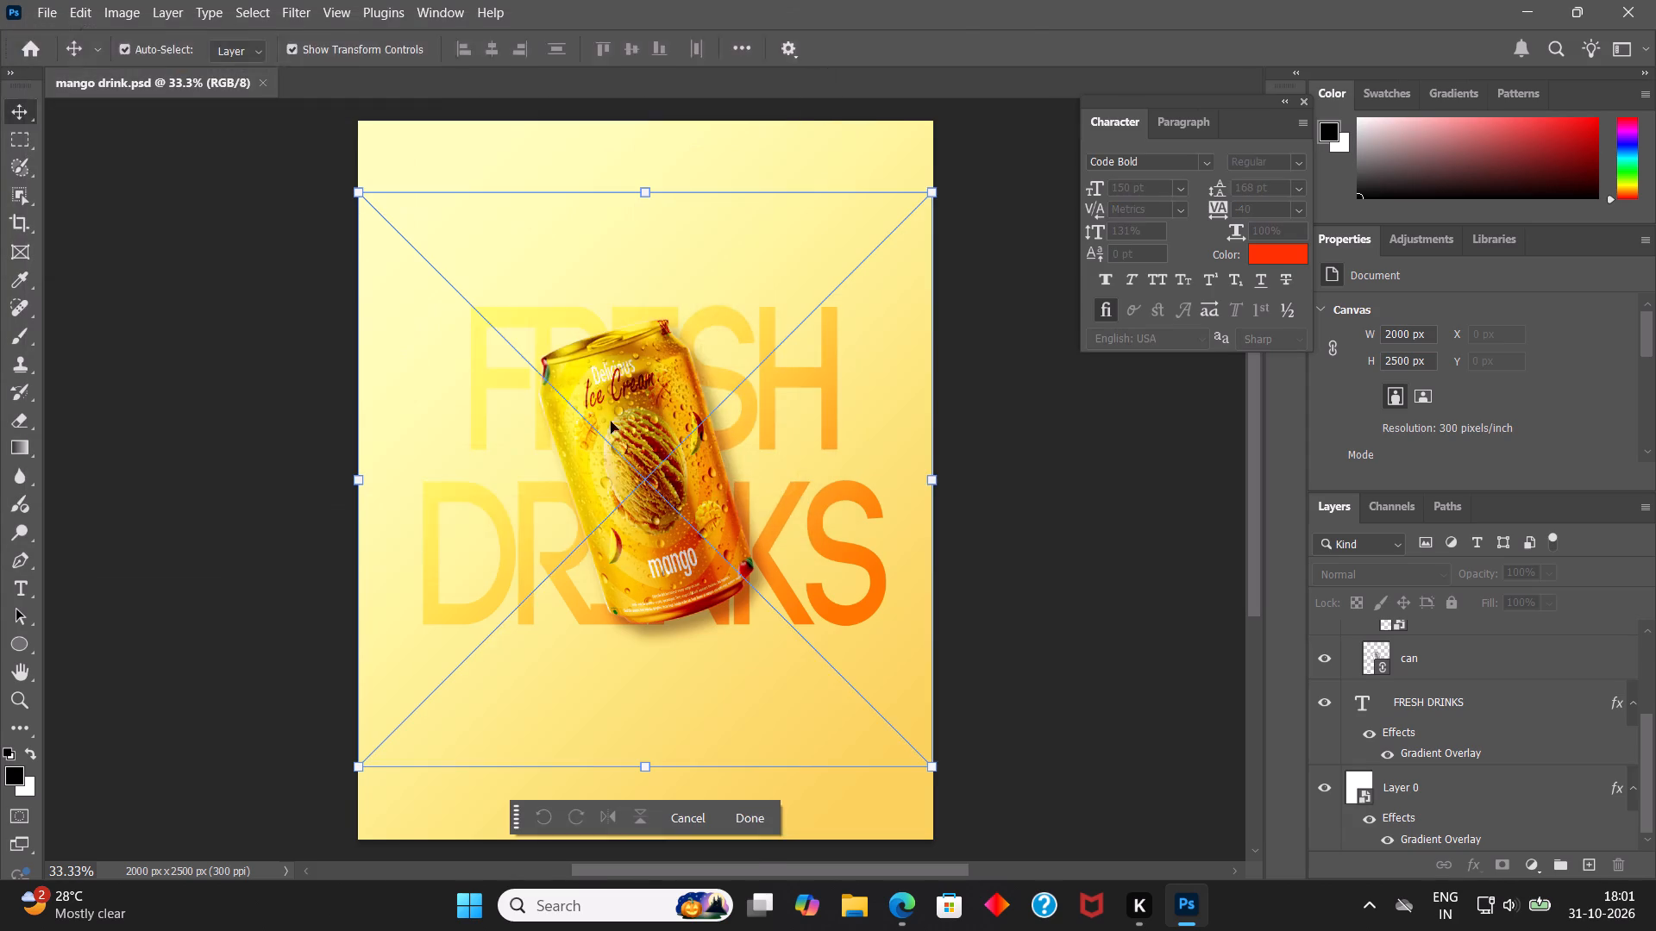
Scale the mango slice to about 8.5%, rotate it about 11° and position it left of the can between FRESH and DRINKS.
left_click_drag(933, 197, 520, 597)
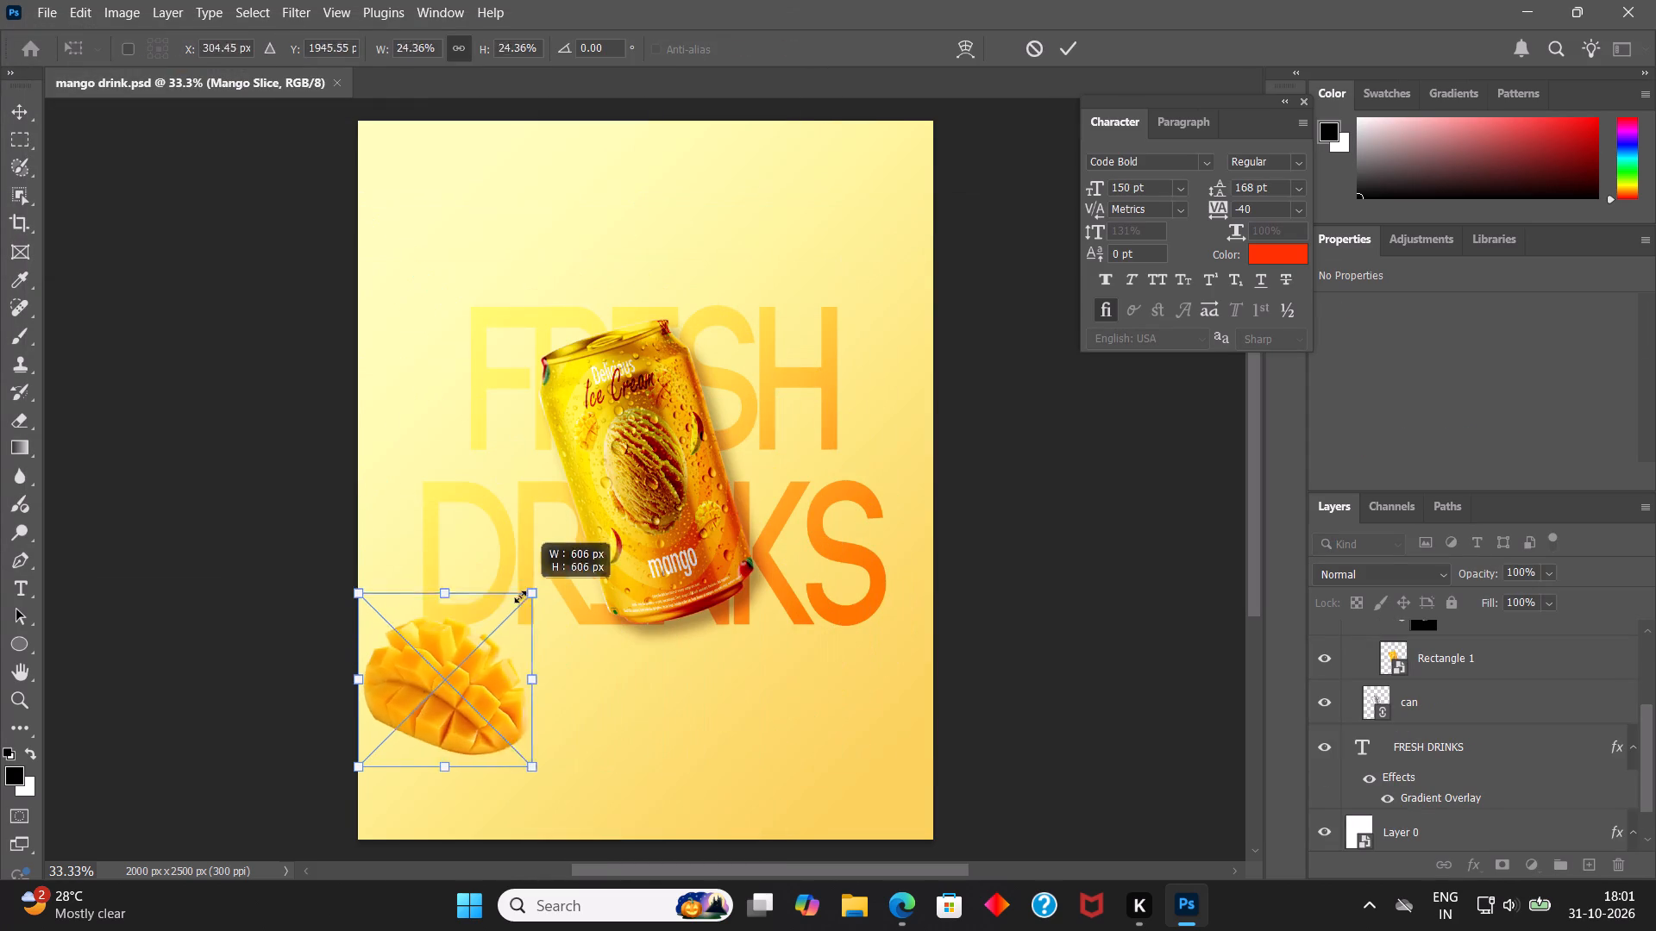
left_click_drag(520, 597, 432, 678)
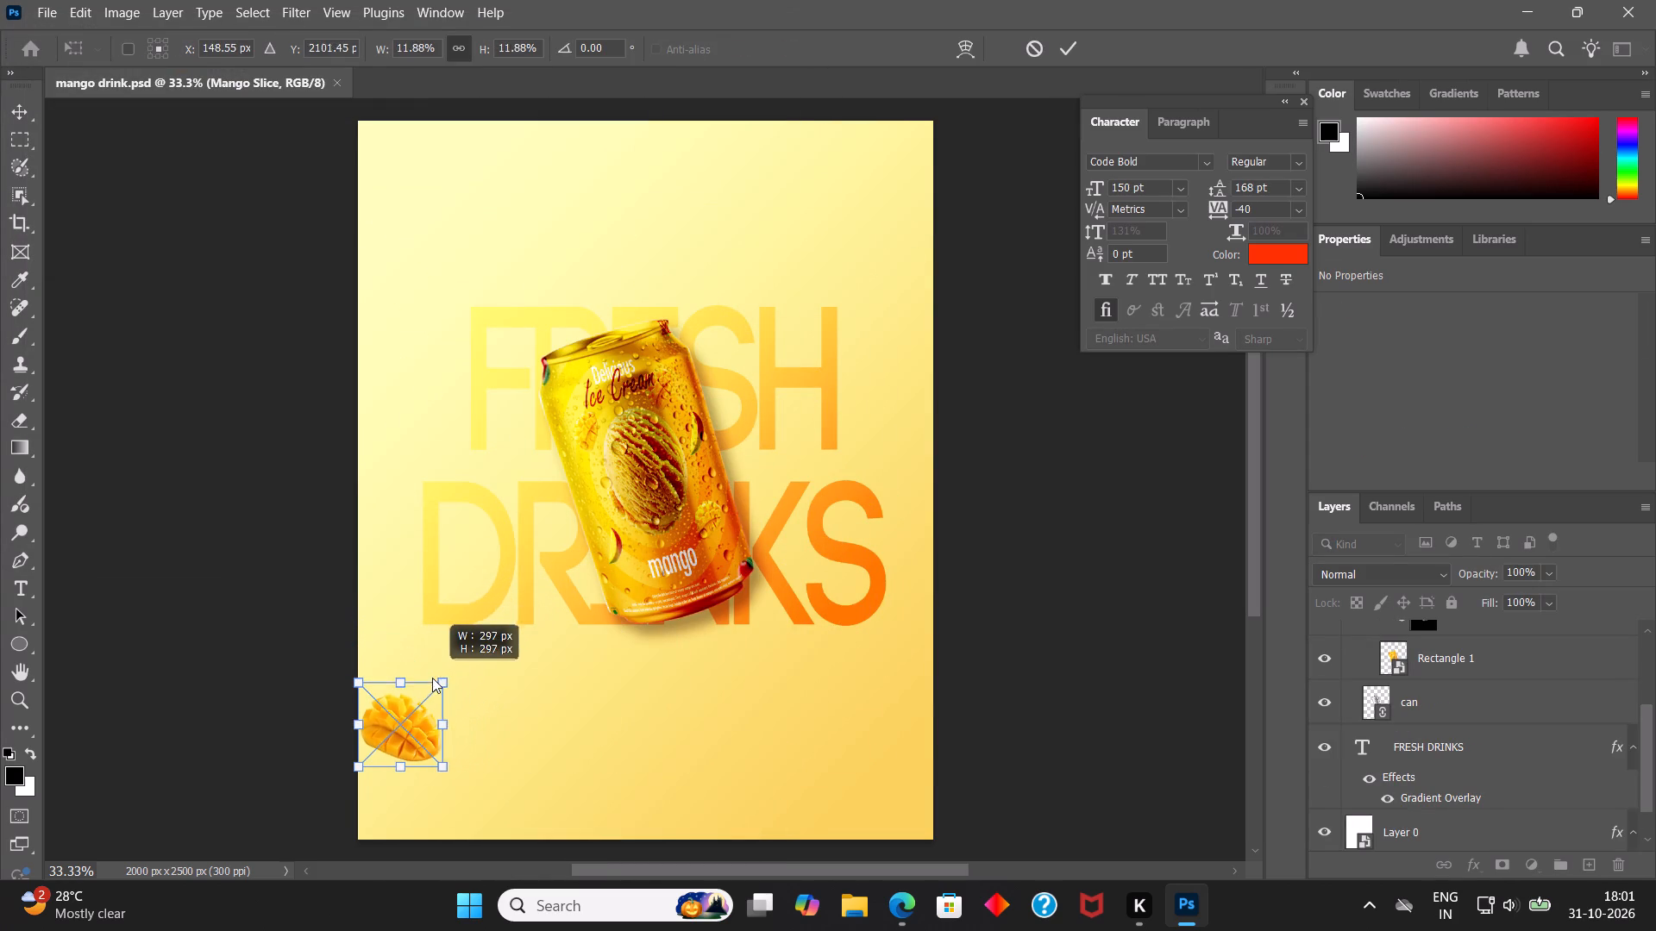
left_click_drag(432, 678, 413, 705)
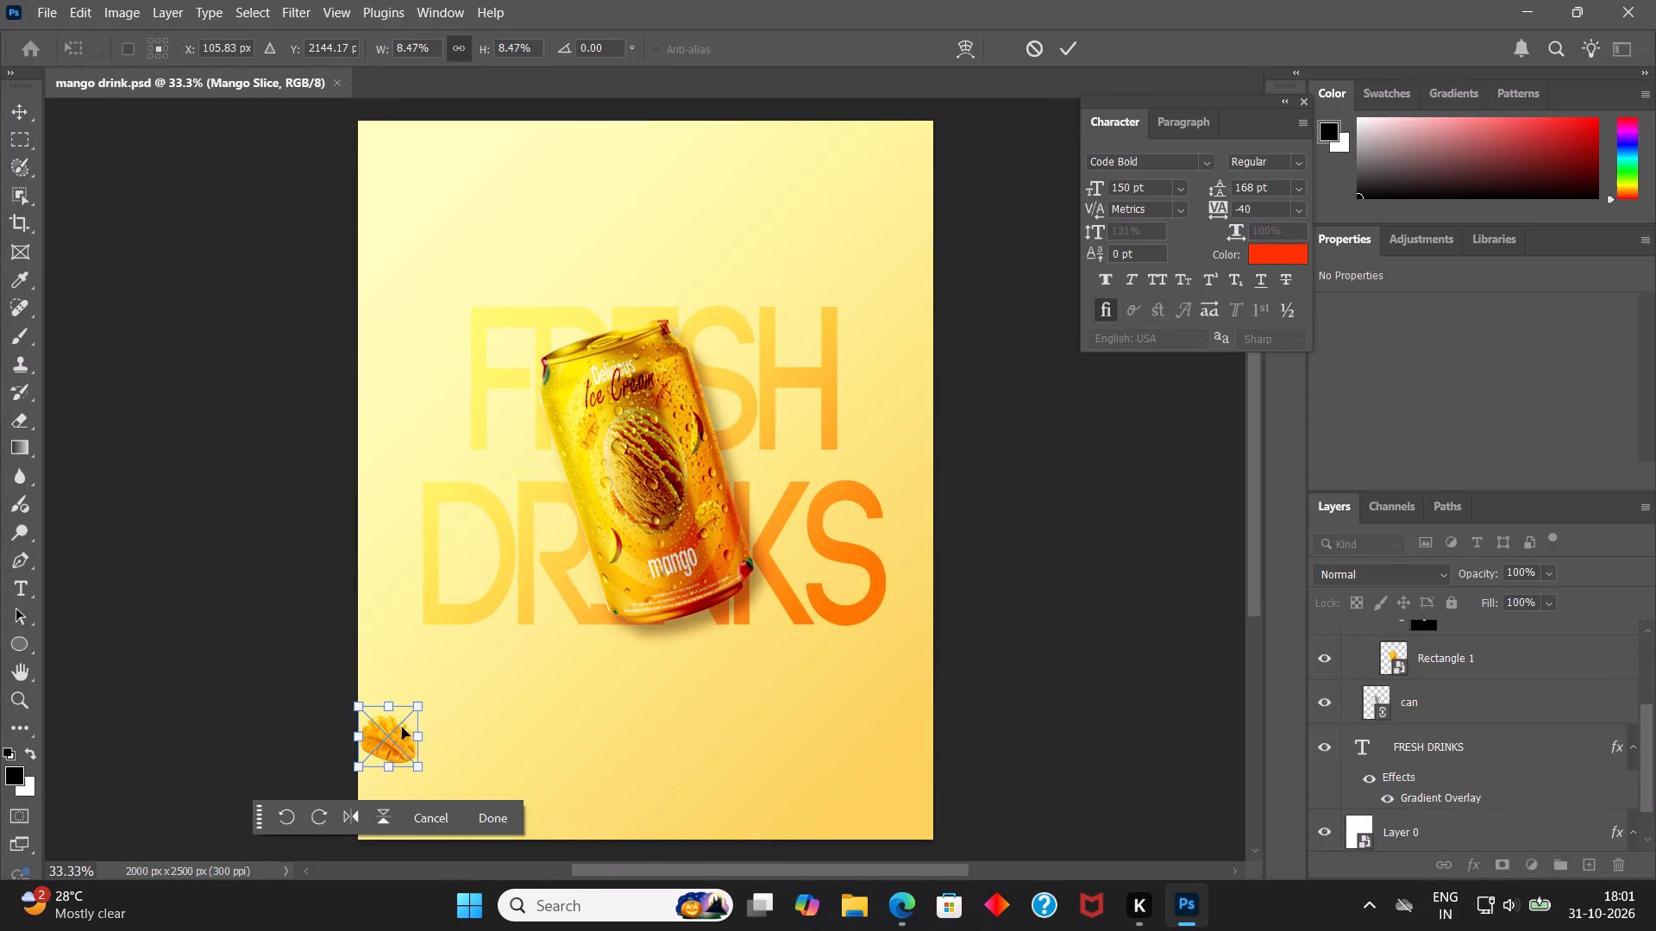
left_click_drag(392, 739, 441, 470)
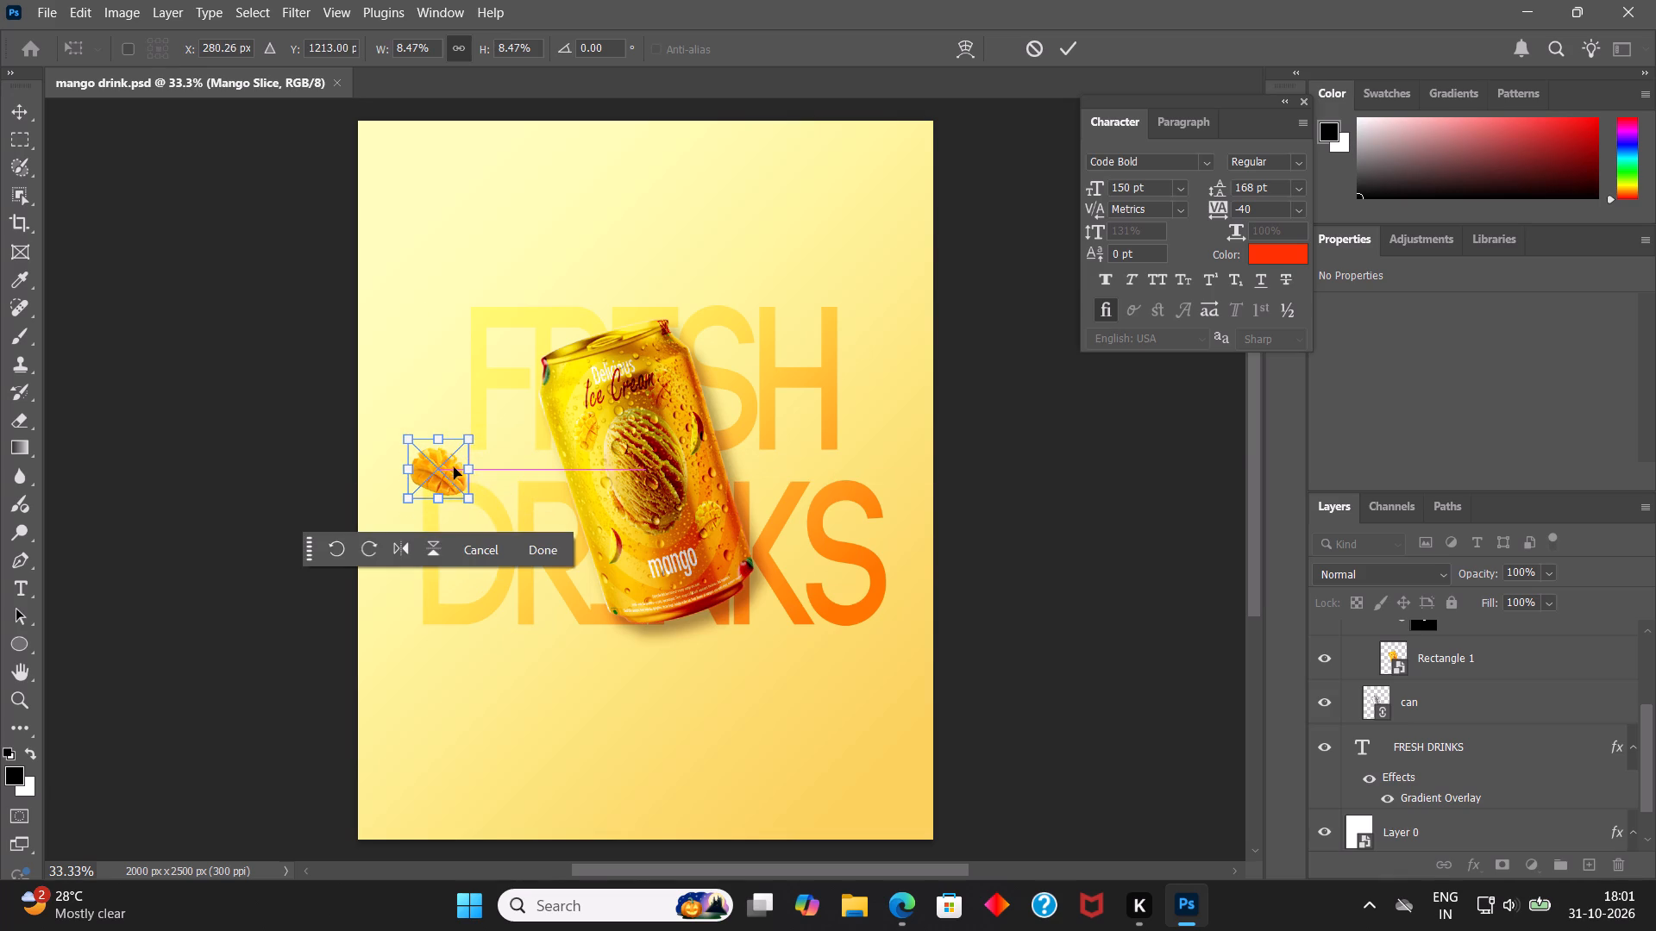
left_click_drag(473, 422, 481, 435)
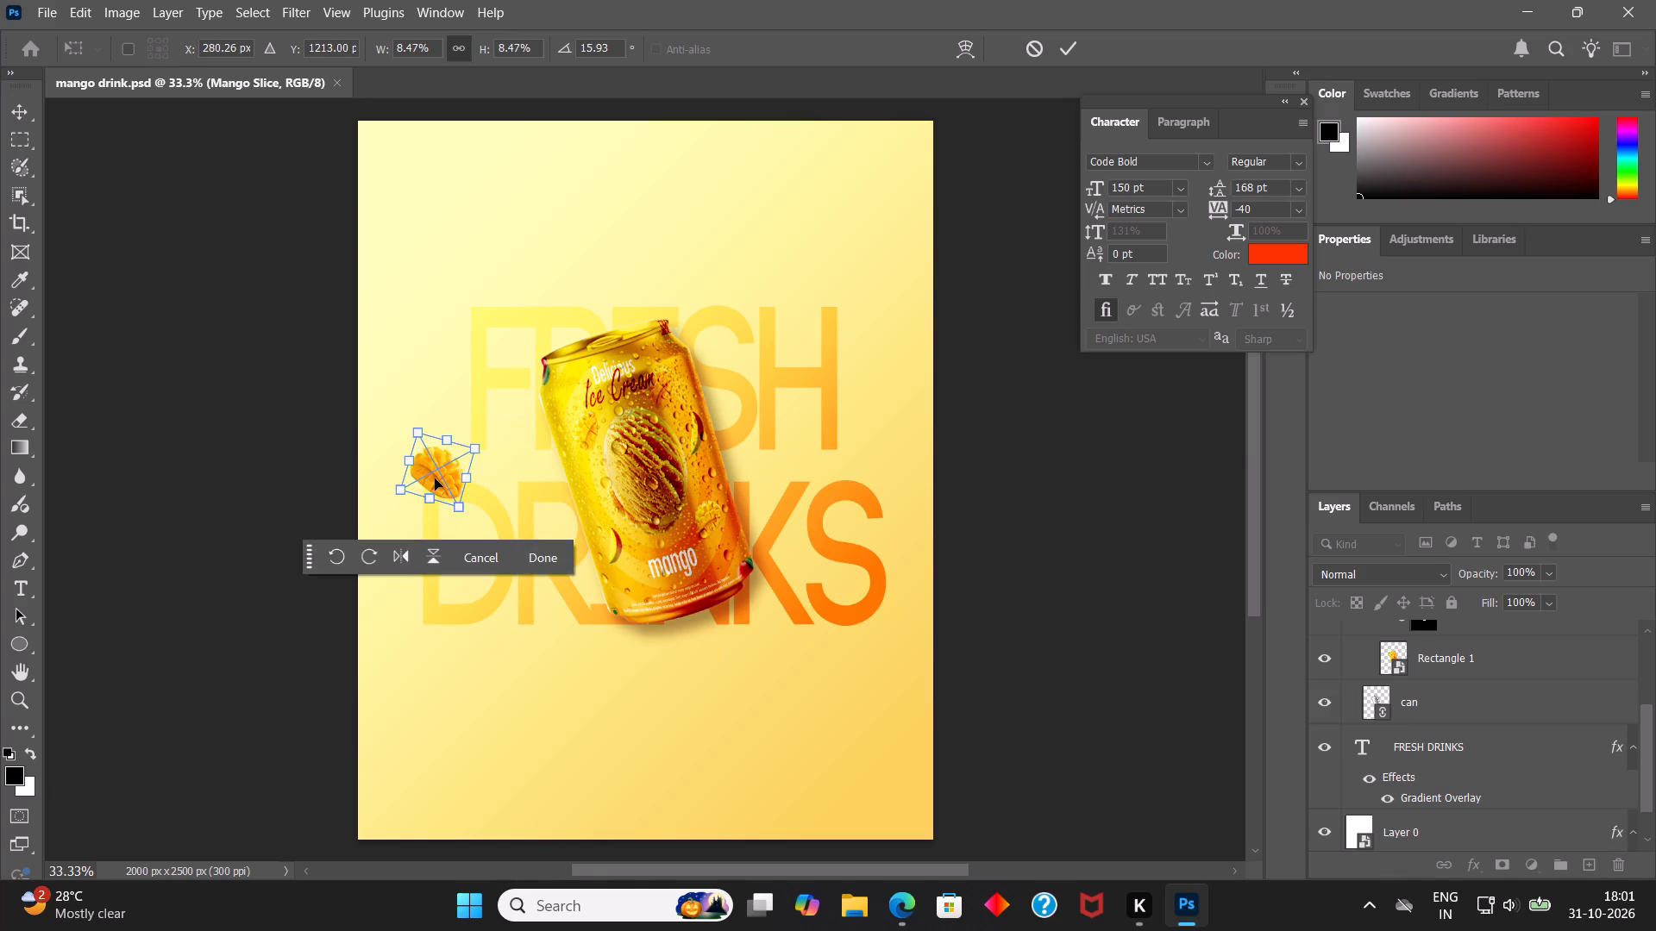
left_click_drag(436, 477, 446, 481)
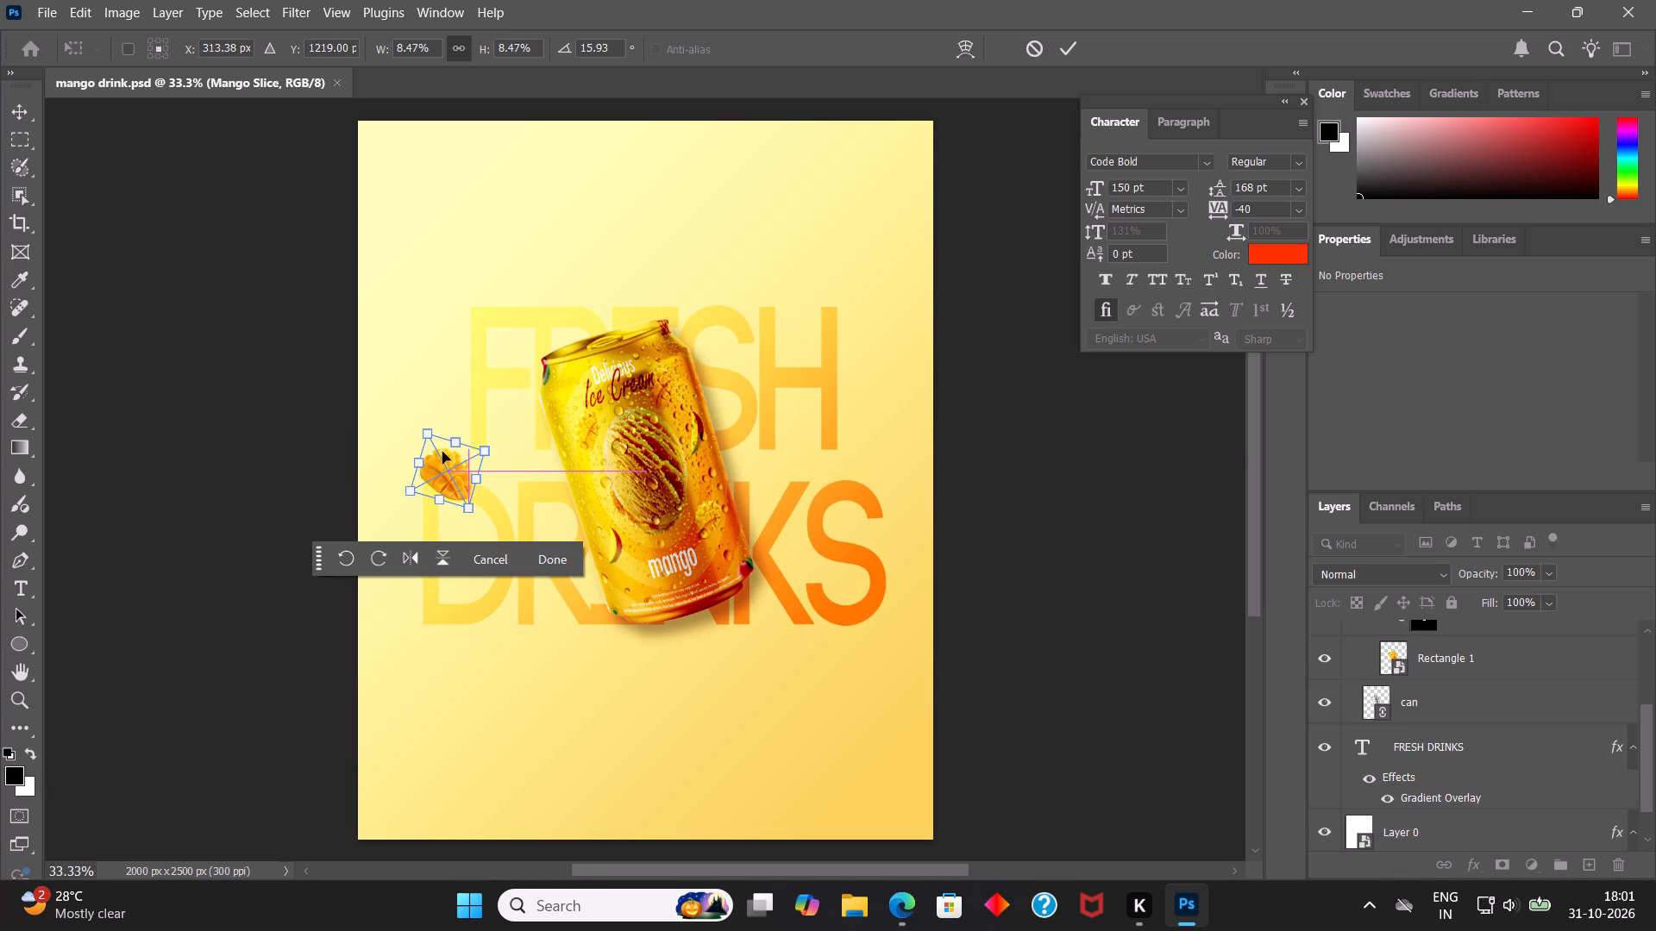
left_click(423, 416)
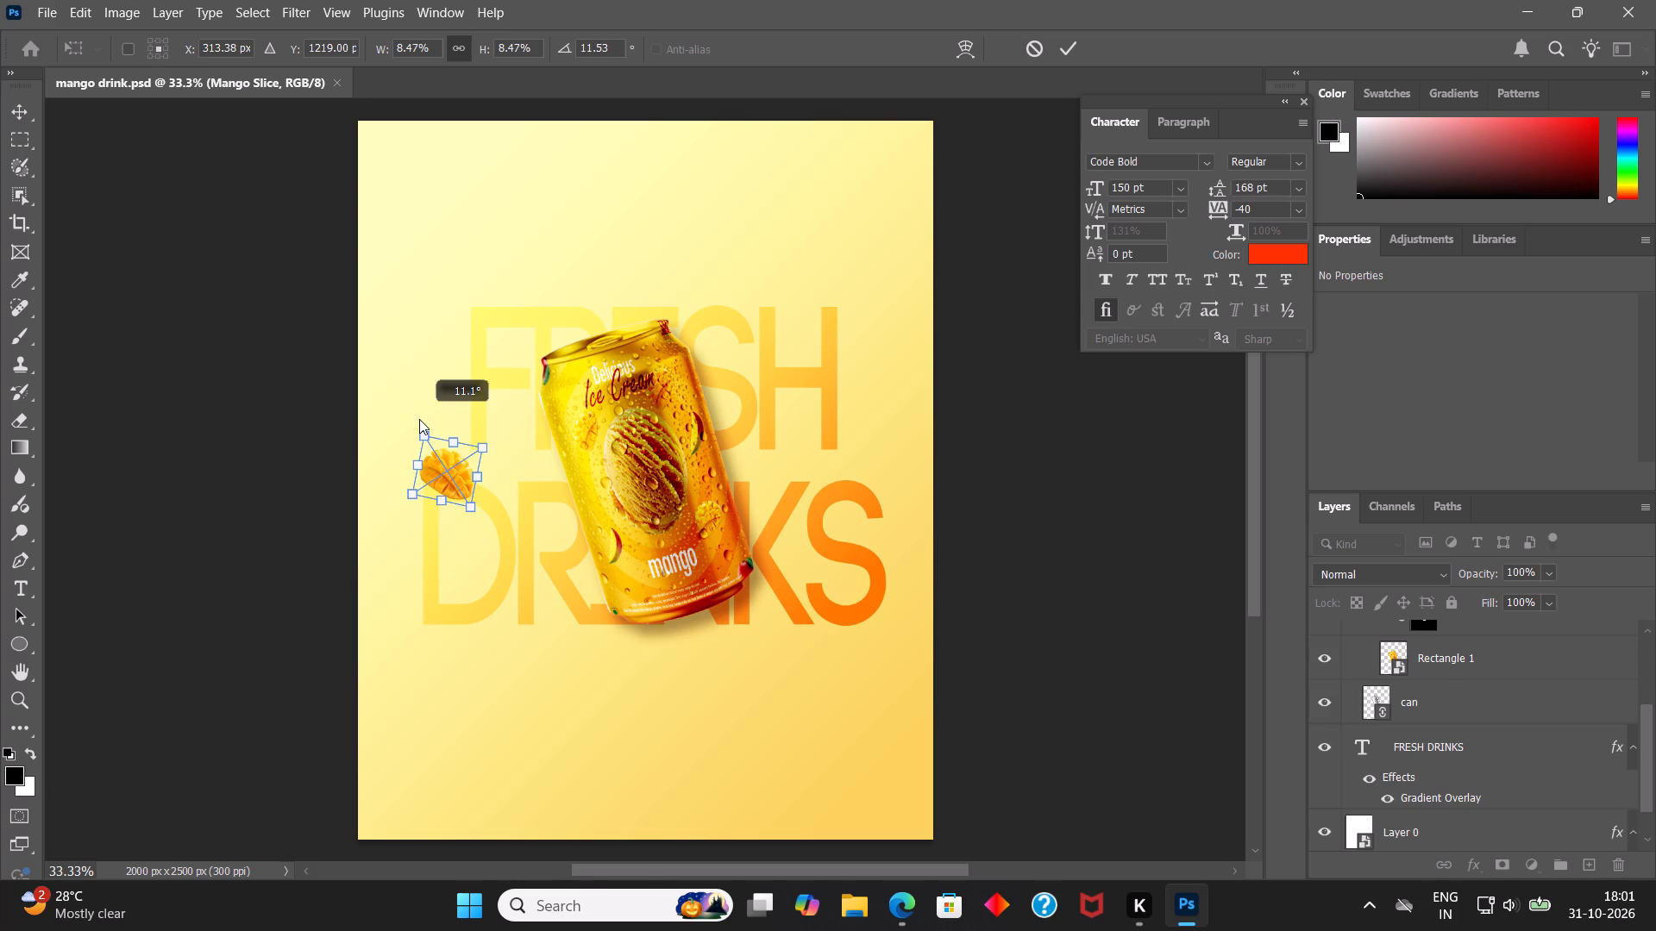
left_click(1068, 59)
left_click(1080, 400)
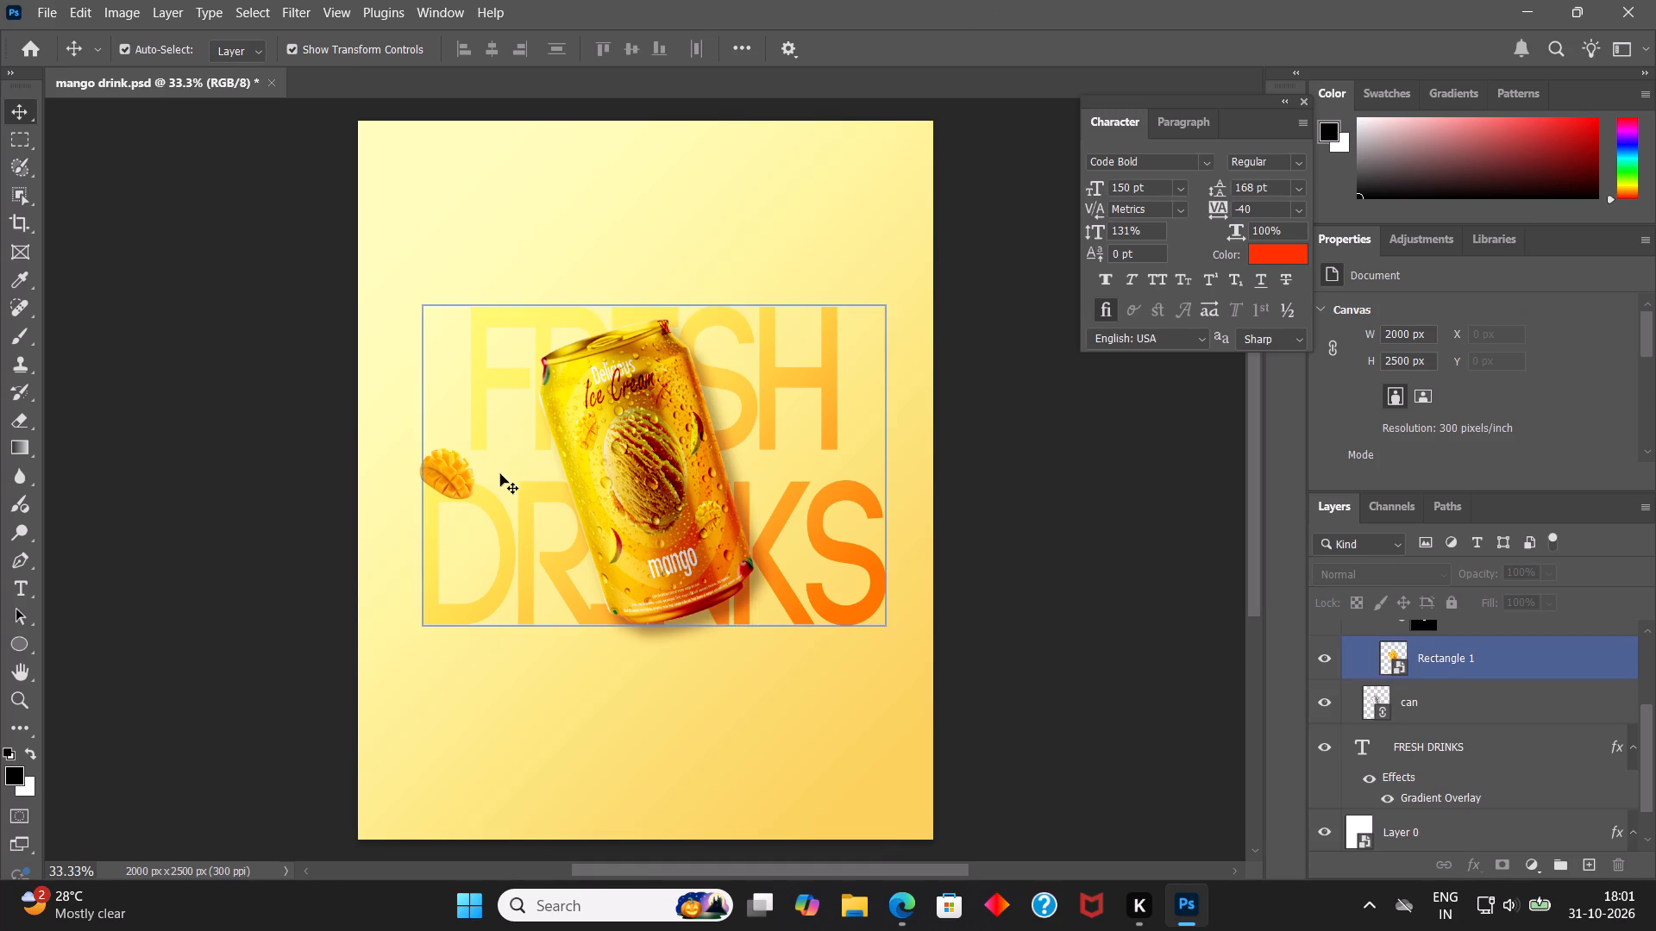
Brighten the Mango Slice layer with a Brightness/Contrast adjustment, raising brightness to slightly above 33.
left_click(460, 473)
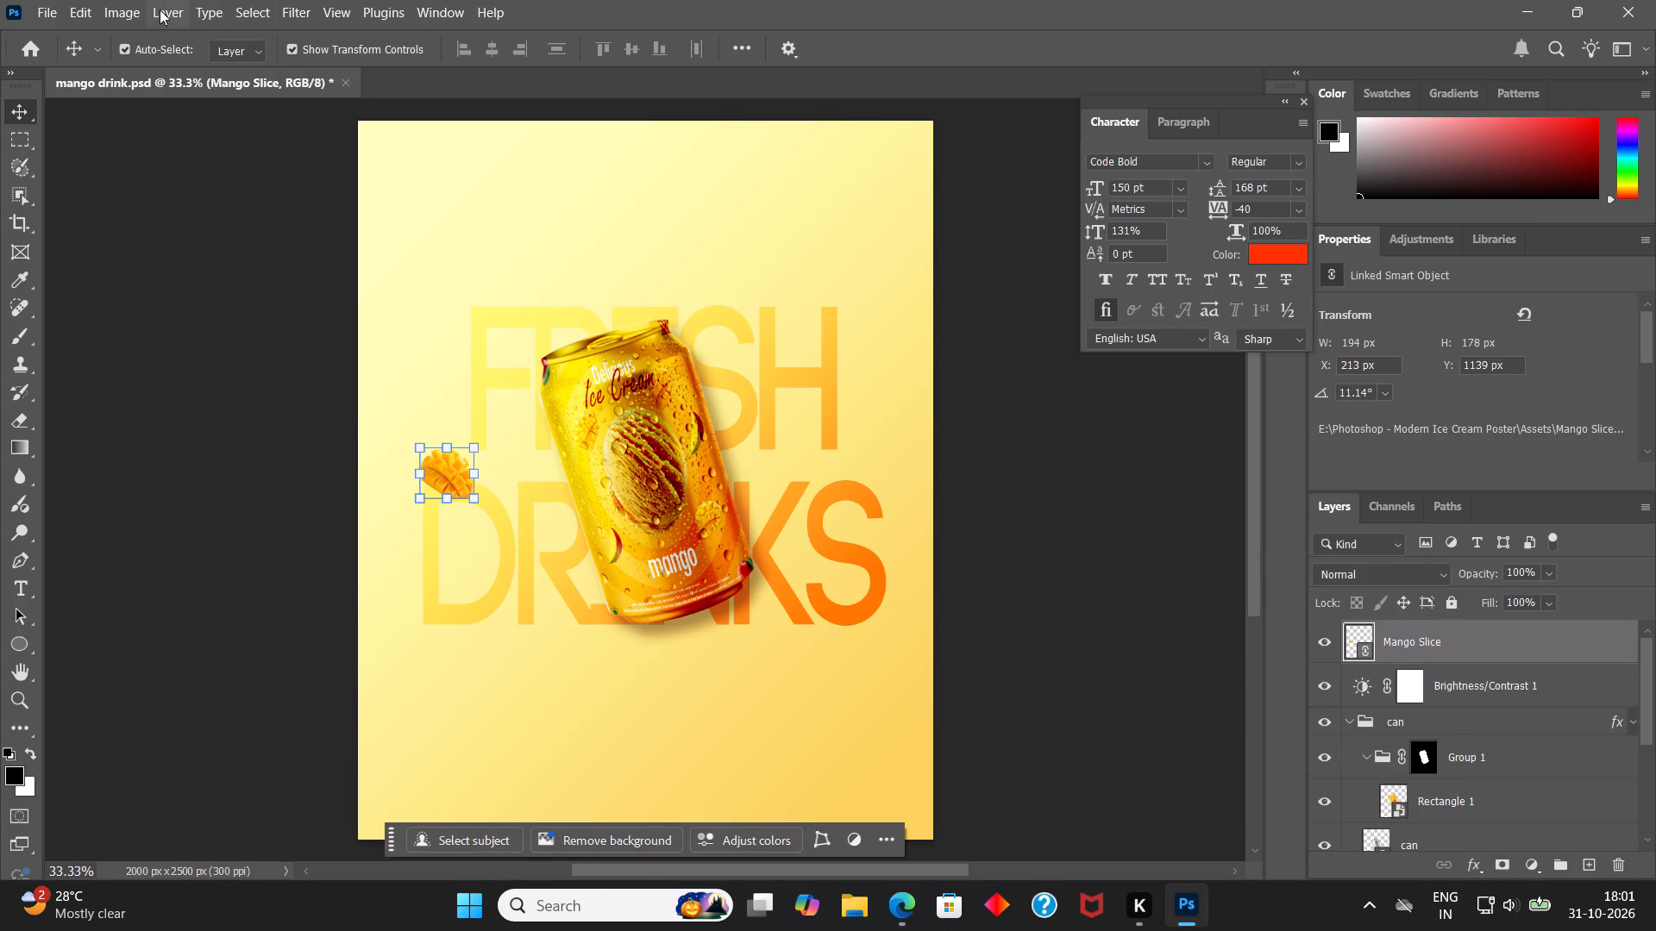
left_click(108, 12)
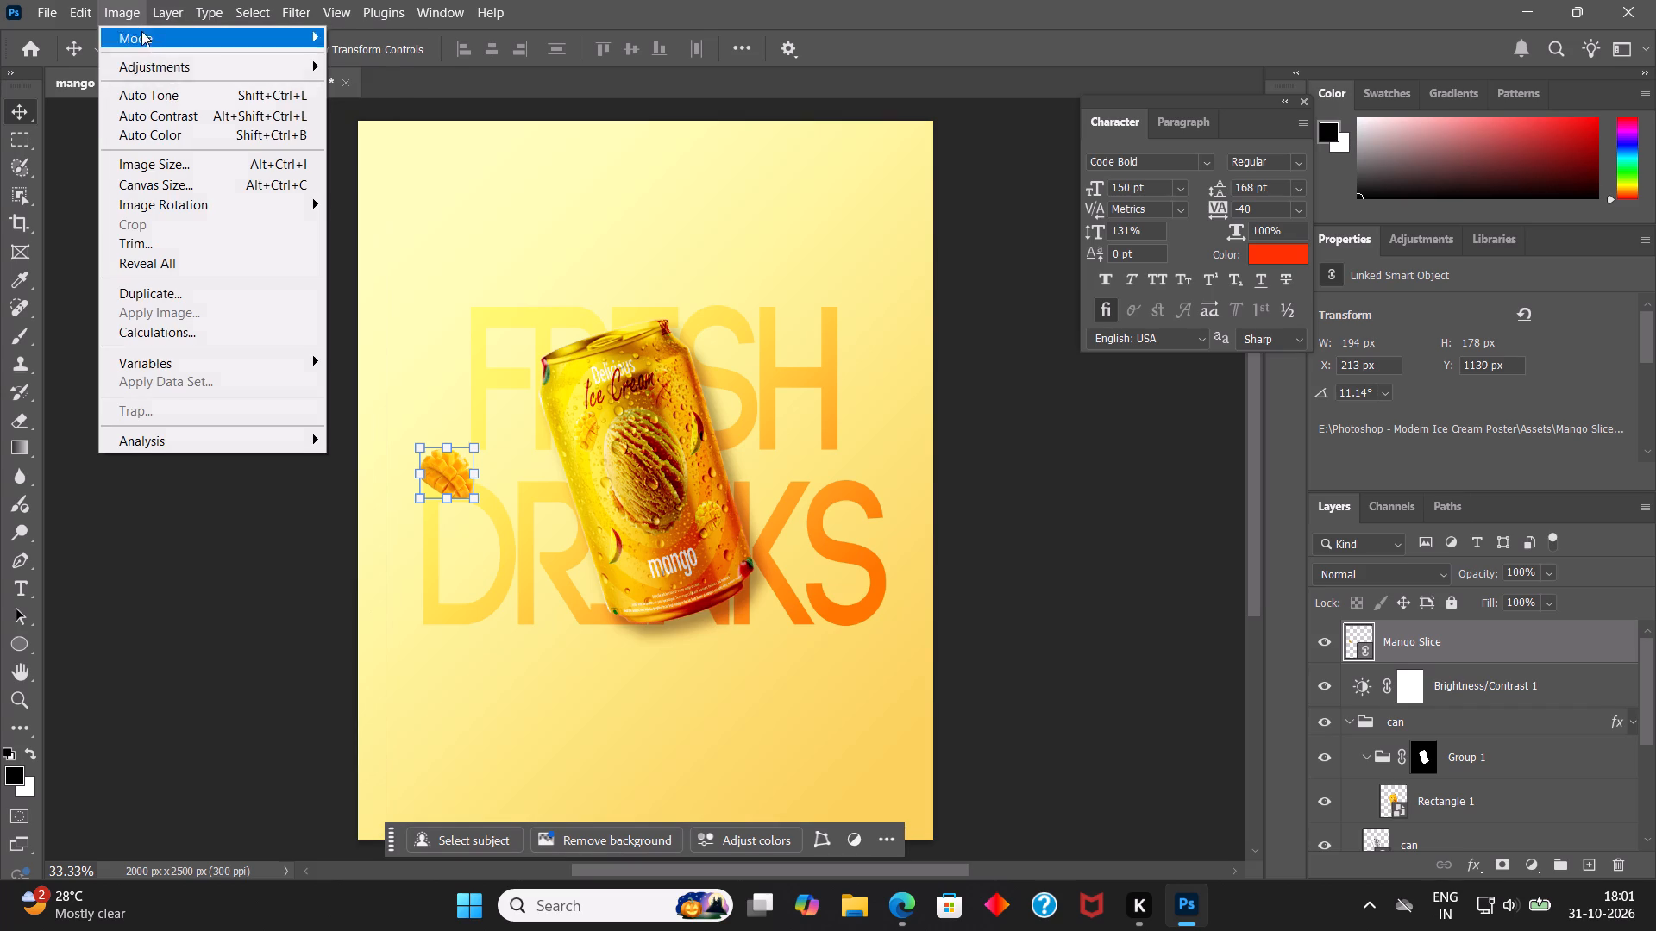
left_click(174, 59)
left_click(392, 72)
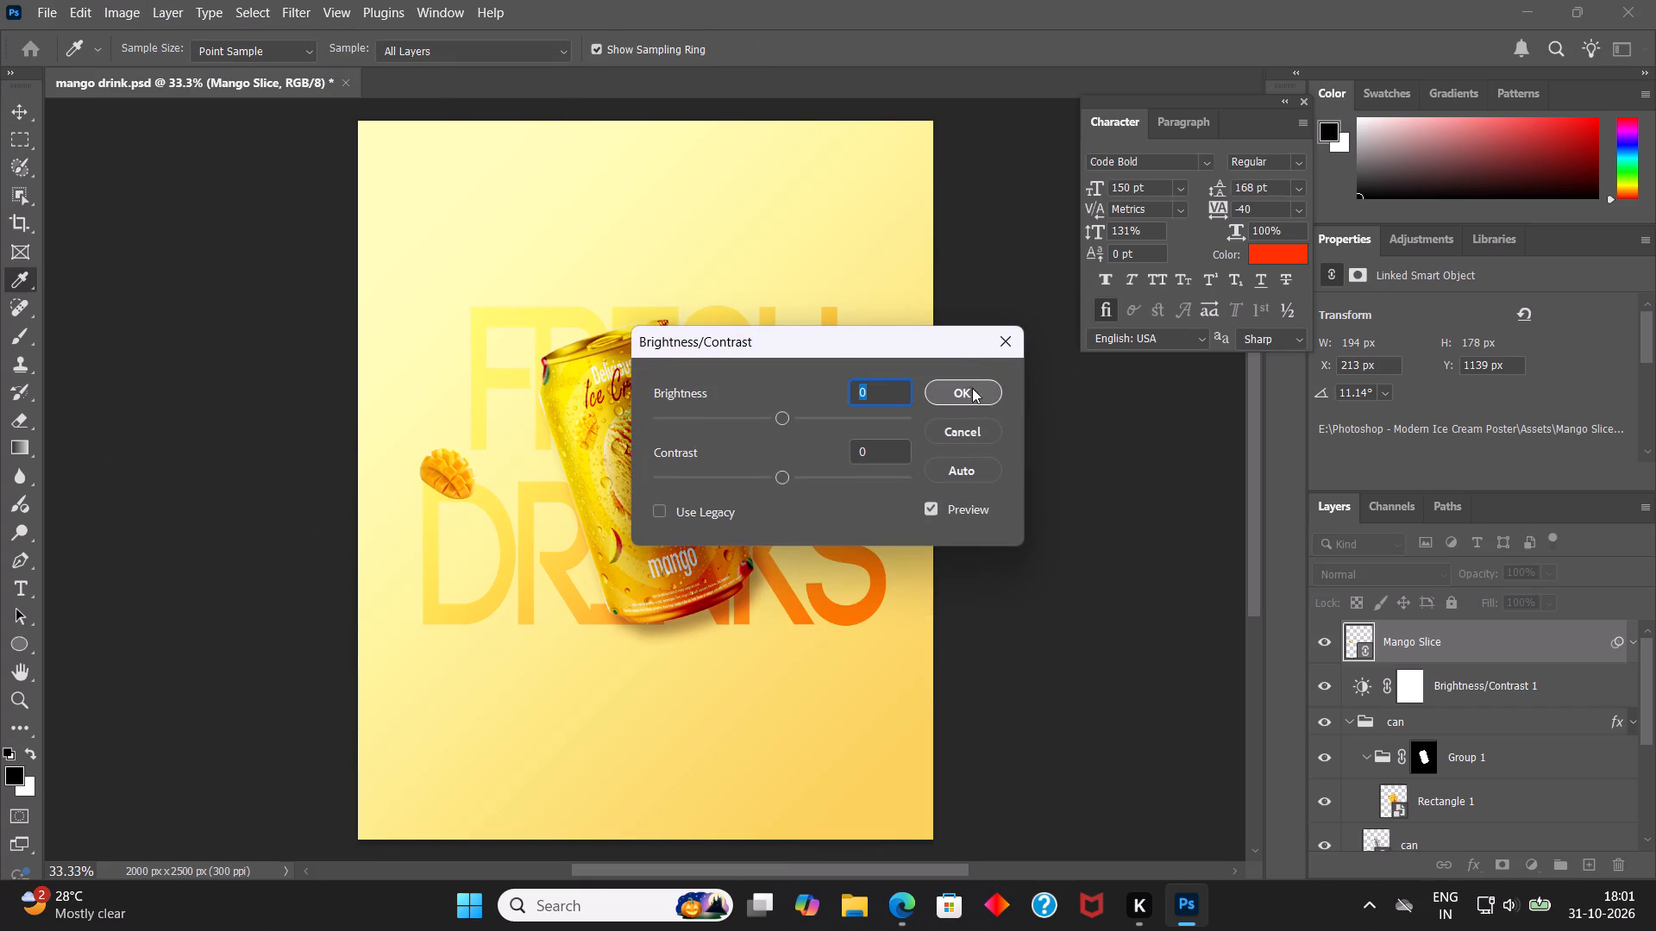
left_click_drag(827, 348, 947, 354)
left_click(929, 428)
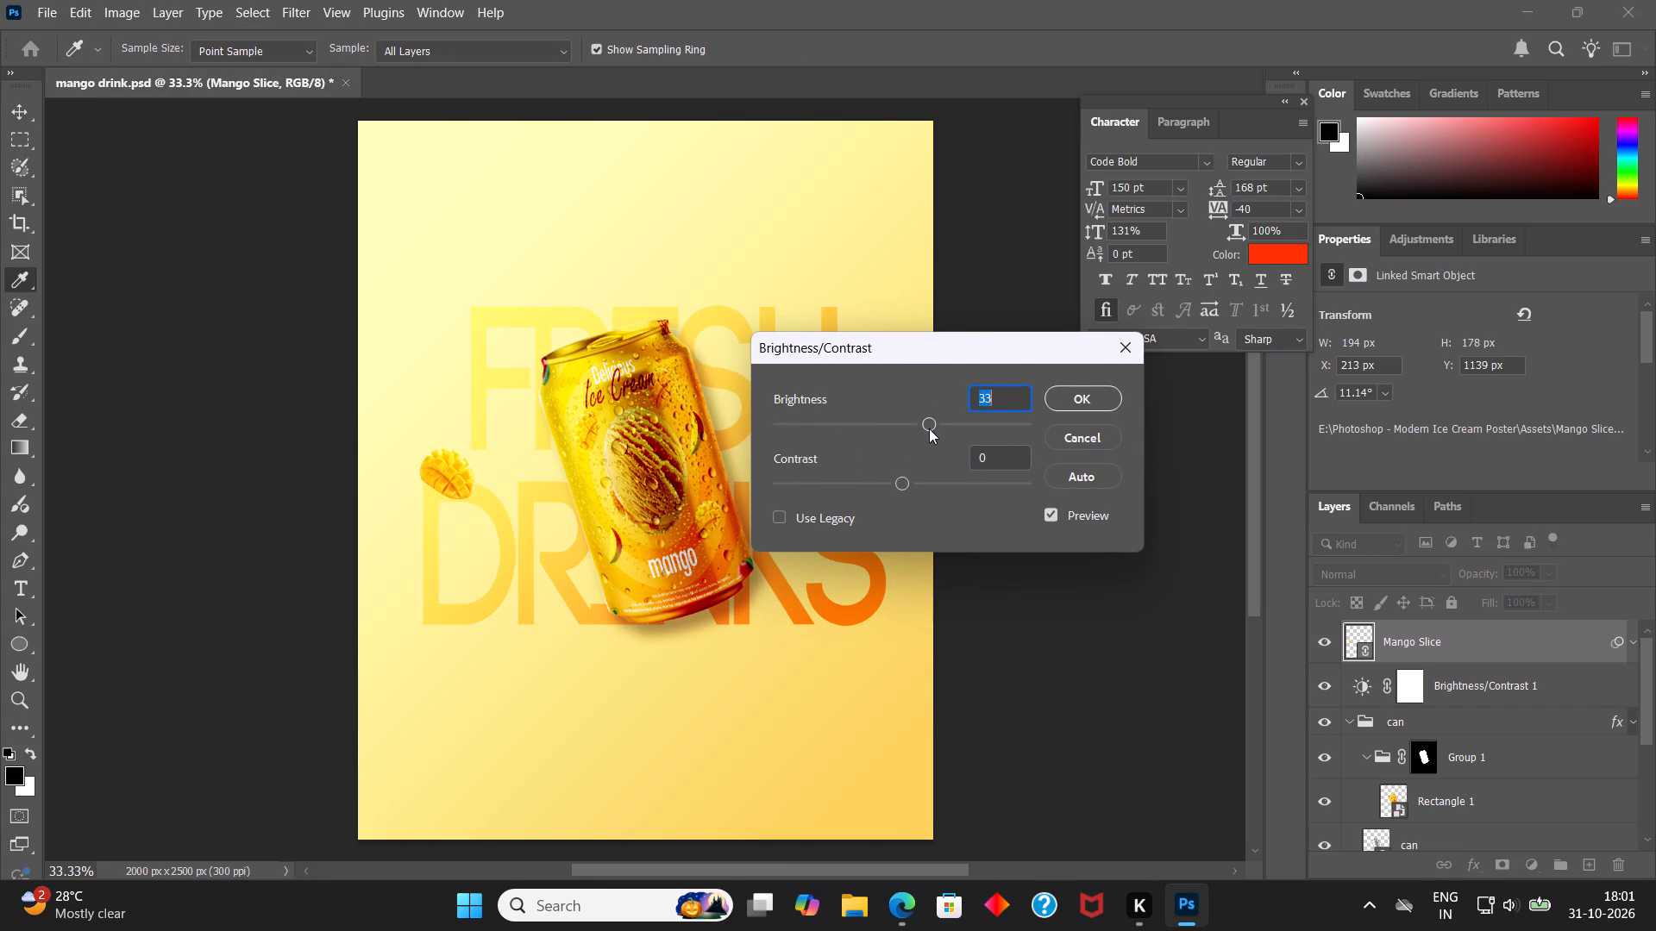
left_click(933, 428)
left_click(1079, 397)
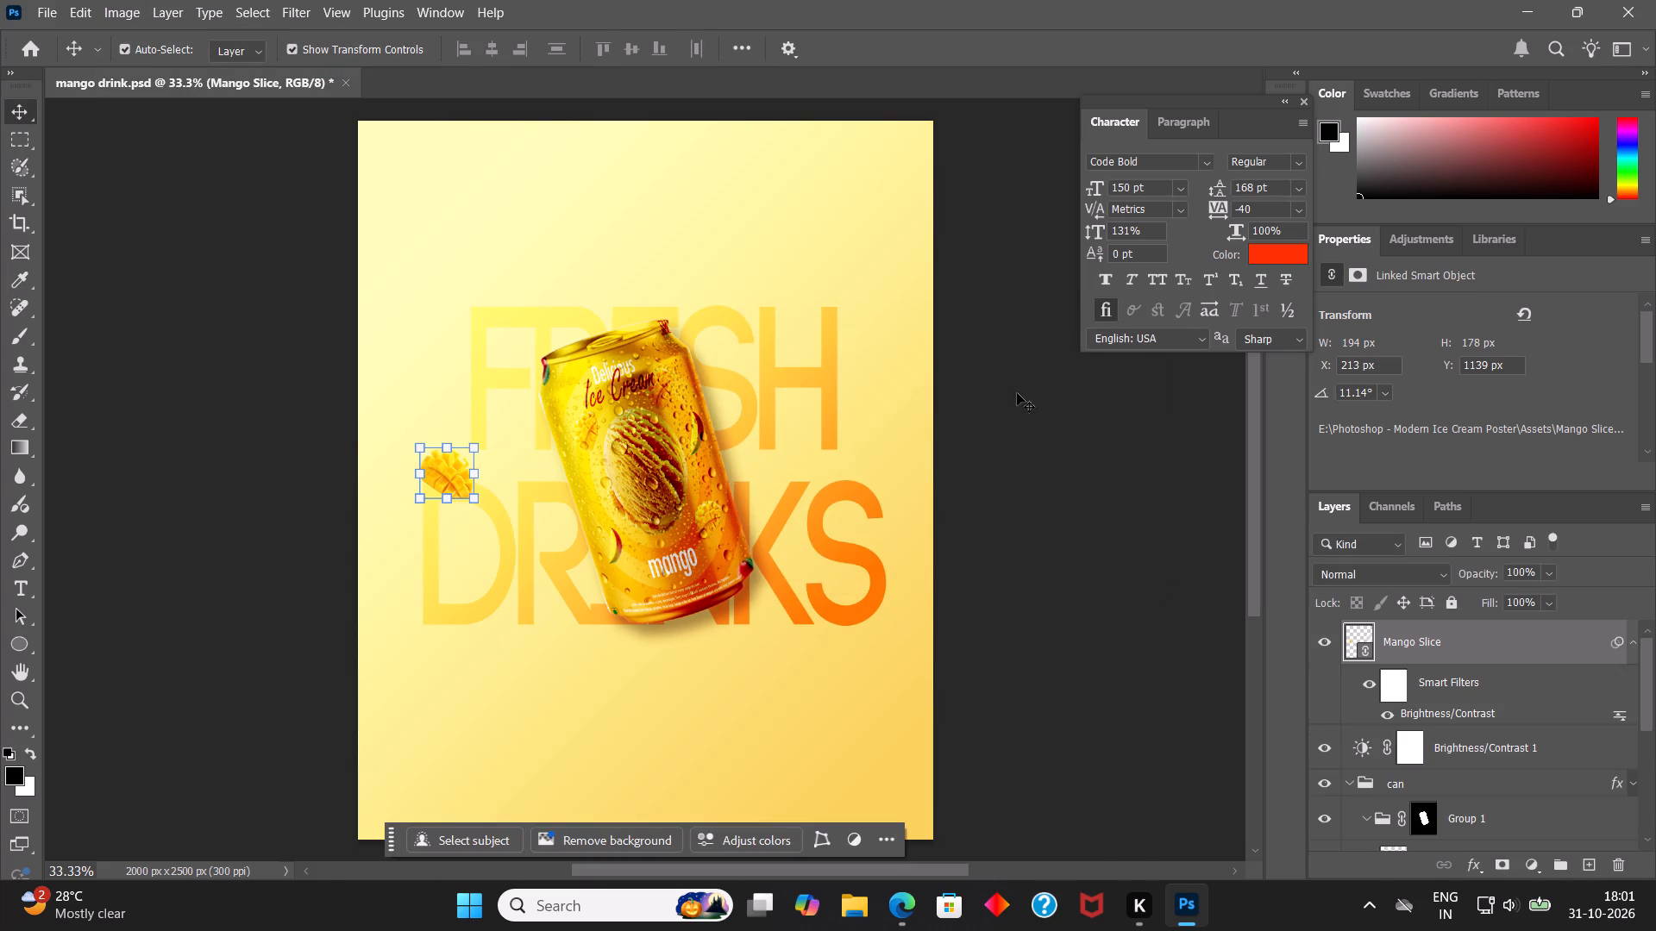
Deselect the Mango Slice layer and save the document.
left_click(999, 383)
key("ctrl+s")
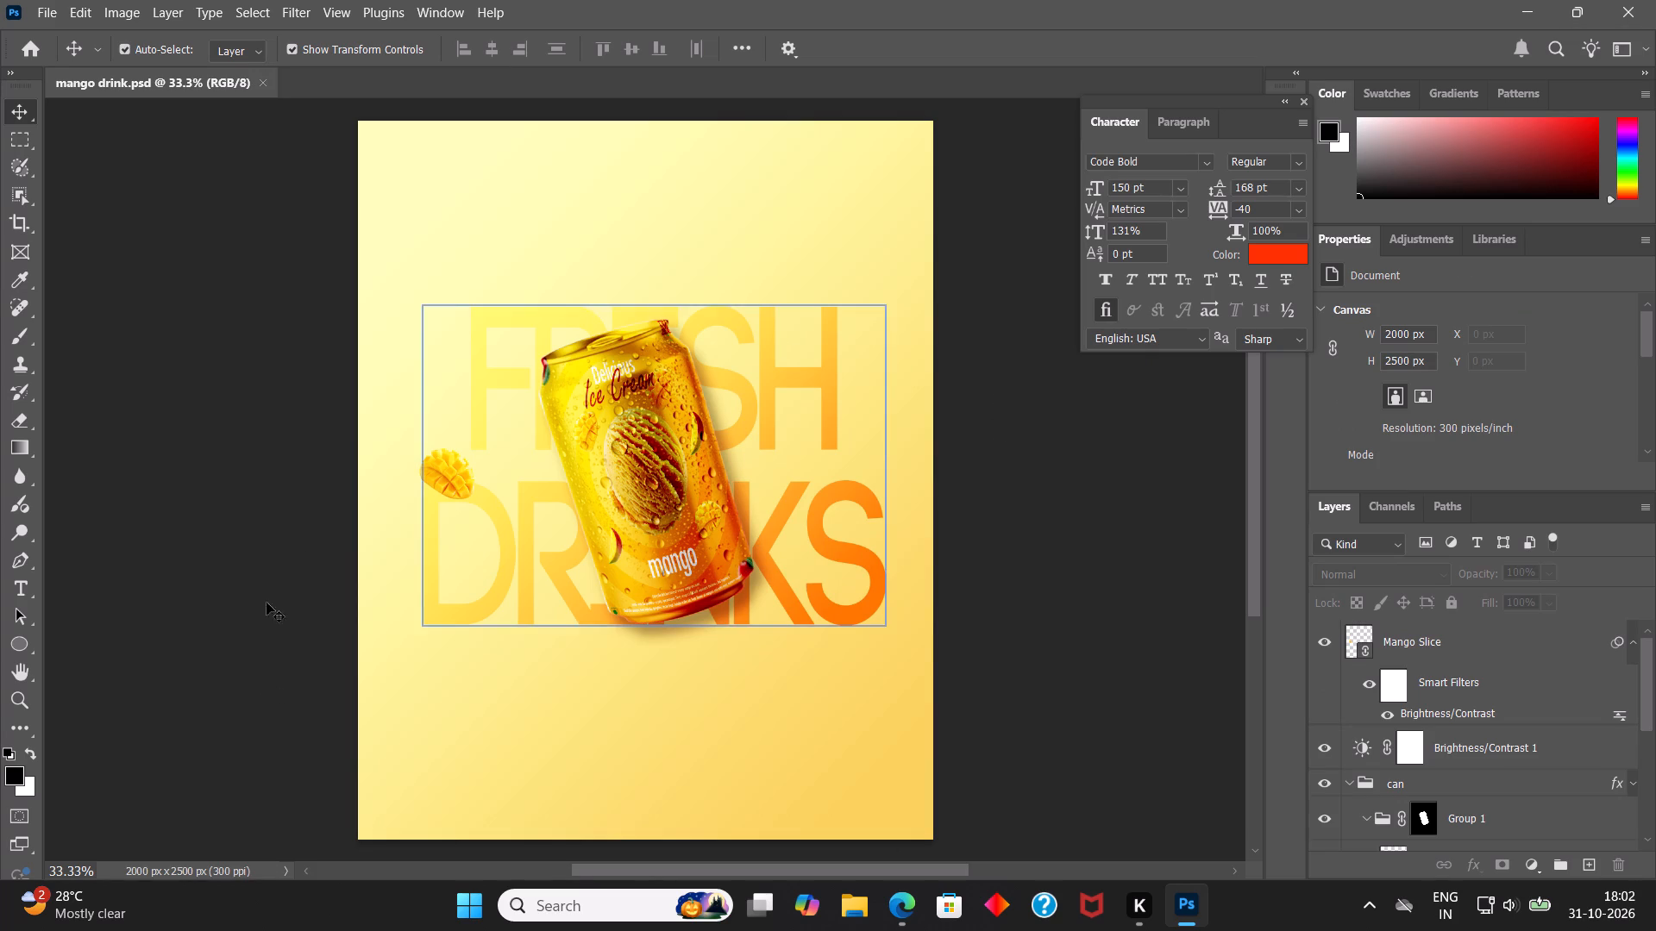
Enlarge the mango slice beside the can to about 9.4%, keeping its proportions and rotation.
left_click(449, 477)
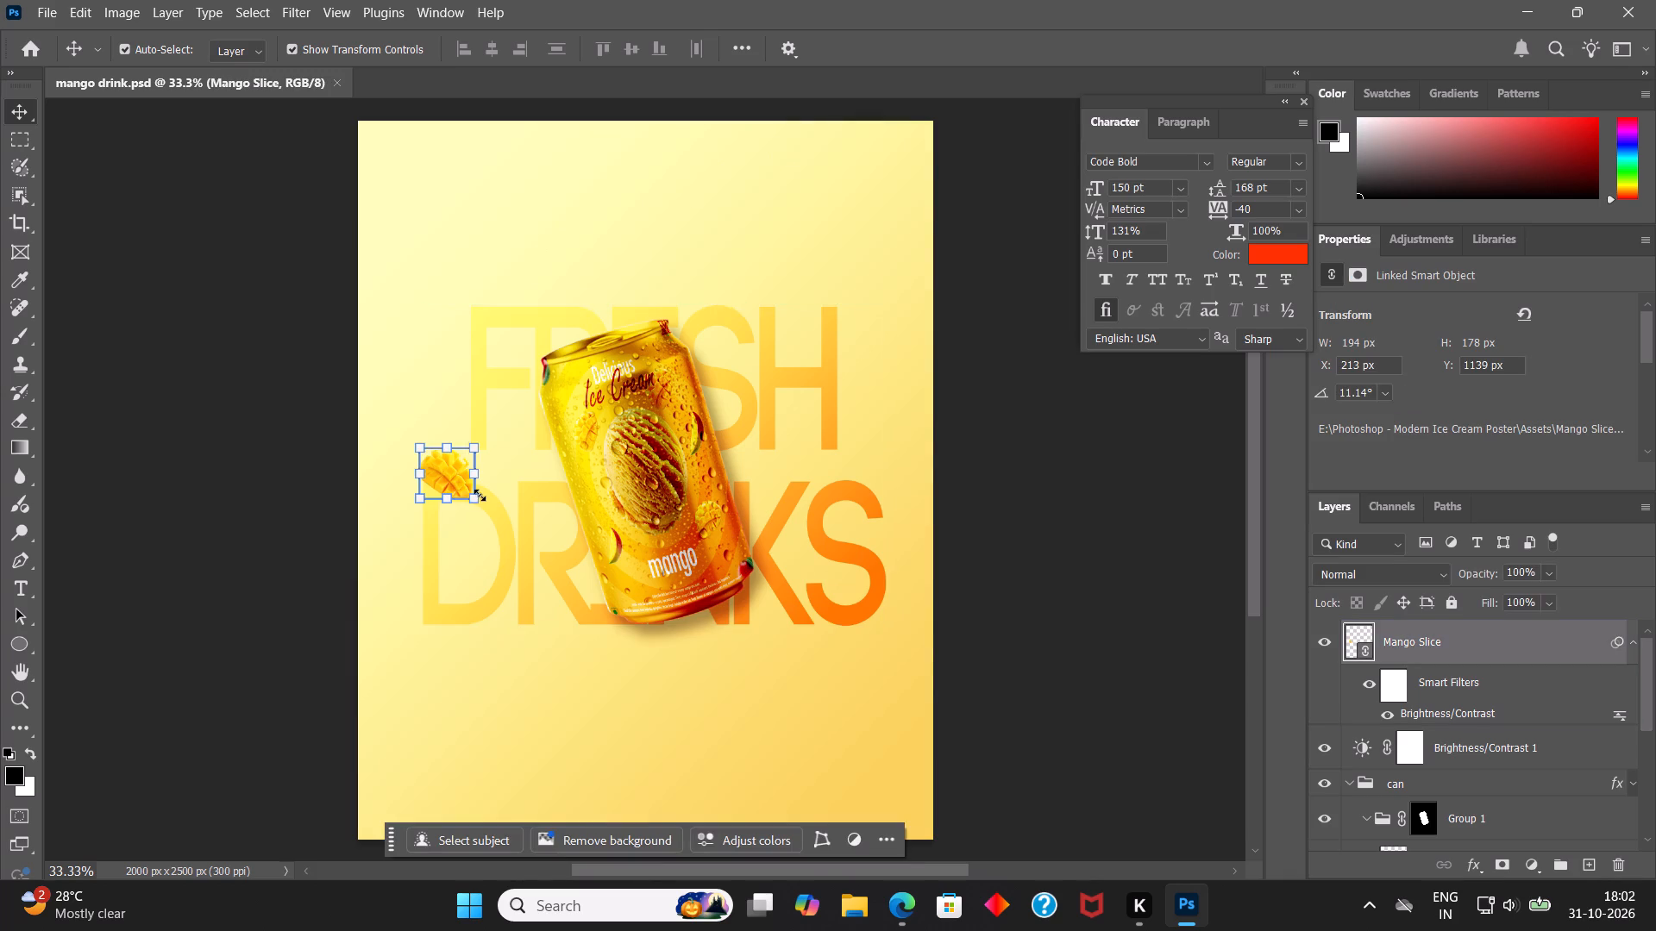
left_click(480, 502)
left_click(862, 365)
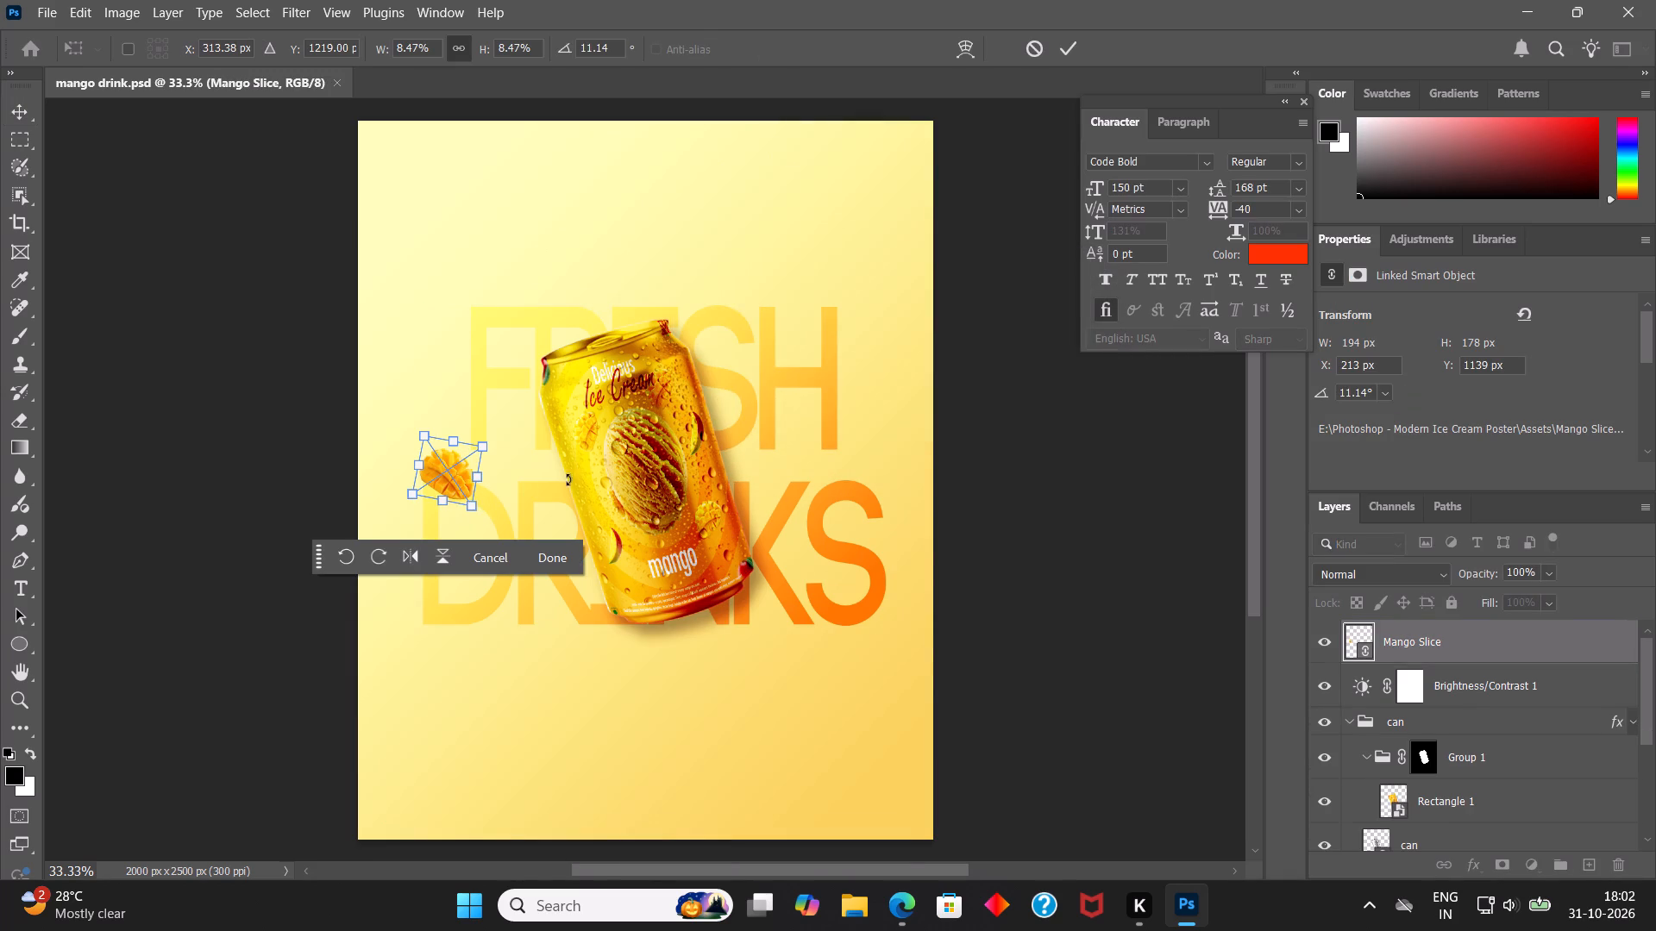
left_click_drag(475, 509, 480, 518)
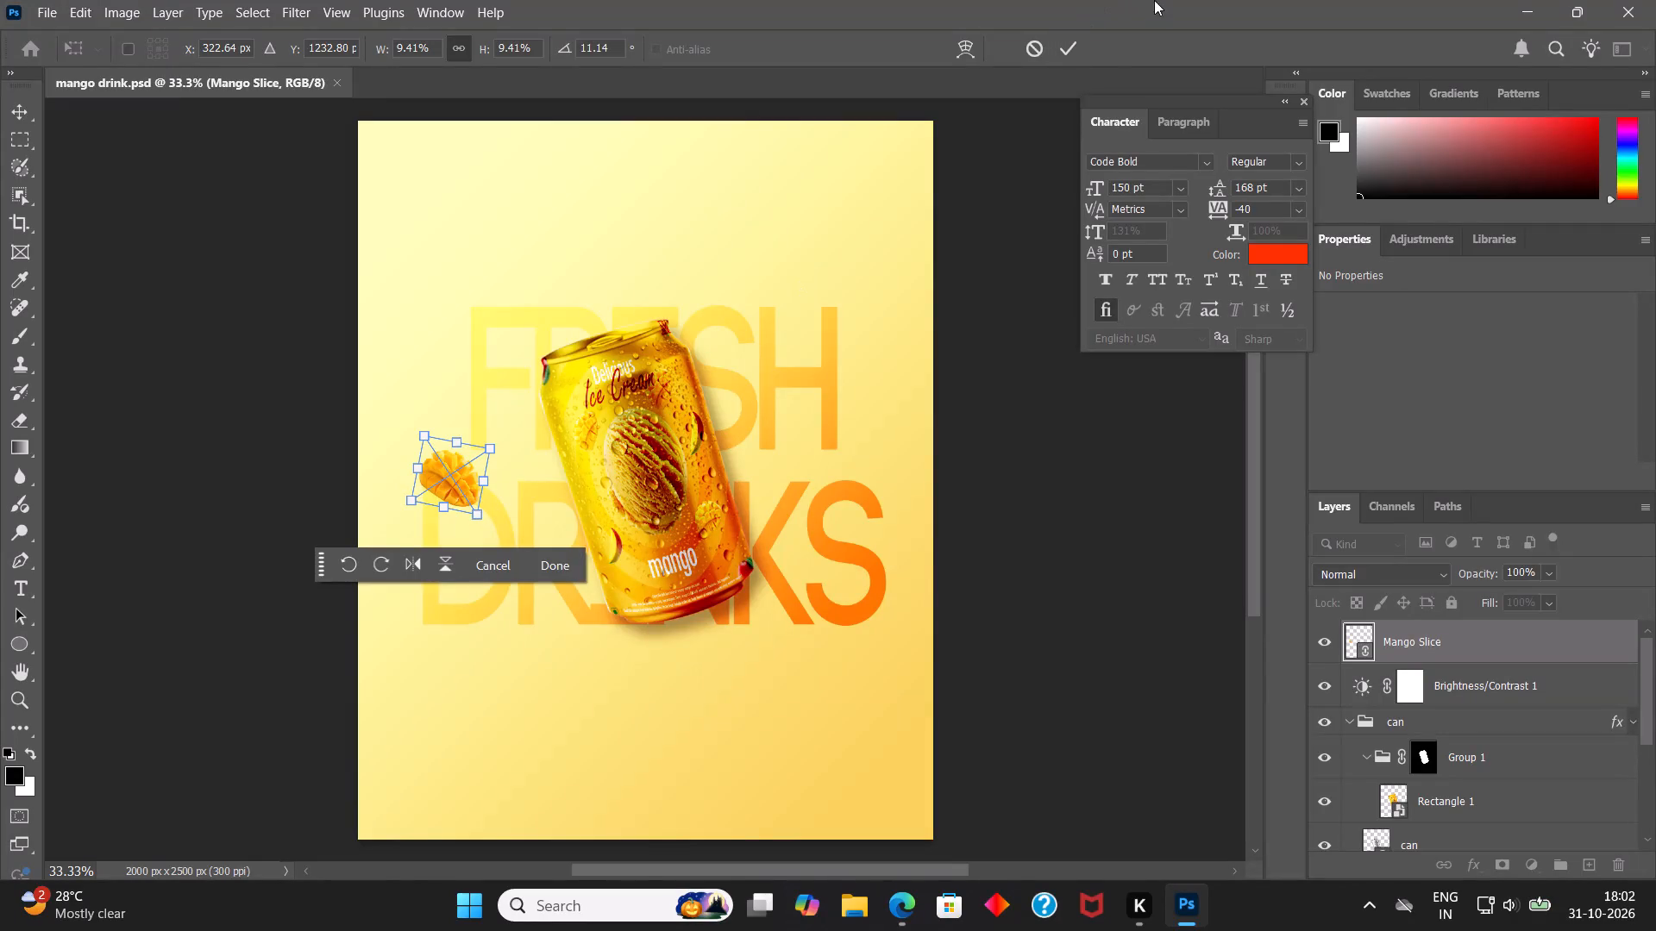
left_click(1065, 48)
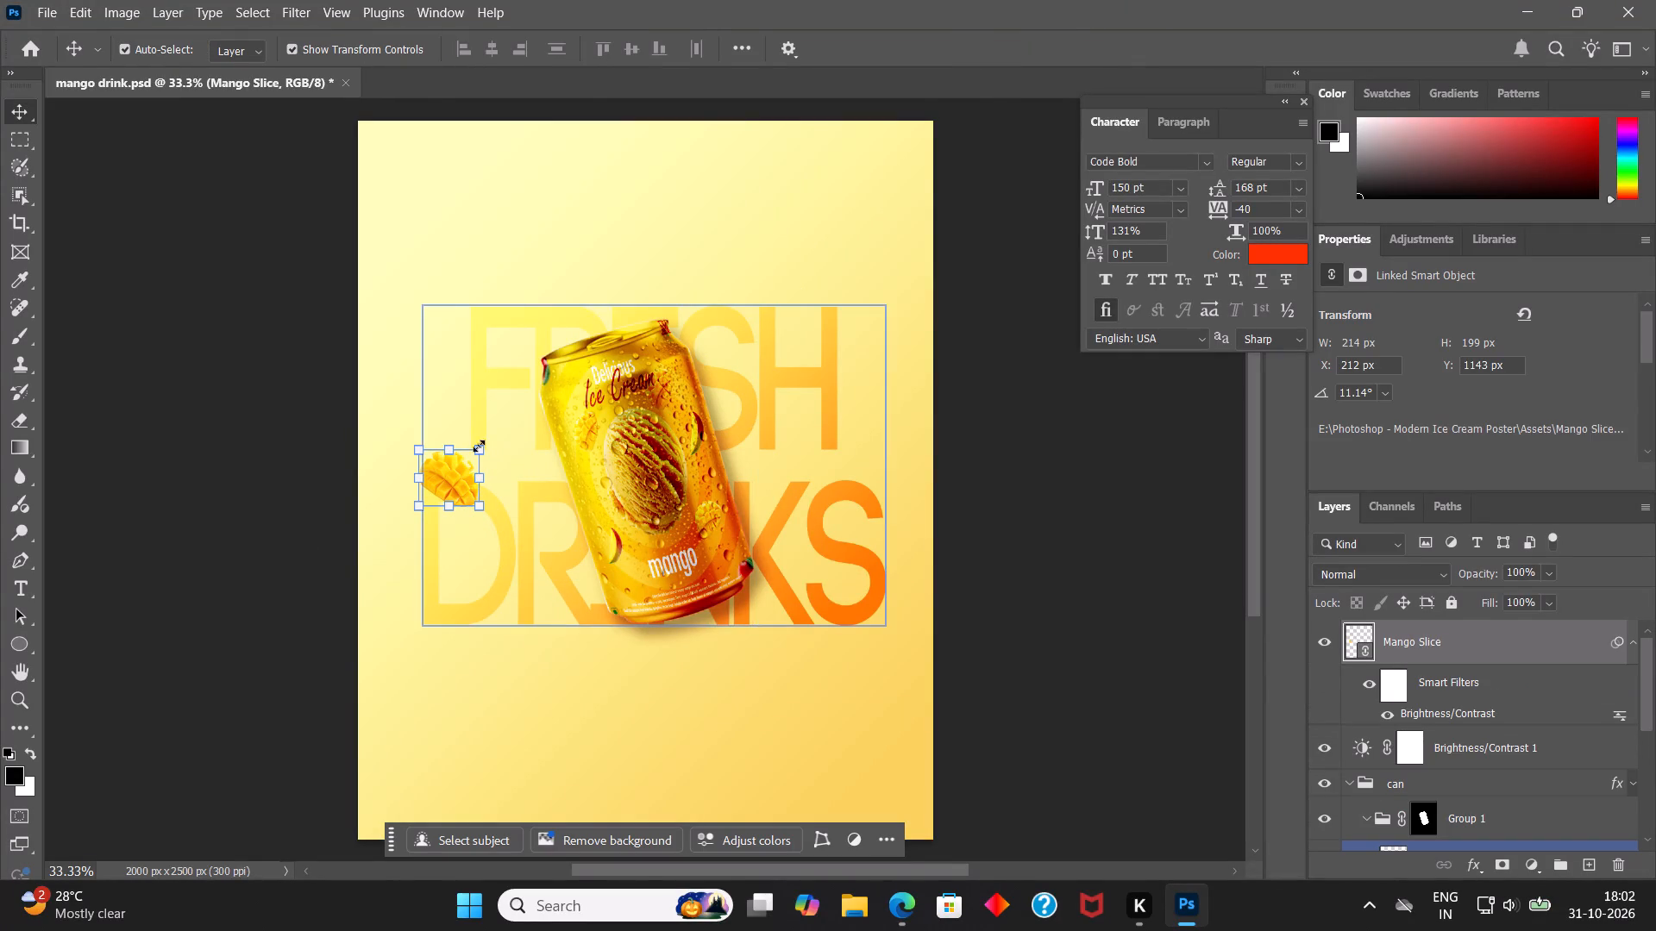
Duplicate the mango slice and place the copy over the H of FRESH, at about X 1522 px, Y 786 px.
left_click_drag(457, 472, 774, 447, "alt")
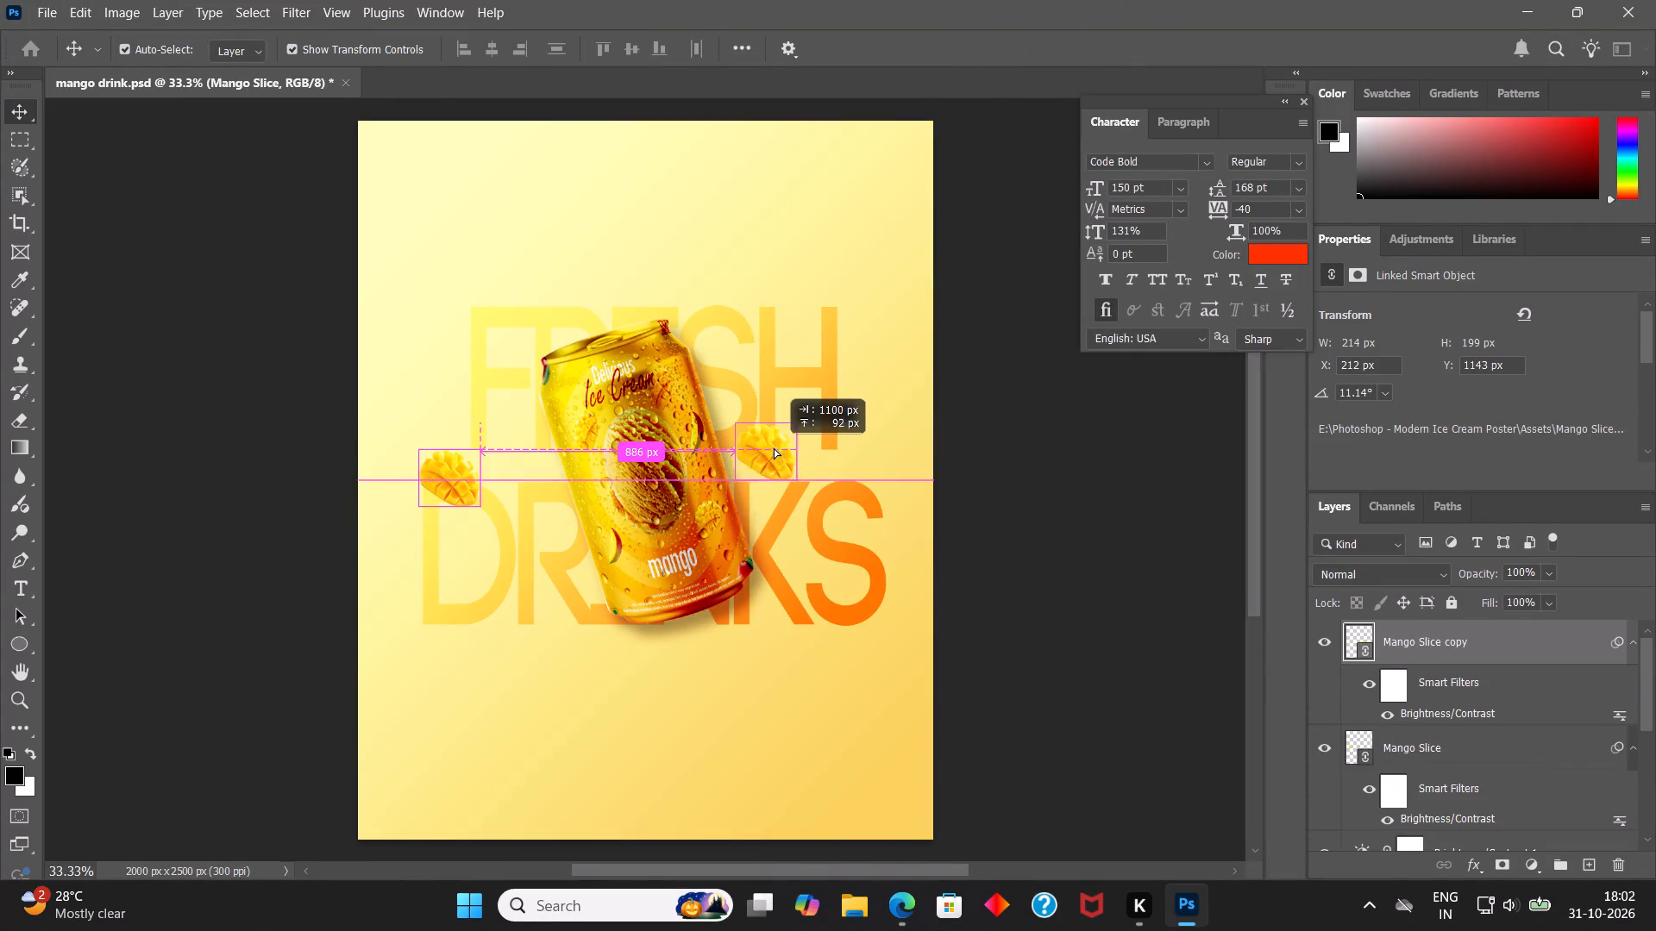
left_click_drag(774, 447, 834, 369, "alt")
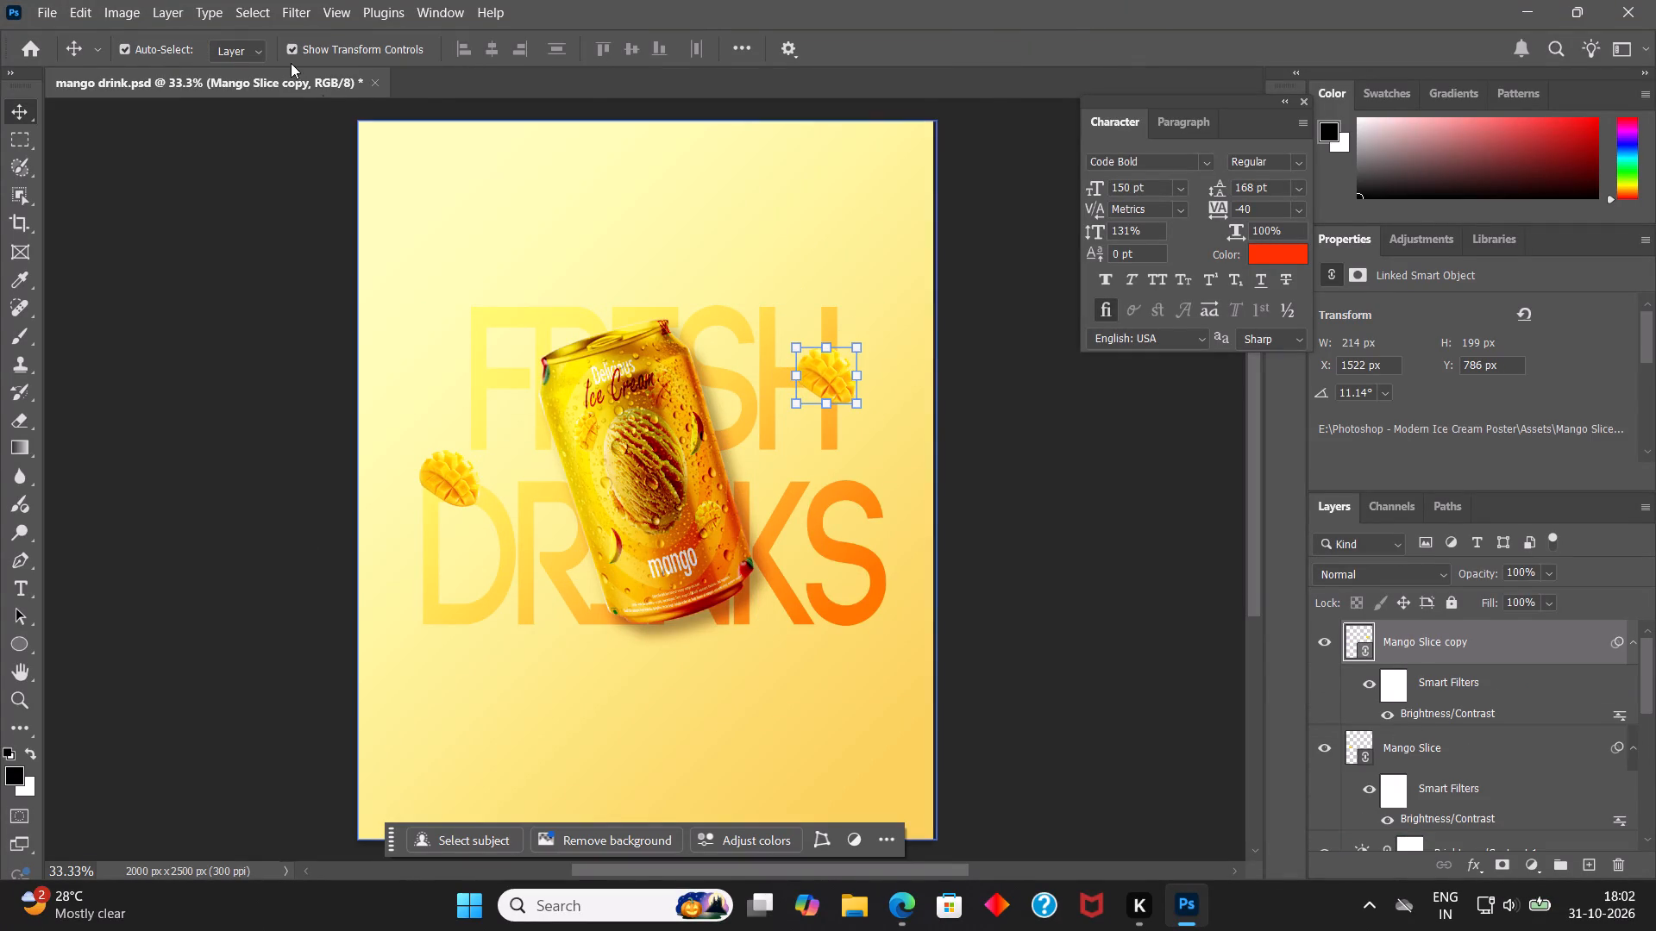
Darken the Mango Slice copy with a Brightness/Contrast adjustment, setting brightness to -18, and deselect the layer.
left_click(117, 16)
left_click(172, 66)
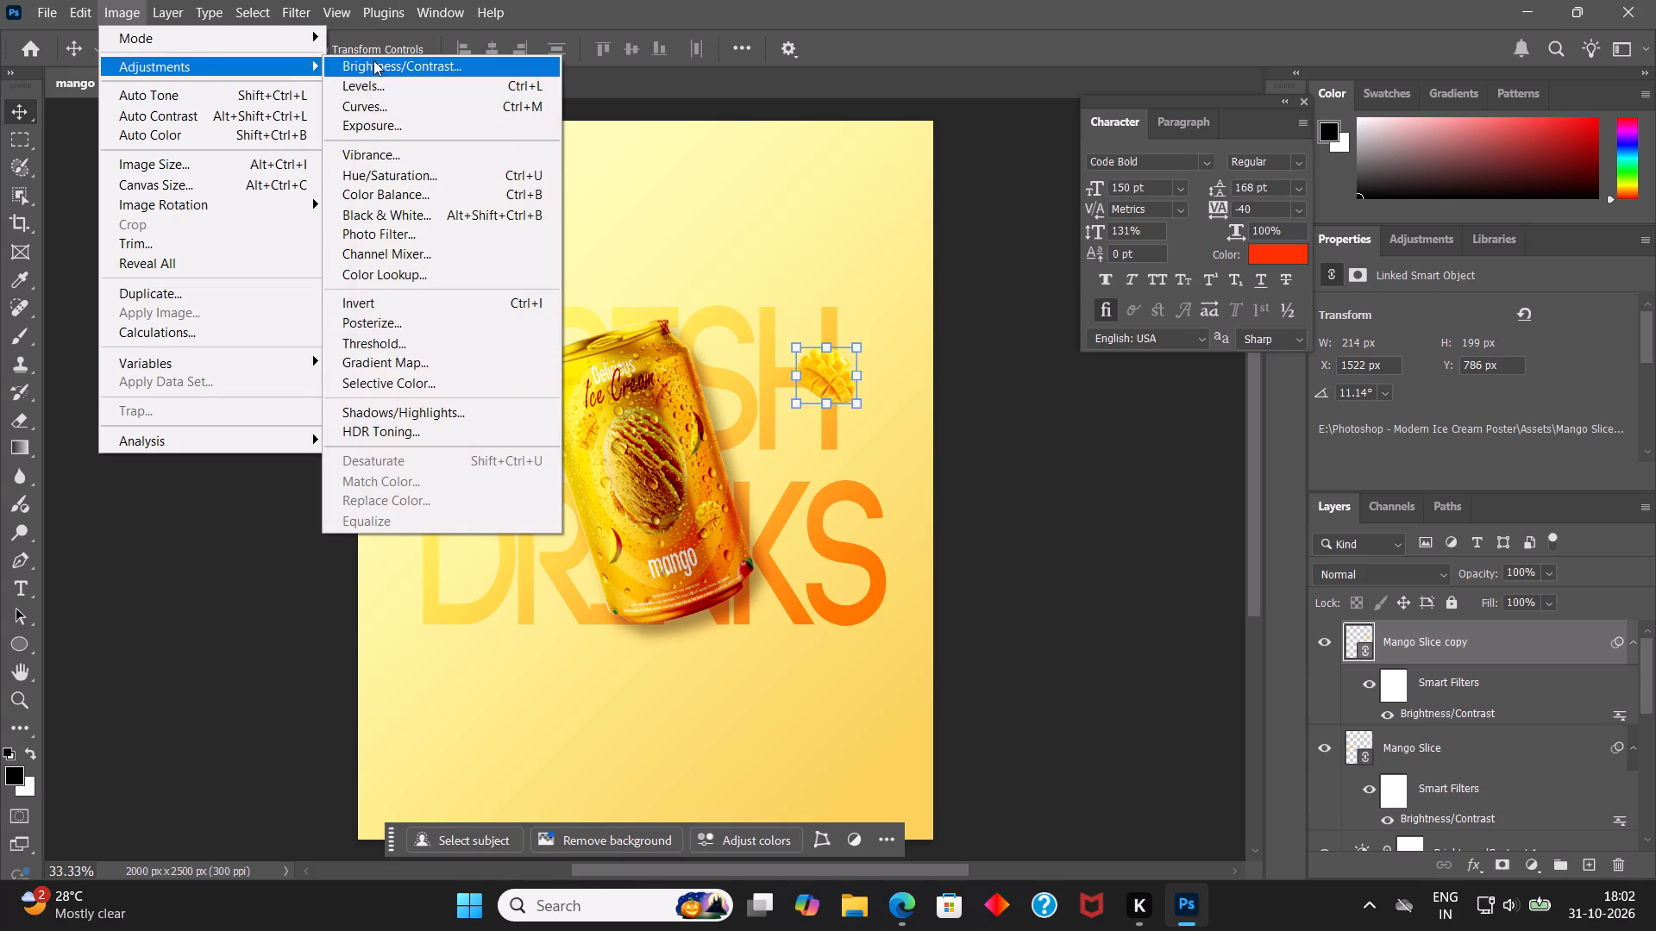
left_click(373, 60)
left_click_drag(945, 346, 1197, 334)
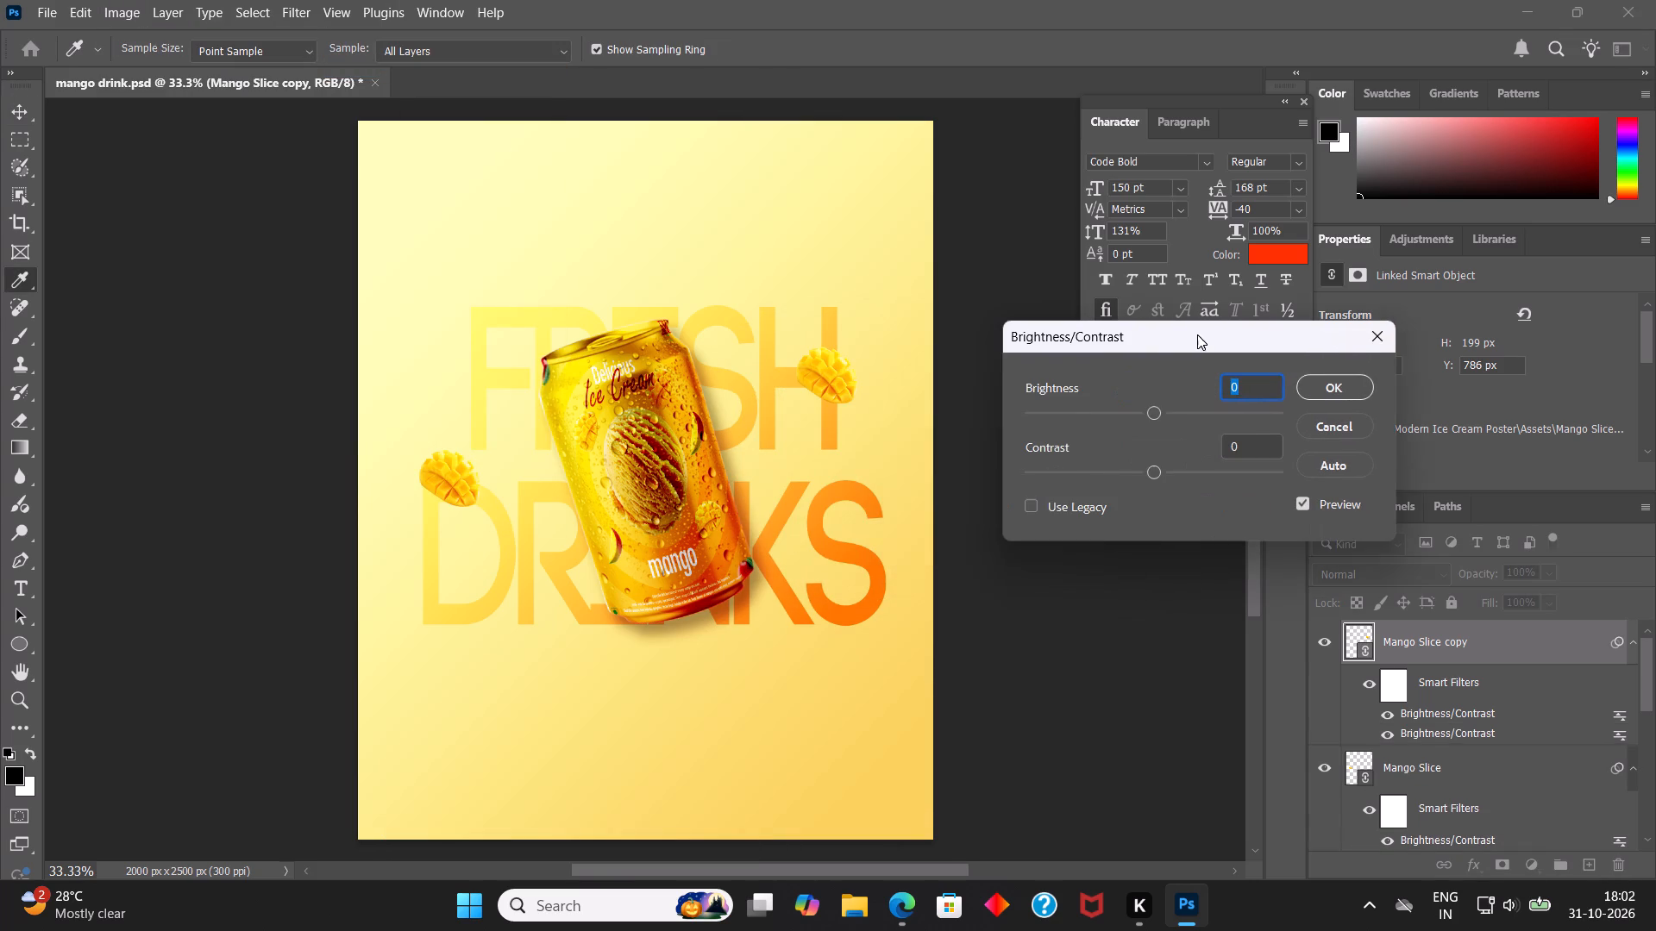
left_click_drag(1197, 334, 1198, 334)
left_click(1132, 409)
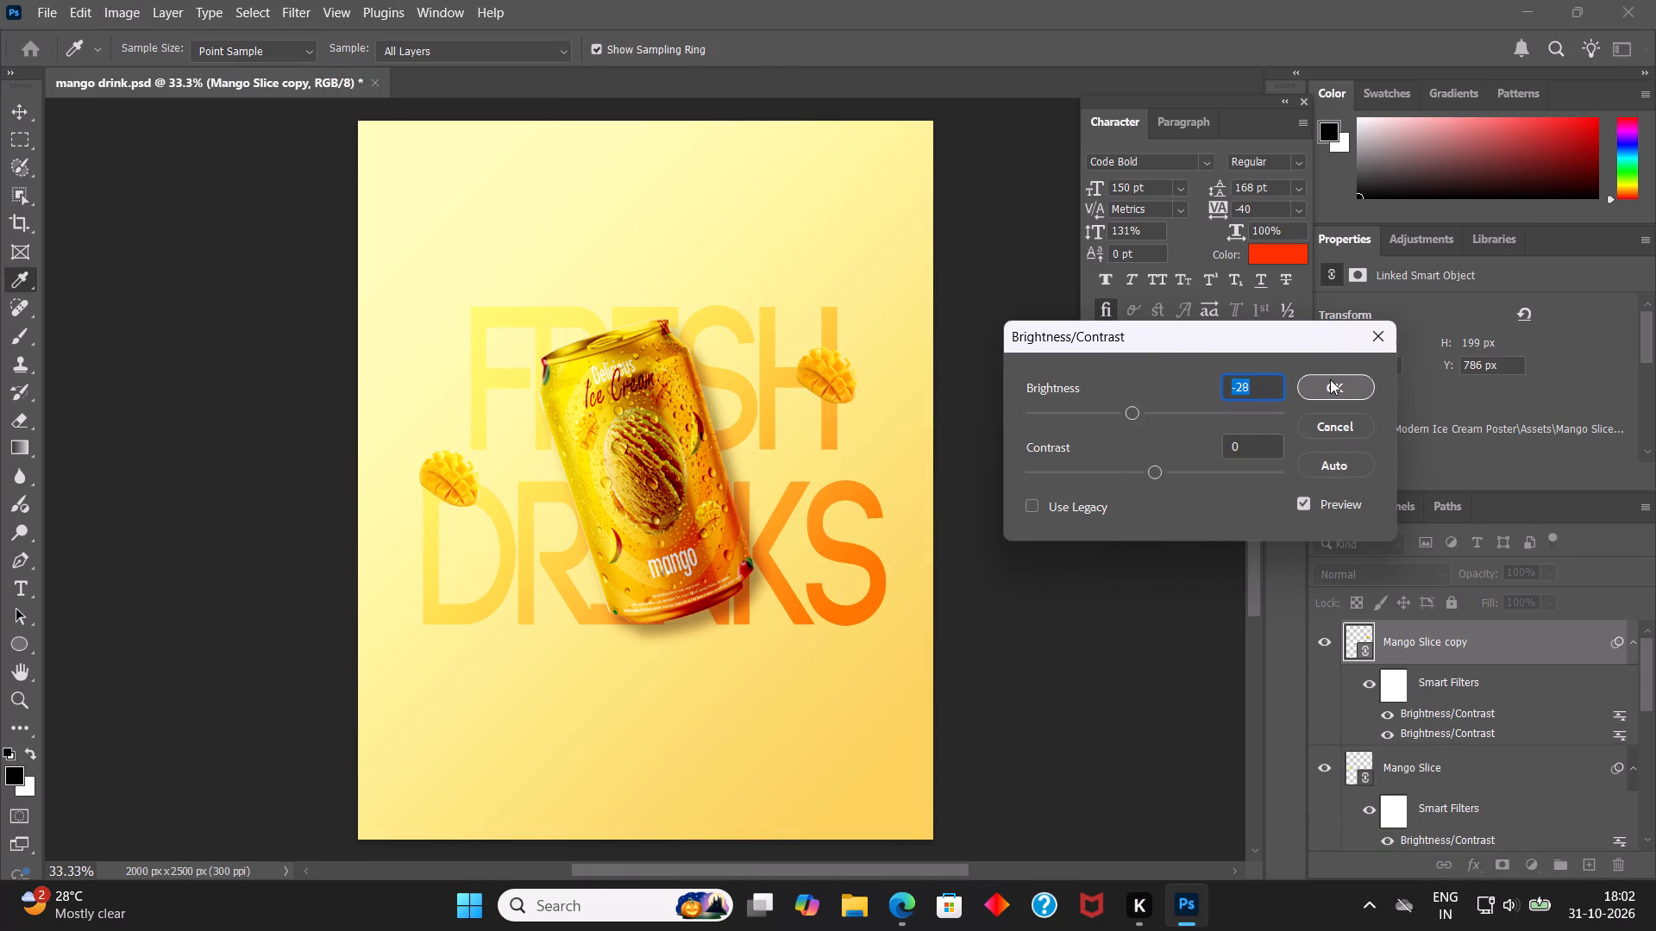
left_click(1133, 416)
left_click(1136, 416)
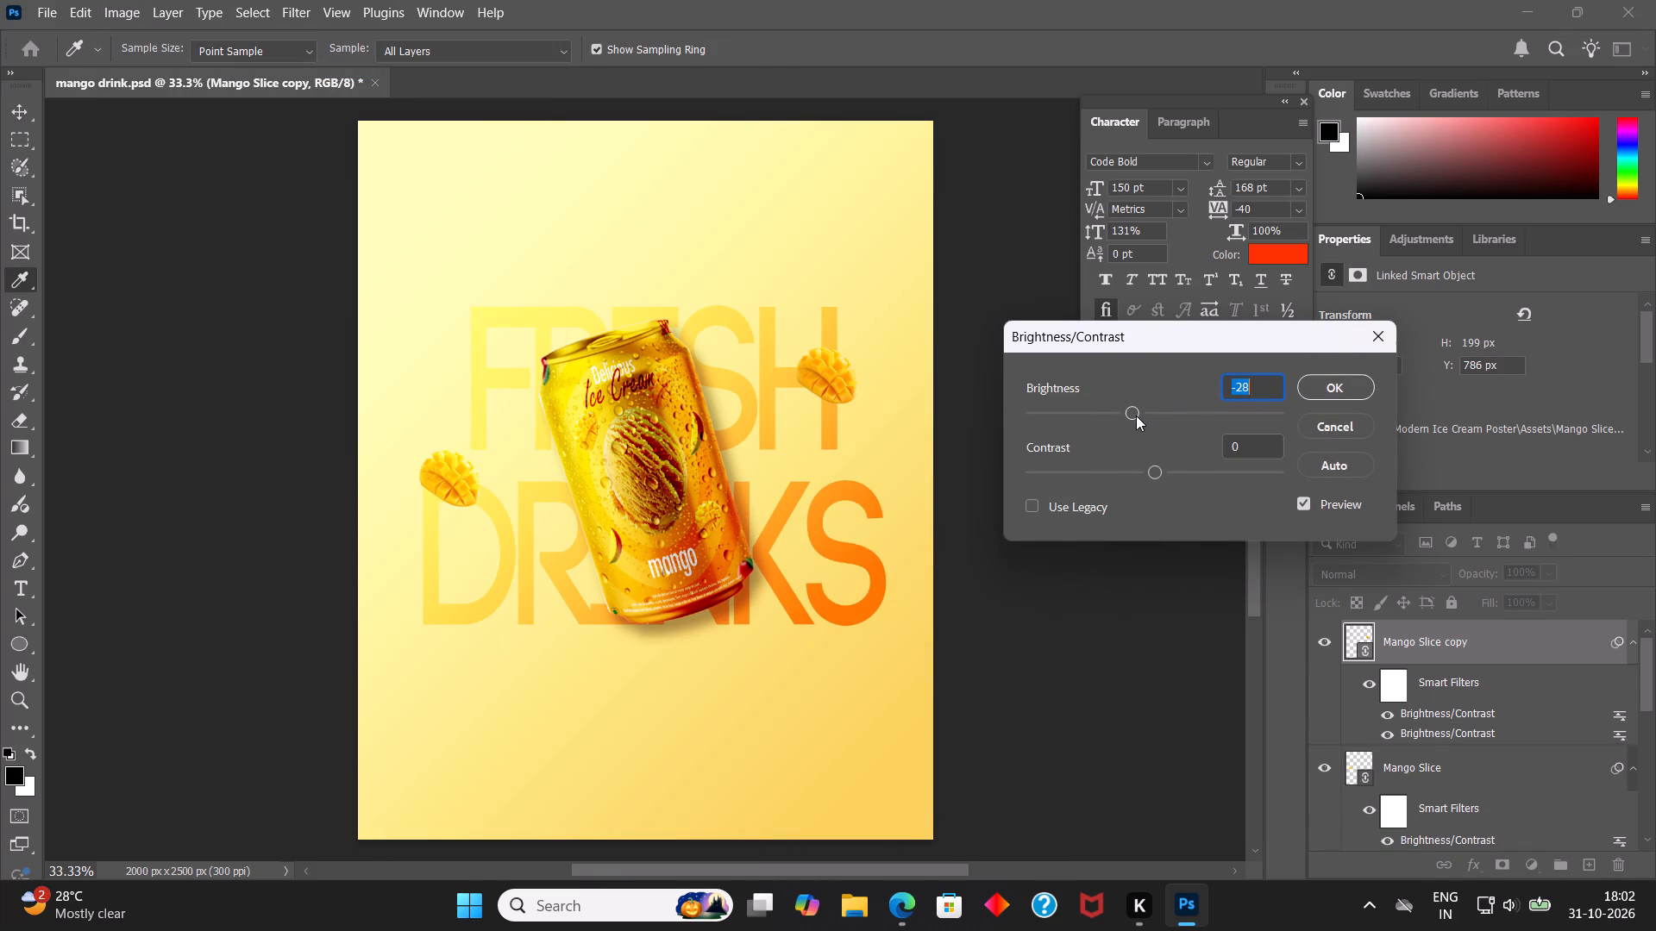
left_click(1136, 416)
left_click(1145, 414)
left_click(1139, 415)
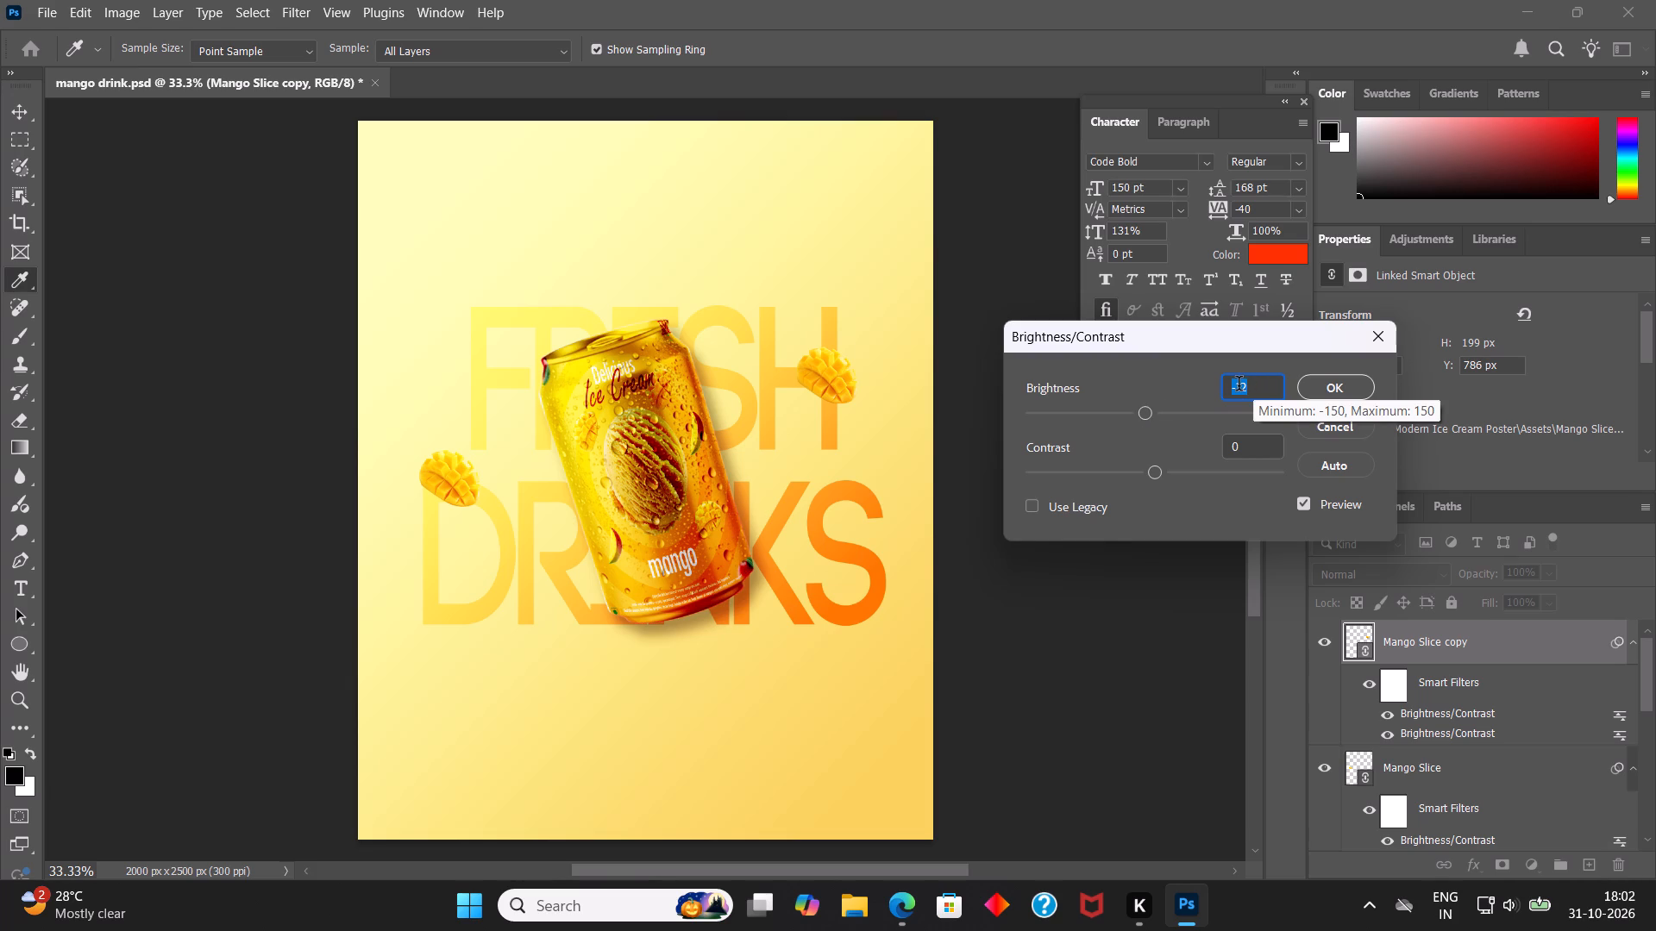
type("-28")
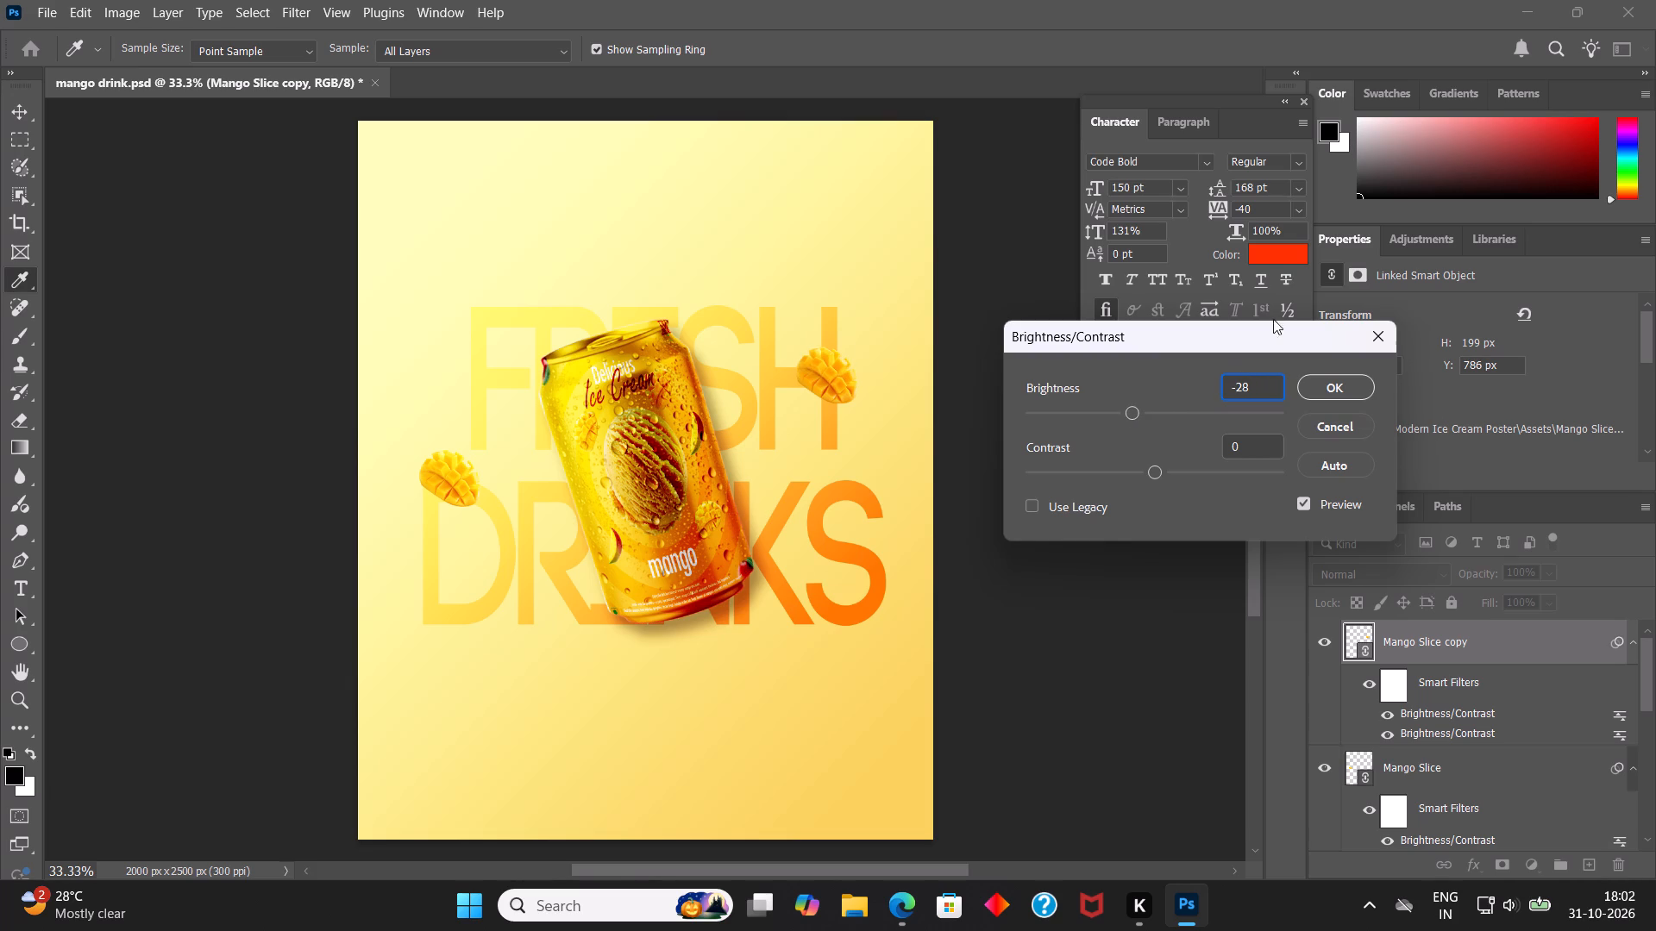
key("BackSpace")
key("BackSpace")
key("BackSpace")
key("BackSpace")
key("BackSpace")
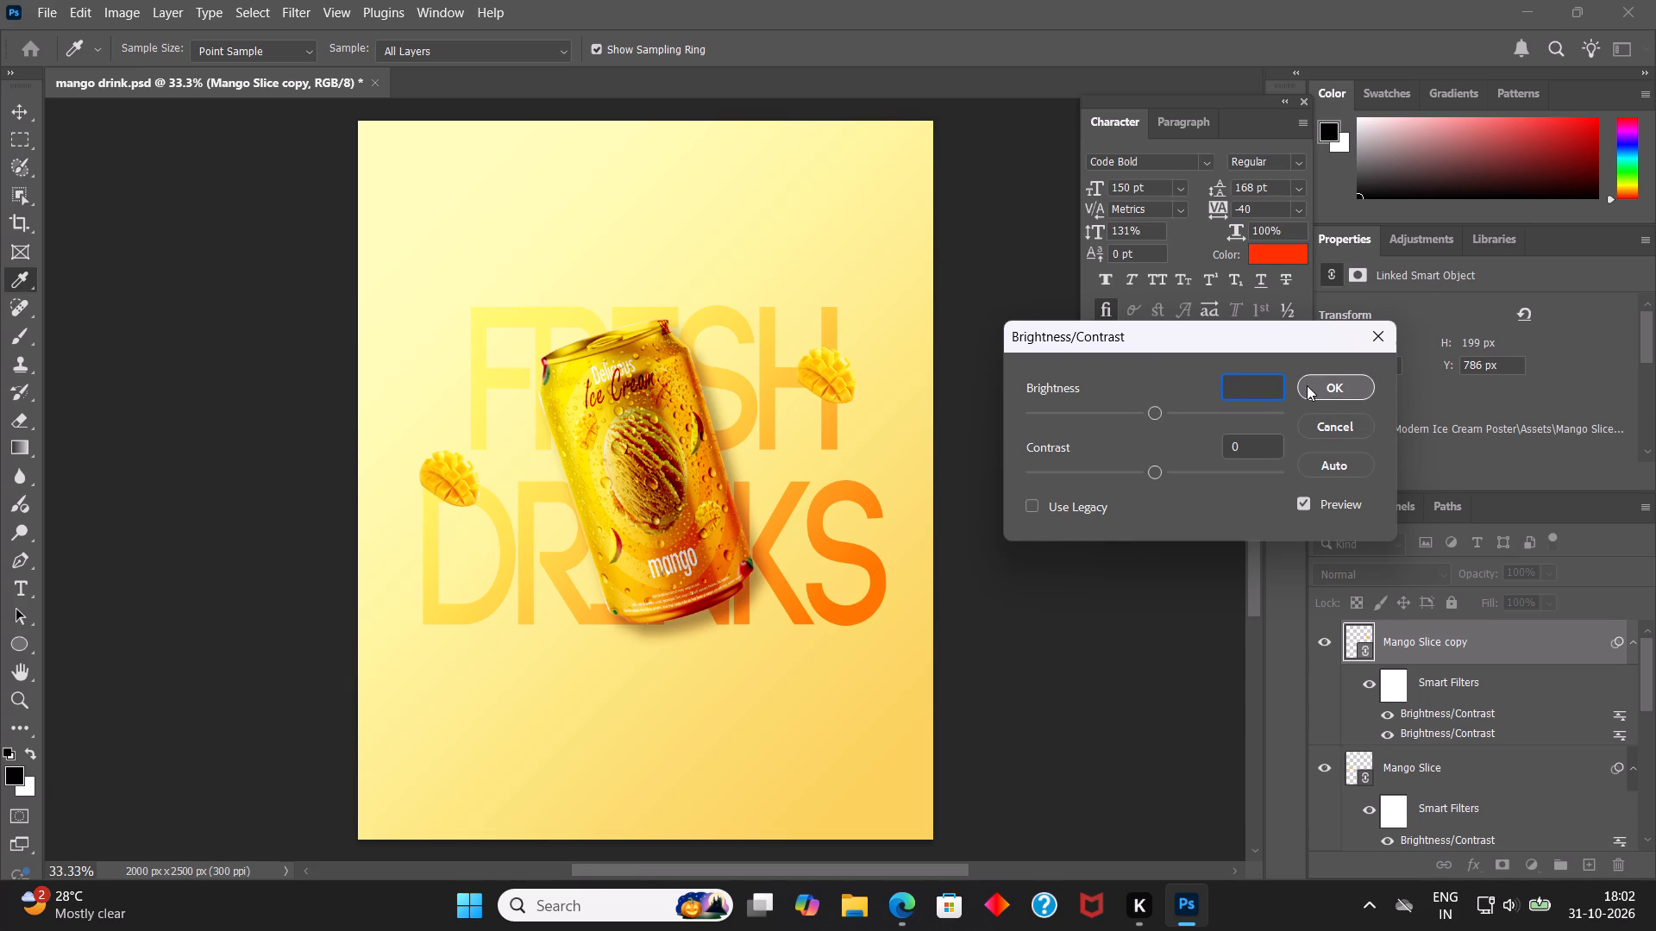
type("-18")
key("Return")
left_click(1107, 453)
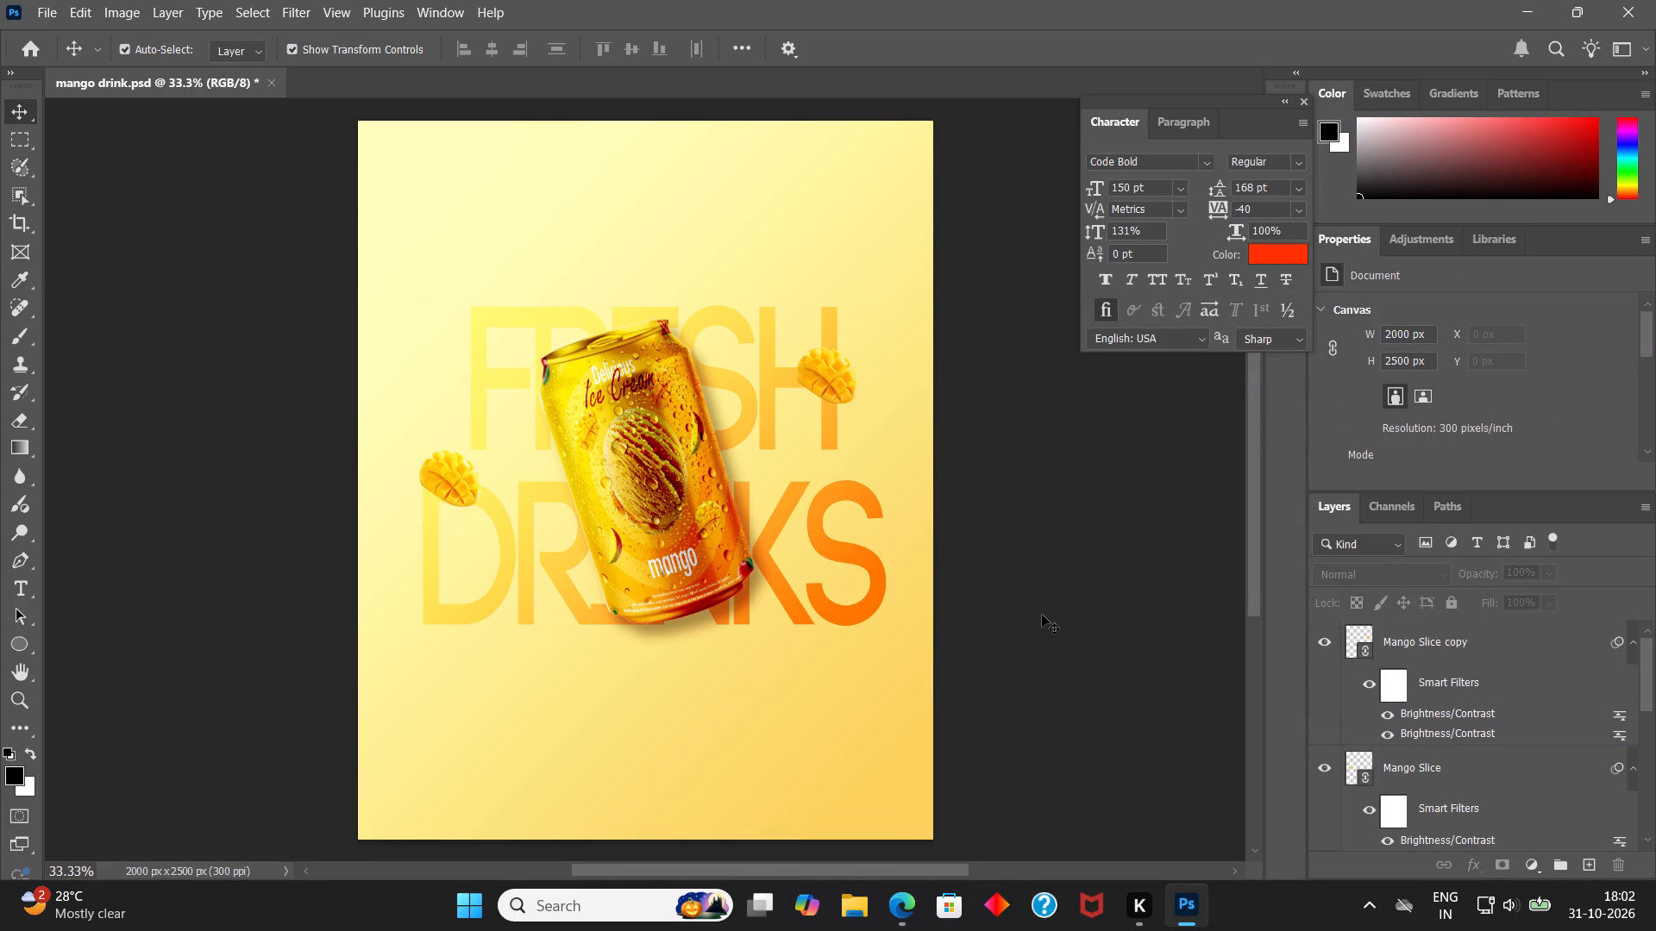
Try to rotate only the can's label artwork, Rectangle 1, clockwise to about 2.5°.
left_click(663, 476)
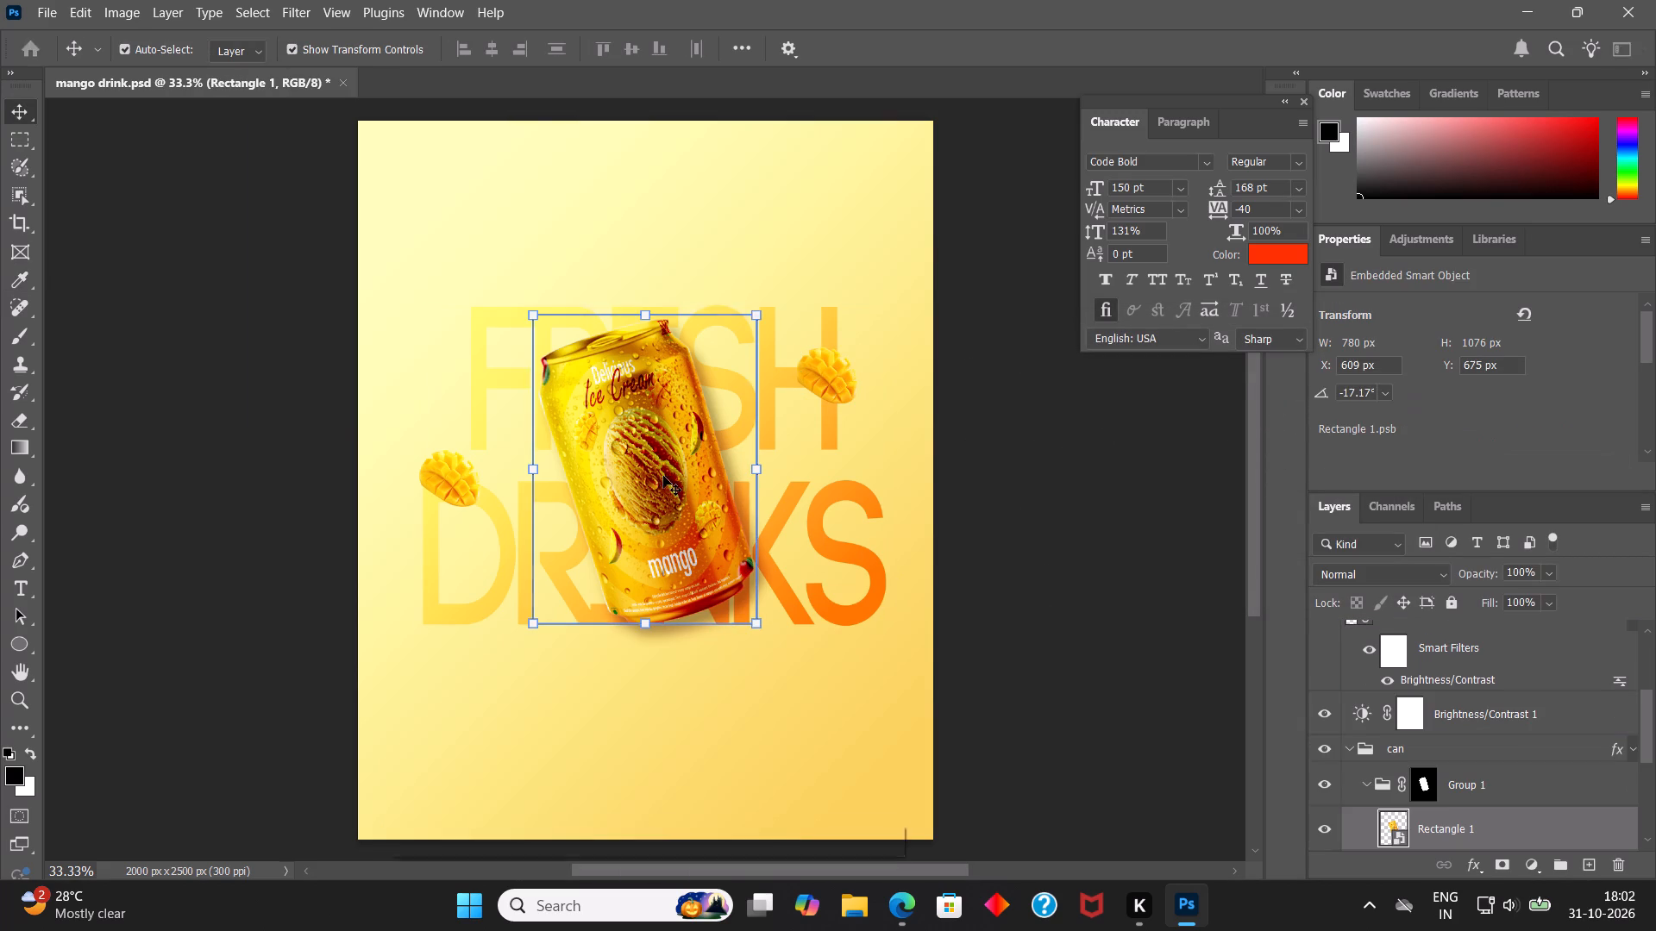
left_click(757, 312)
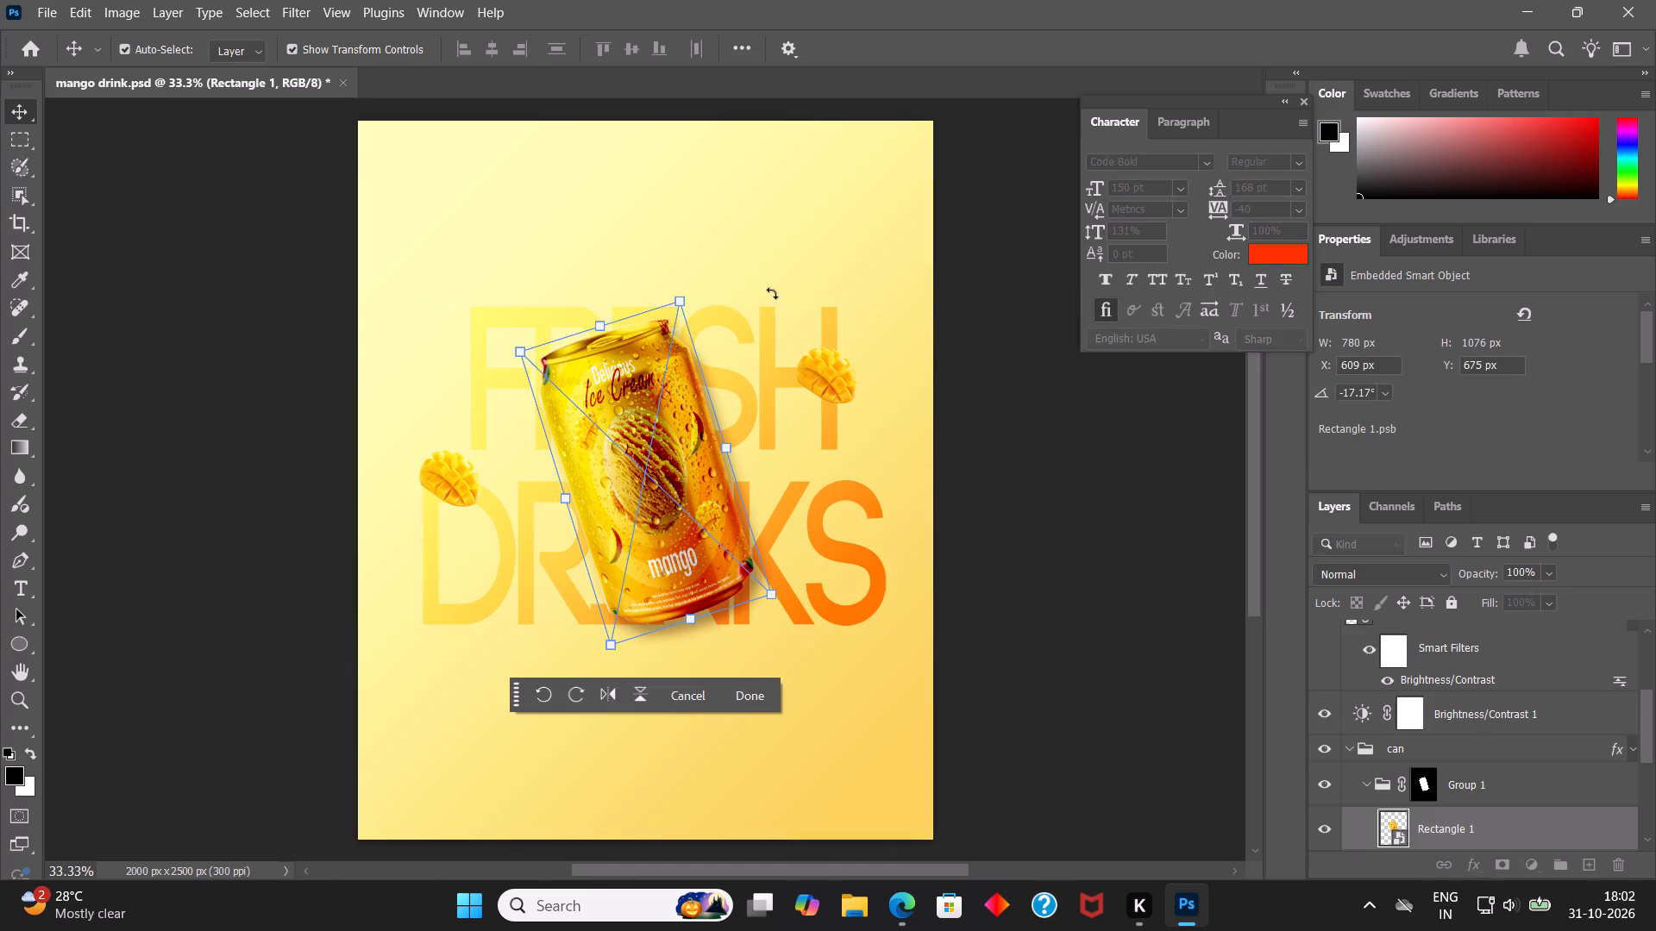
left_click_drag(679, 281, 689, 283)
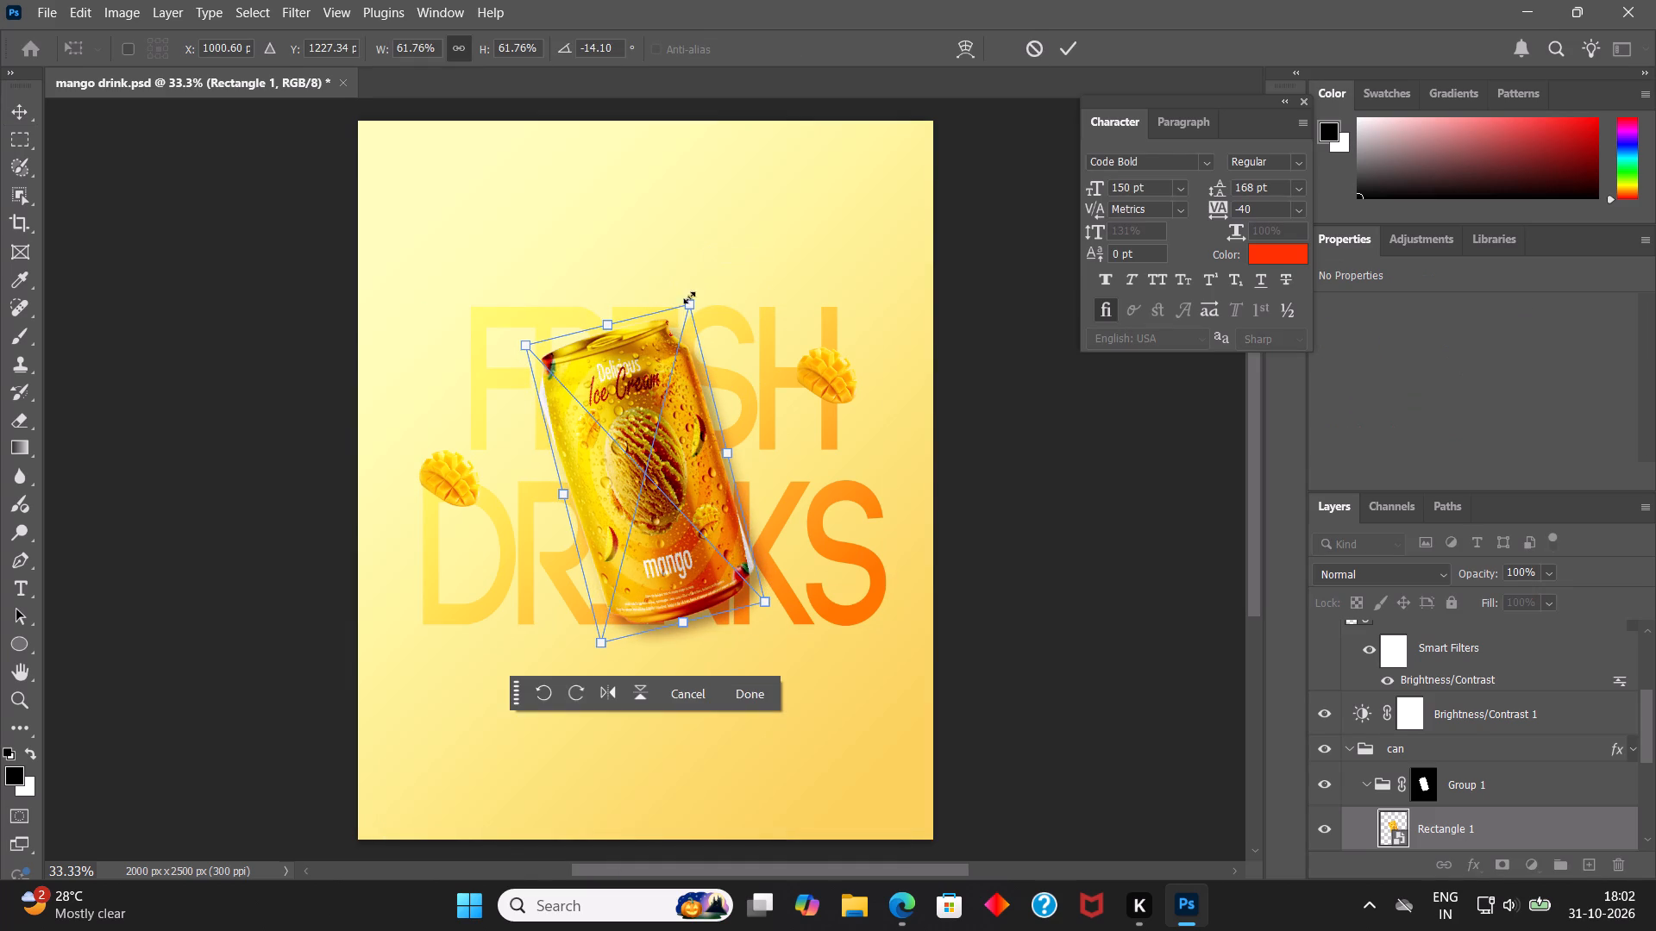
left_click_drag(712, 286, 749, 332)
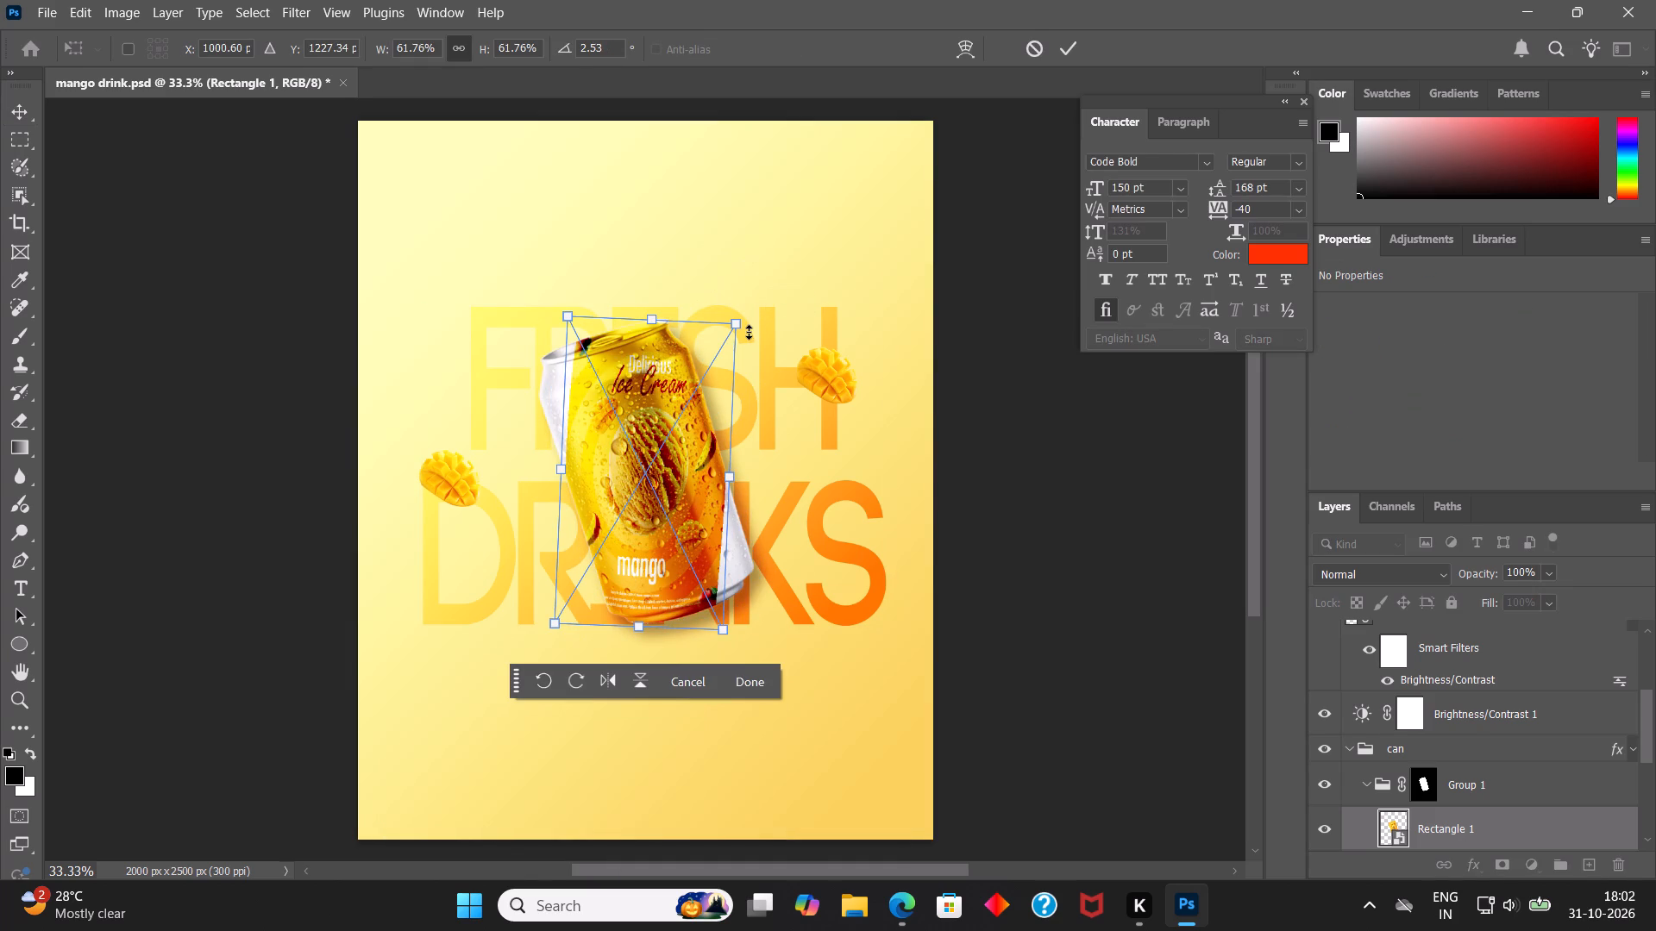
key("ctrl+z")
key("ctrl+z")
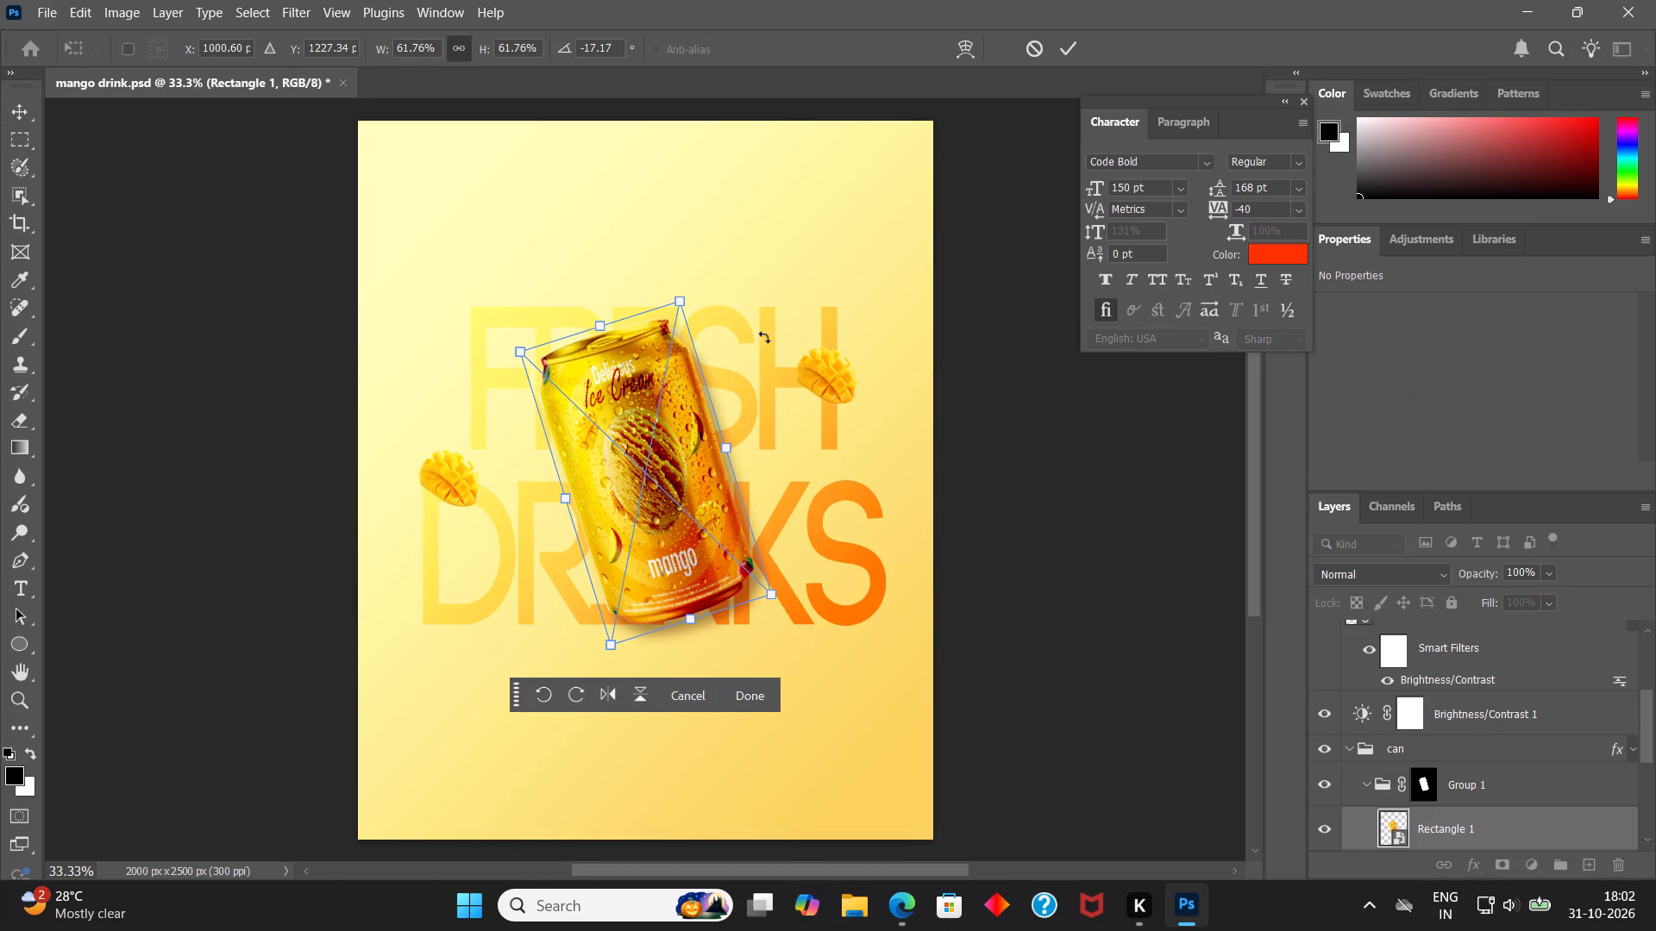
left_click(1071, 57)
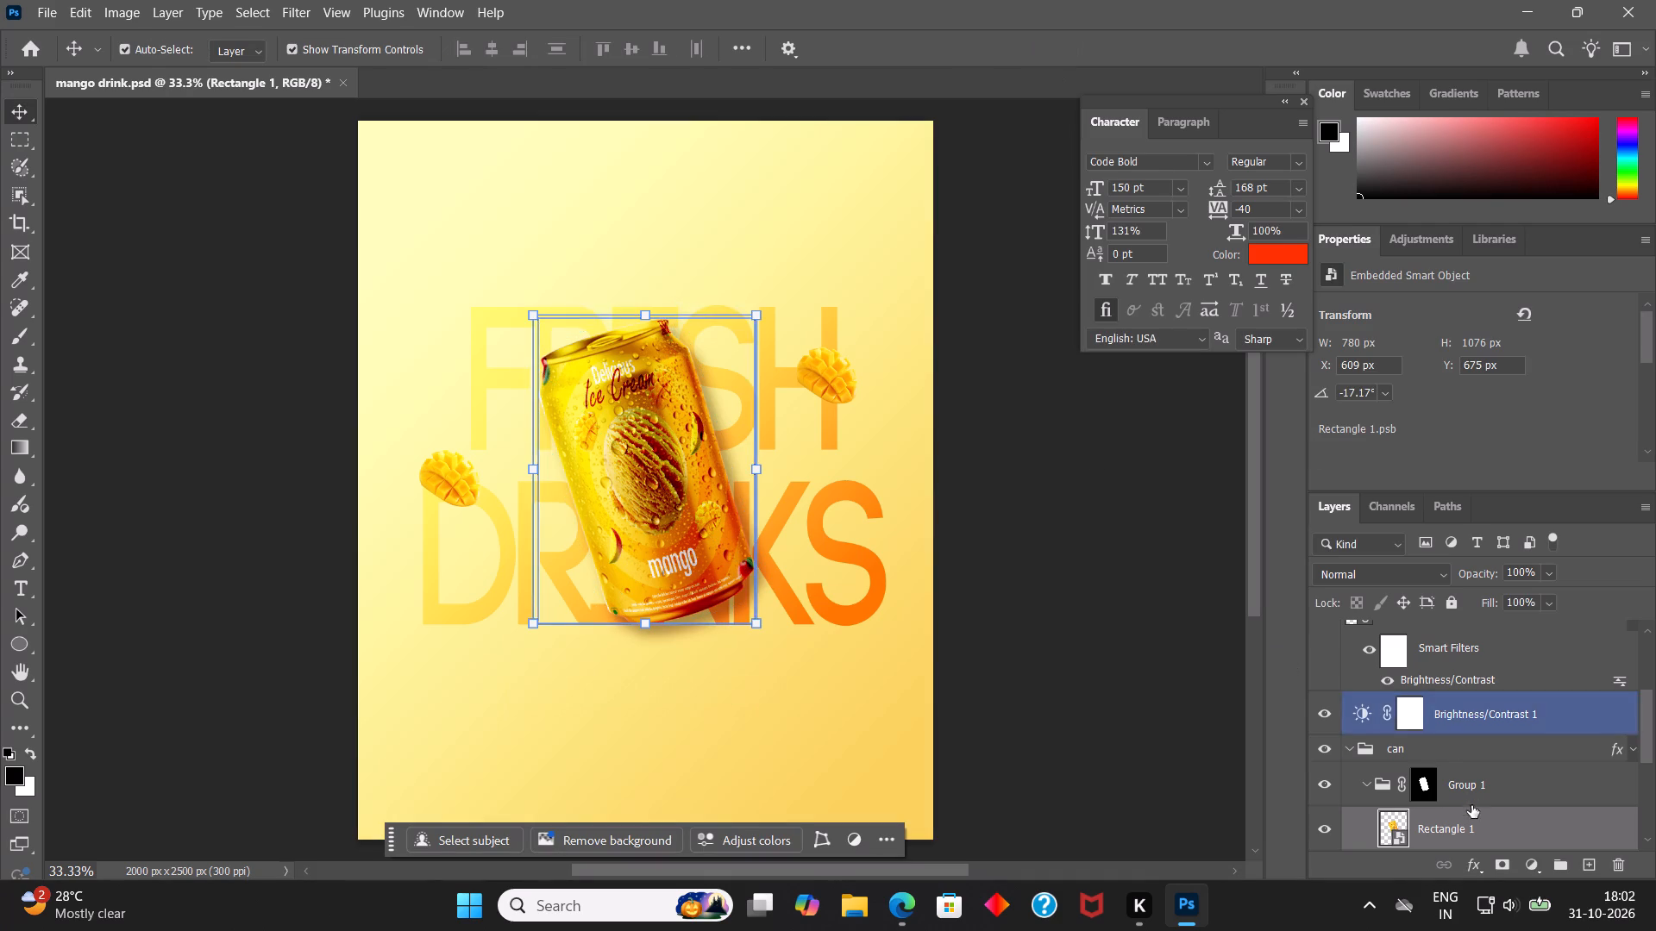
Rotate the whole can group clockwise about 1.2°, nudge it slightly up and to the right, and save the document.
left_click(1399, 754)
left_click(754, 314)
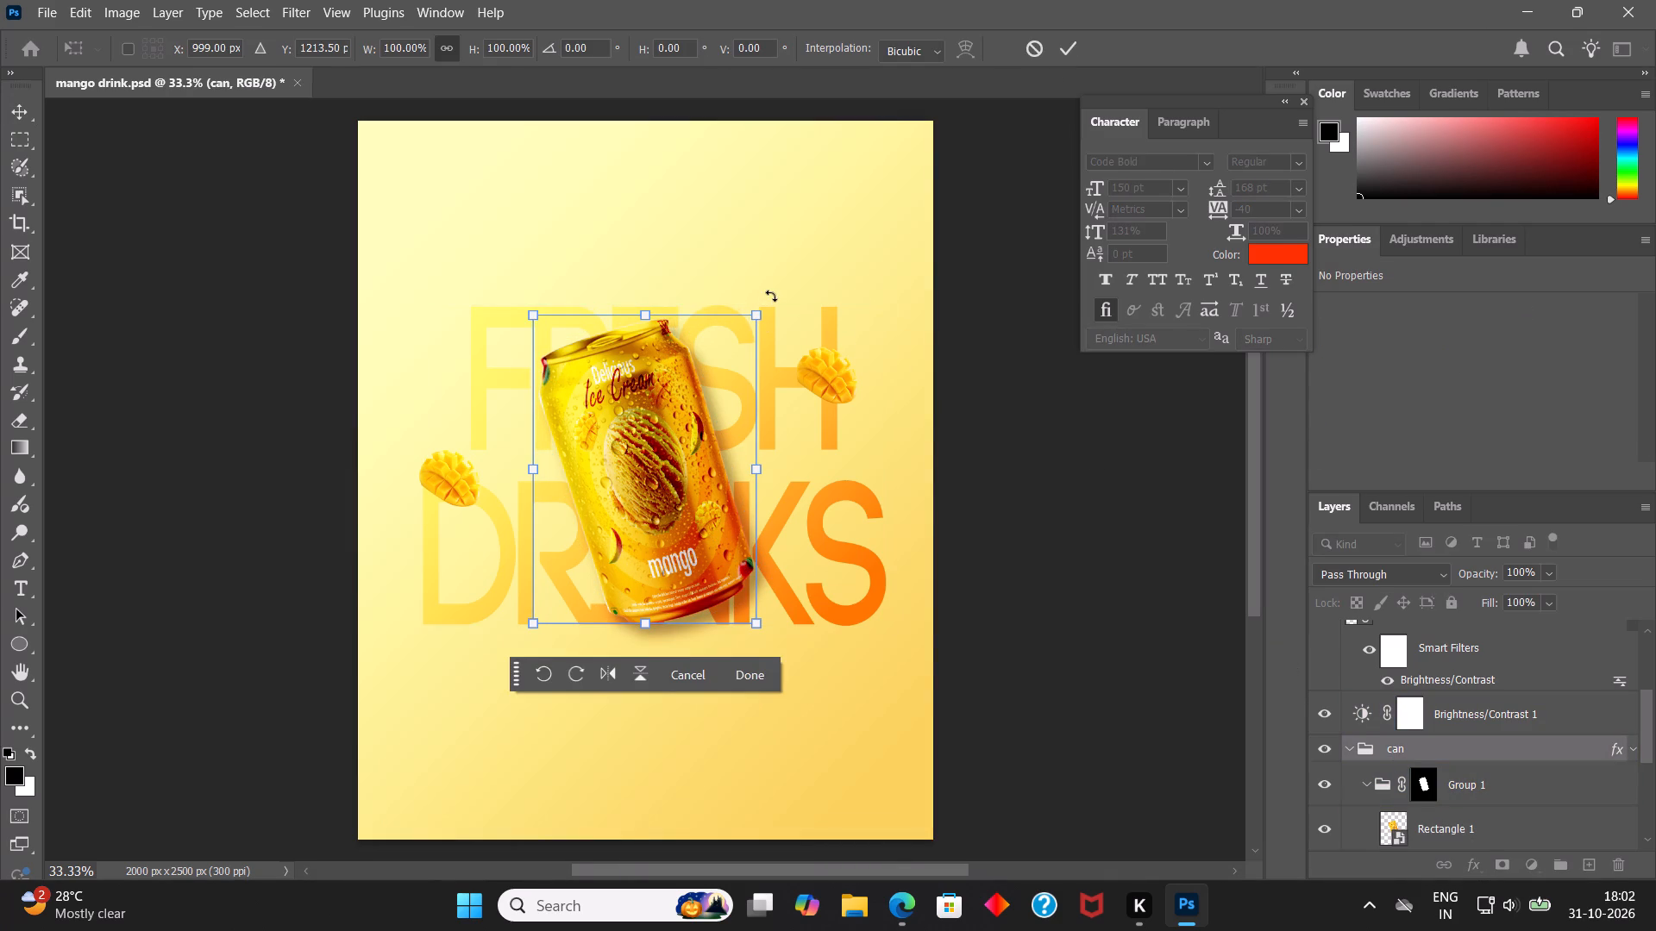
left_click(771, 296)
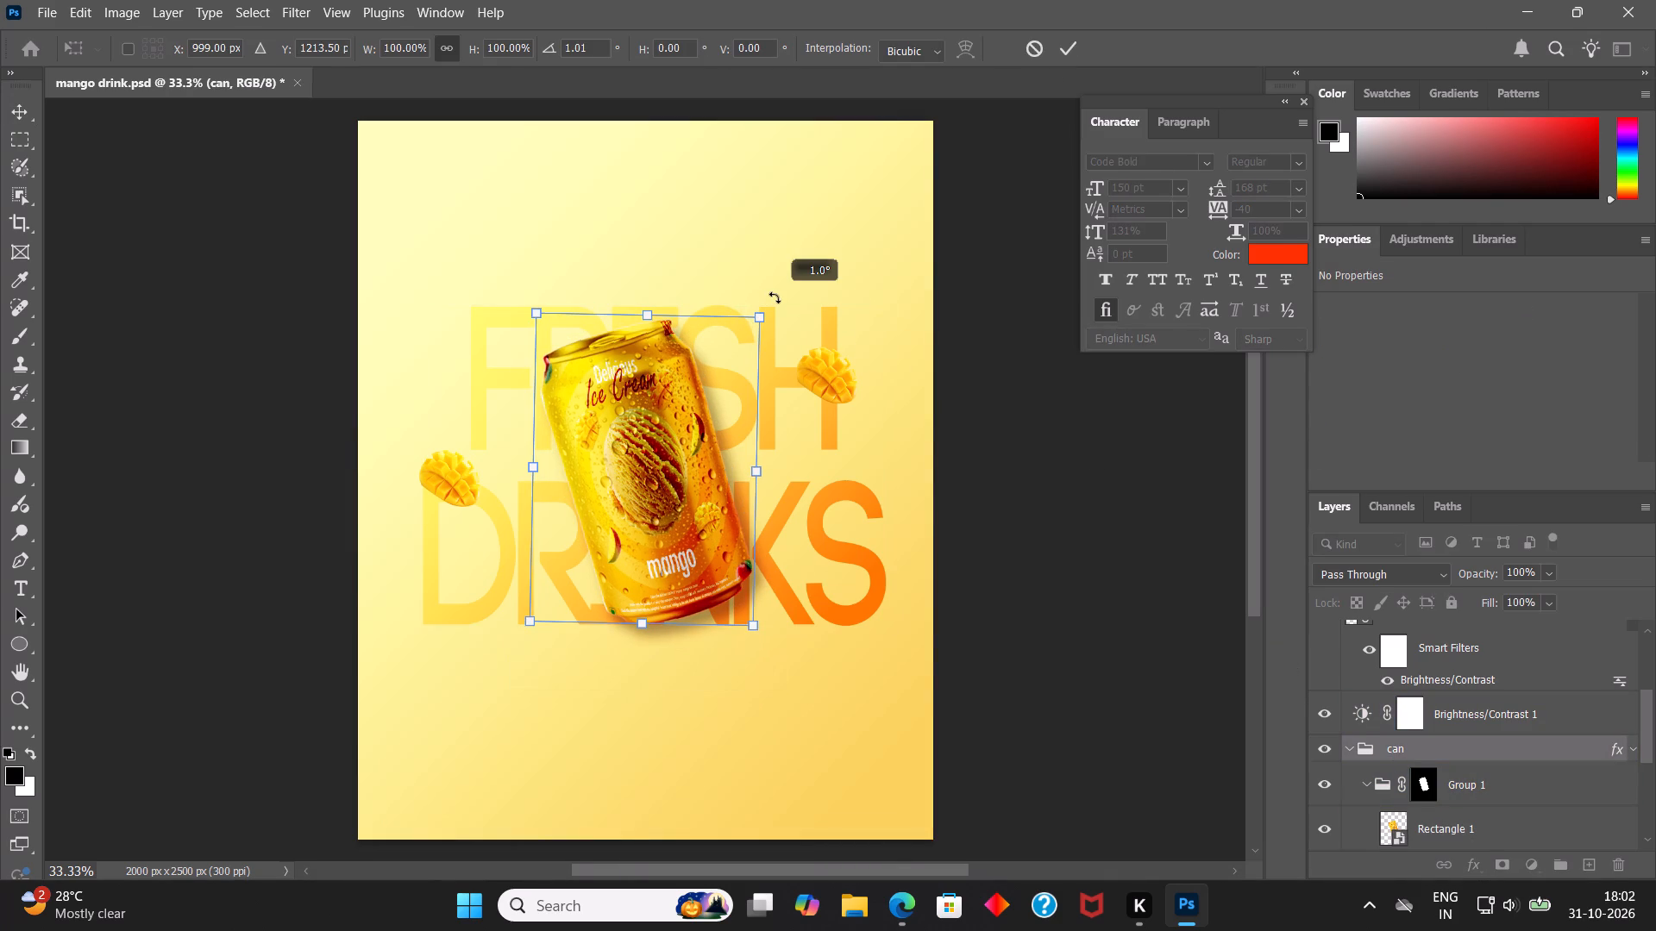
left_click(641, 445)
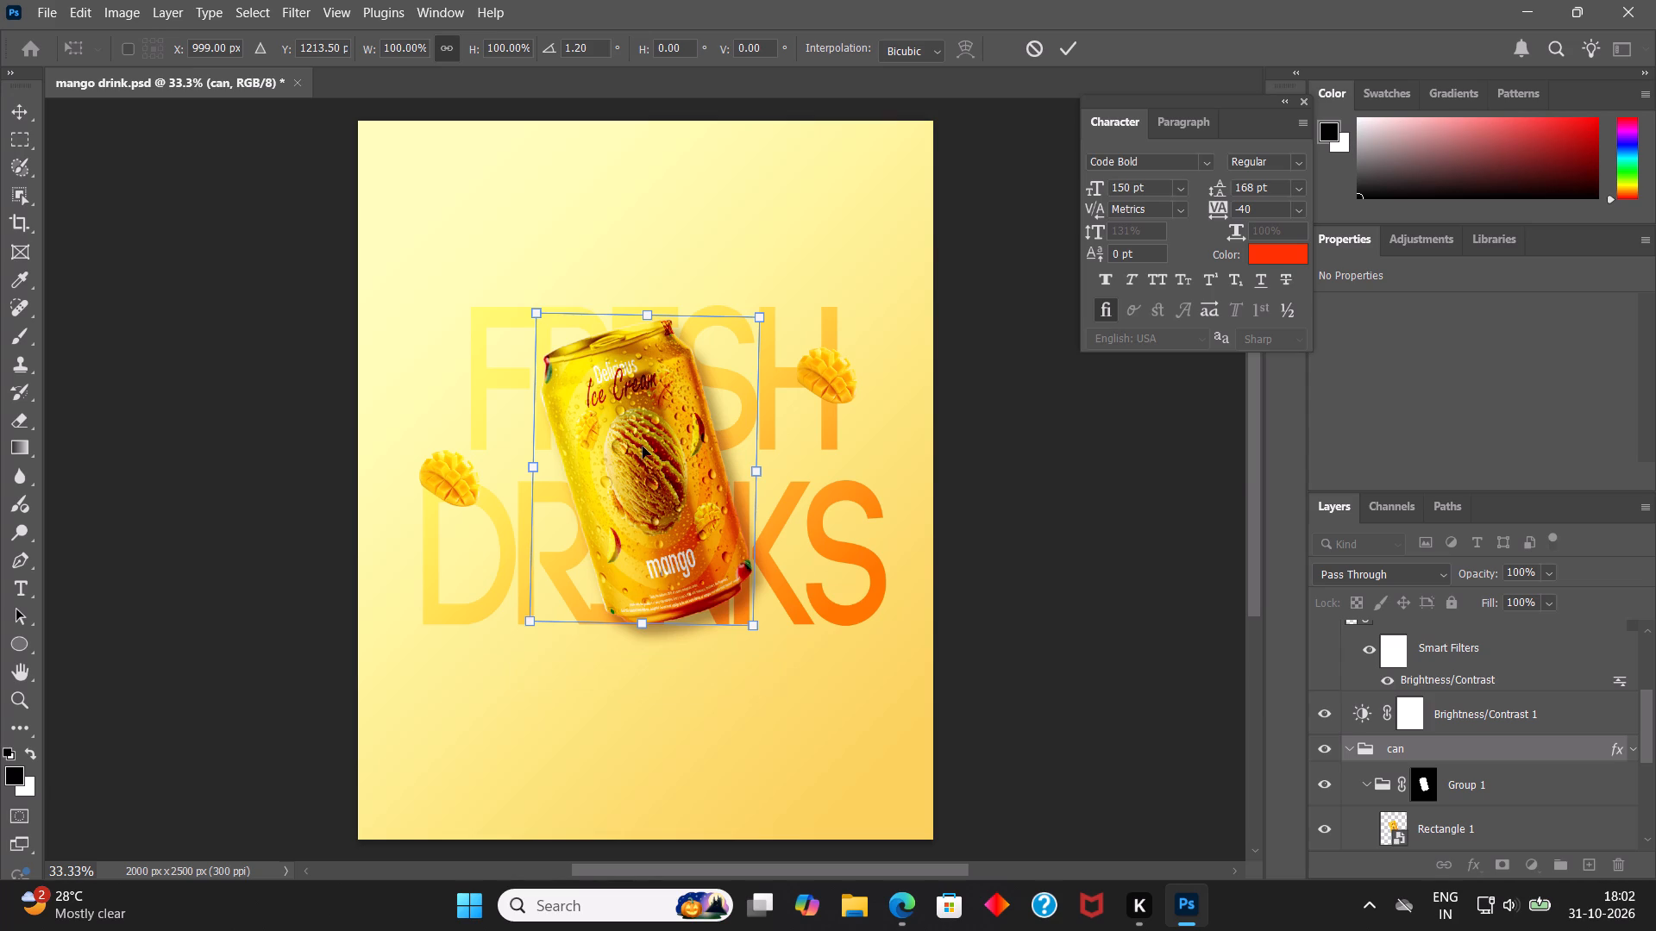
left_click(1063, 55)
left_click(1014, 352)
key("ctrl+s")
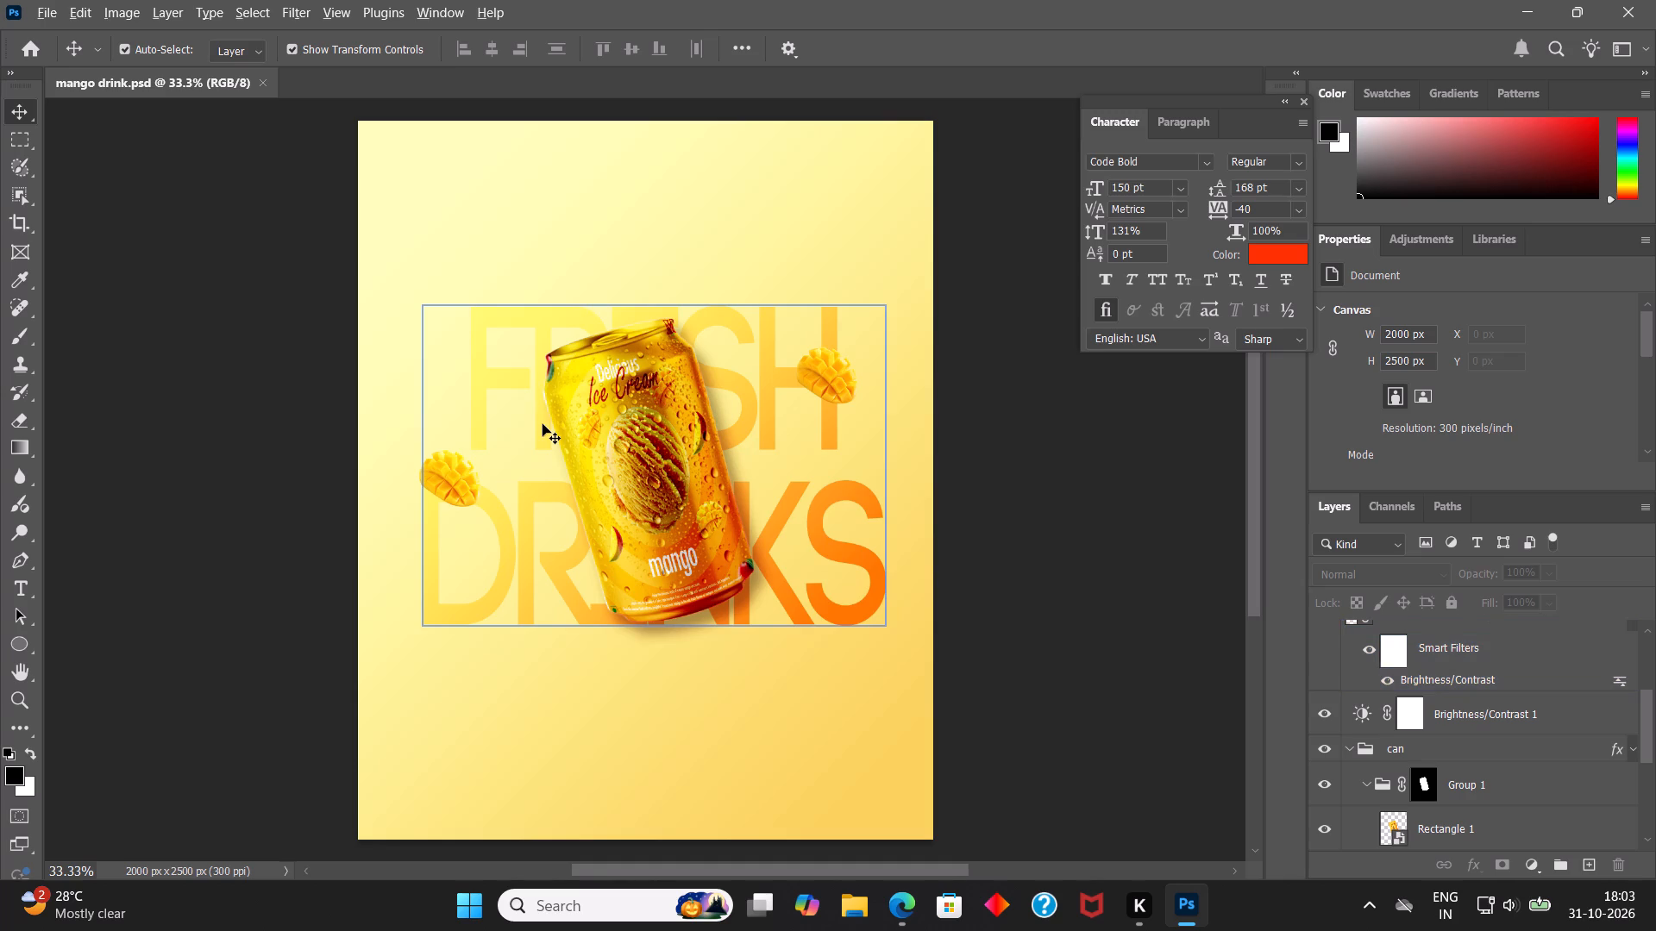
Enlarge the Rectangle 1 label artwork to about 63.8% so it covers the can's exposed side edge, and save the document.
scroll(536, 424, "up", 11, "alt")
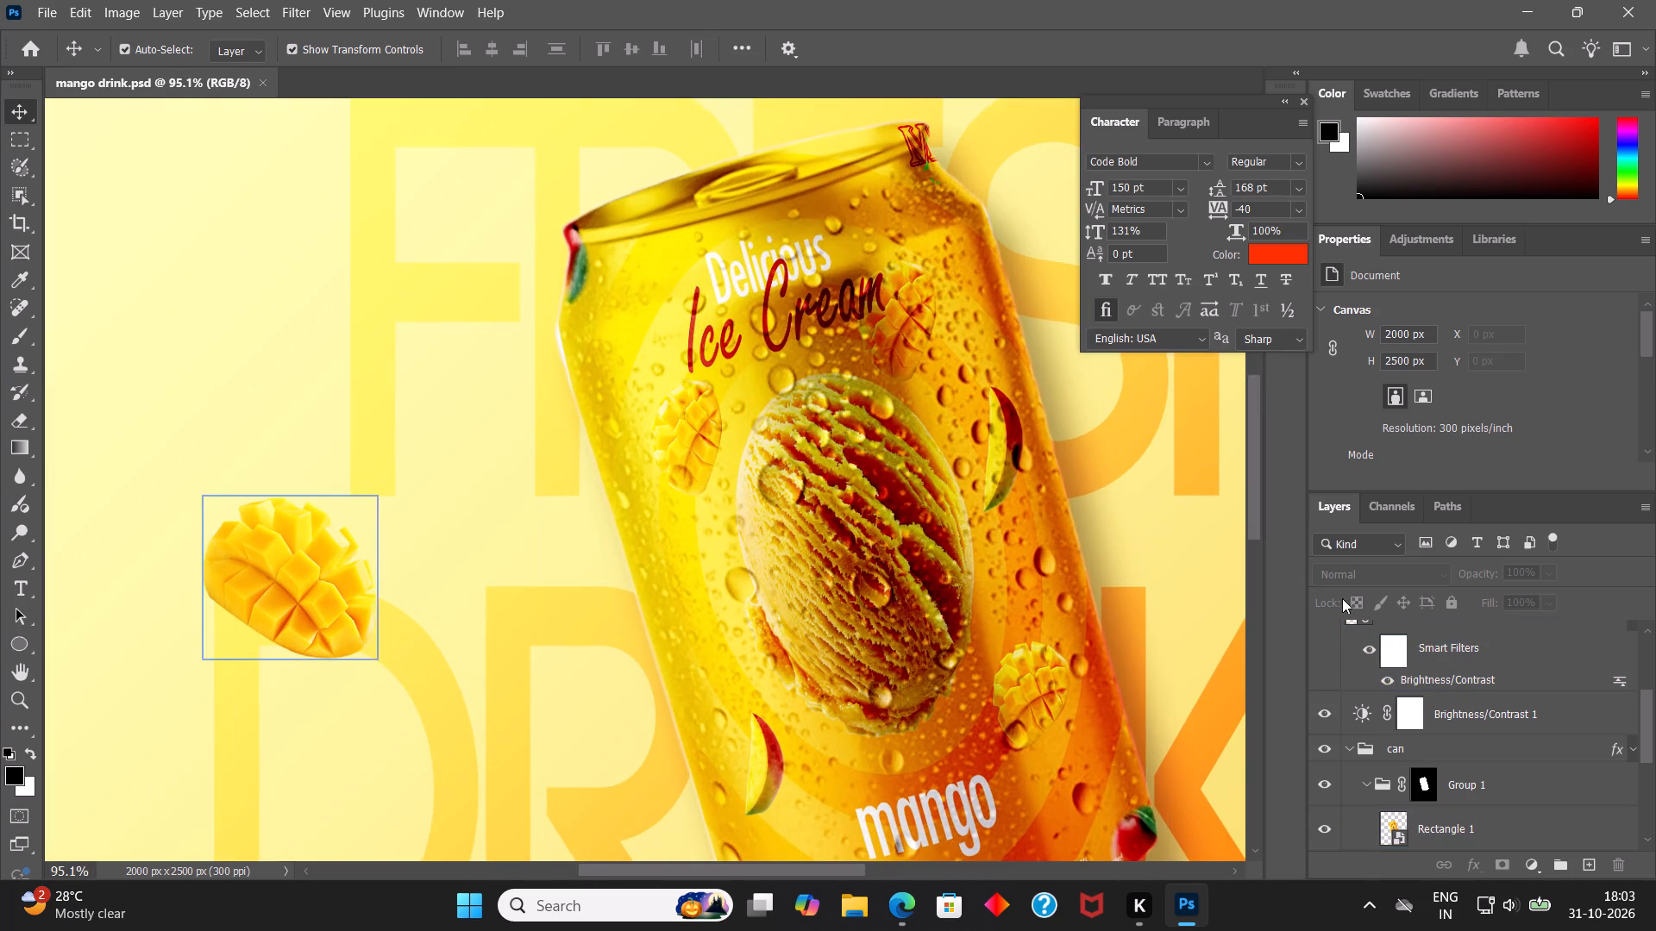
scroll(1507, 797, "down", 1)
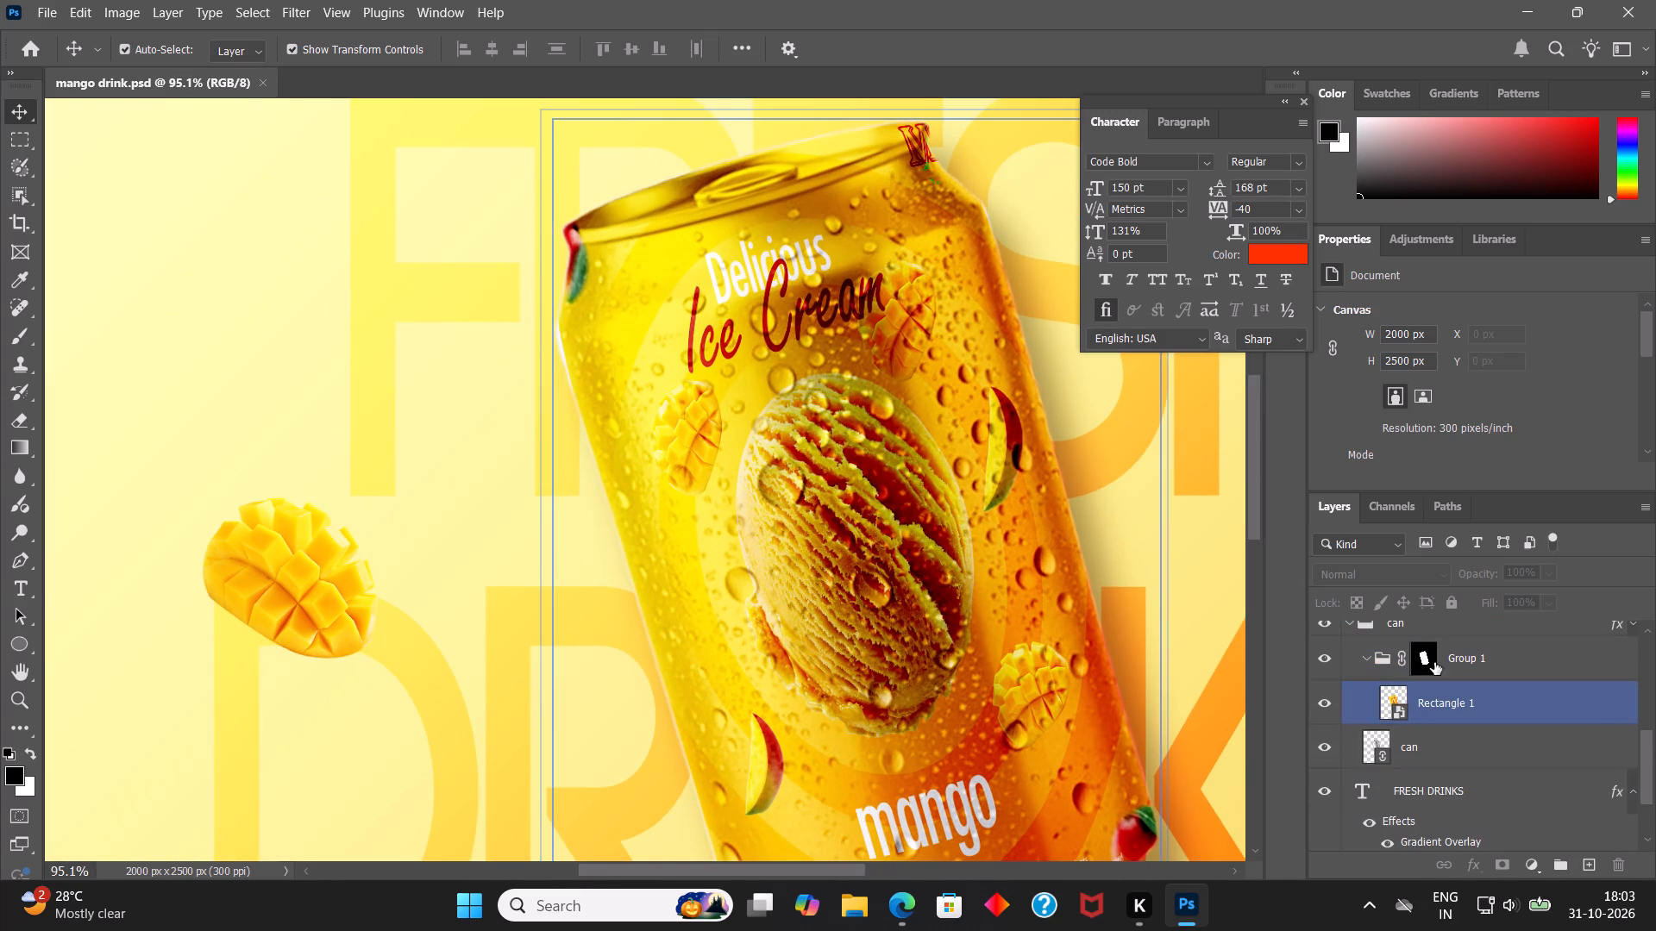
left_click(1421, 652)
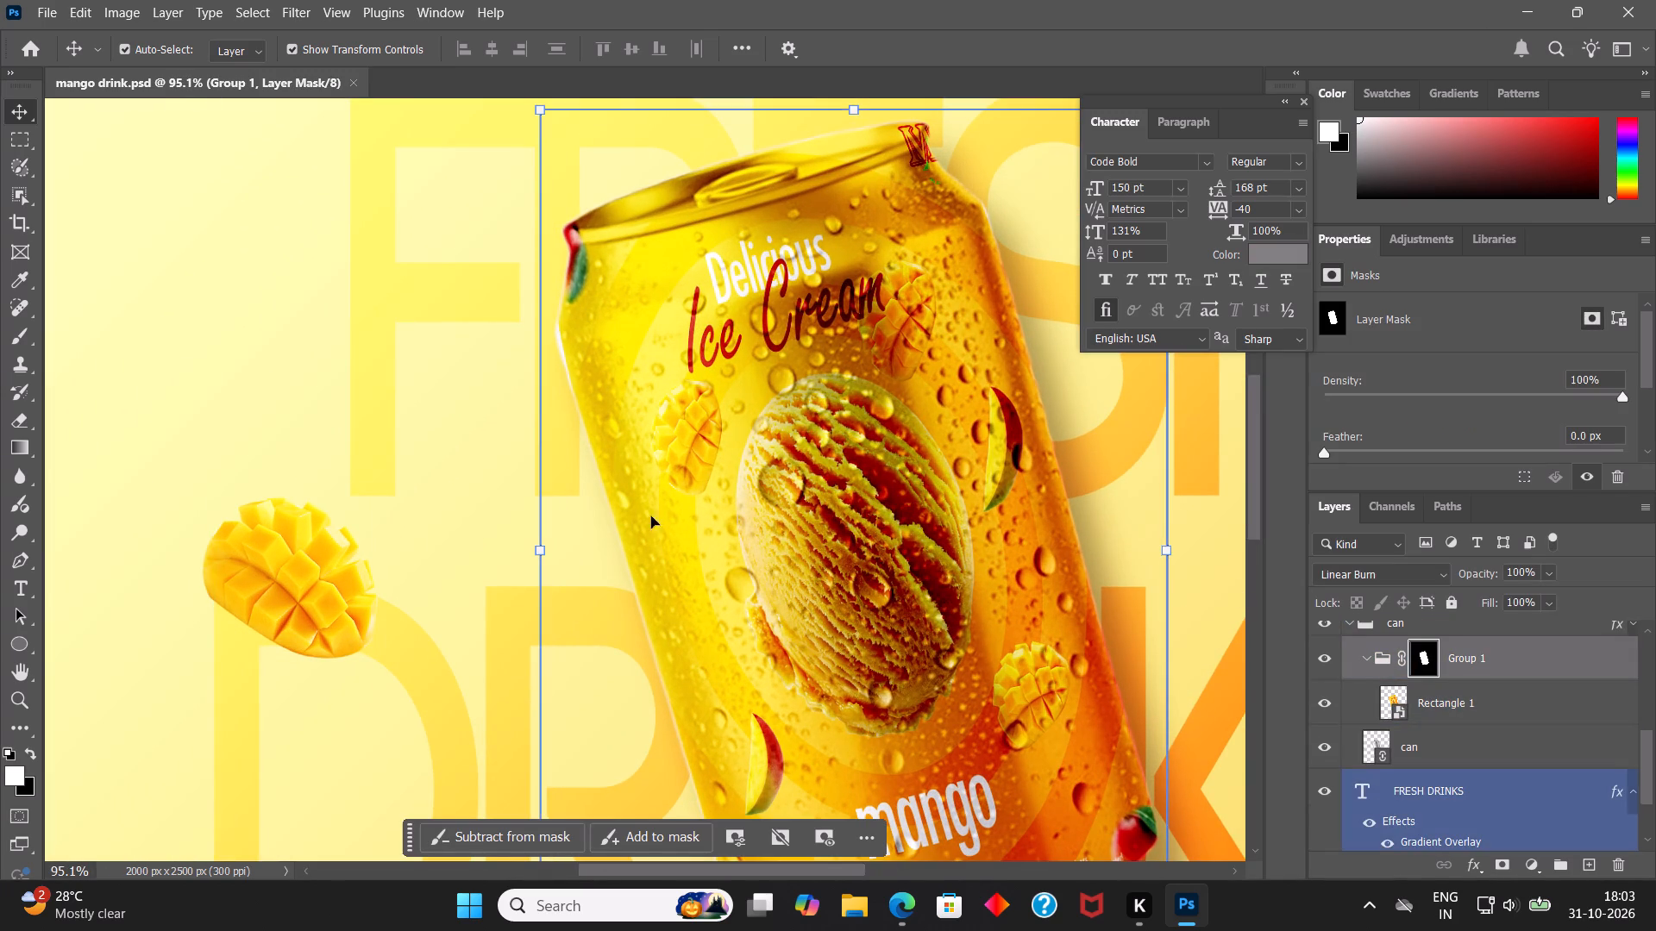
left_click(1483, 695)
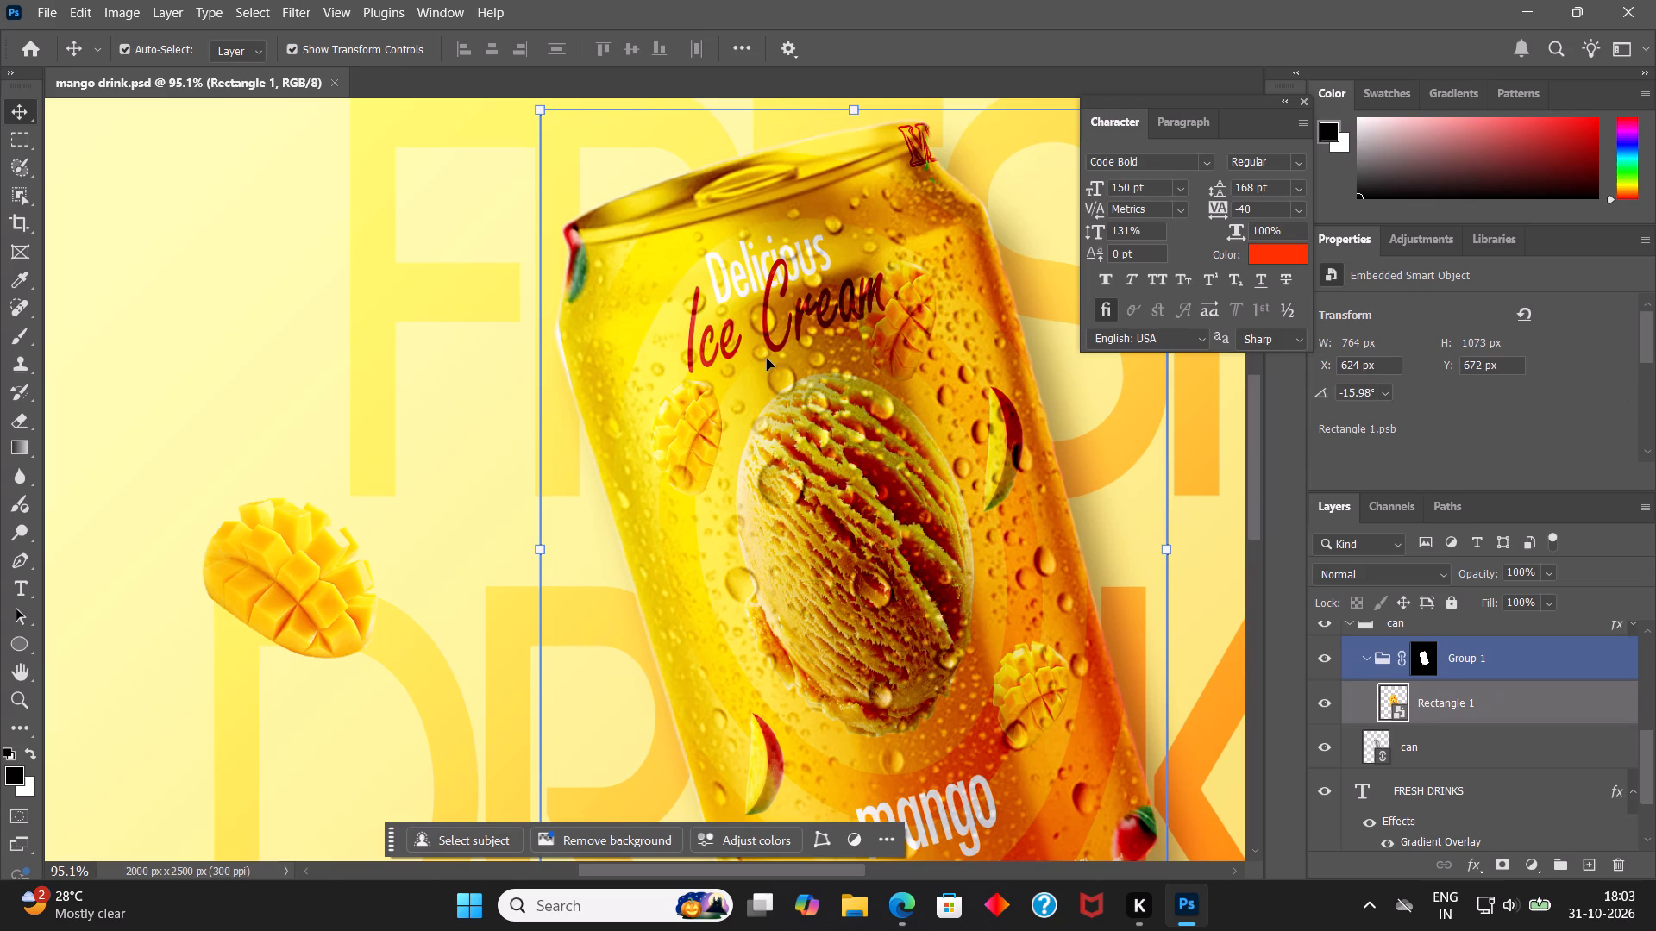
left_click(540, 562)
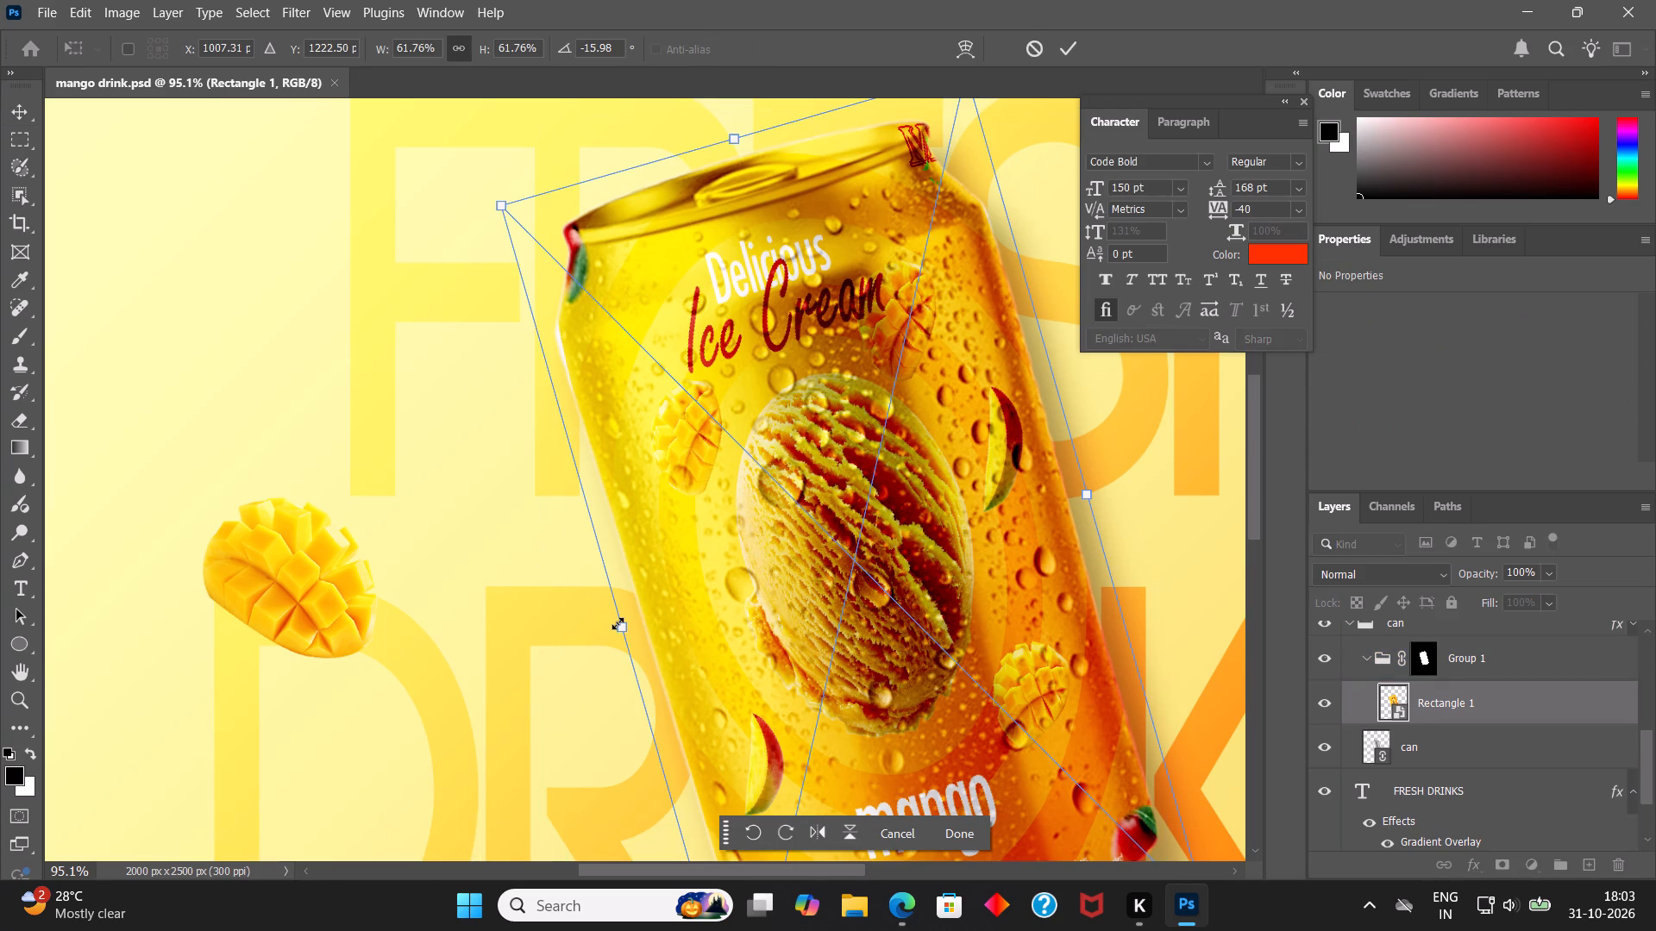
left_click_drag(618, 623, 601, 625)
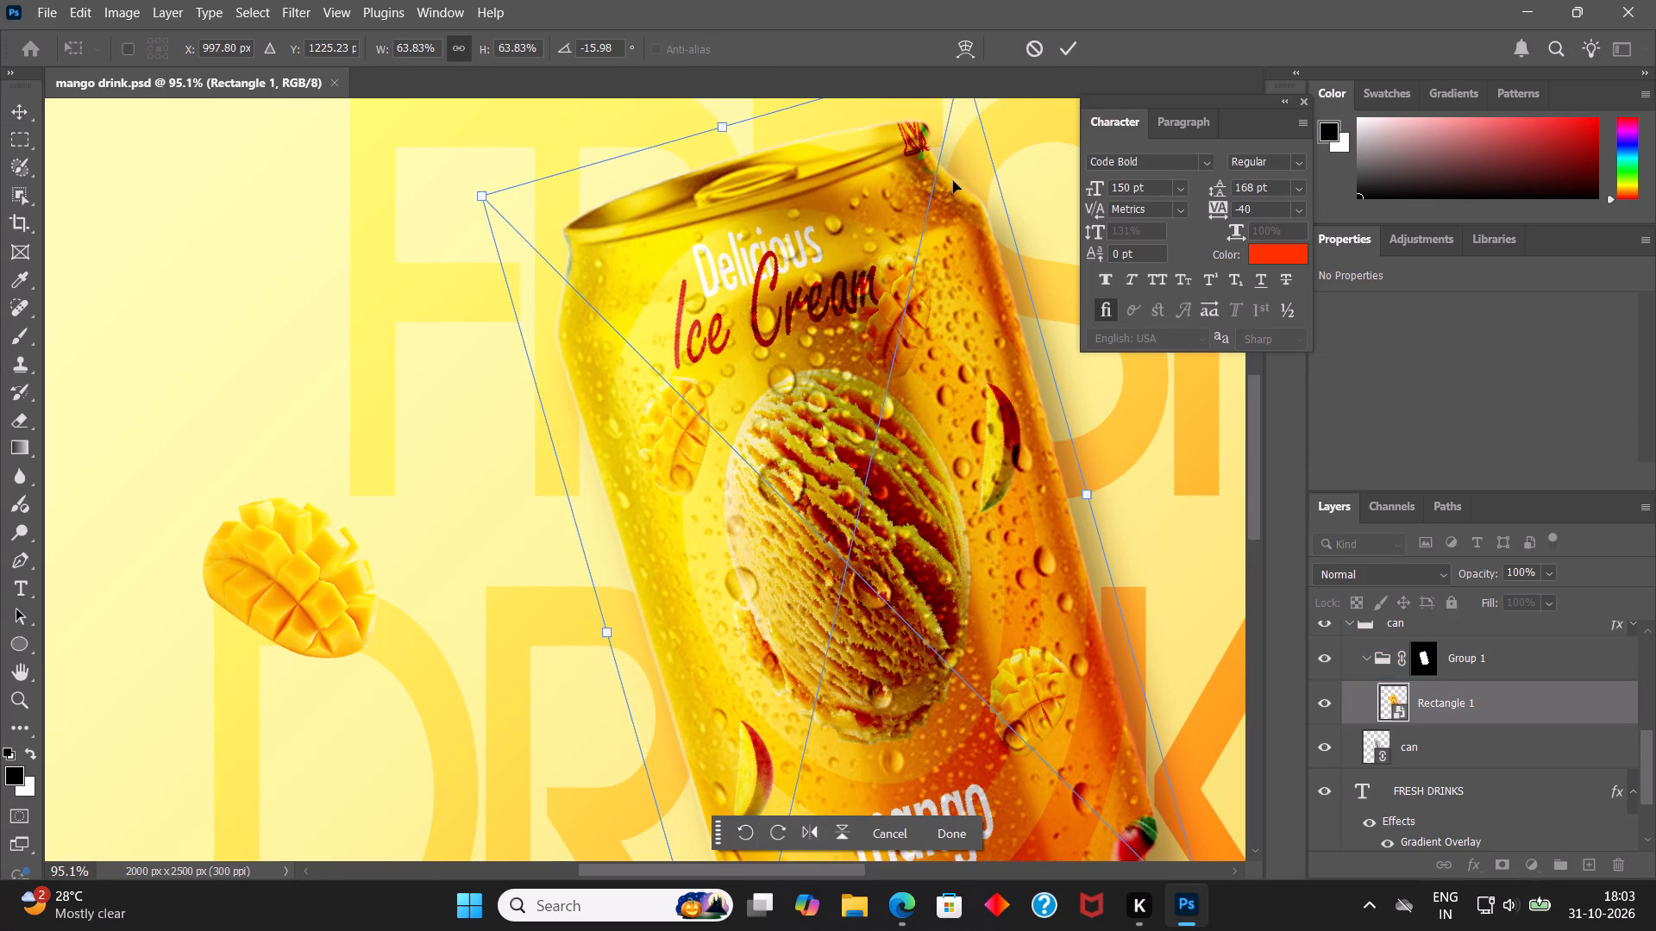
left_click(1061, 49)
left_click(342, 271)
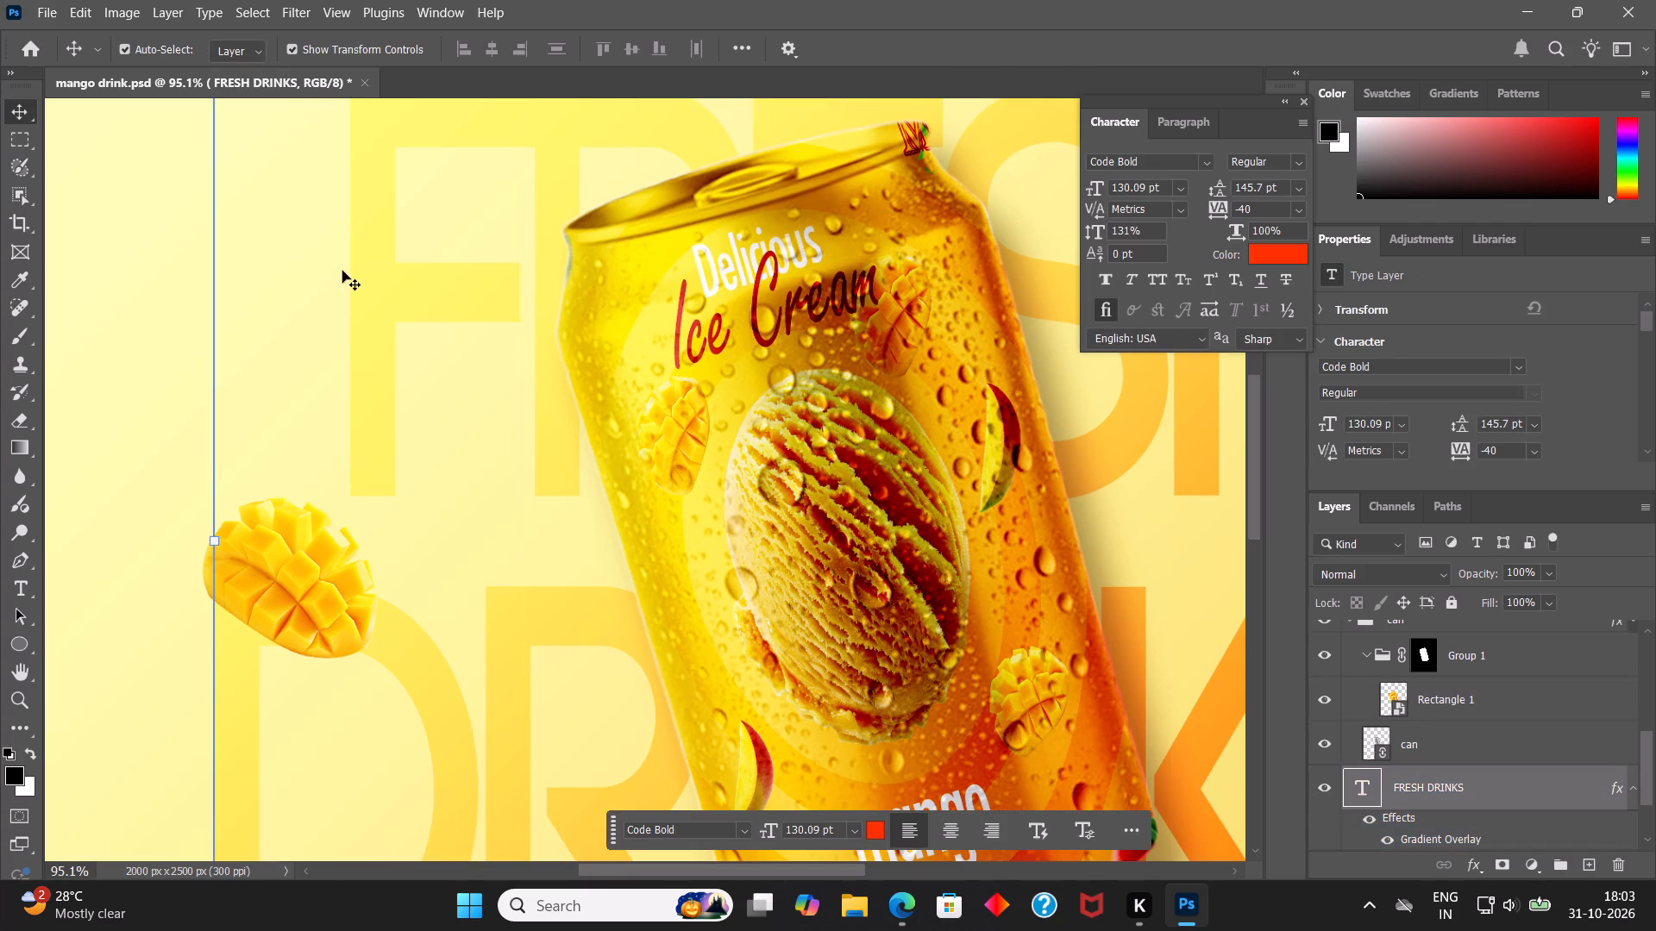
key("ctrl+s")
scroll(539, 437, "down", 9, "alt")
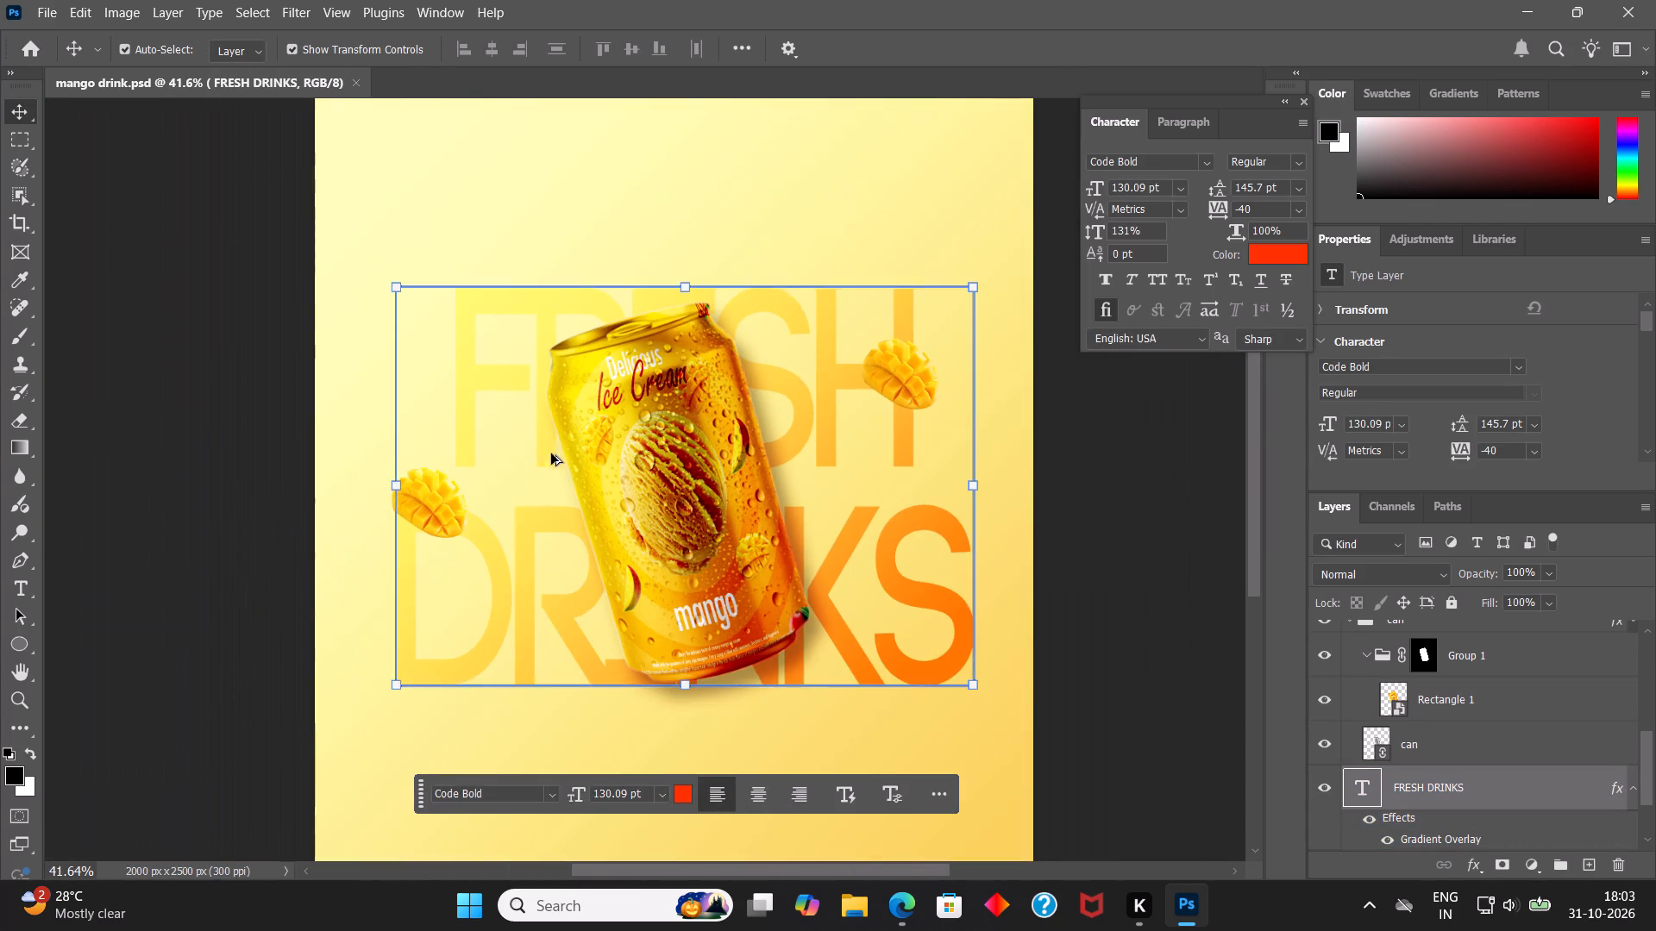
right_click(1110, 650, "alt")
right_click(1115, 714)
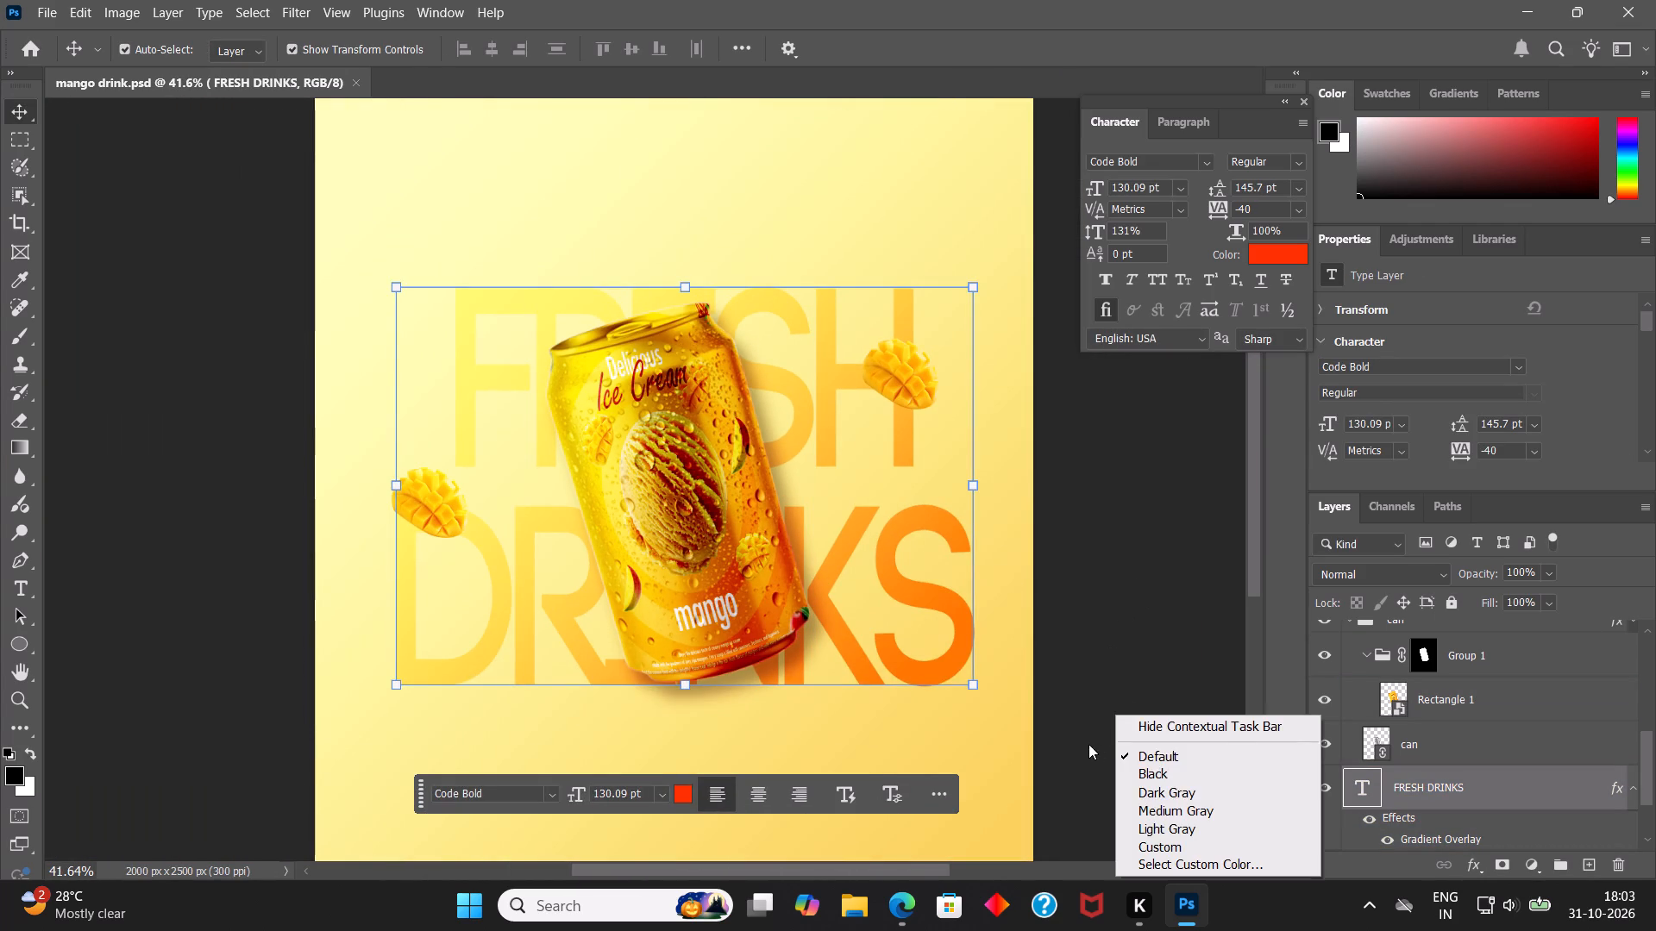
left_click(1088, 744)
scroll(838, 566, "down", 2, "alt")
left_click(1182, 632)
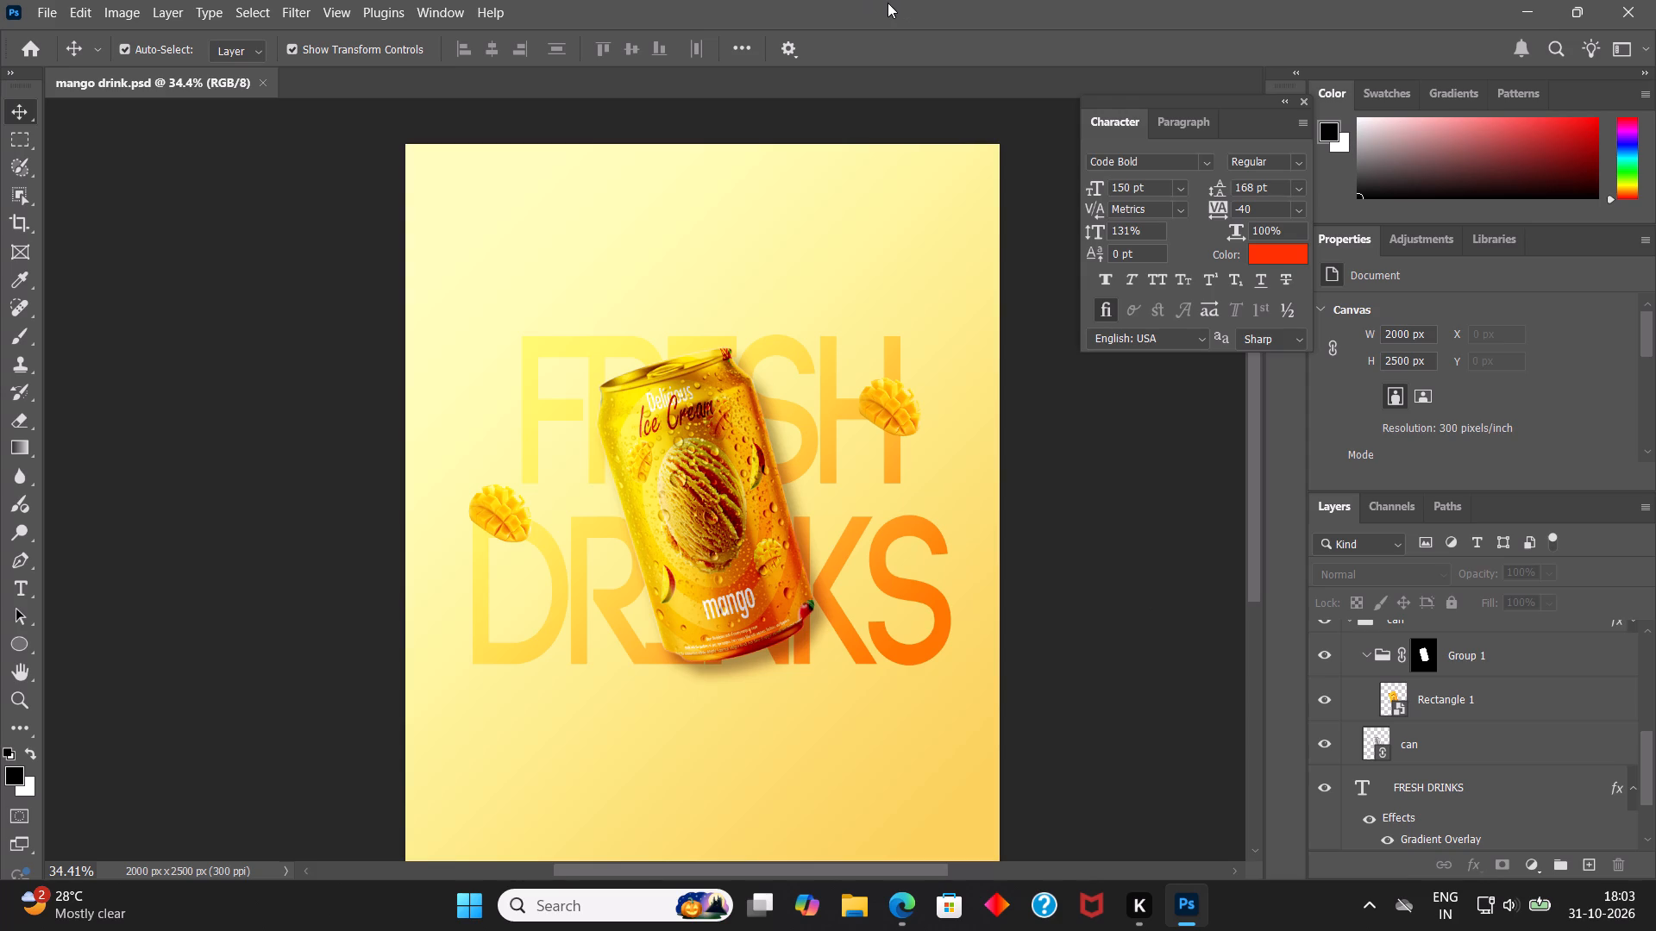
Place the Mango Cut image from the Assets folder into the poster as a linked file.
left_click(43, 11)
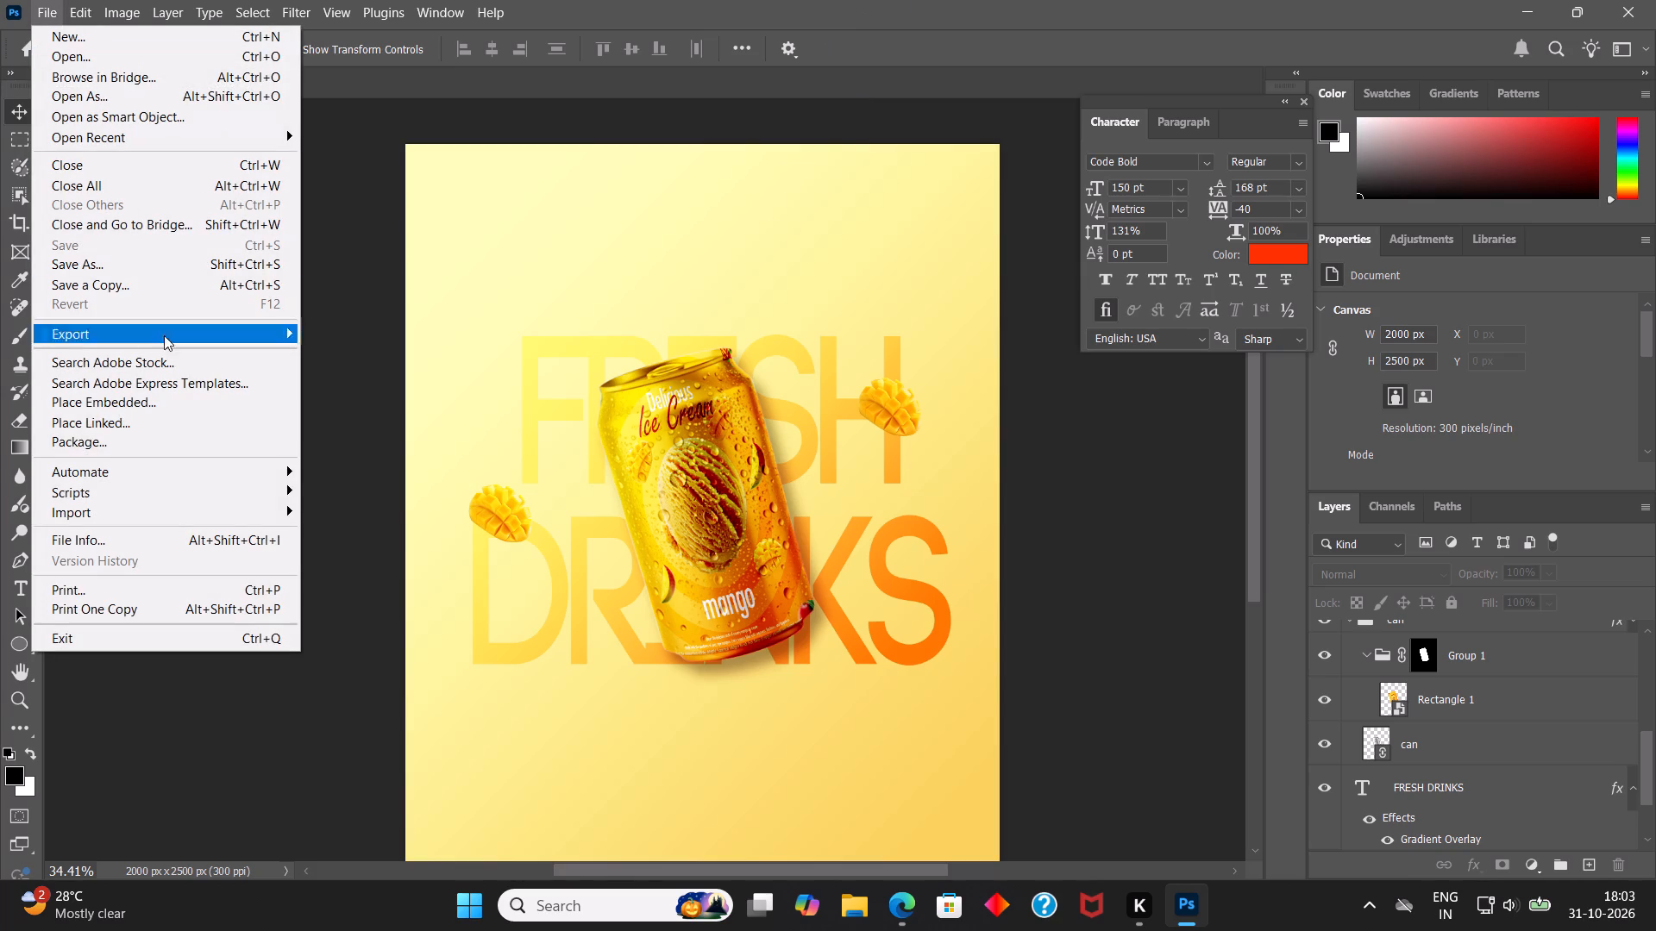
left_click(169, 421)
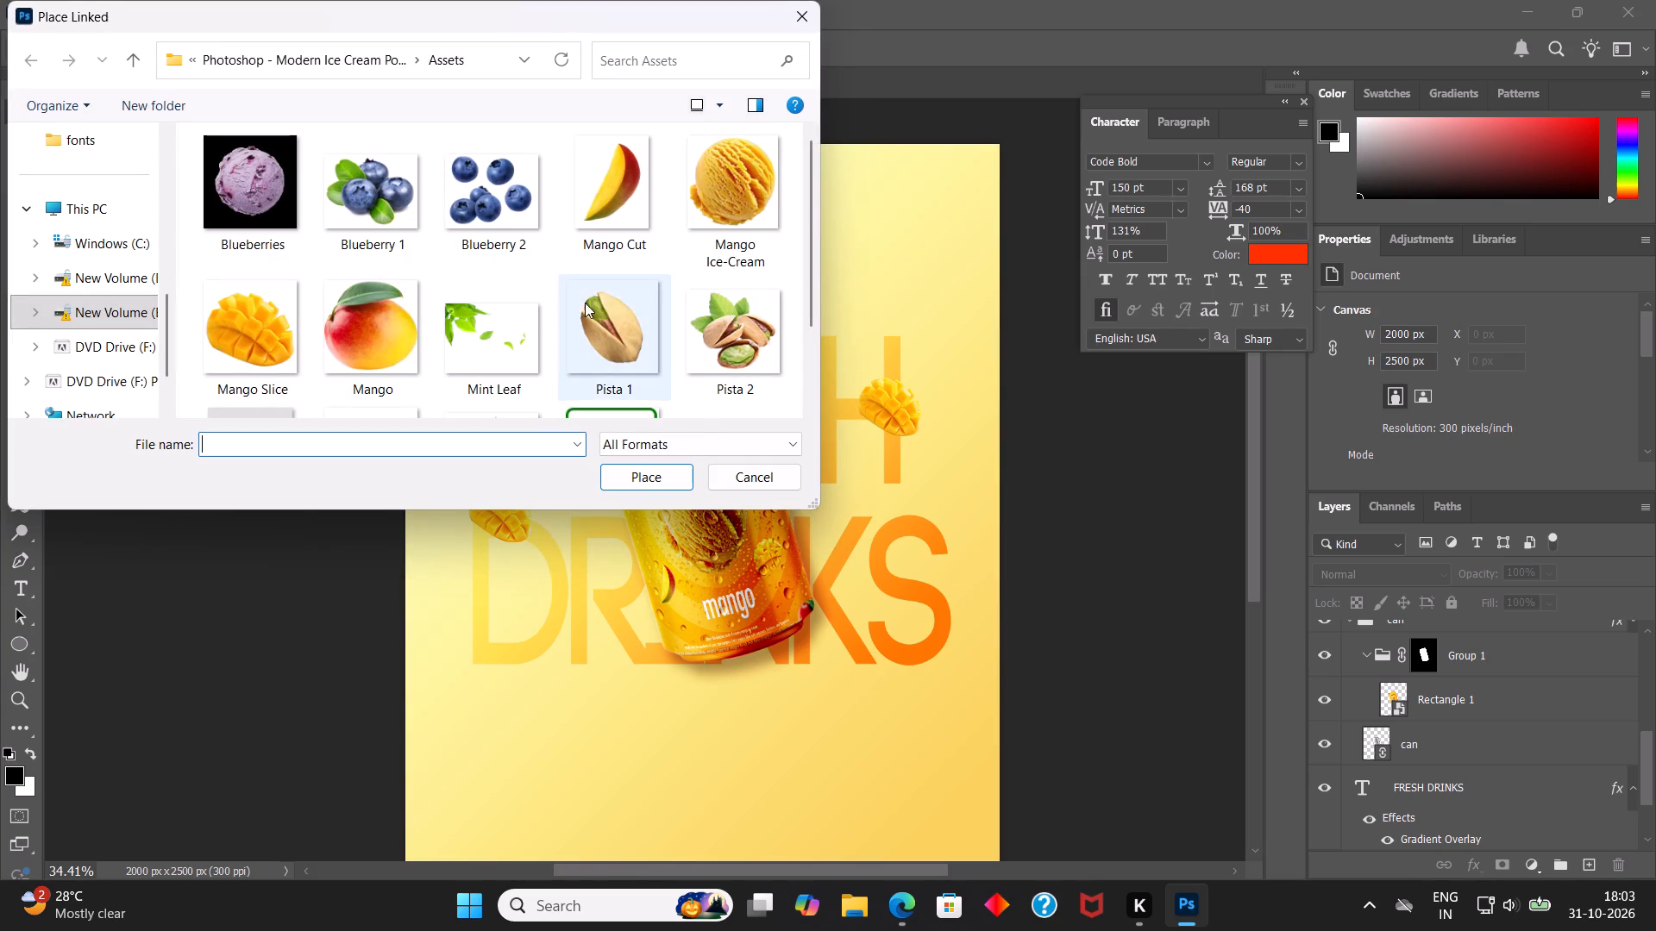
left_click(641, 221)
left_click(630, 478)
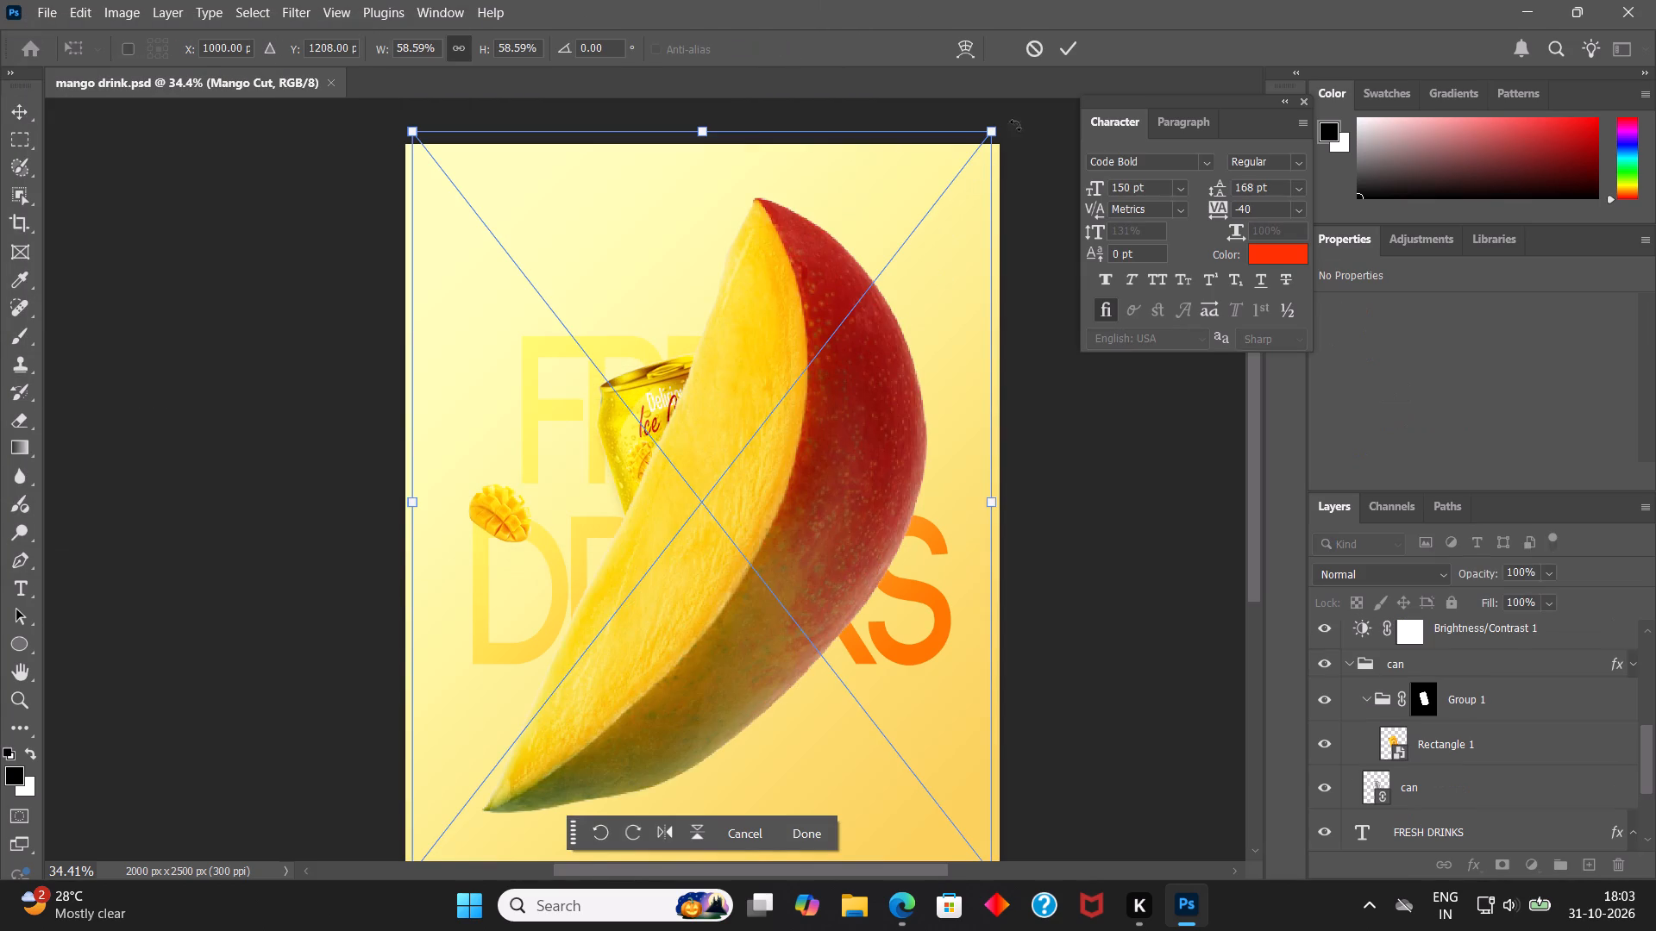
Scale the Mango Cut down to about 6.75%, position it over the D of DRINKS beside the can, and deselect it.
left_click_drag(995, 135, 696, 436)
left_click_drag(542, 604, 725, 445)
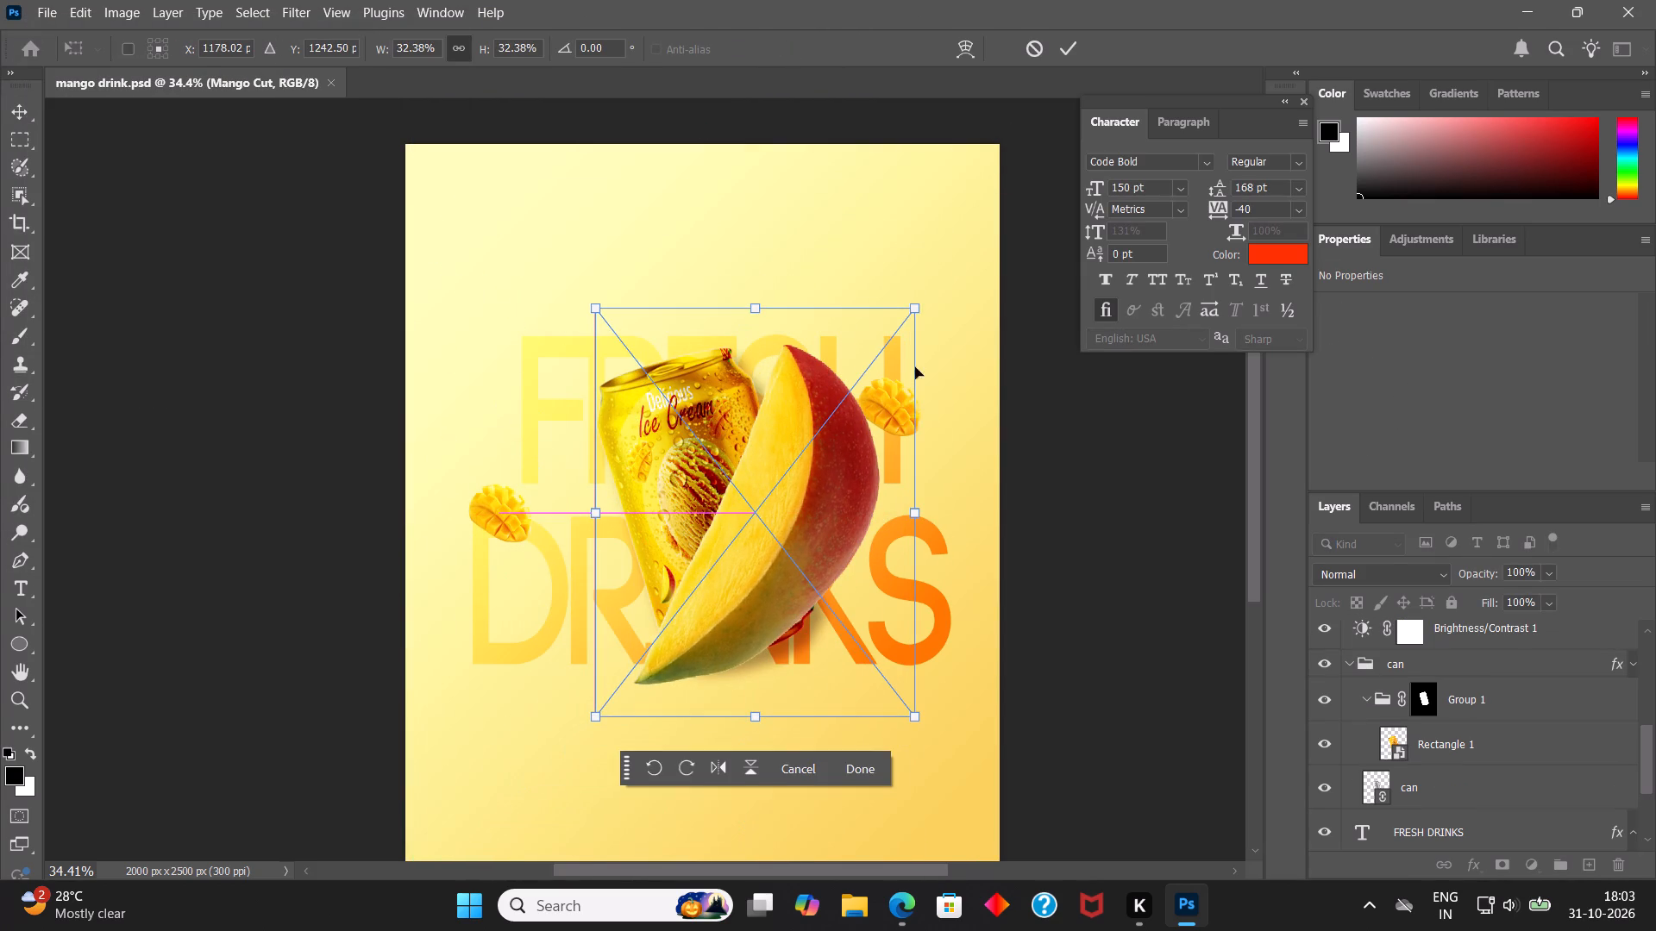
left_click_drag(913, 309, 653, 562)
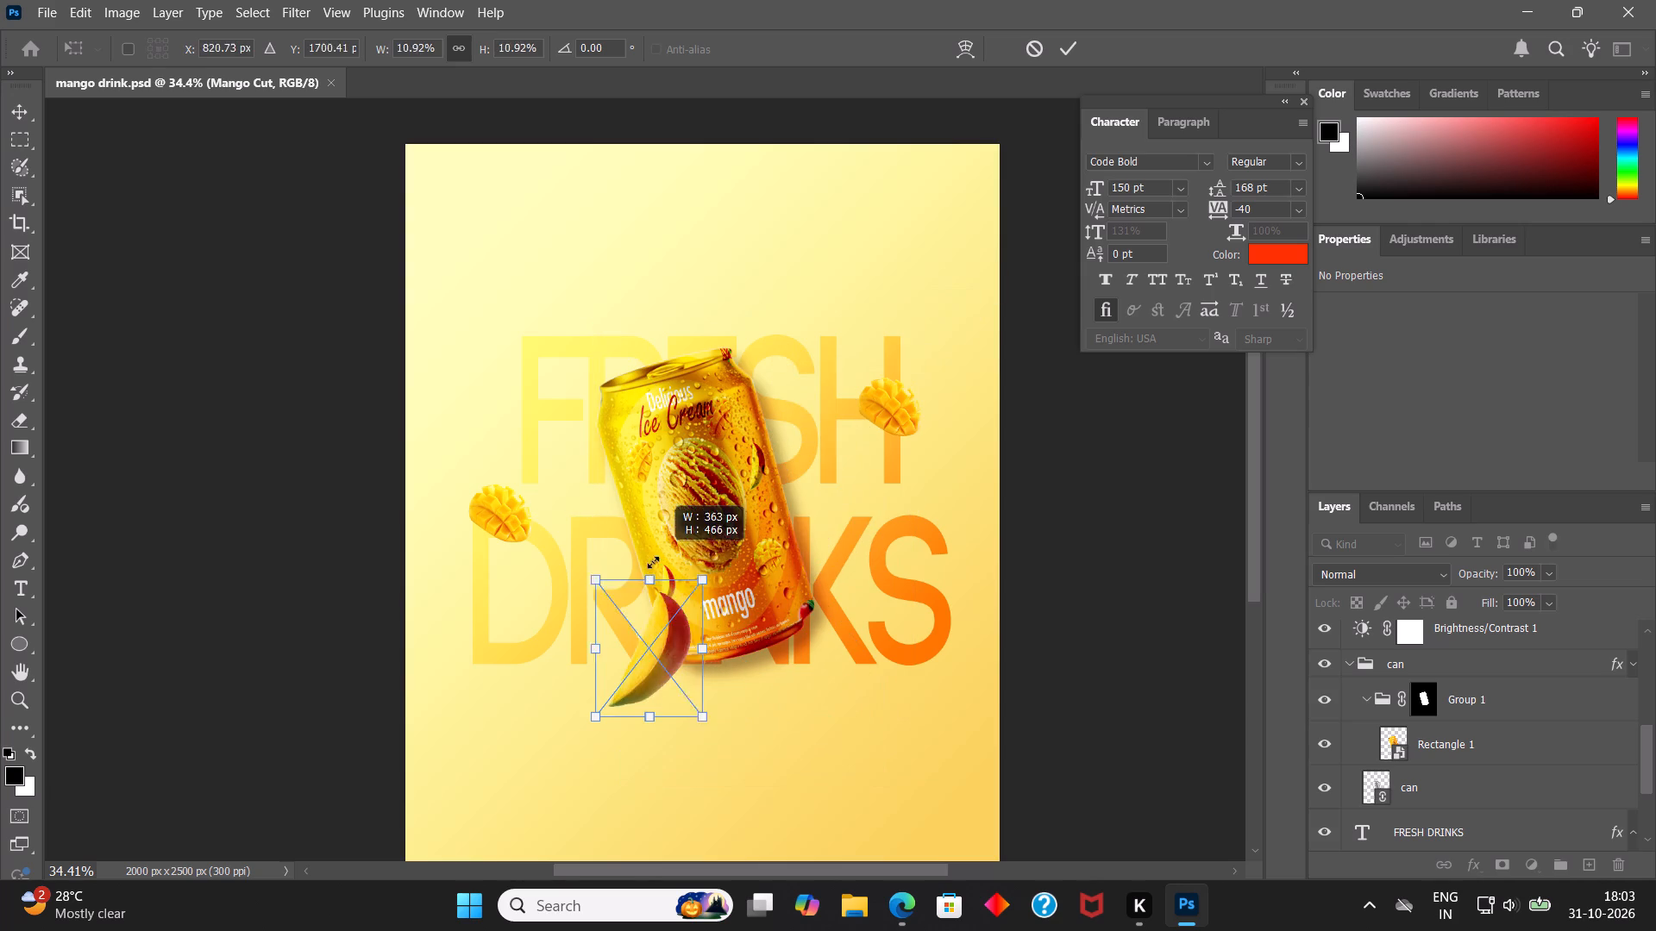
left_click_drag(653, 562, 641, 596)
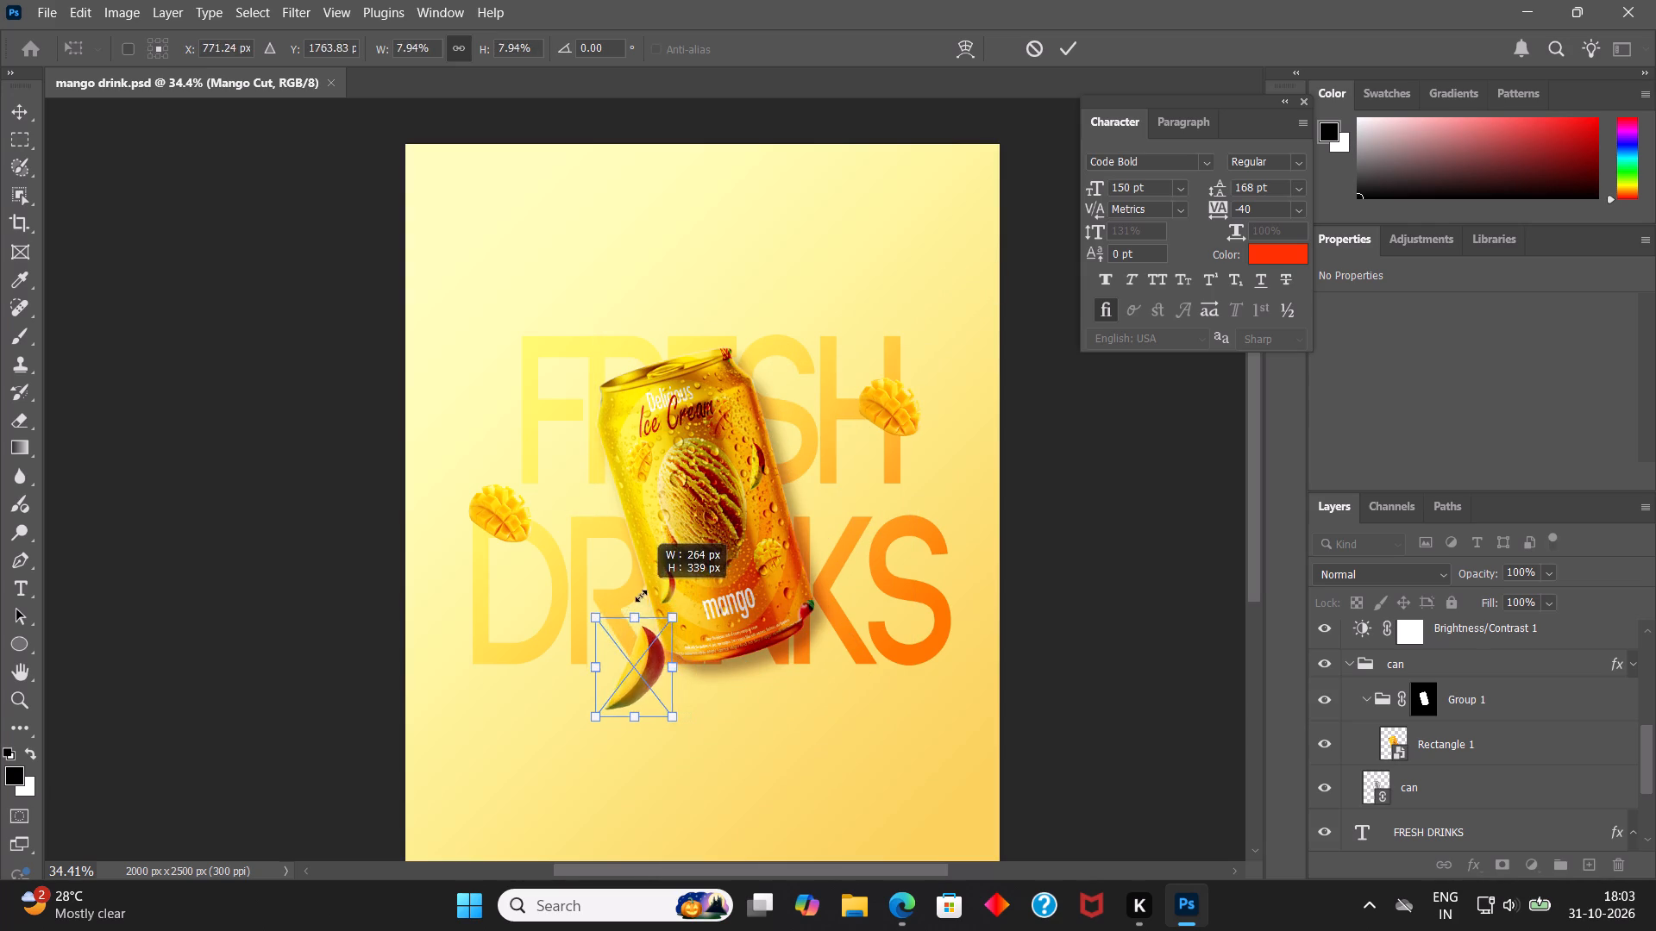
left_click_drag(641, 596, 624, 619)
left_click_drag(624, 675, 543, 624)
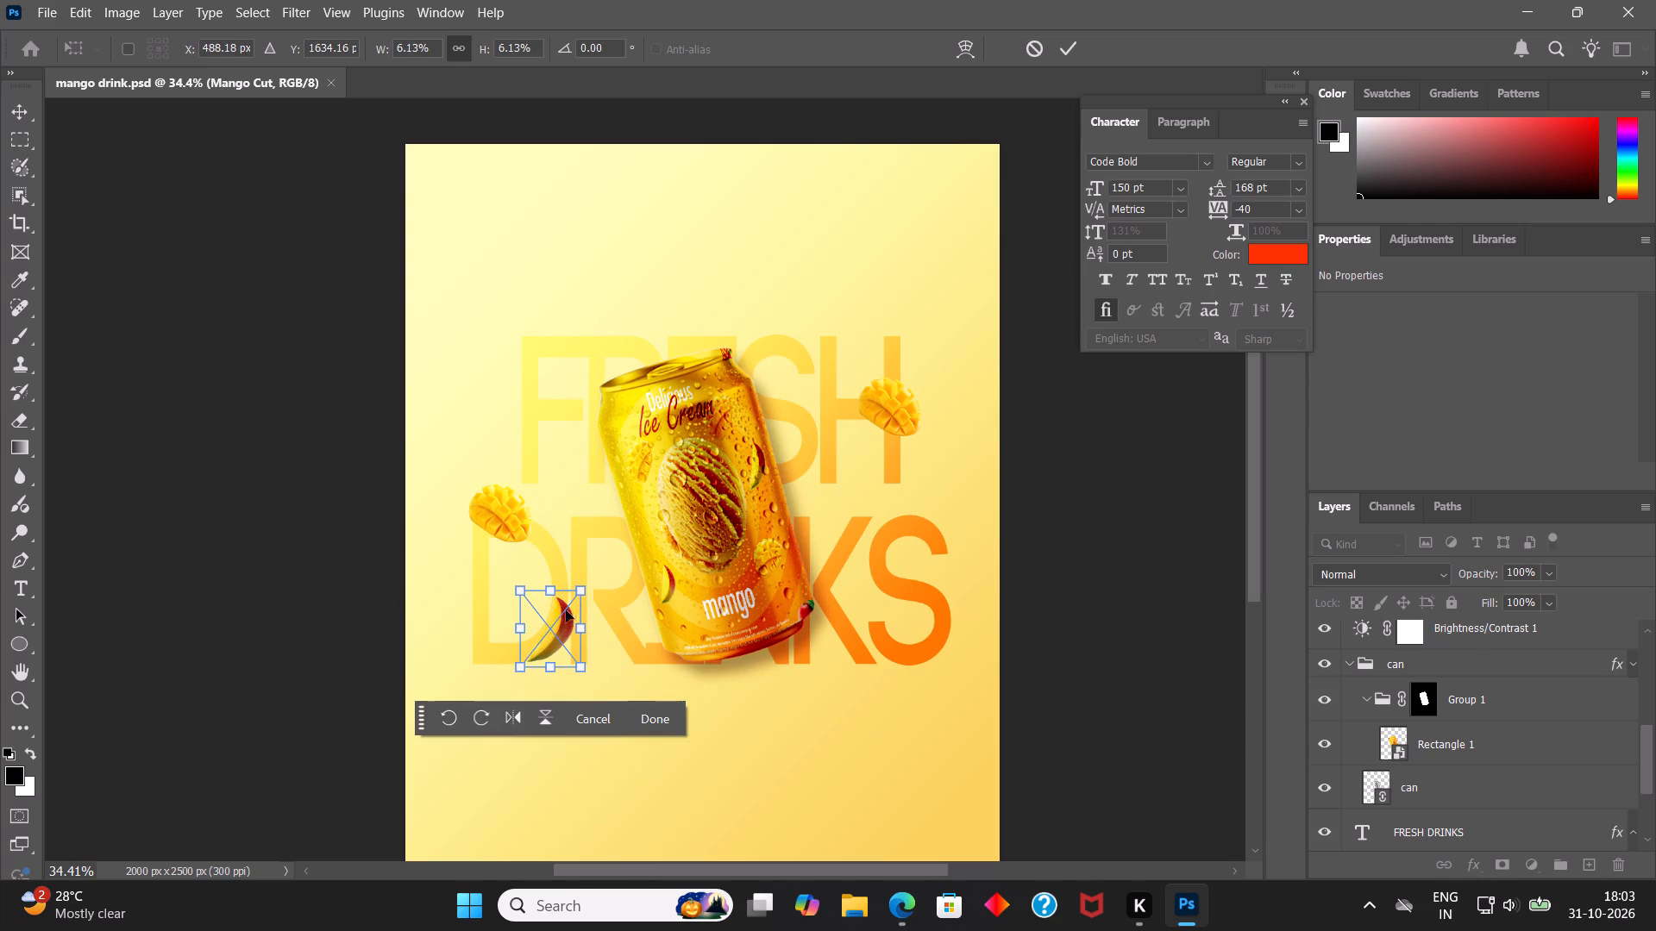
left_click_drag(588, 590, 593, 582)
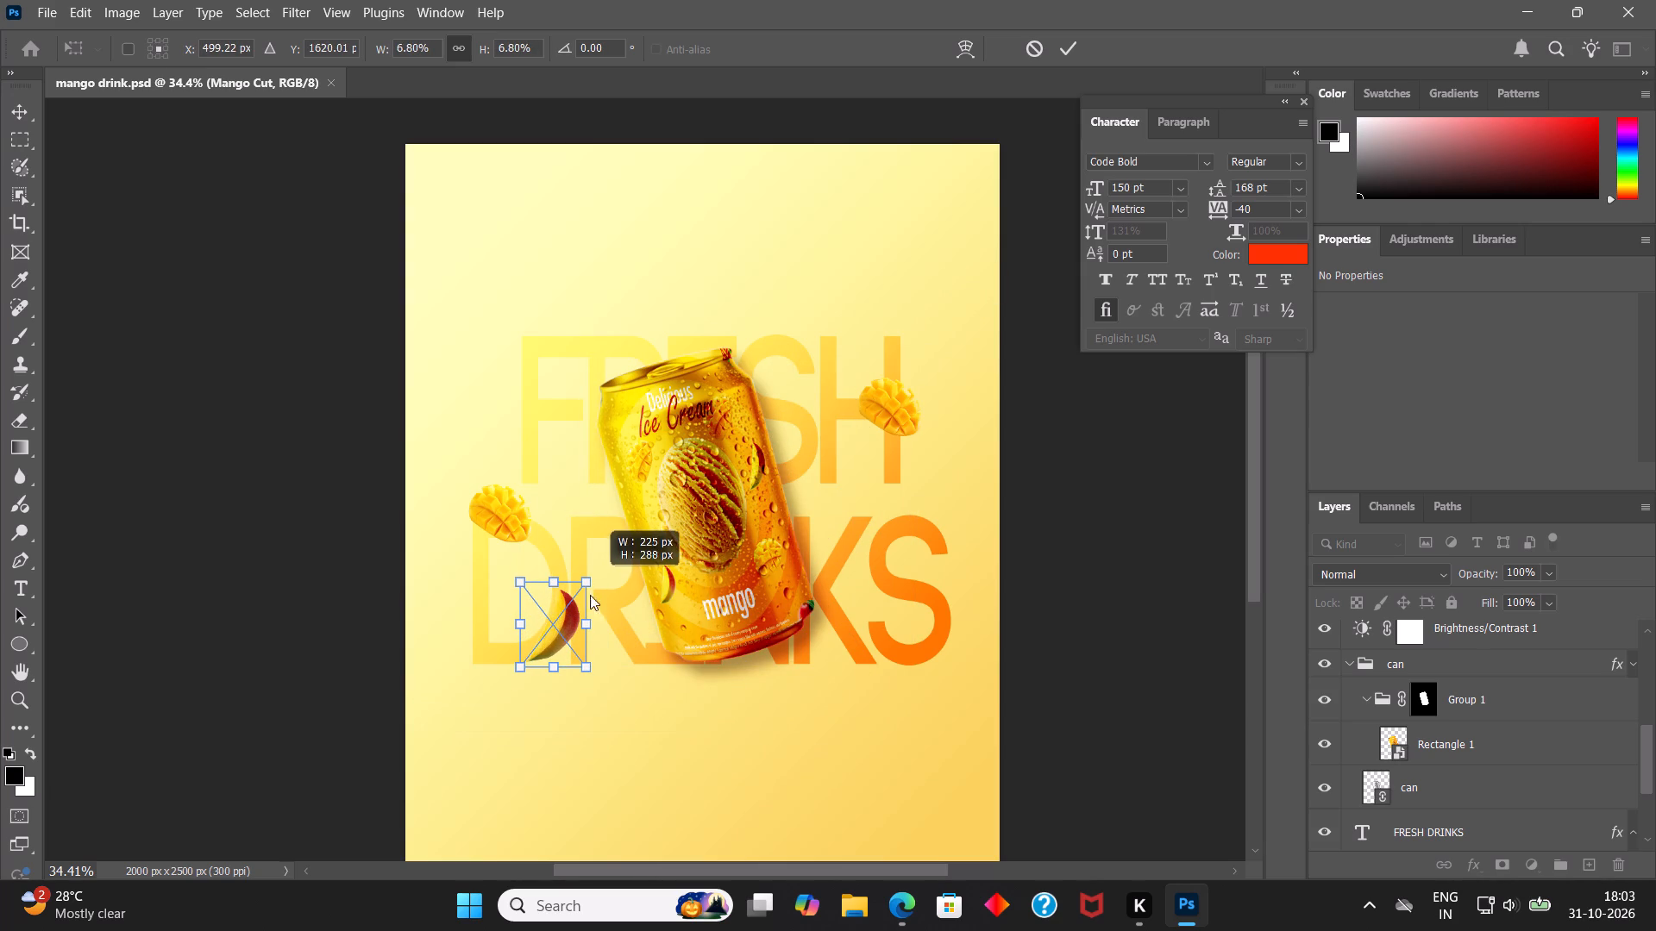
left_click(573, 627)
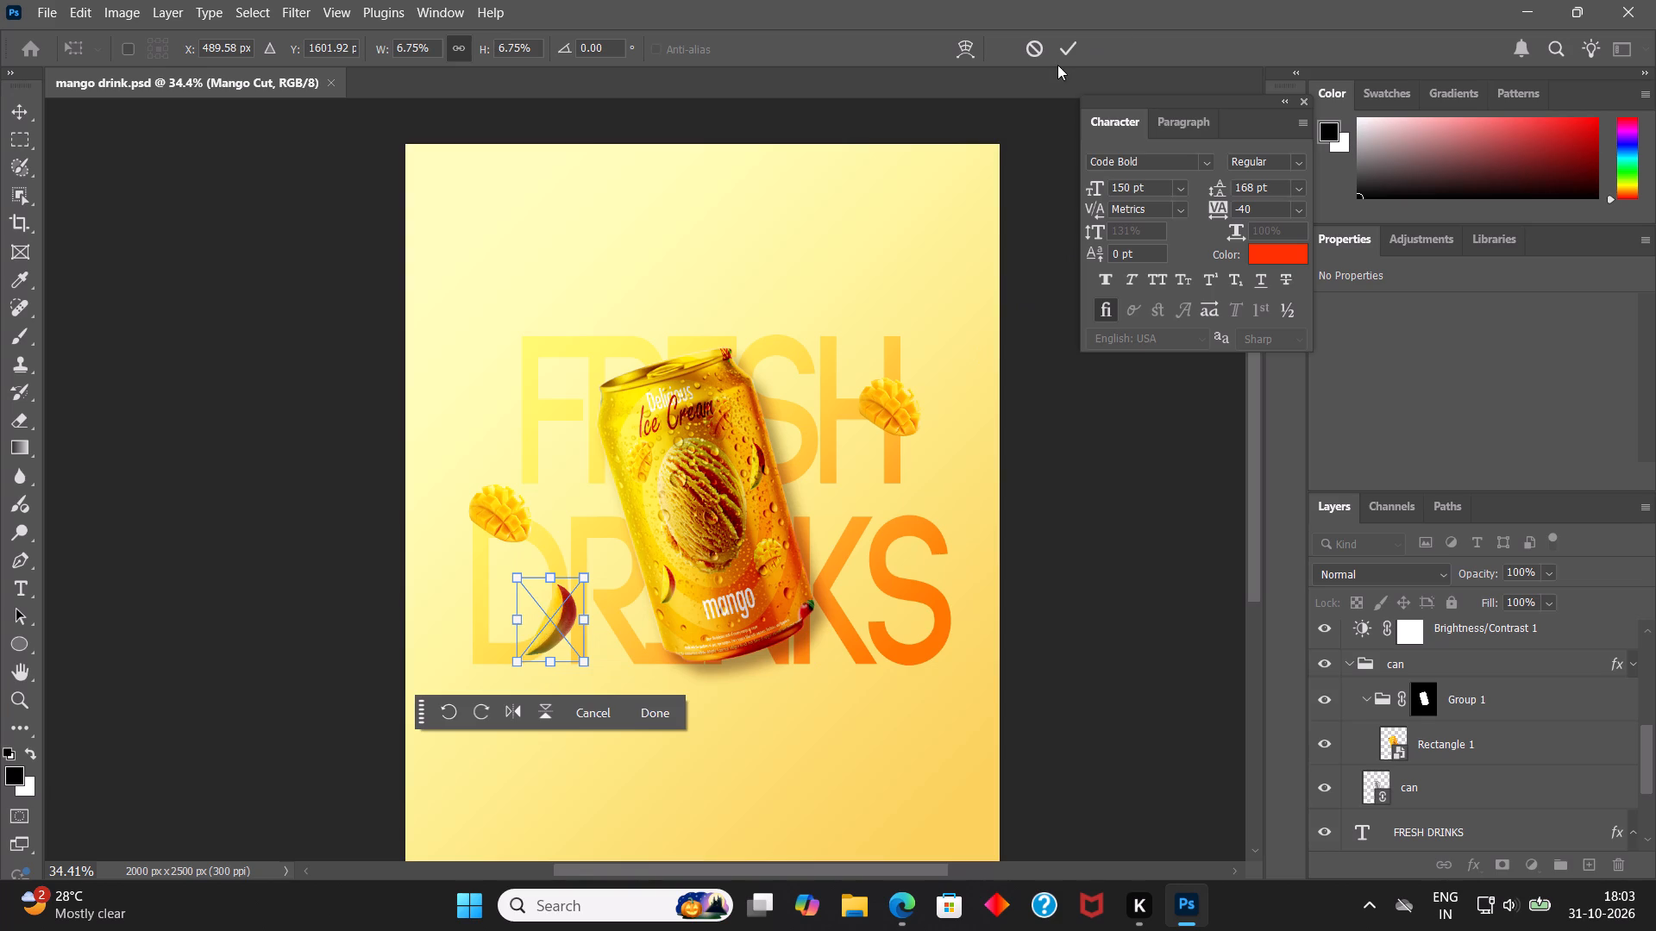
left_click(1066, 52)
left_click(1047, 523)
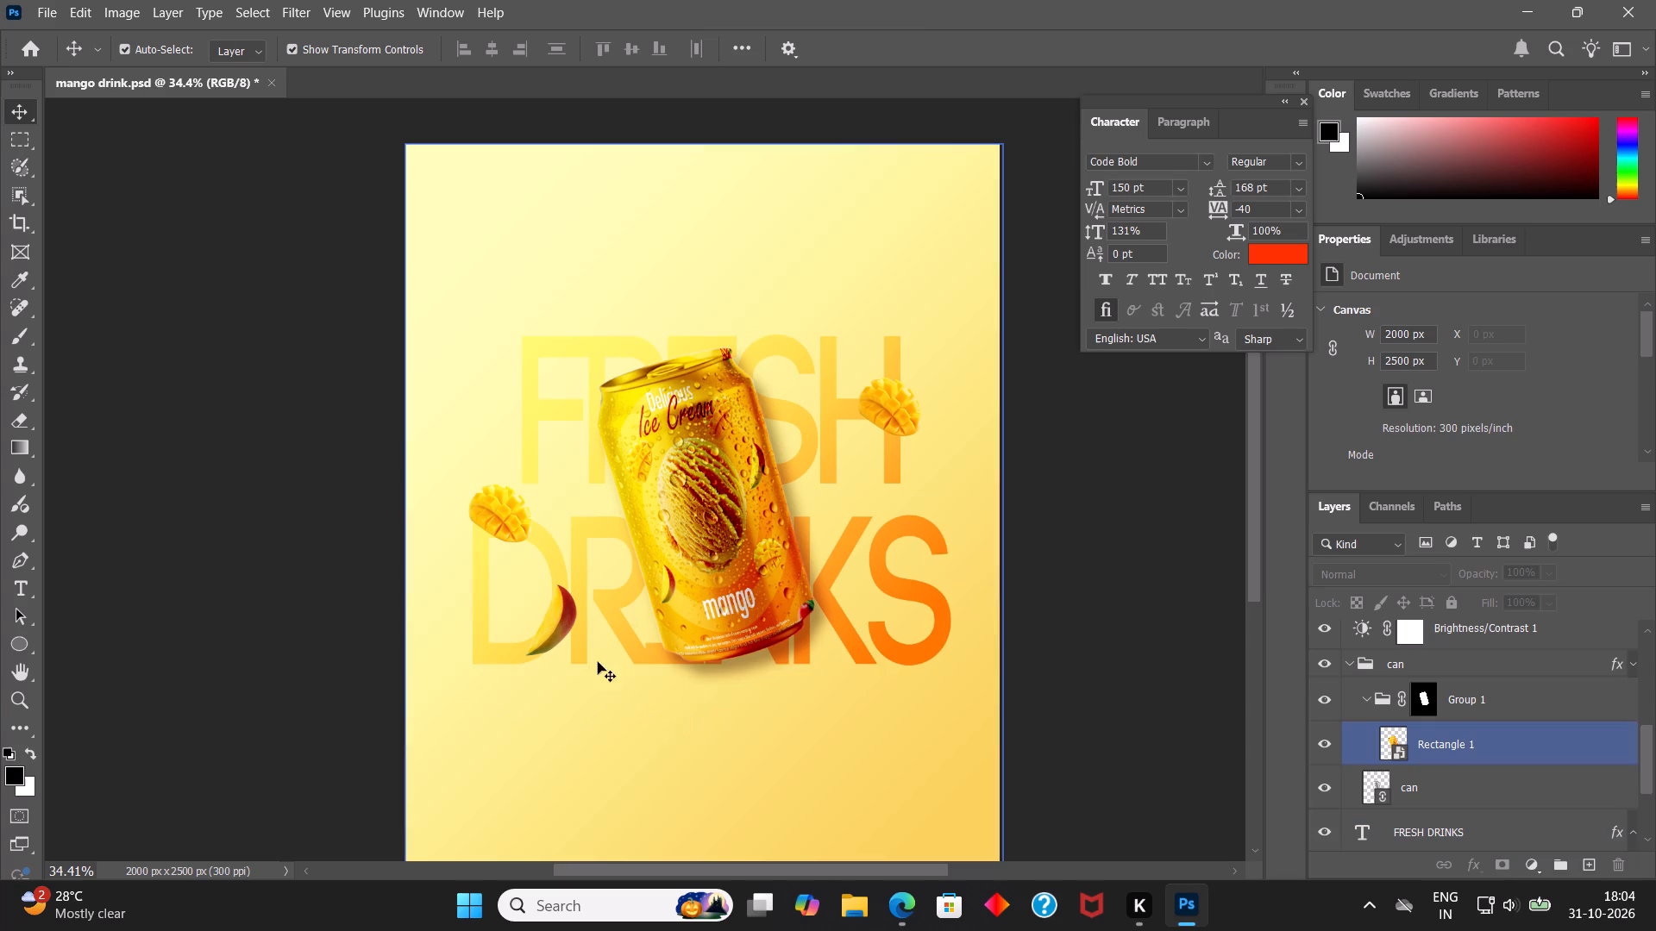
right_click(917, 17)
left_click(862, 3)
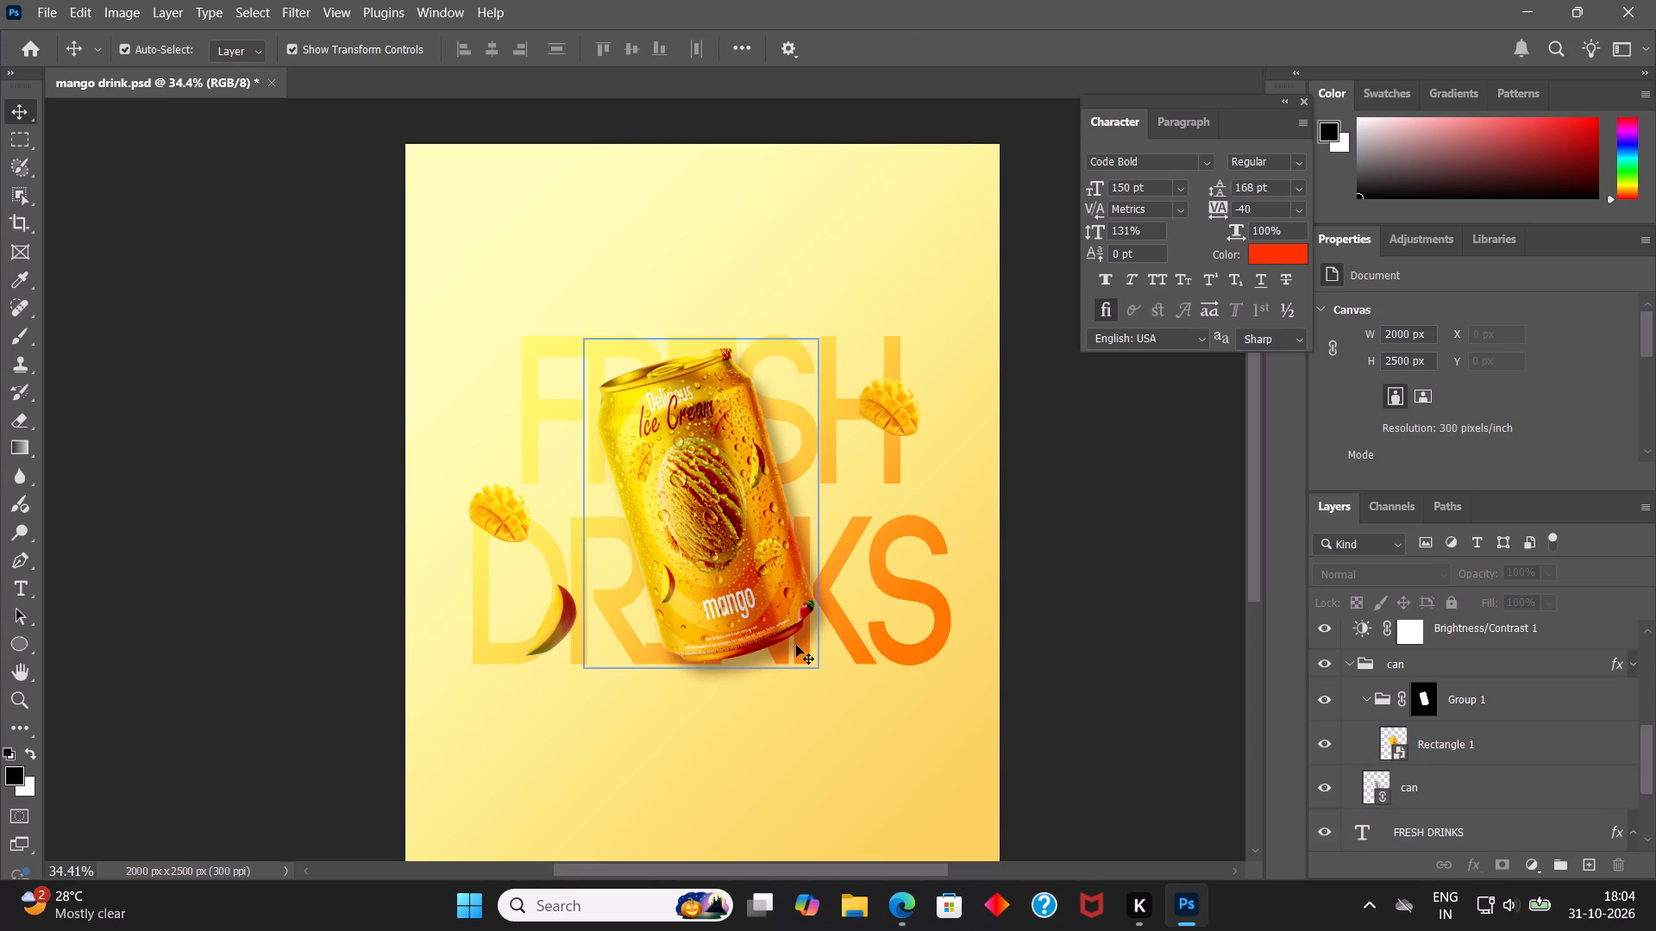
Change the end colour stop of Layer 0's gradient overlay to the deeper orange #d06814, and save the document.
scroll(1465, 741, "down", 10)
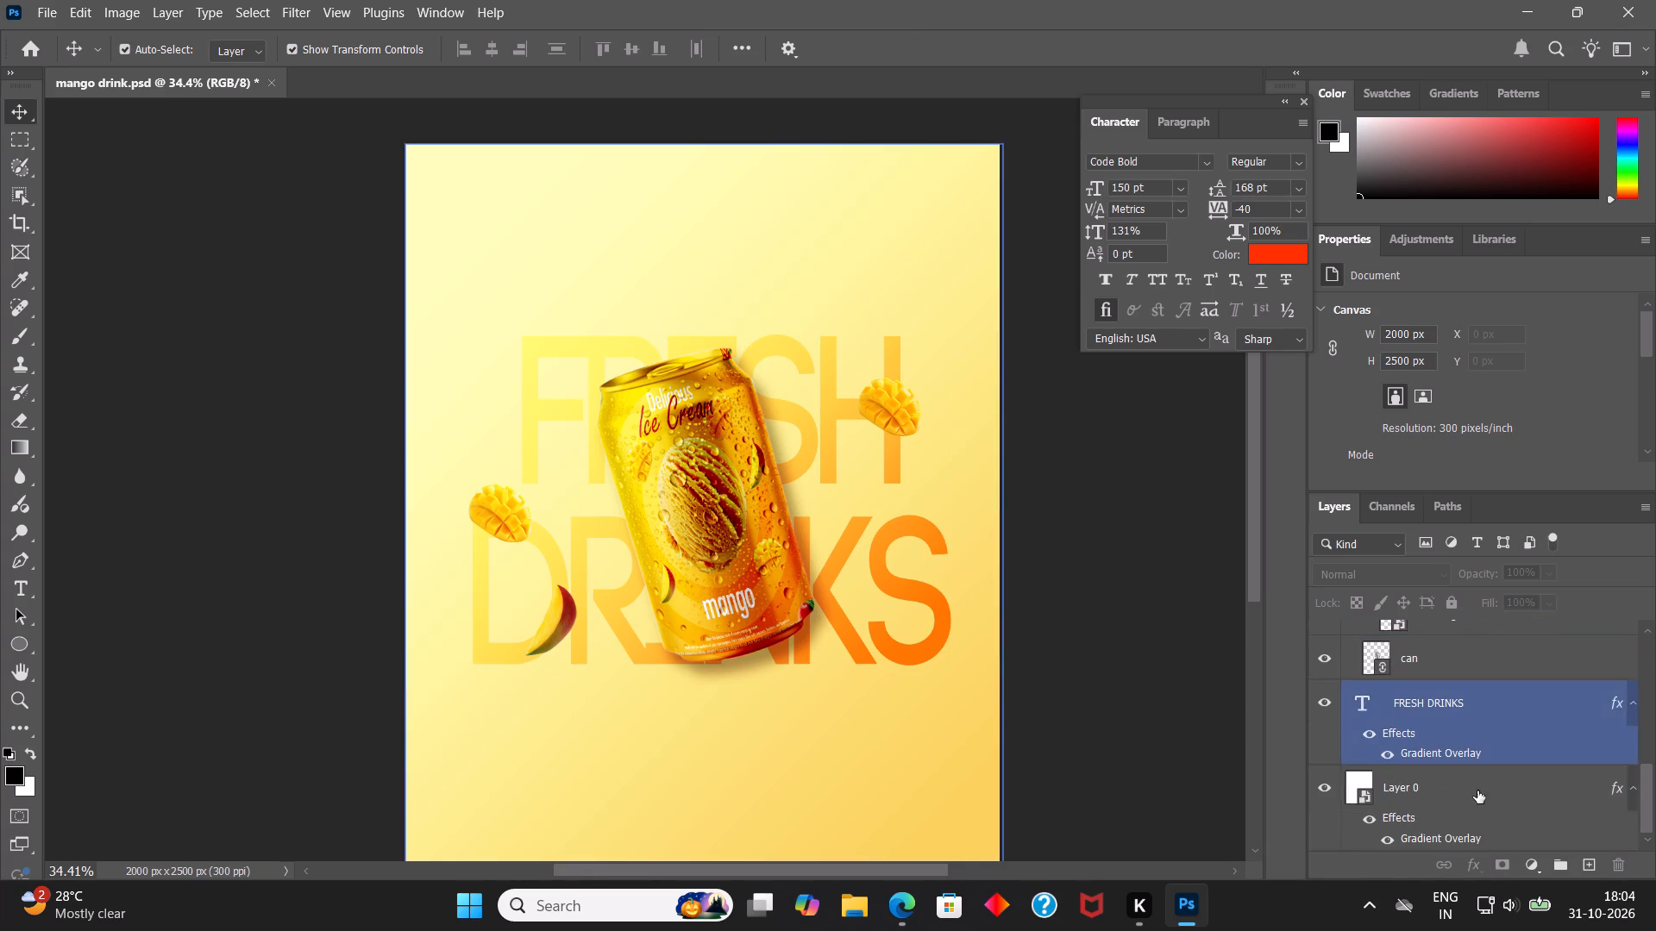
left_click(1477, 788)
double_click(1477, 840)
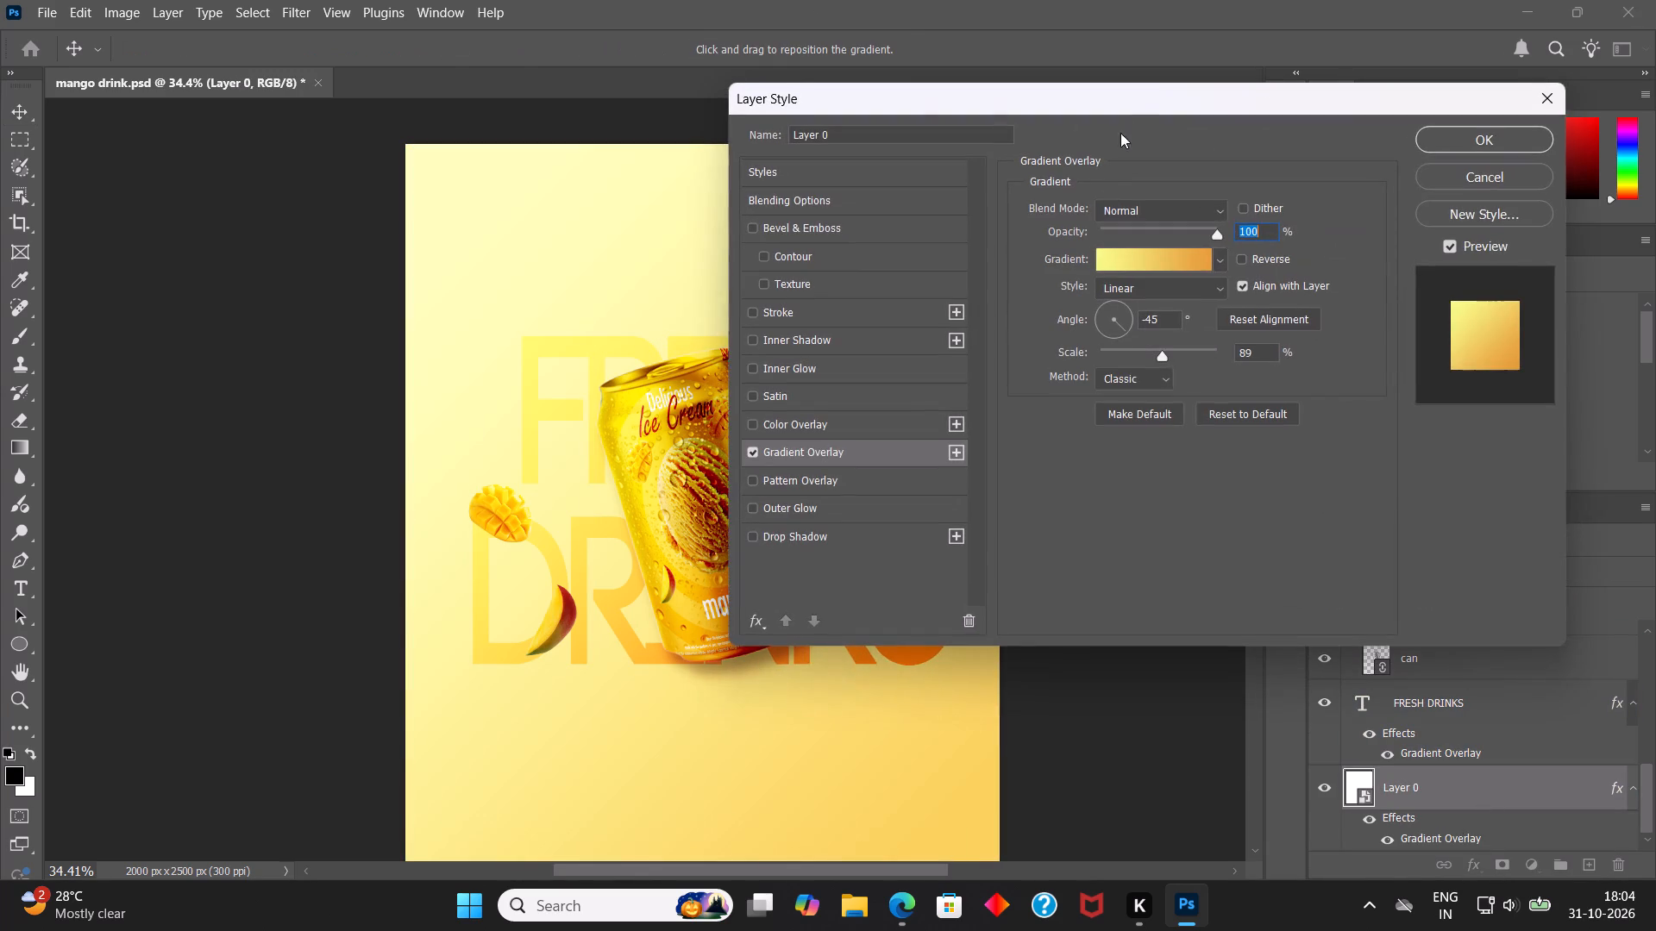
left_click_drag(1137, 103, 1302, 111)
left_click_drag(1209, 98, 1482, 98)
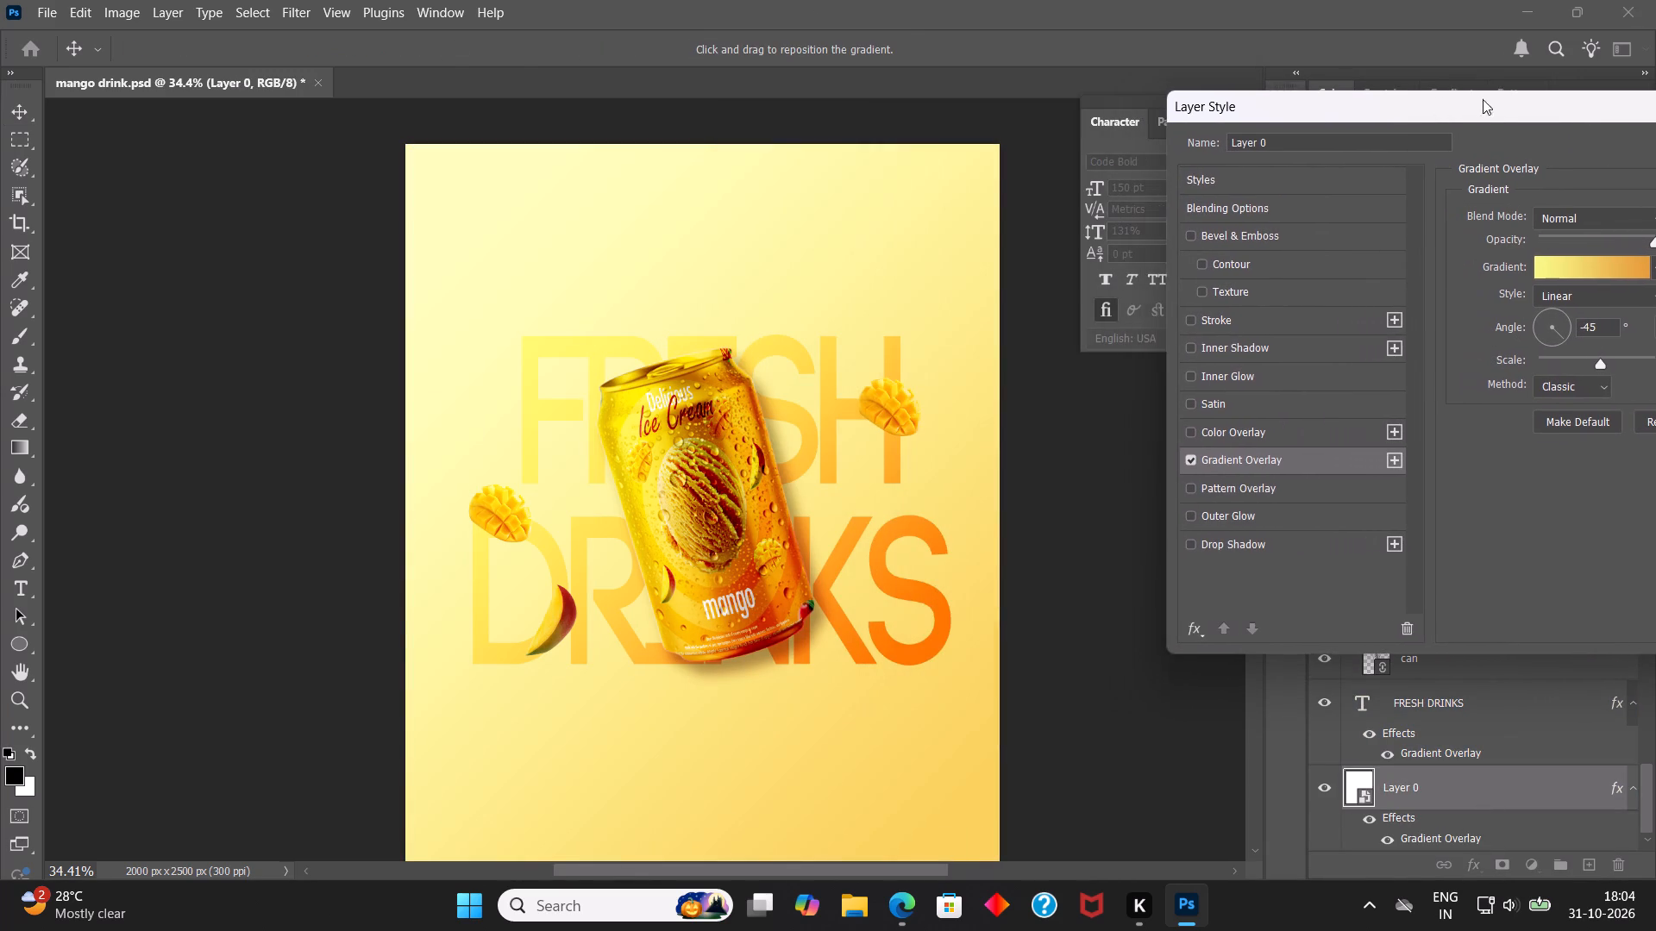
left_click(1603, 272)
left_click(1436, 598)
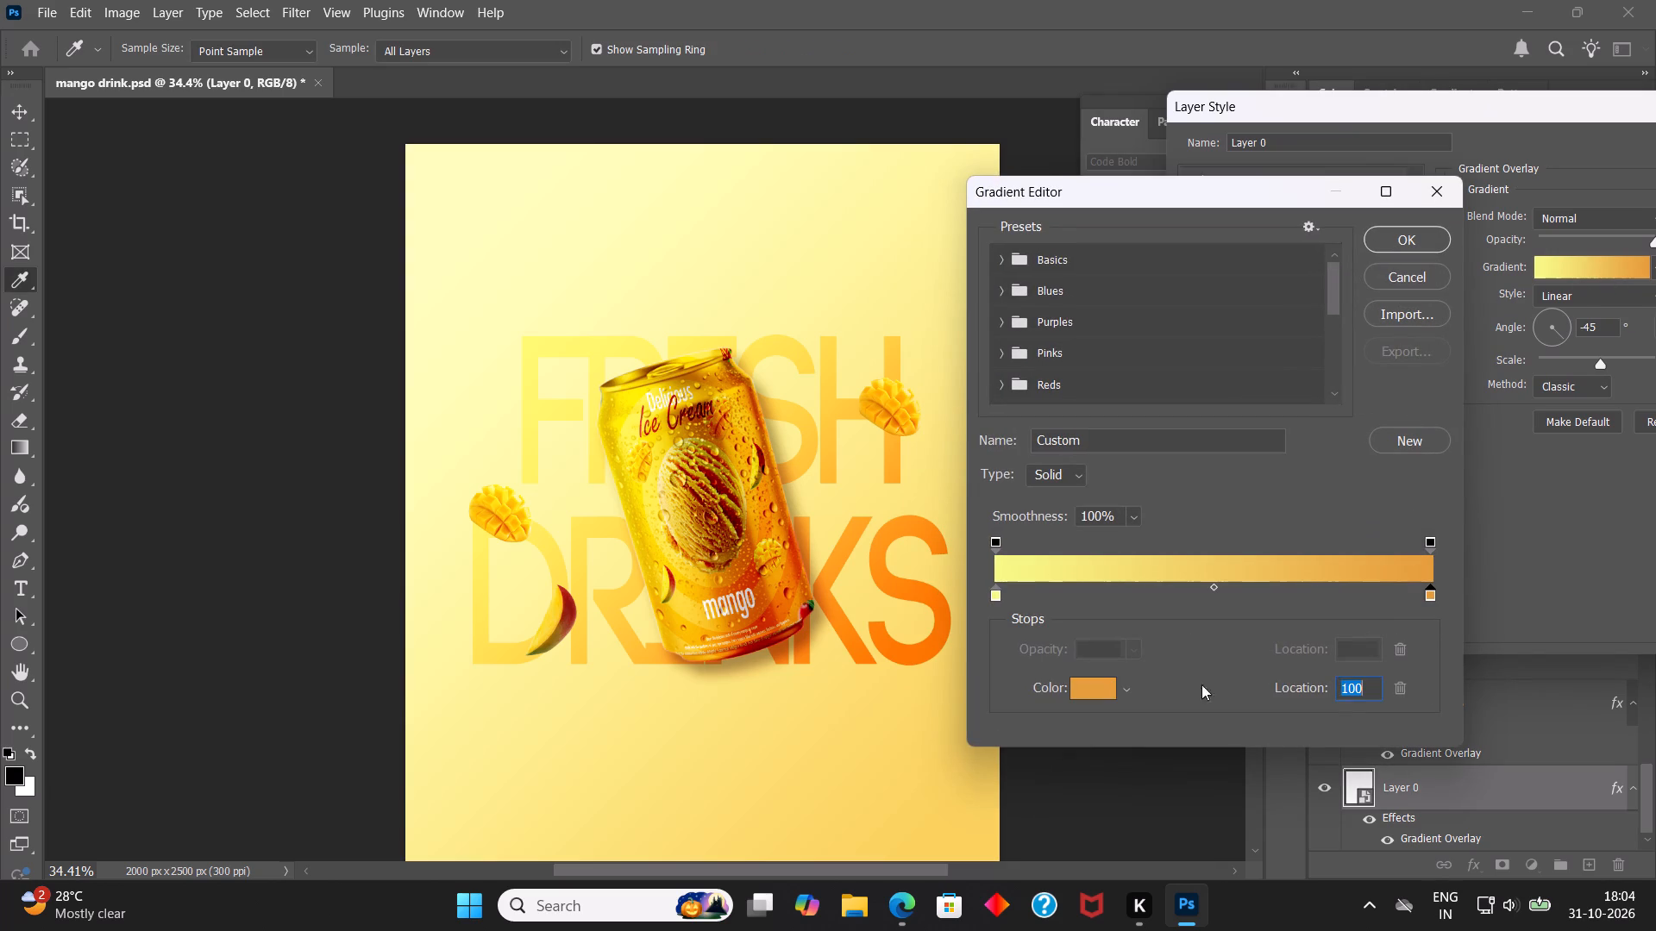
left_click(1107, 692)
left_click(1274, 454)
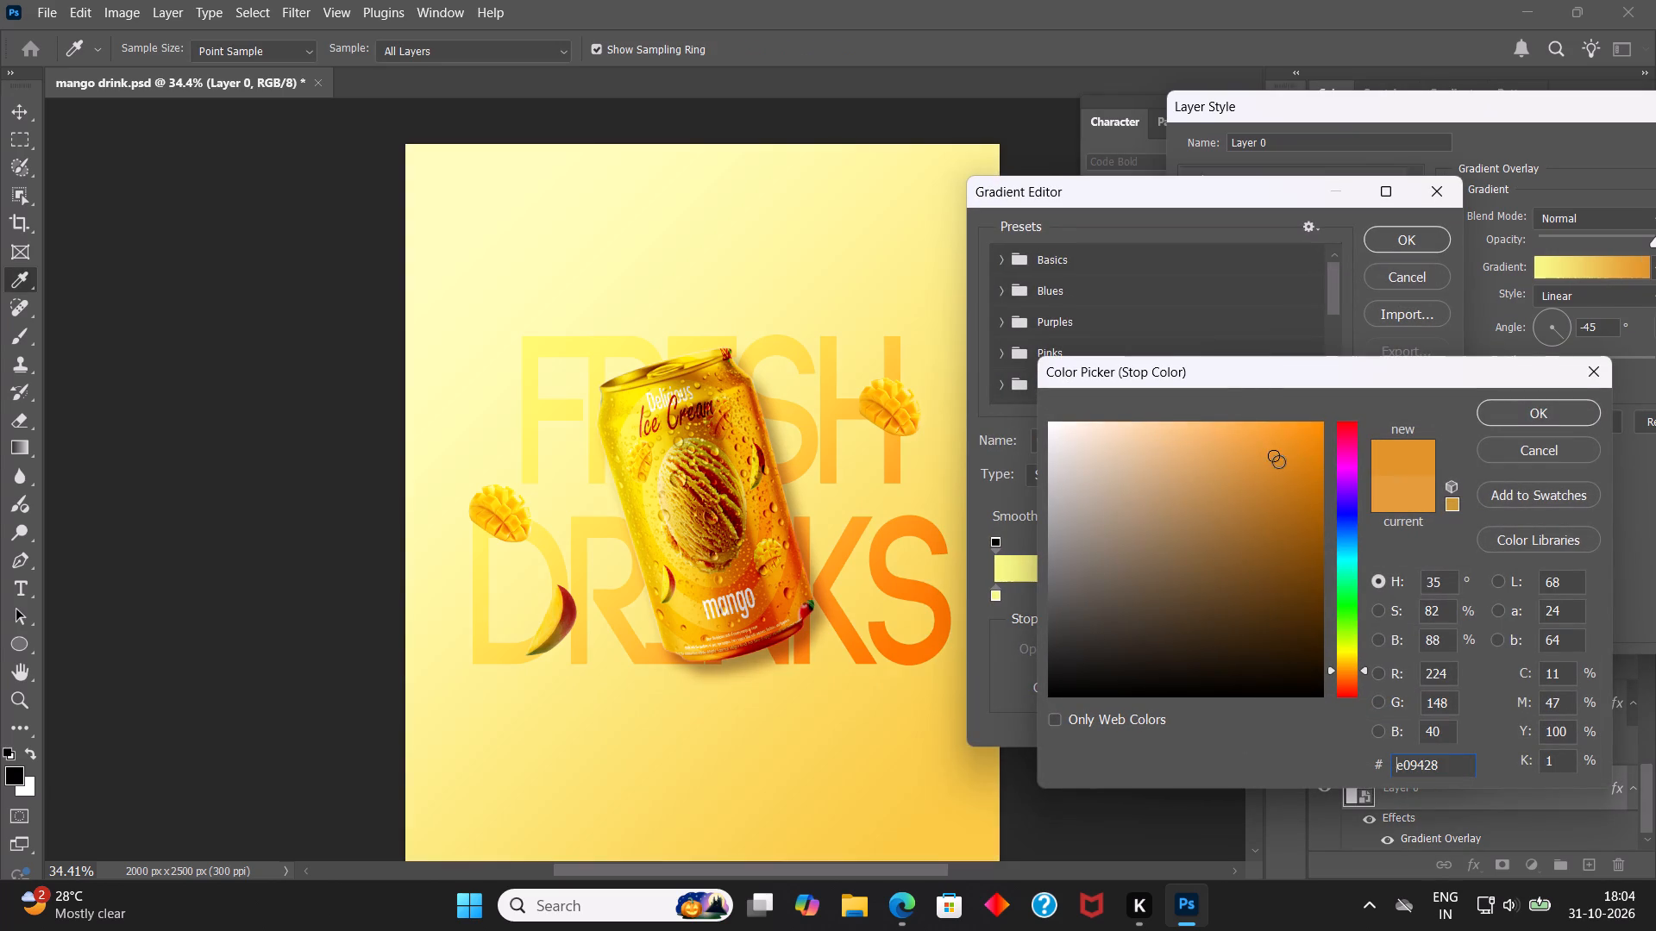
left_click(1286, 464)
left_click(1289, 465)
left_click(1297, 472)
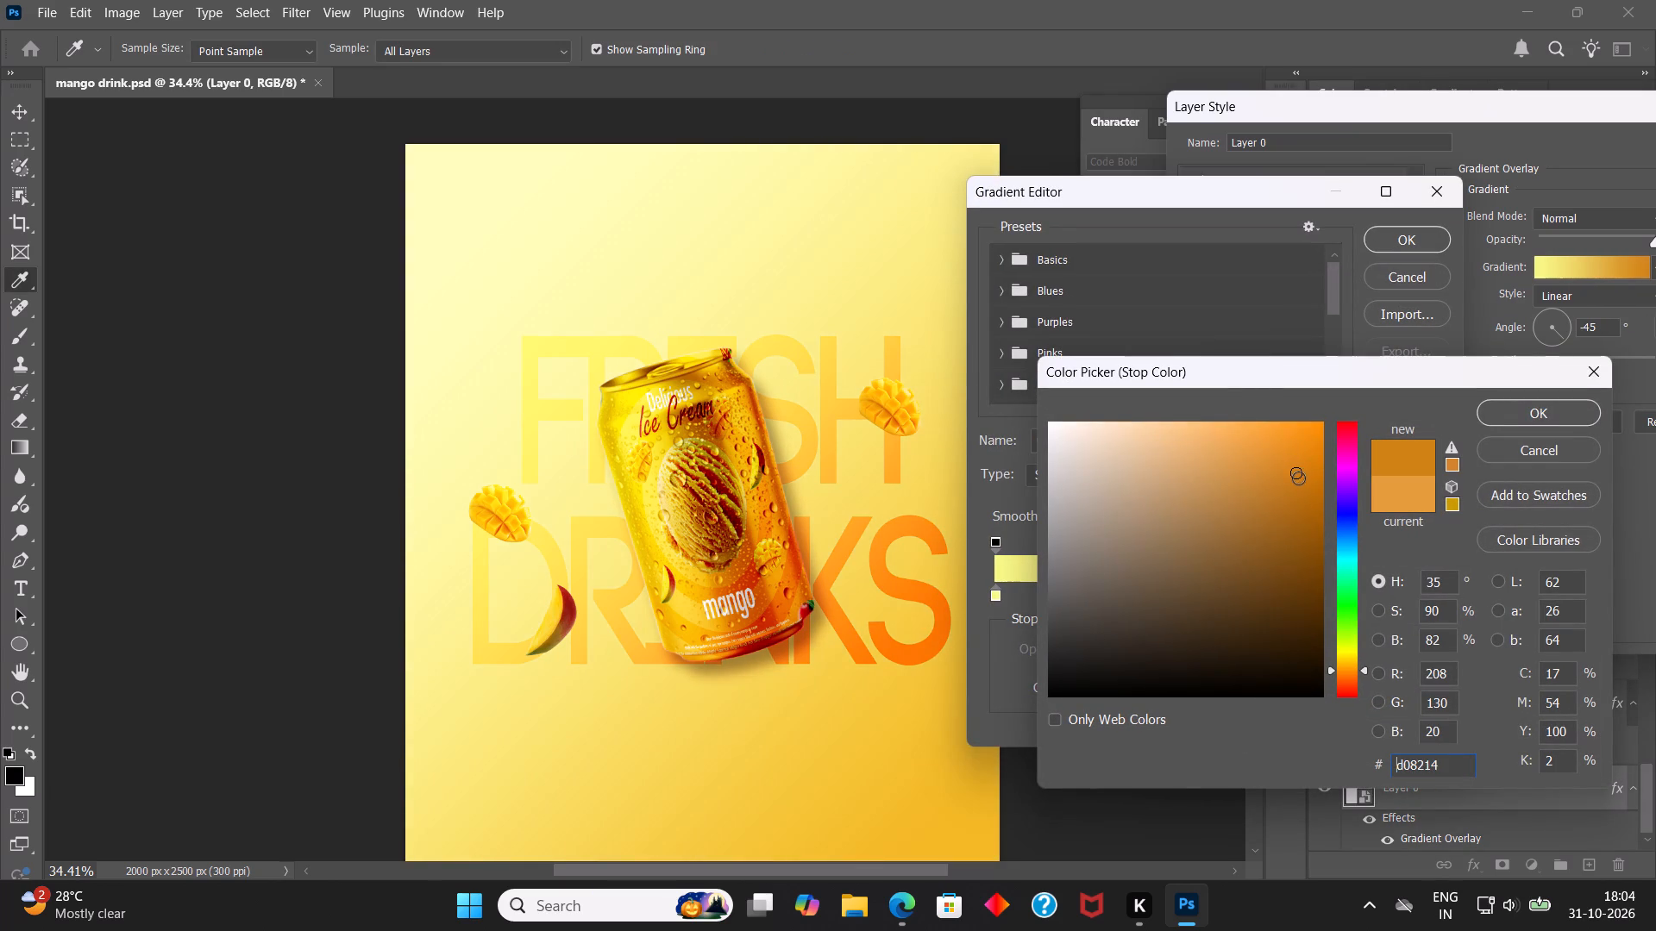
left_click(1346, 667)
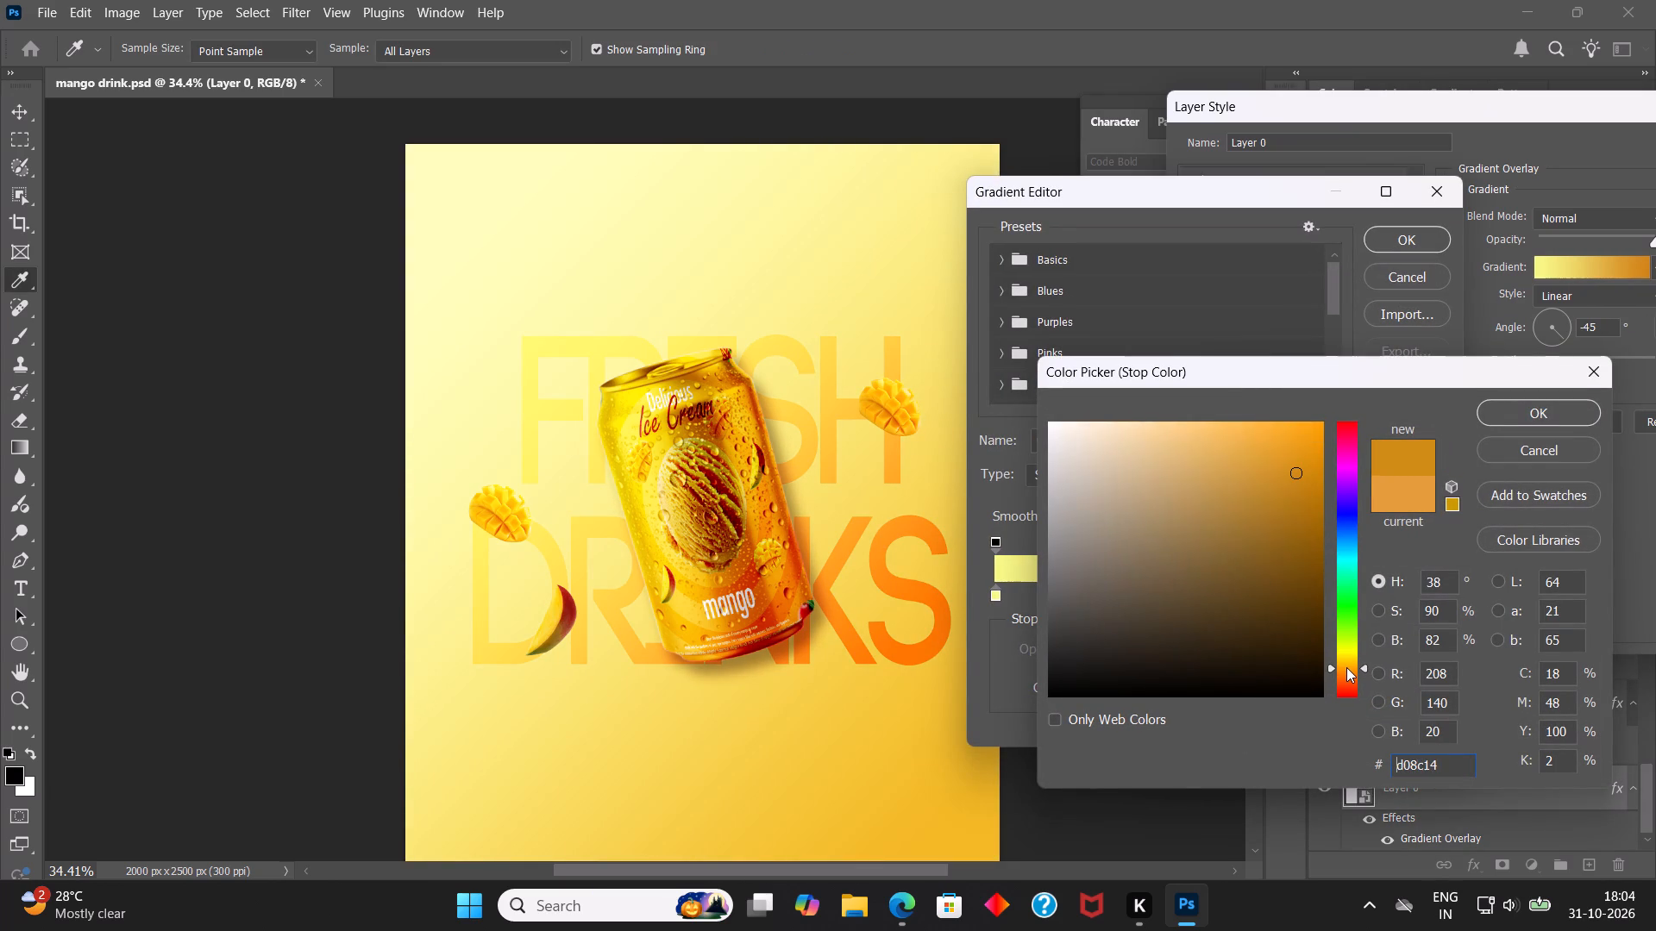
left_click(1346, 676)
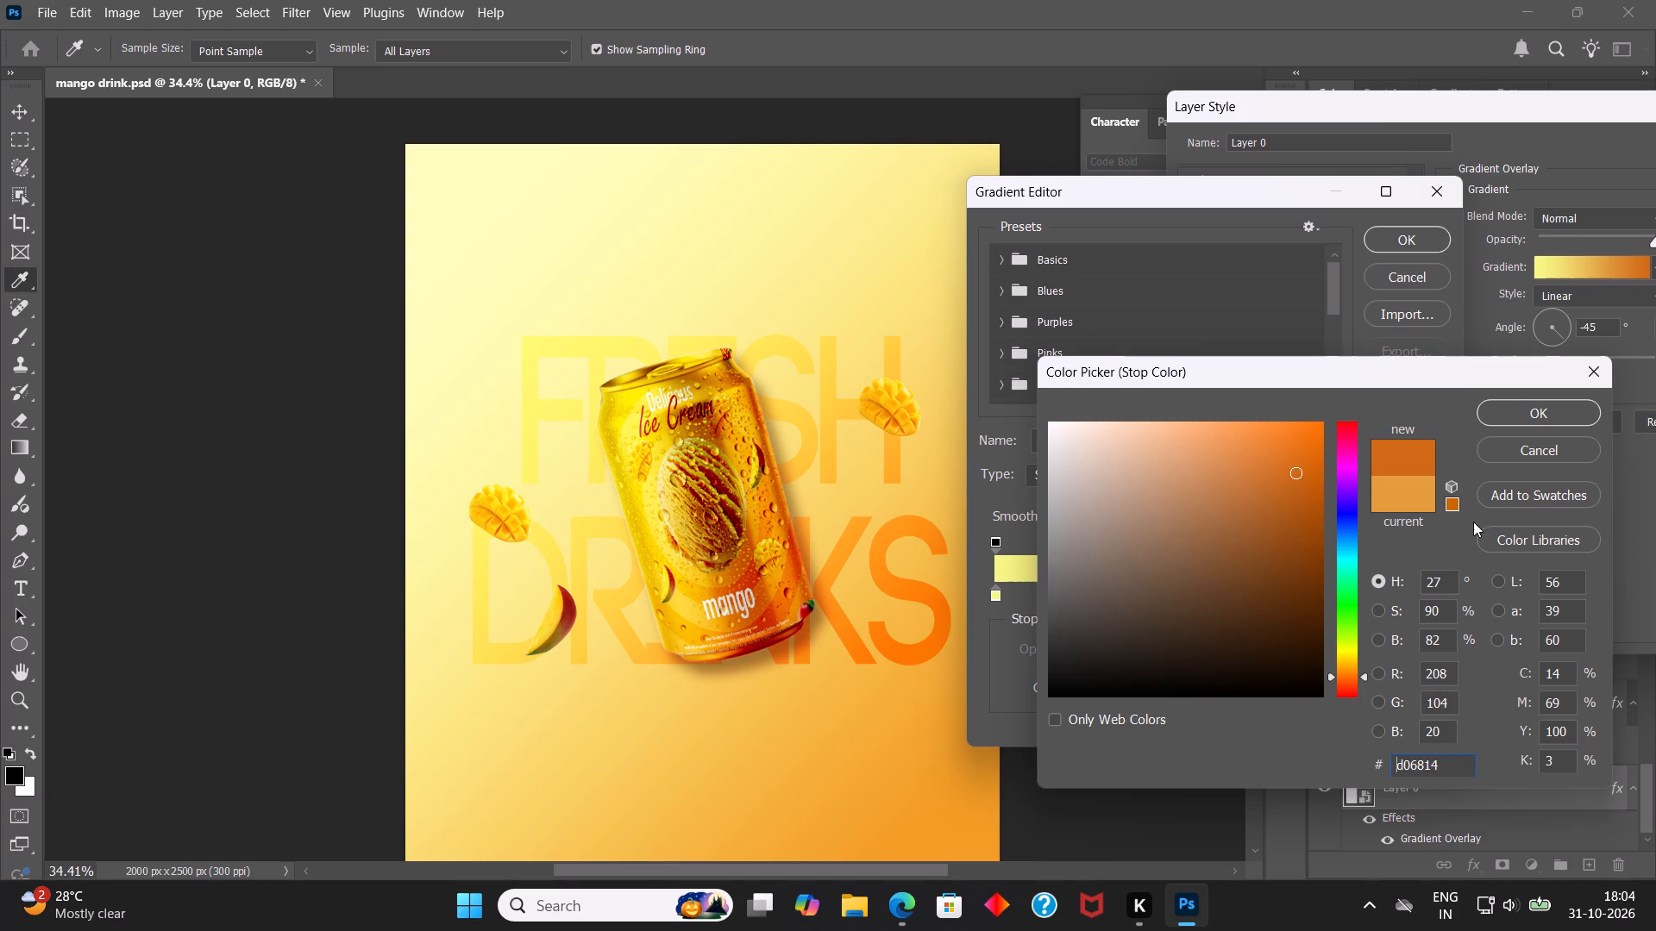
left_click(1522, 420)
left_click(1396, 243)
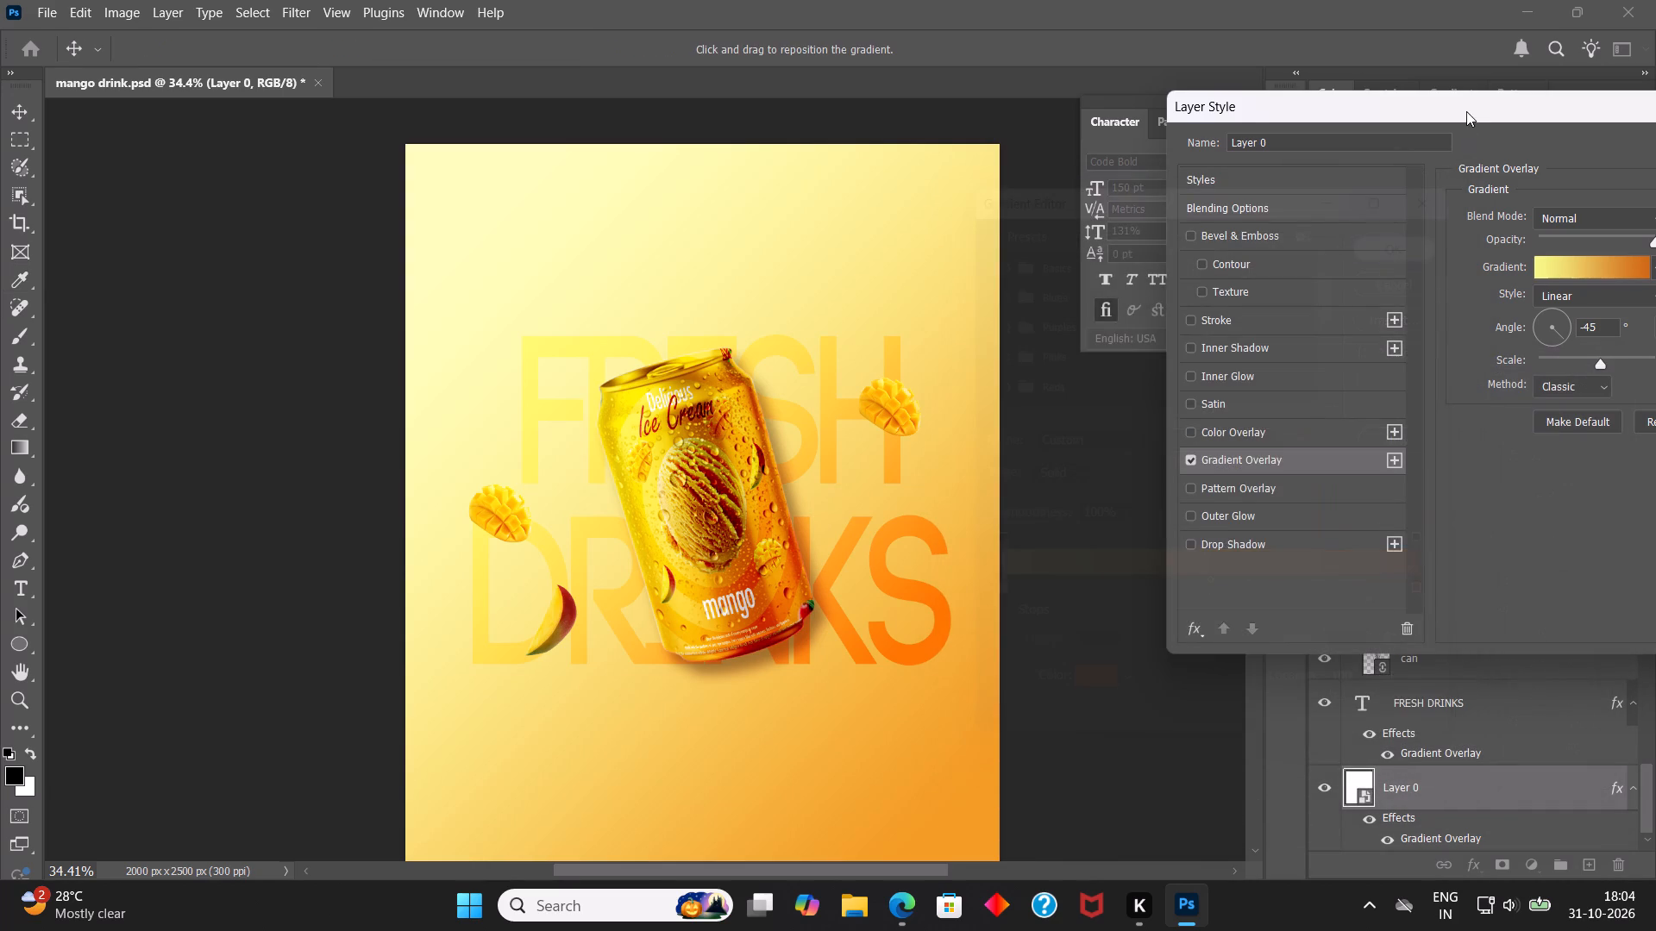
left_click_drag(1457, 111, 1295, 147)
left_click_drag(1545, 147, 1378, 151)
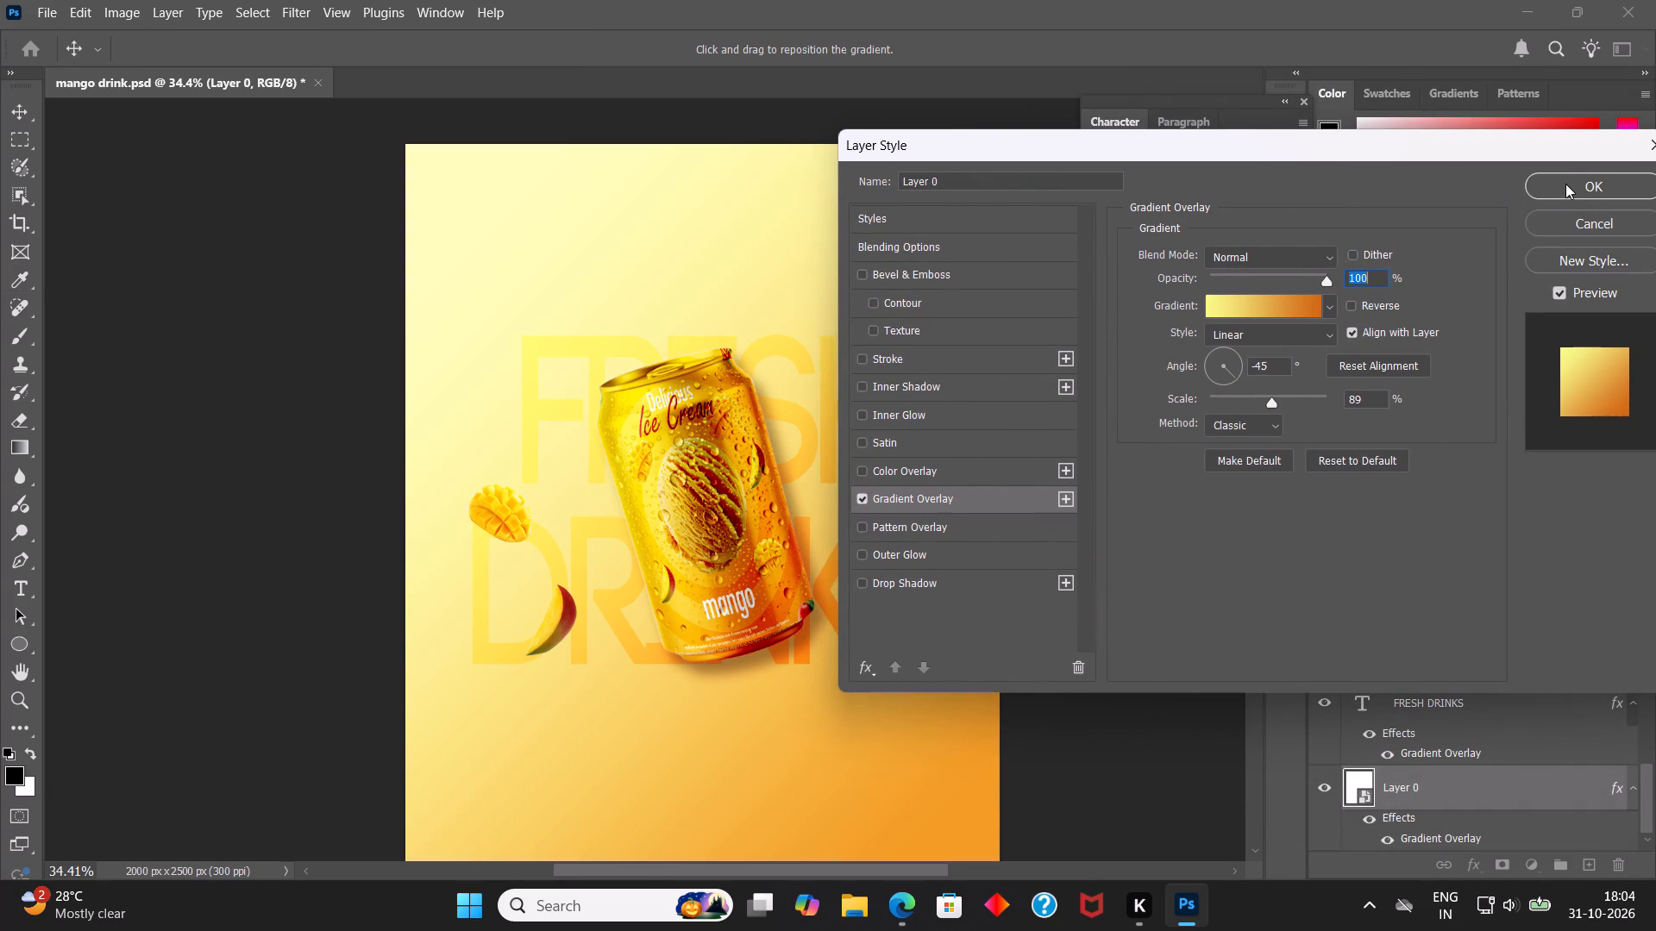
left_click(1565, 184)
left_click(1051, 643)
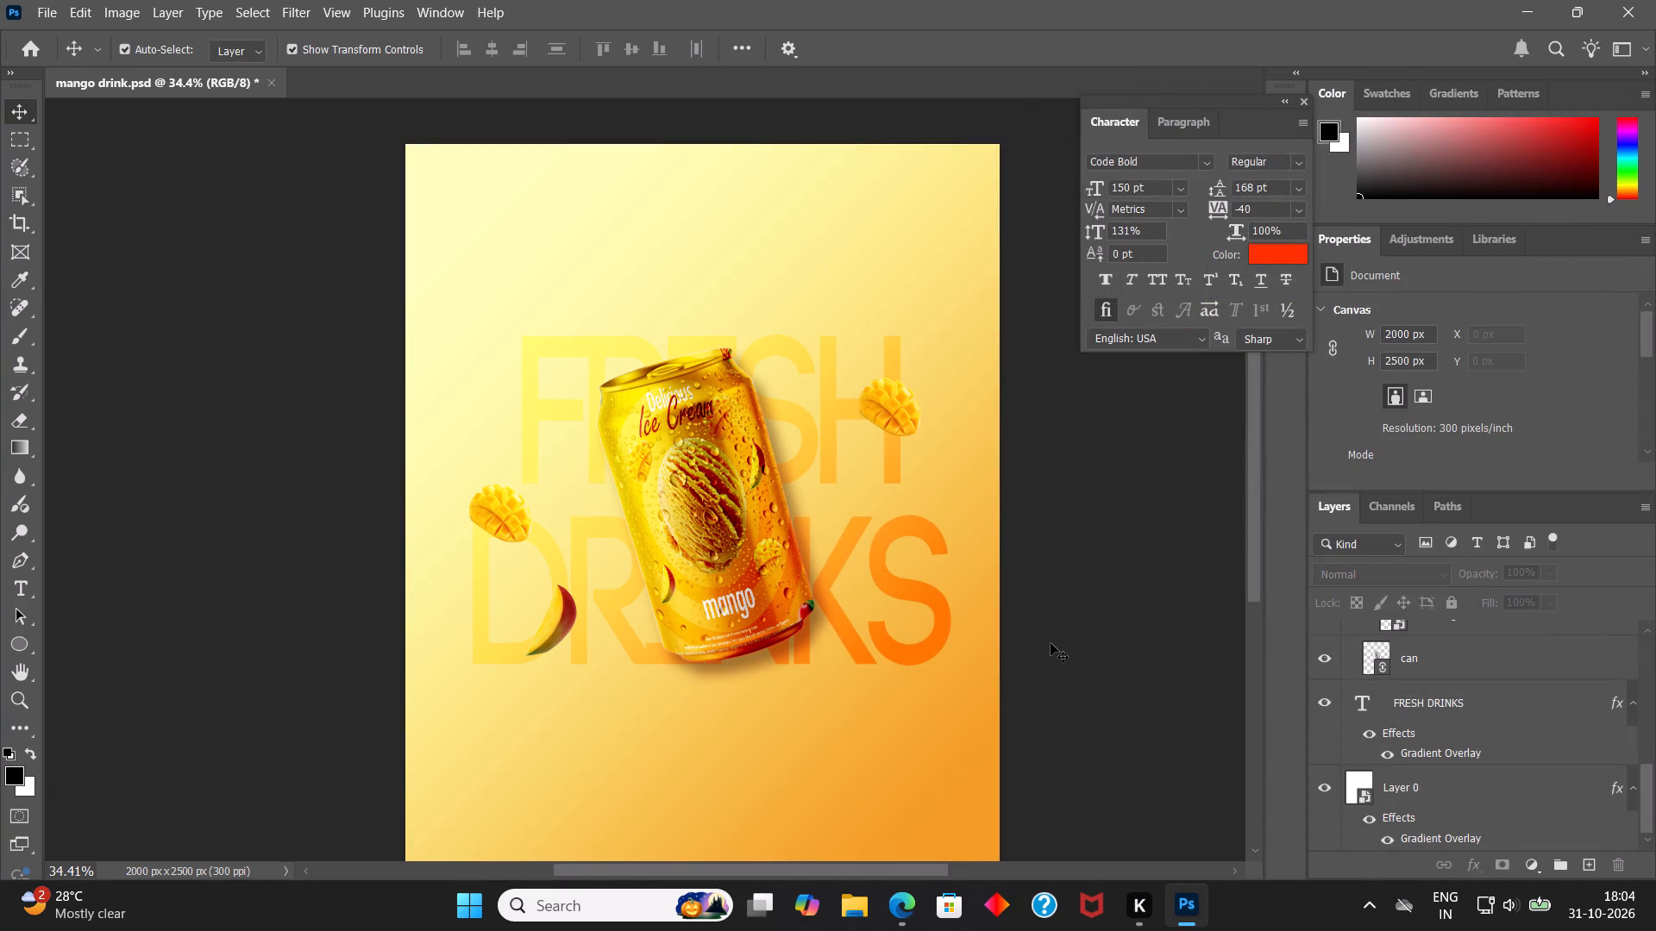
key("ctrl+s")
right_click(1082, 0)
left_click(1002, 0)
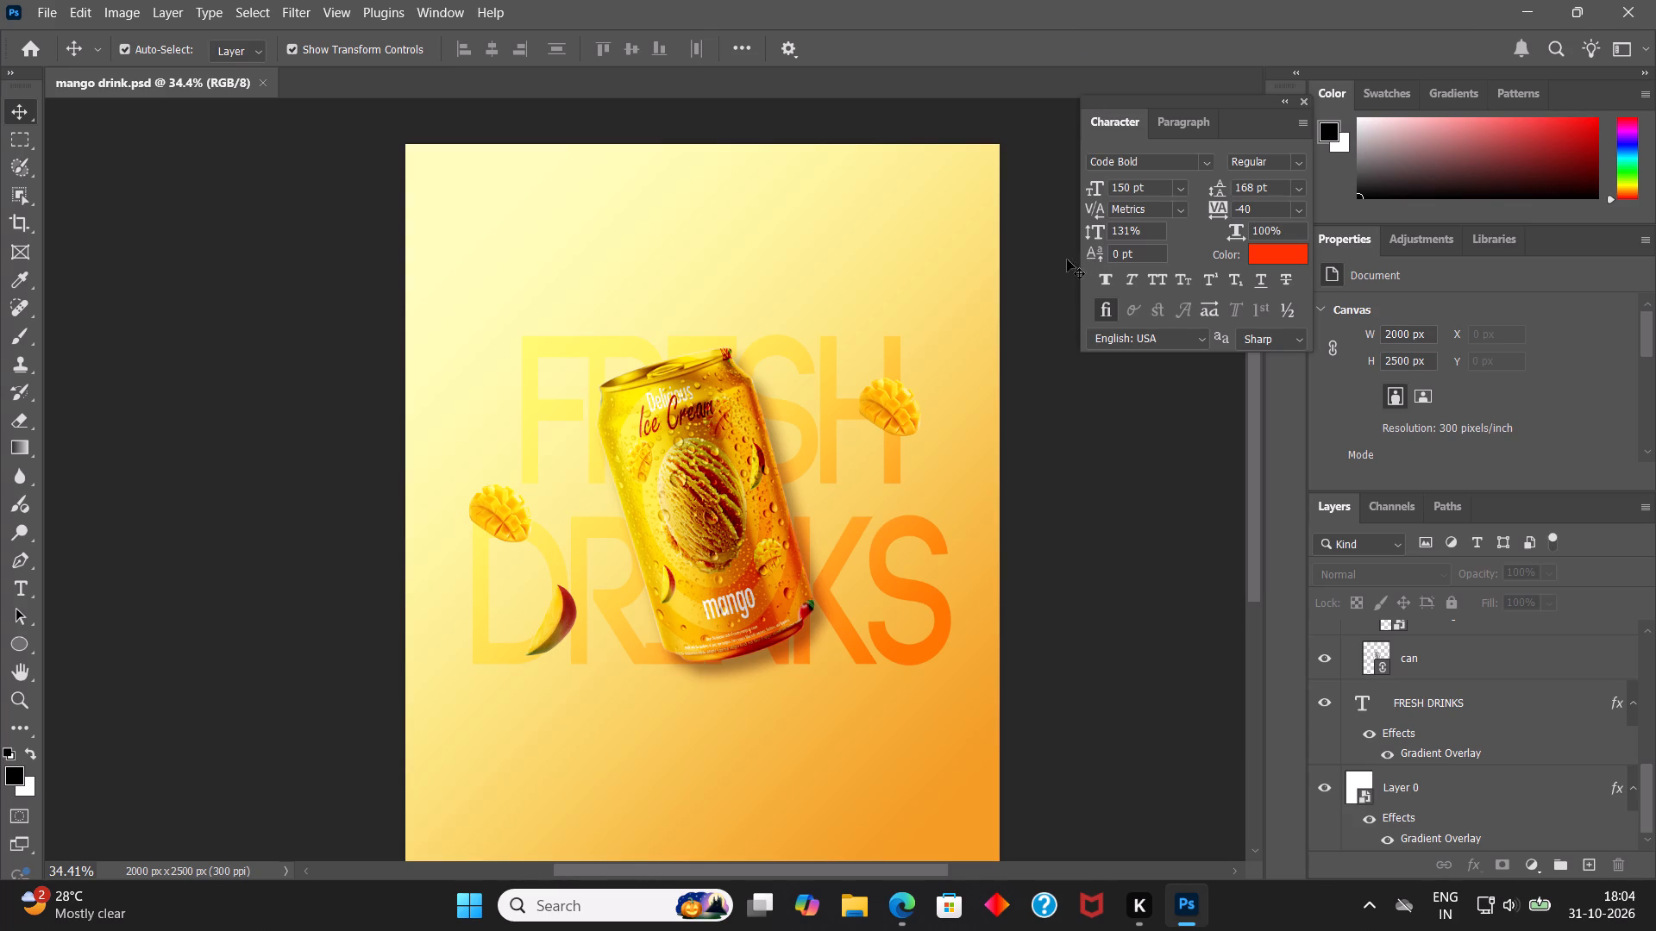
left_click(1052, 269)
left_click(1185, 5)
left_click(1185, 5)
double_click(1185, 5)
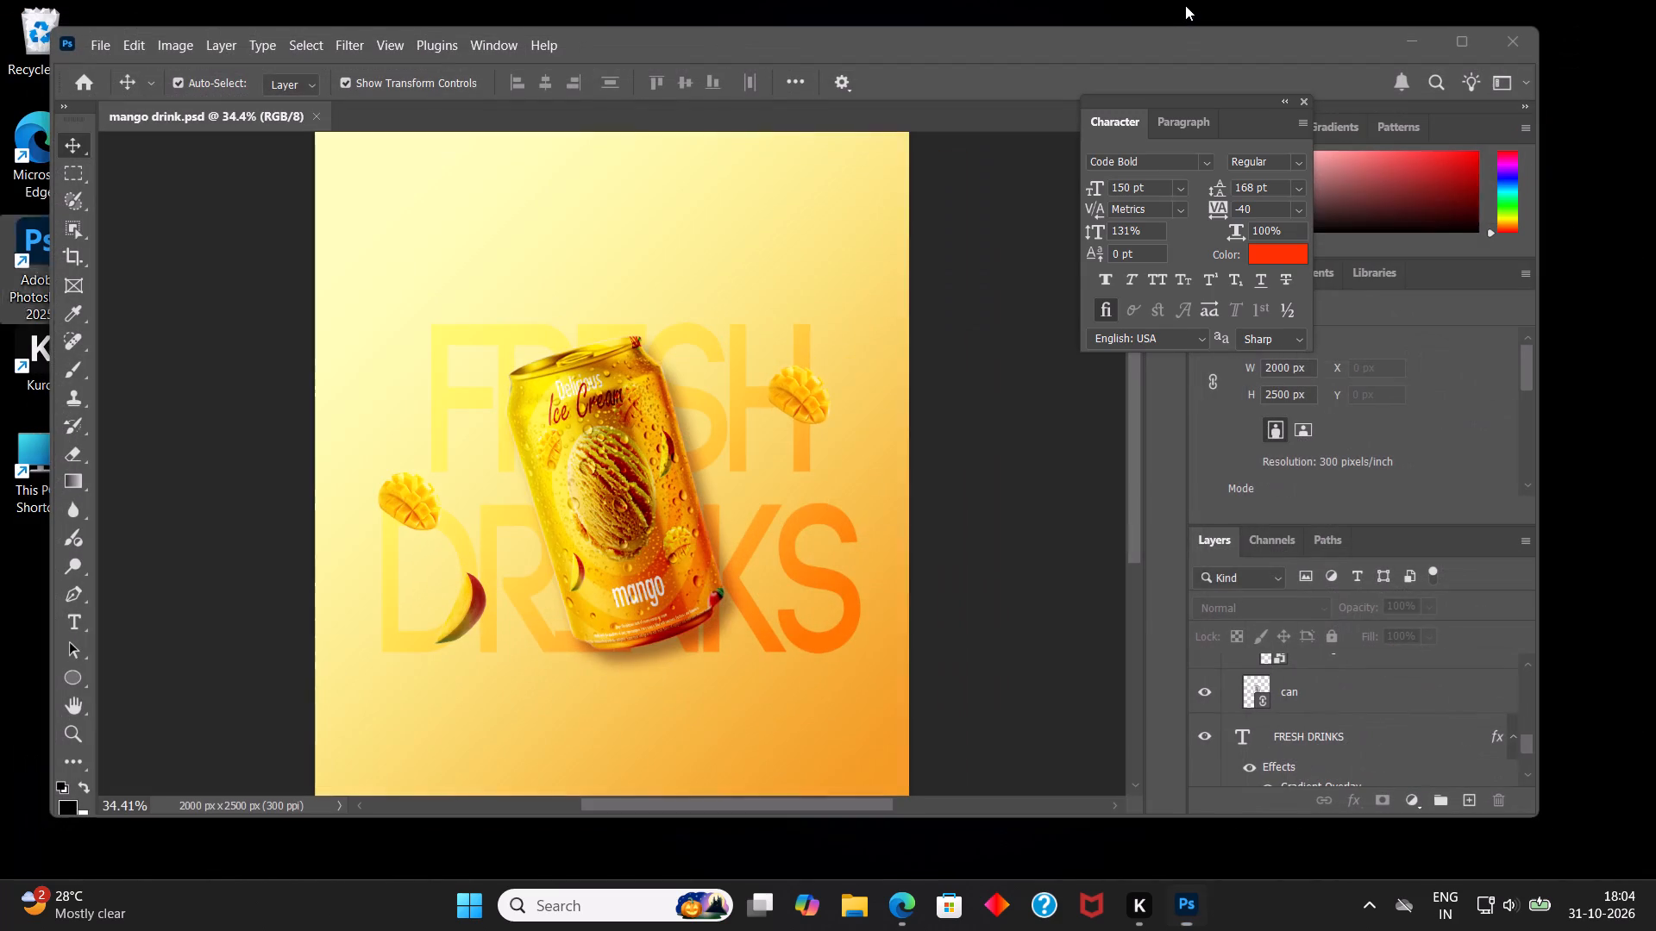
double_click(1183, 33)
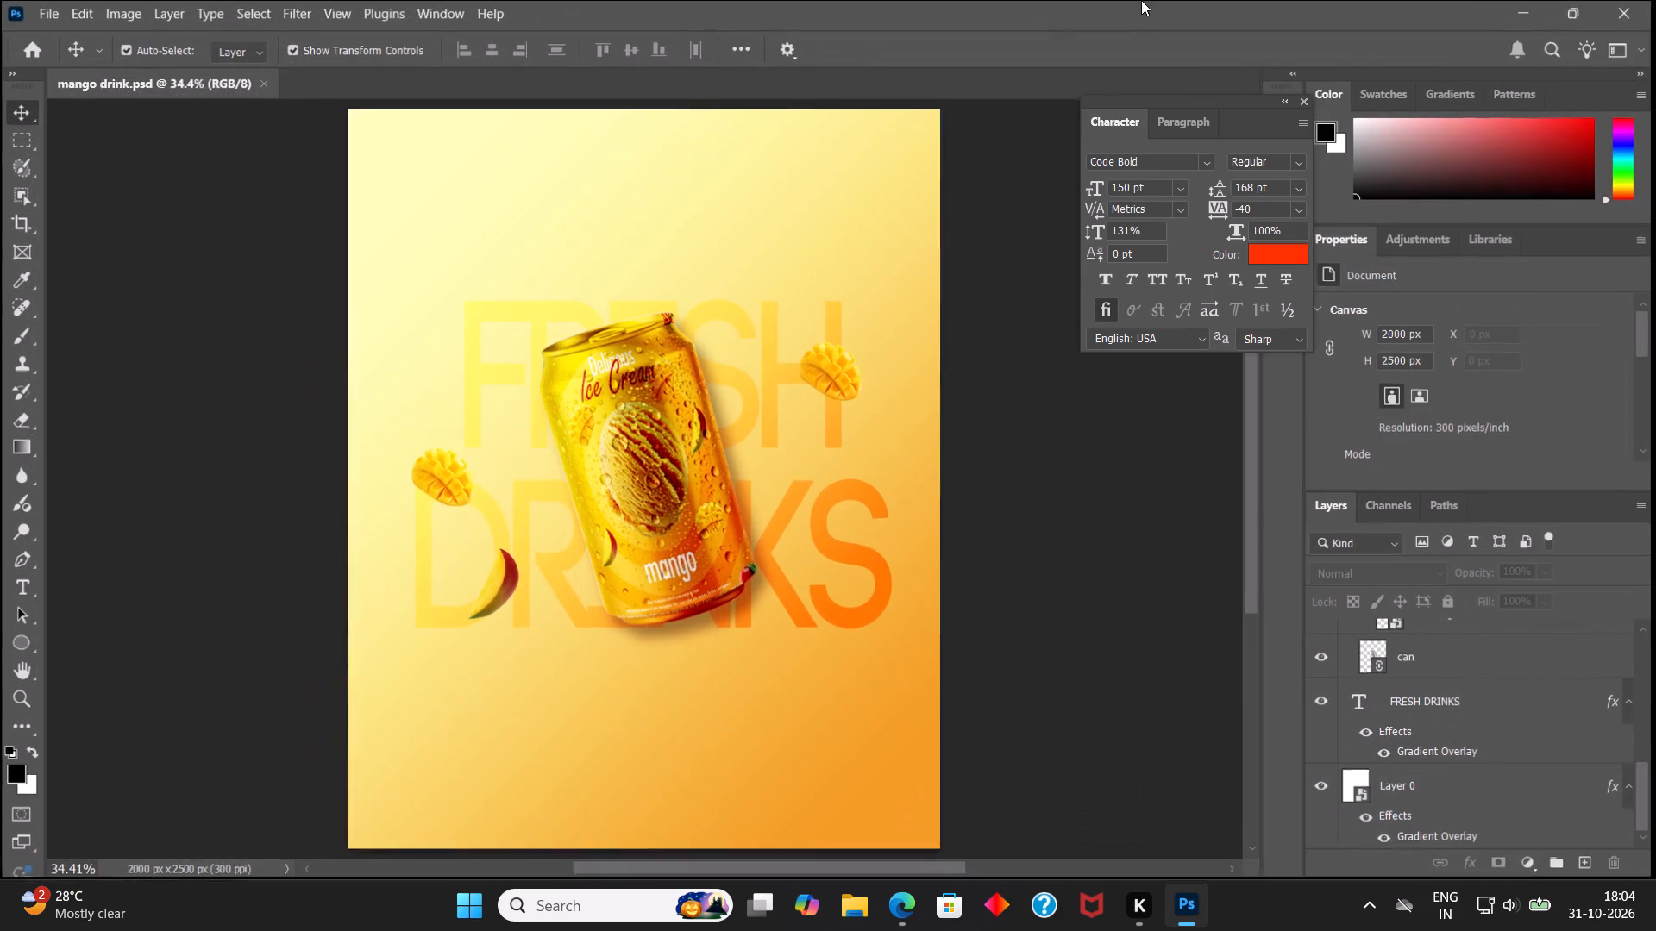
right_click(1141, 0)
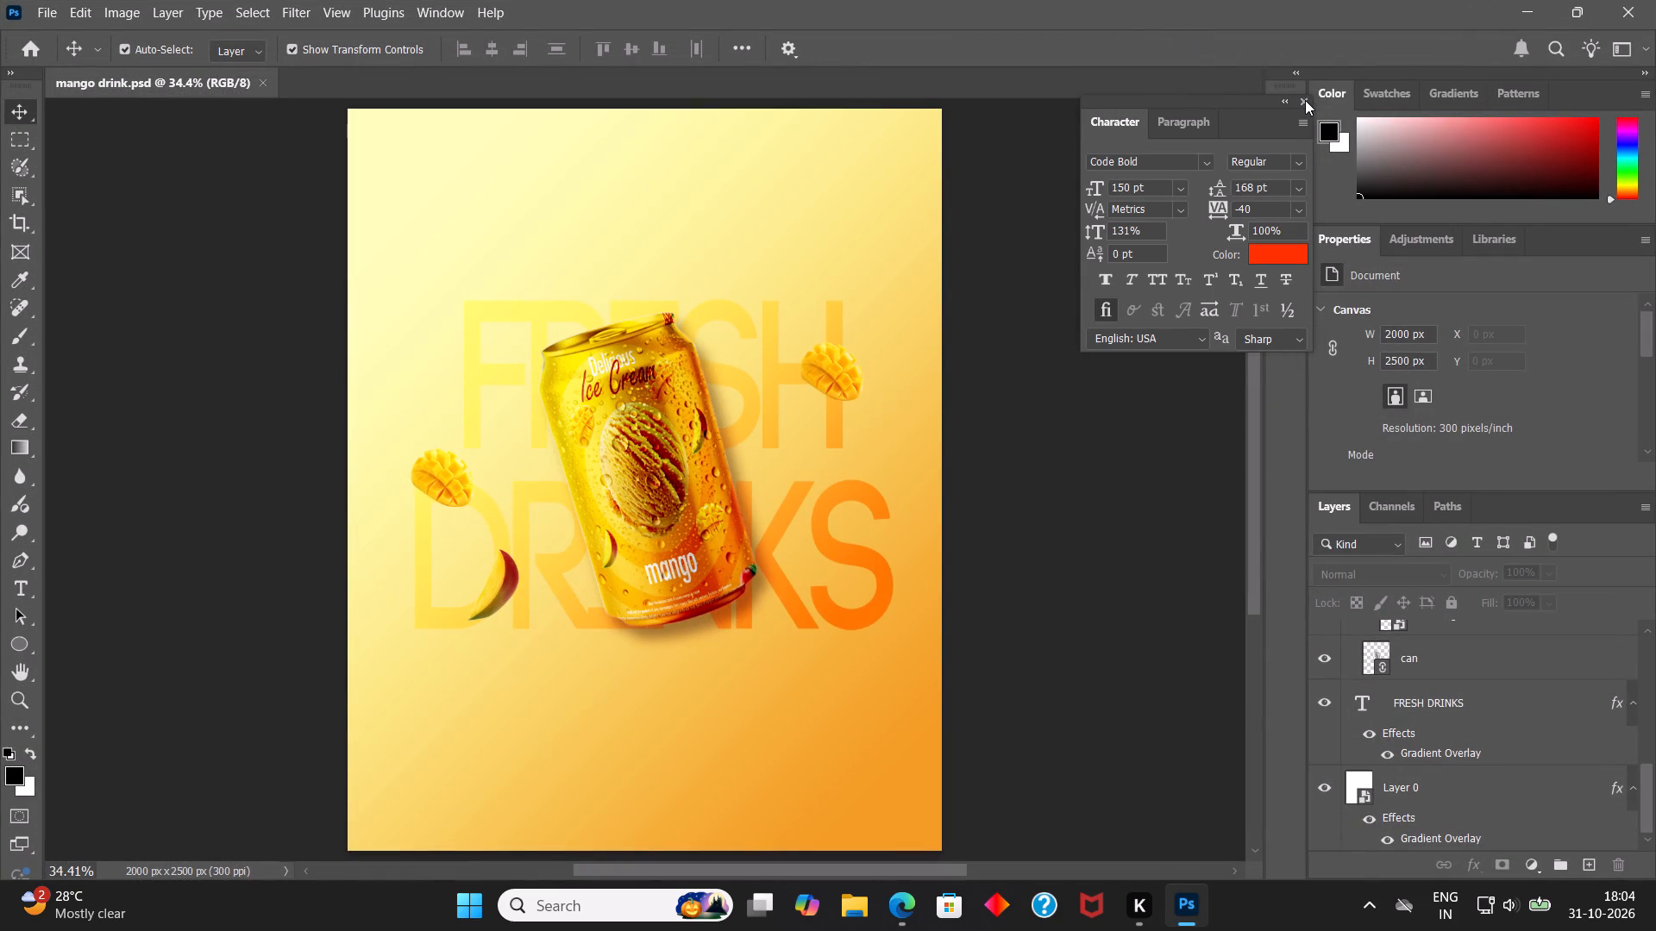
Close the floating Character panel.
left_click(1305, 100)
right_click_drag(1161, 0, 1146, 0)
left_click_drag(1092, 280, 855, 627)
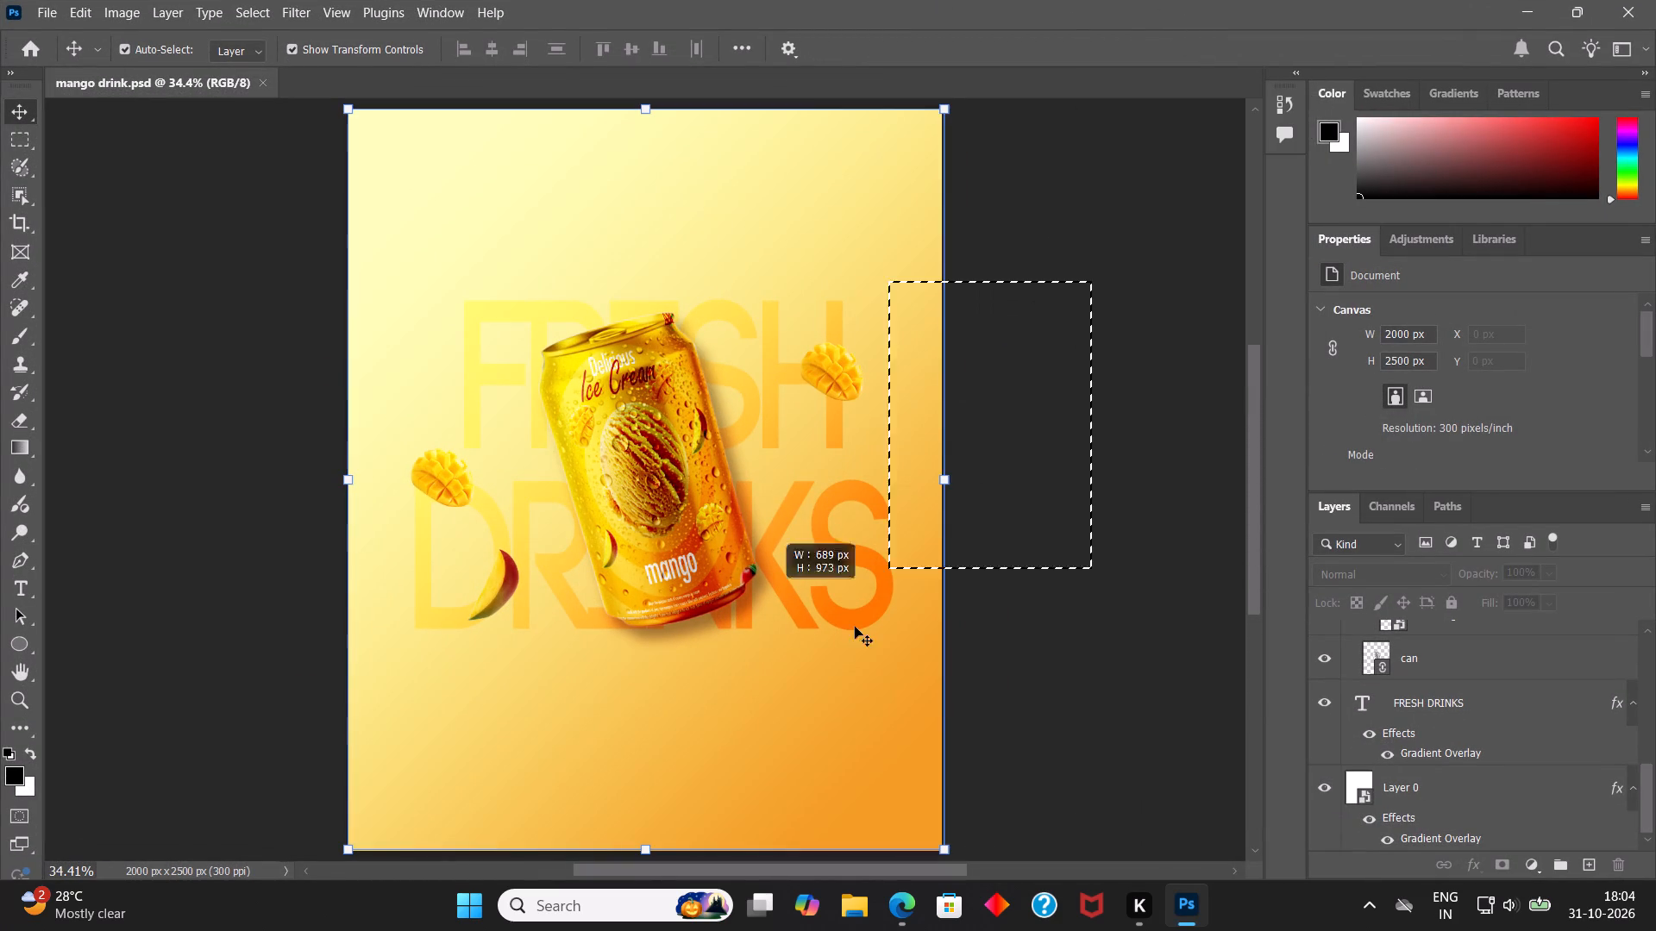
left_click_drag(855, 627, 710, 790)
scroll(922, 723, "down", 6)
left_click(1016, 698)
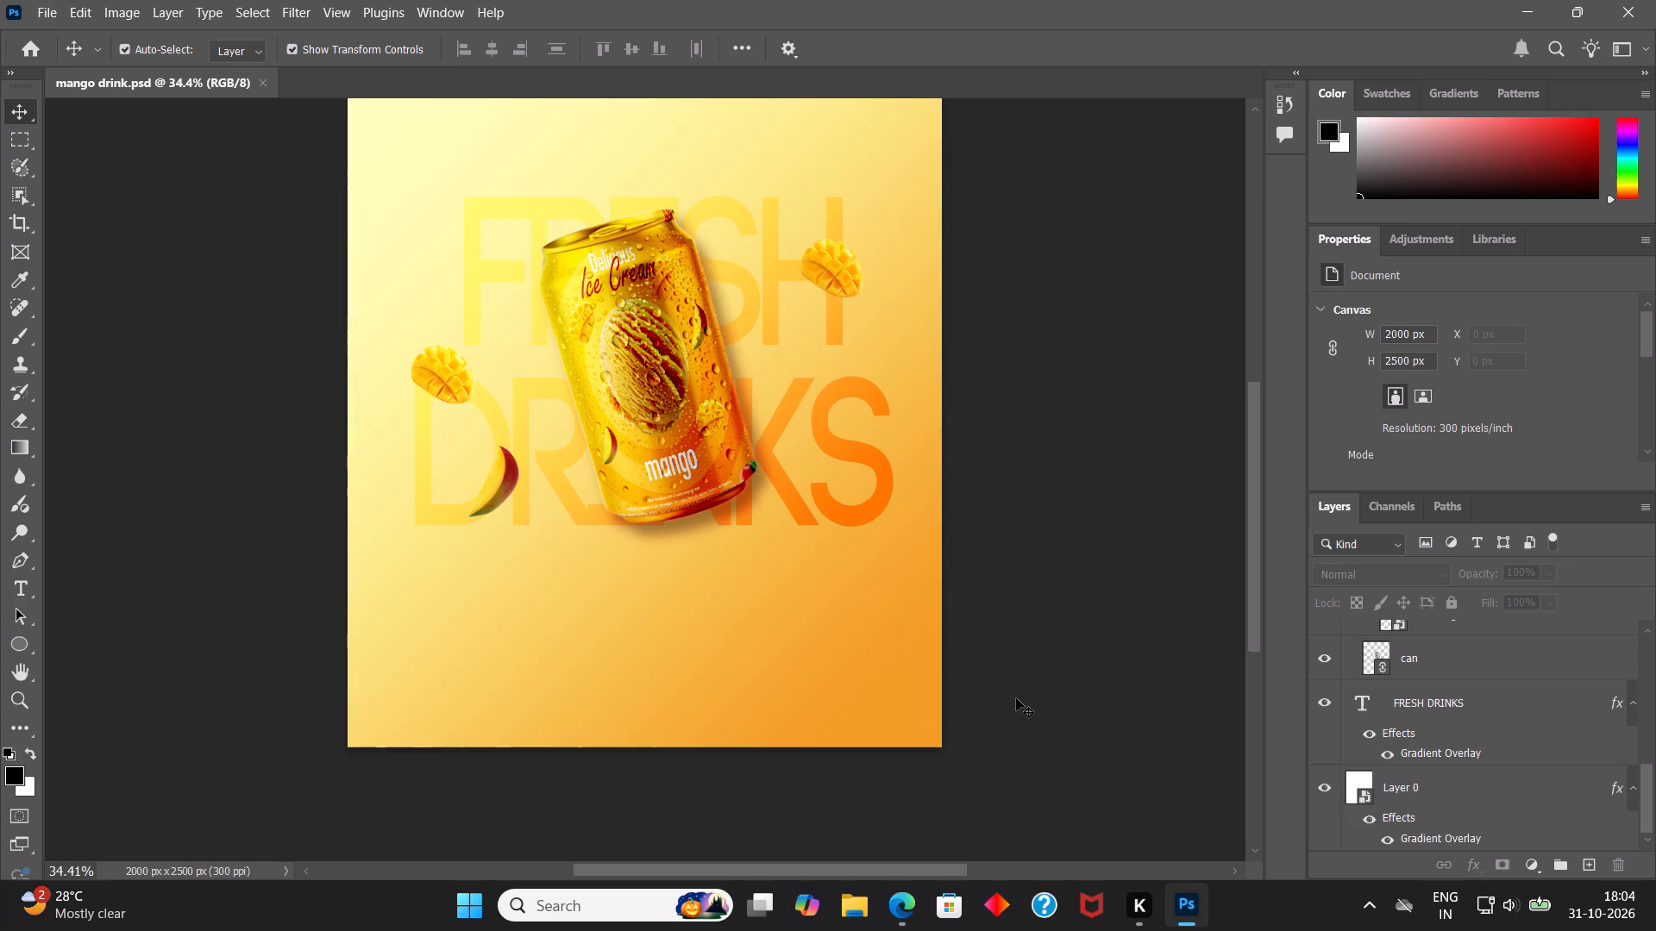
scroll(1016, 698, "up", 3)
Save the mango drink document.
key("ctrl+s")
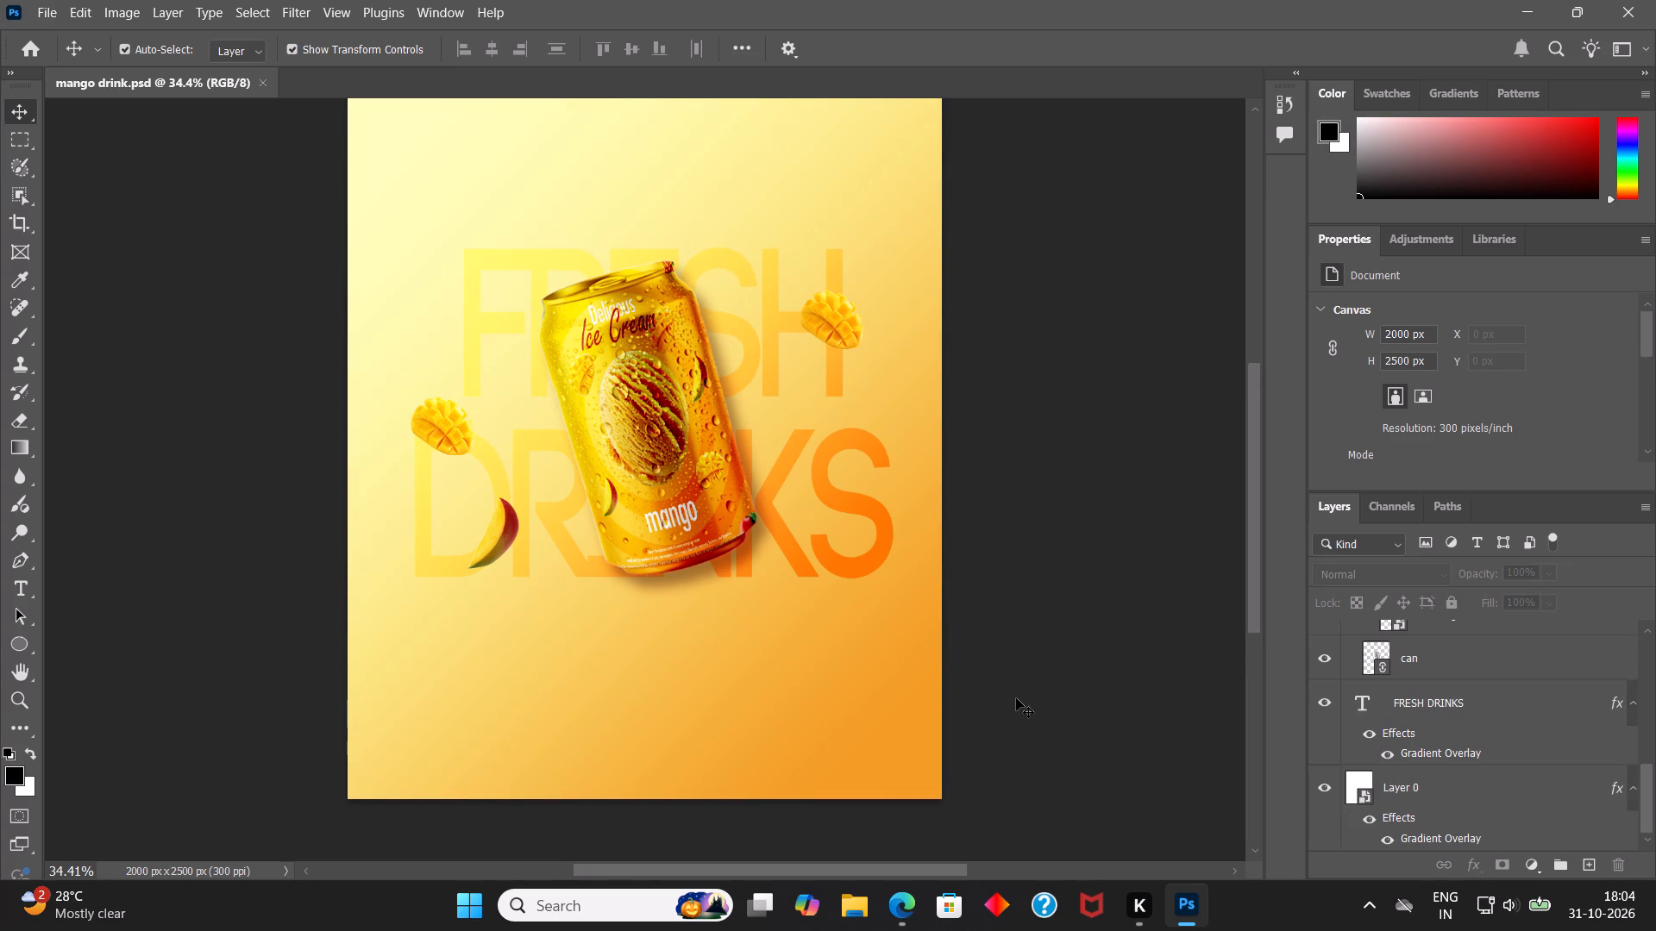